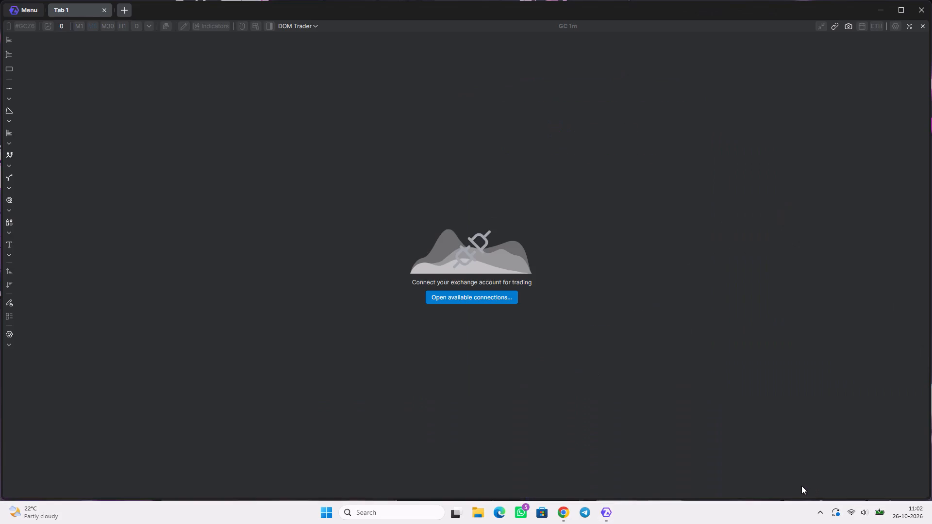
Maximize the trading platform window and fit the GC 1m chart to the workspace.
click(899, 6)
click(906, 23)
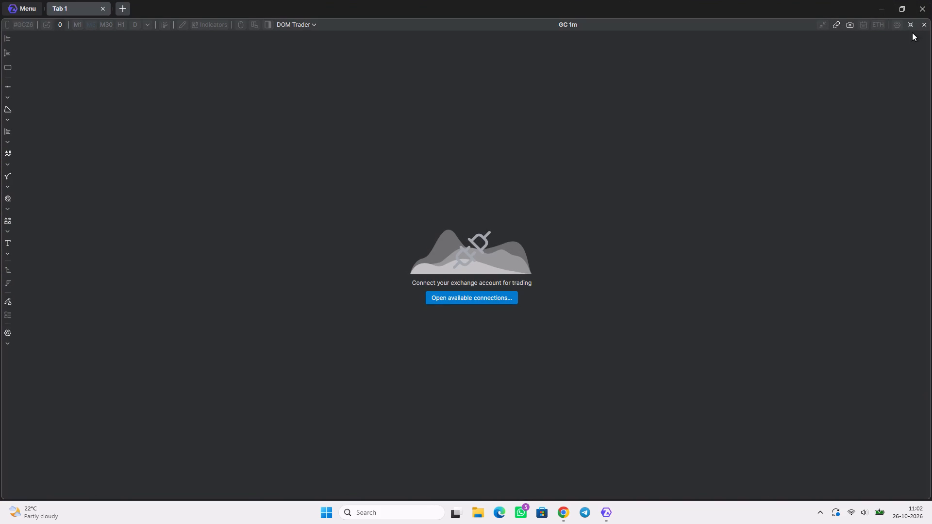
click(907, 25)
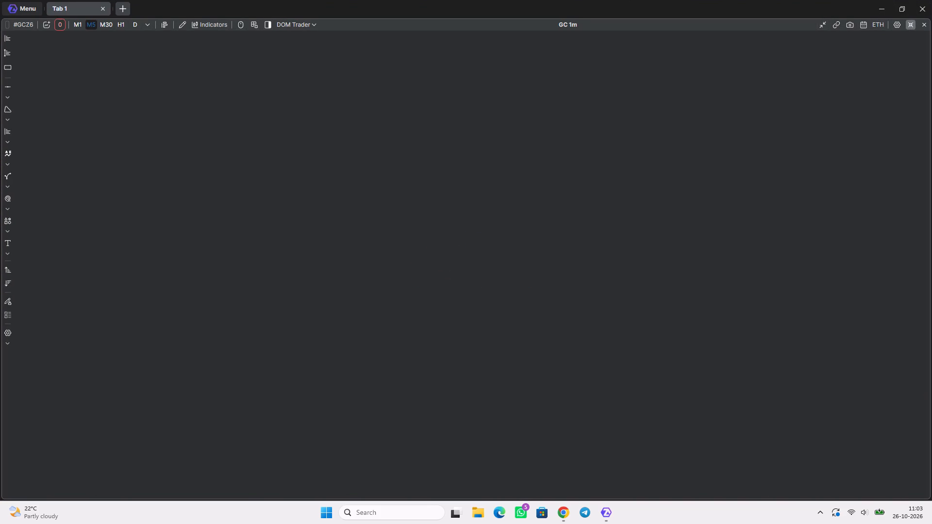
click(910, 23)
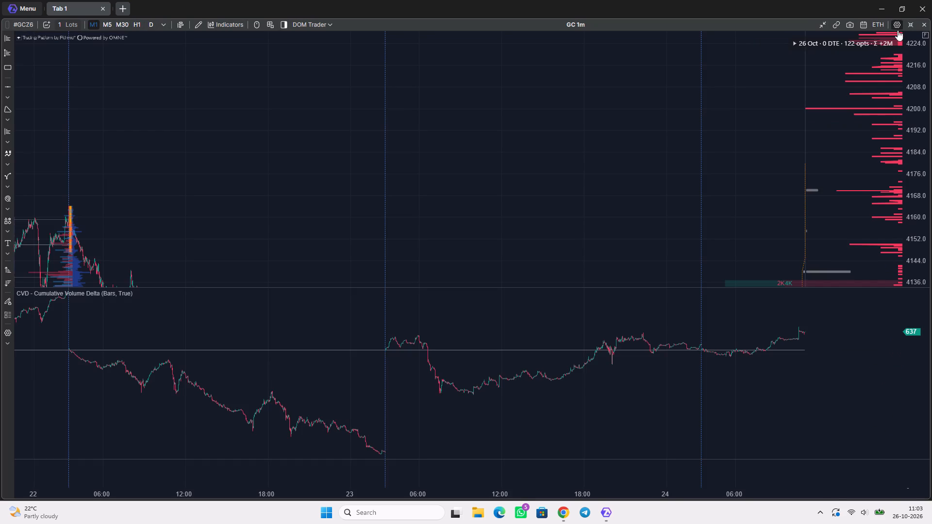
click(912, 21)
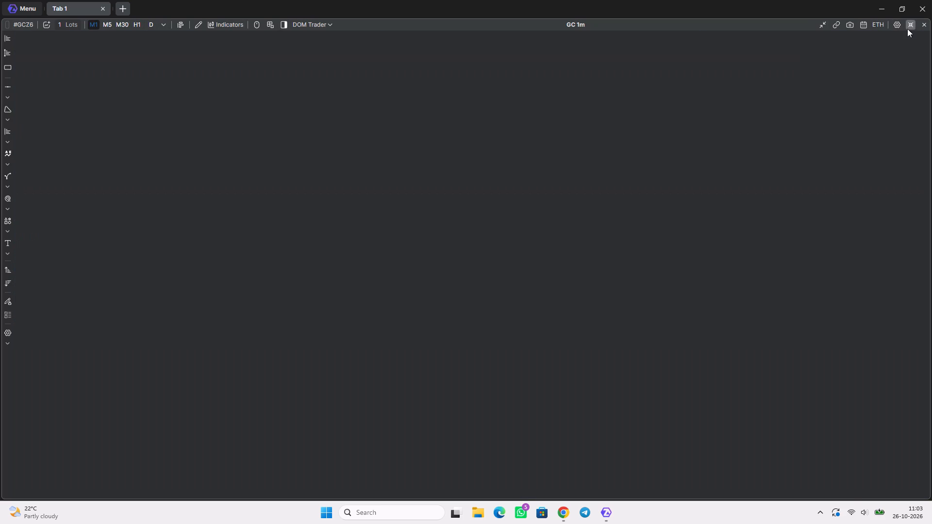
Examine the latest GC price action against the session volume profiles and the options GEX profile.
scroll(398, 202, down, 5)
scroll(457, 203, down, 2)
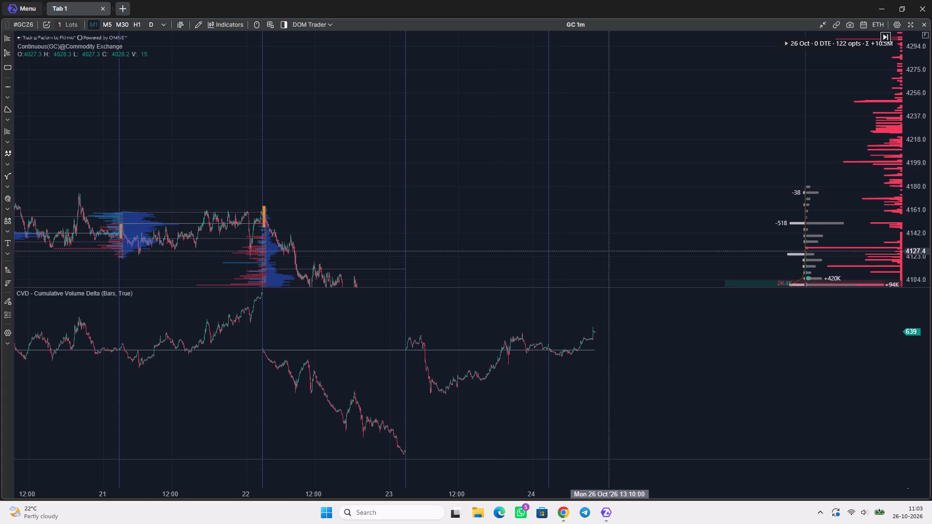
drag(610, 252, 596, 104)
drag(643, 274, 634, 259)
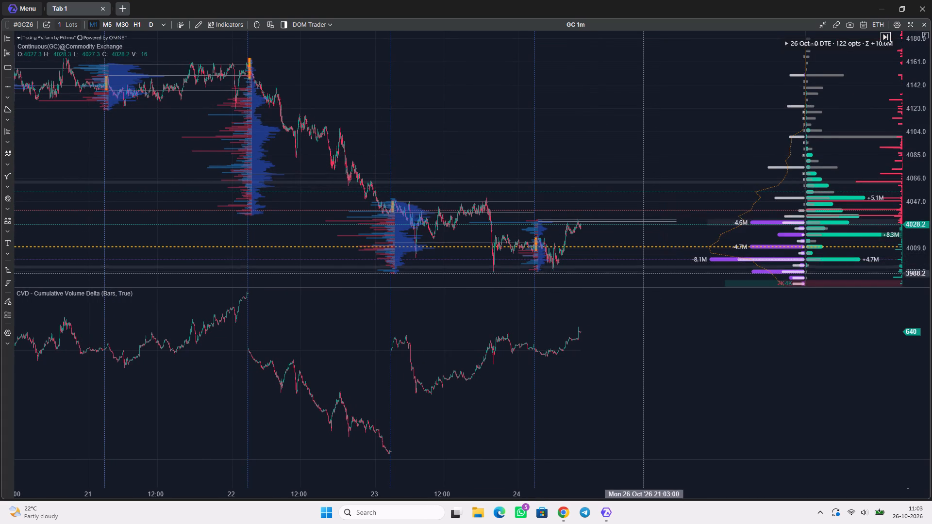
drag(634, 259, 602, 197)
scroll(587, 203, up, 2)
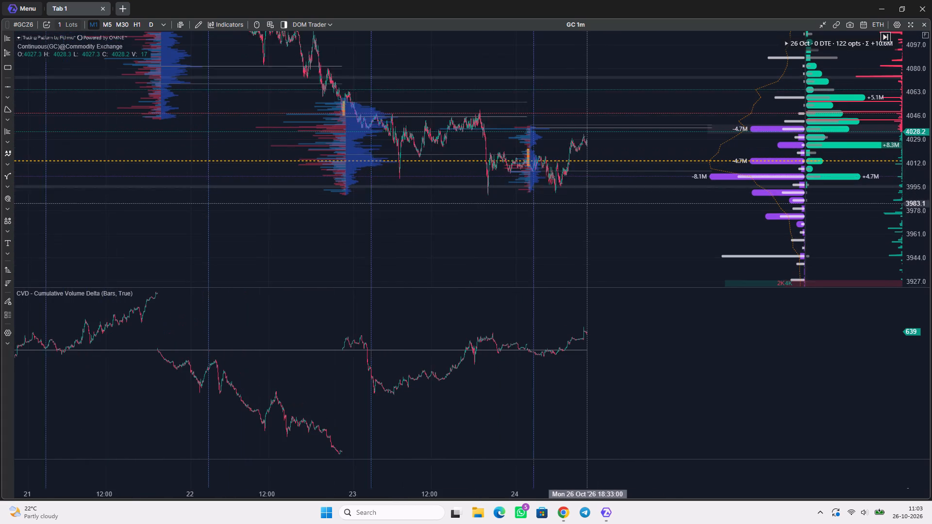
scroll(587, 203, up, 5)
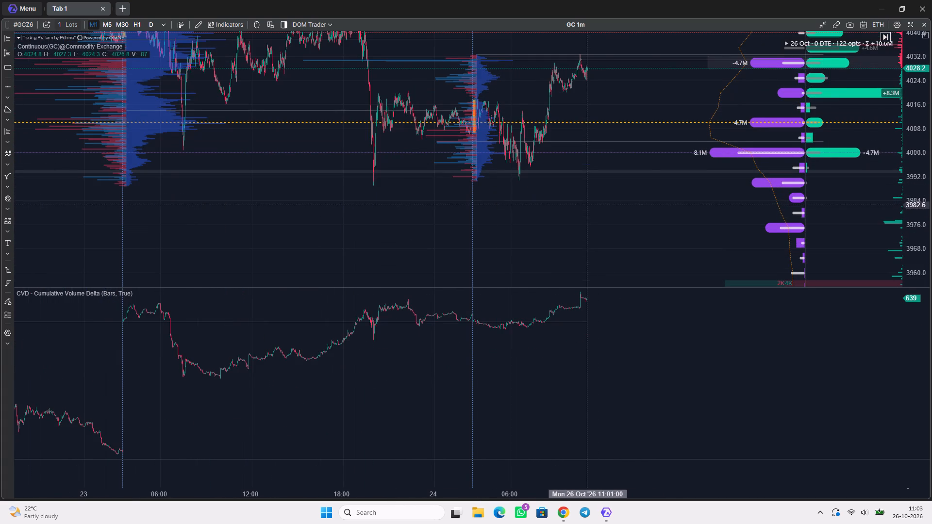
drag(651, 203, 604, 259)
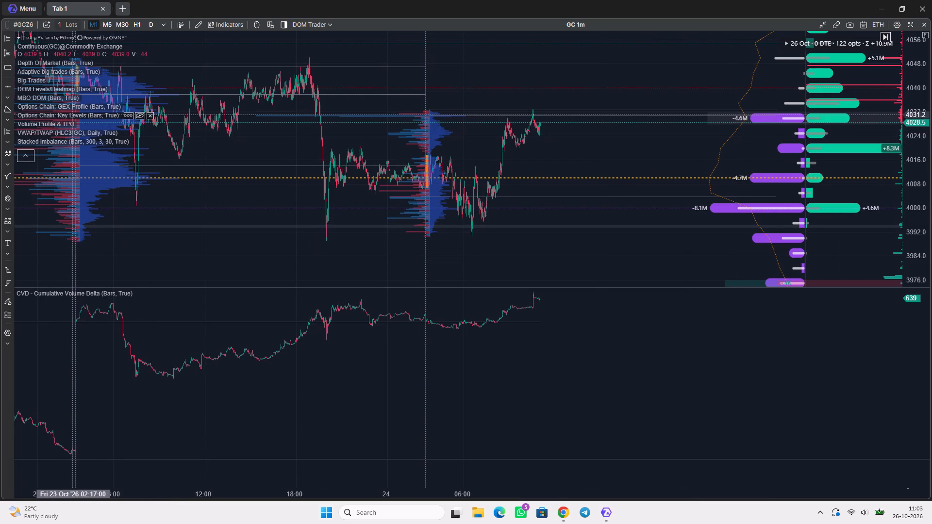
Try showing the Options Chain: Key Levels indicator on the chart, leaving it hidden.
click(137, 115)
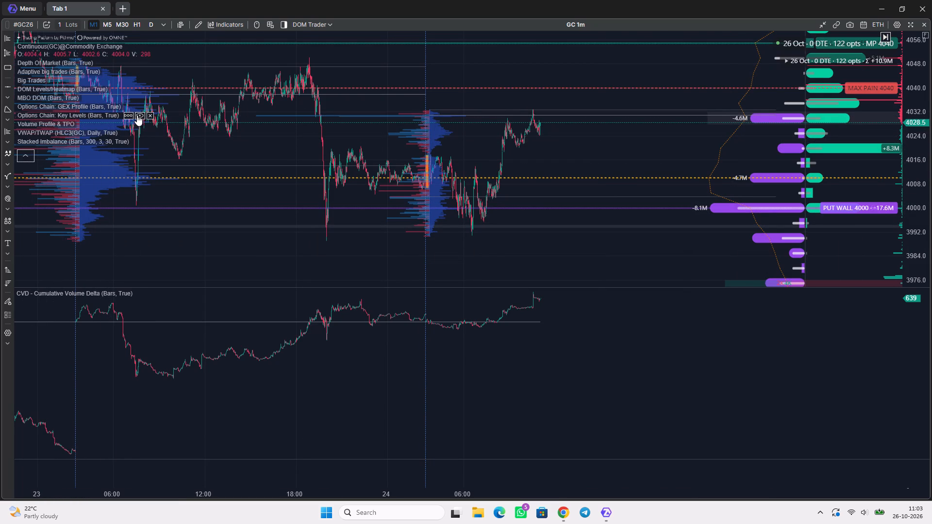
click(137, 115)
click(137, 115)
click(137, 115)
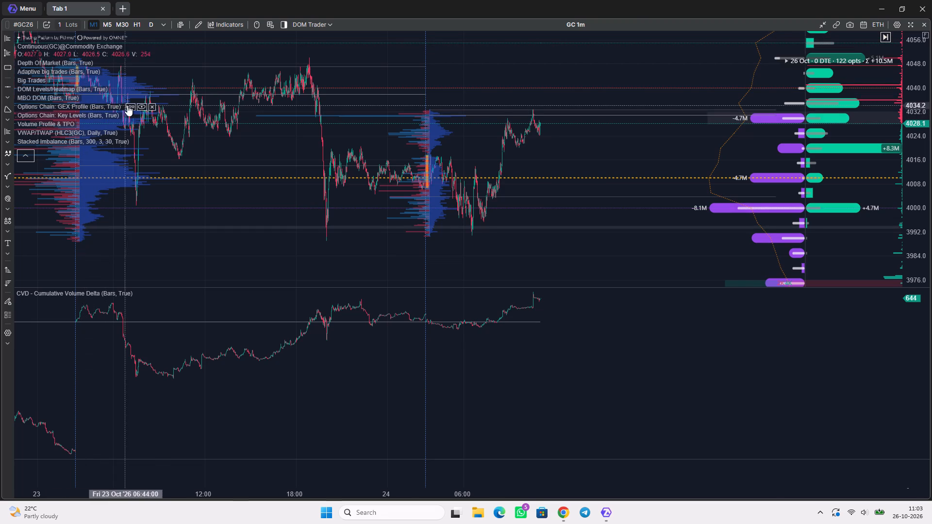
Hide the Options Chain: GEX Profile indicator on the GC chart.
click(139, 108)
click(139, 108)
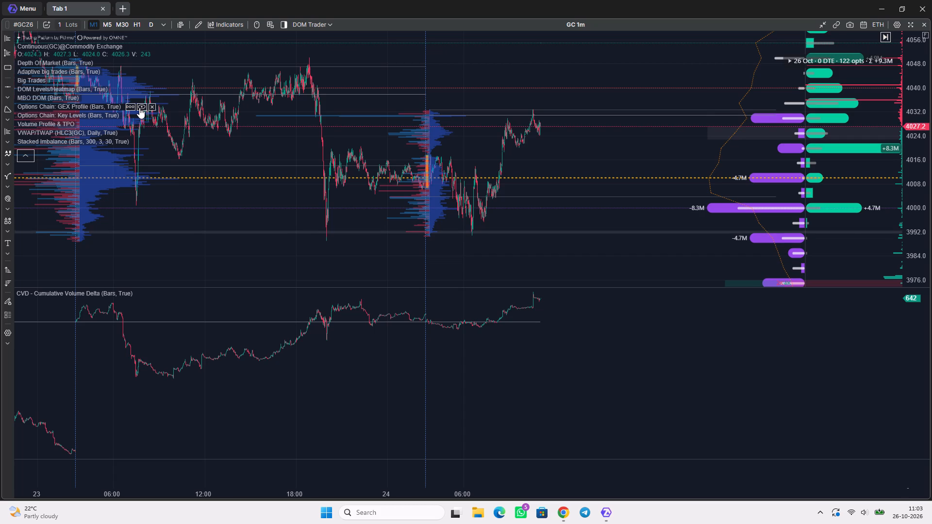
click(139, 108)
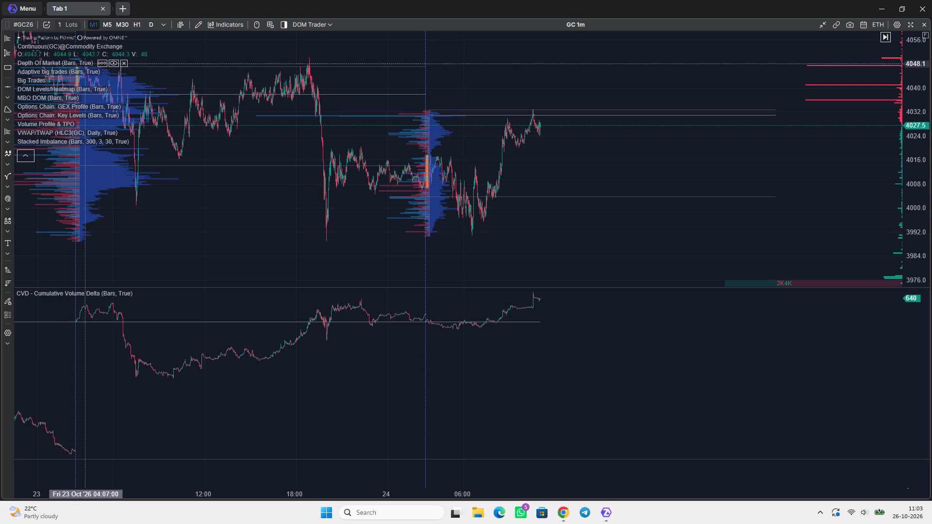
Hide the Depth Of Market indicator on the GC chart.
click(111, 63)
click(111, 63)
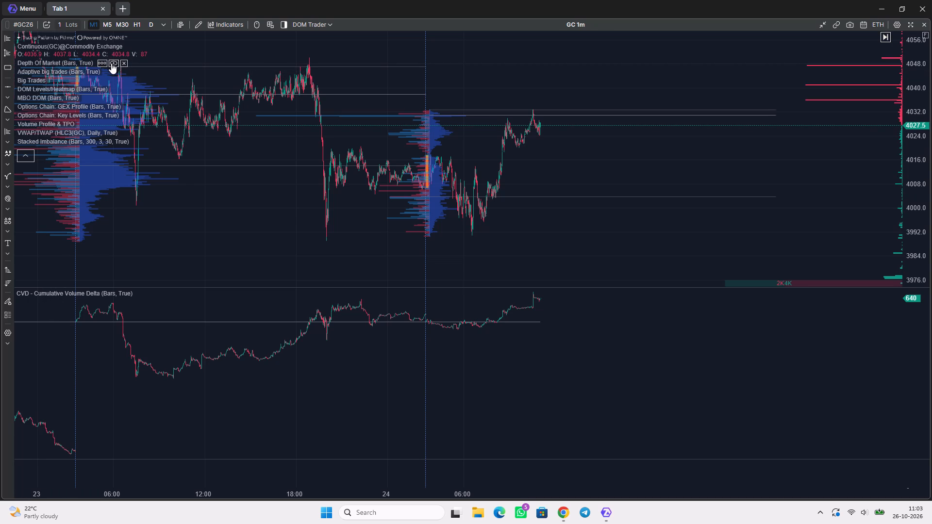
click(111, 63)
Resize the chart panes, making the Delta, Session Delta and Volume pane taller and the Cumulative Volume Delta pane shorter.
scroll(346, 205, down, 5)
scroll(346, 205, up, 3)
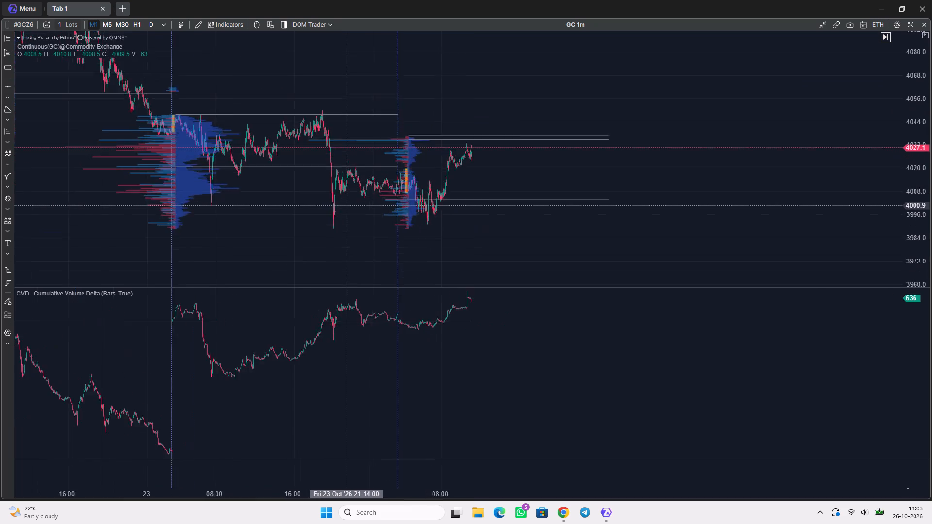
scroll(346, 205, up, 7)
scroll(354, 411, up, 5)
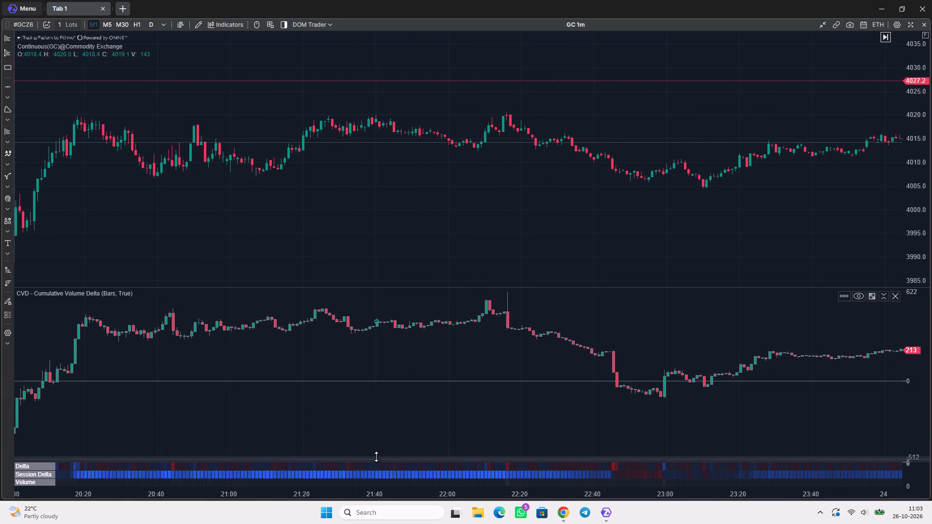
drag(376, 457, 369, 393)
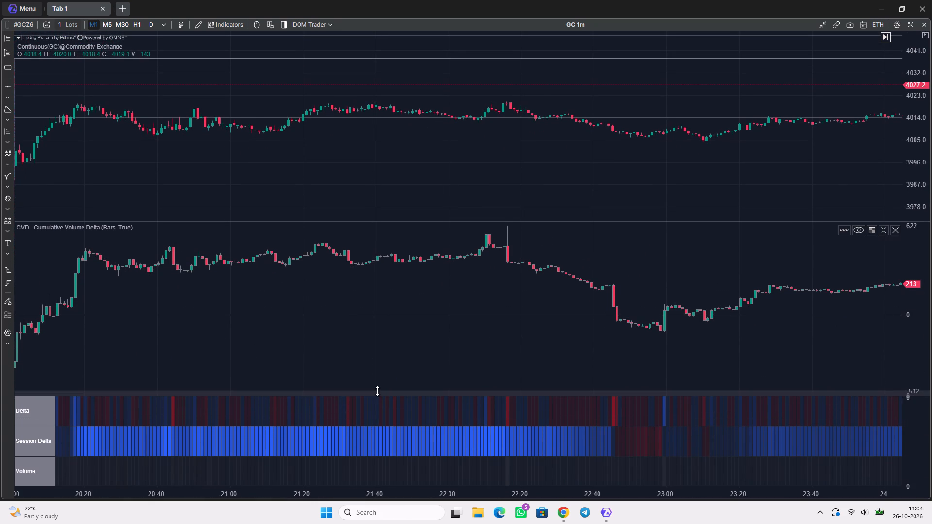
drag(377, 391, 378, 398)
scroll(490, 169, down, 5)
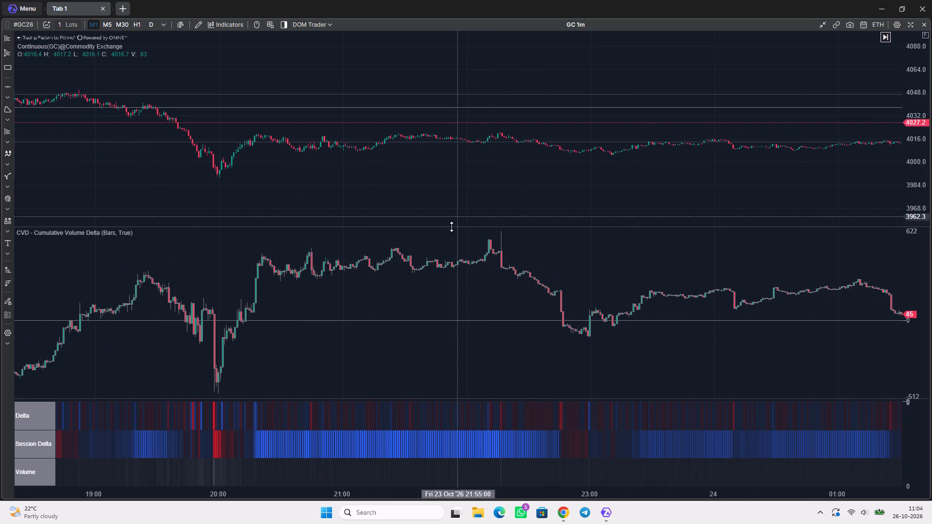
drag(449, 228, 434, 306)
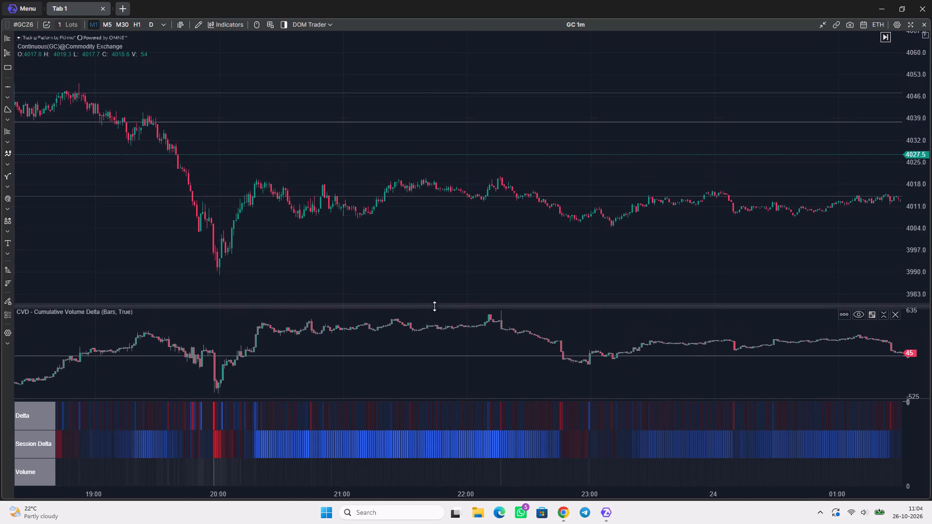
drag(434, 306, 434, 307)
Examine the daily volume profiles, price action and cumulative volume delta of the 23 to 26 October sessions.
scroll(434, 239, down, 5)
scroll(434, 239, up, 1)
scroll(434, 239, down, 9)
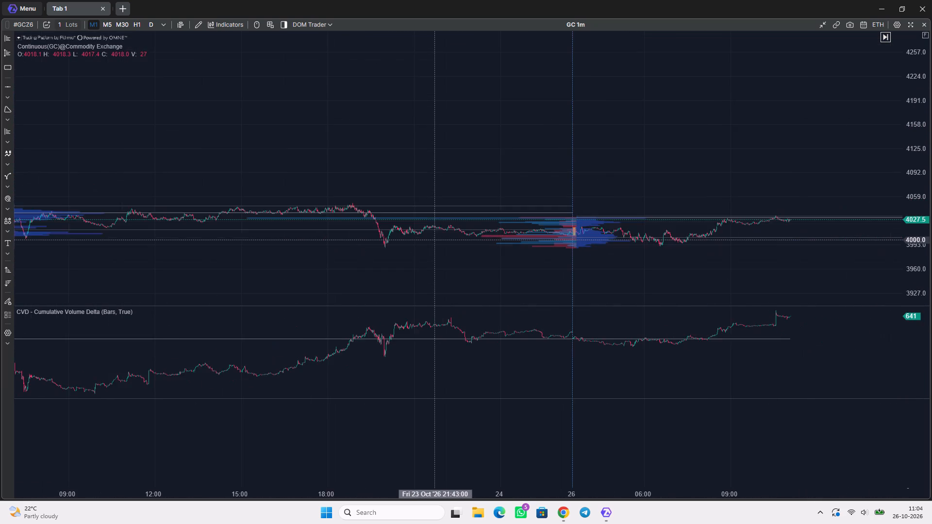
scroll(434, 240, down, 5)
double_click(911, 221)
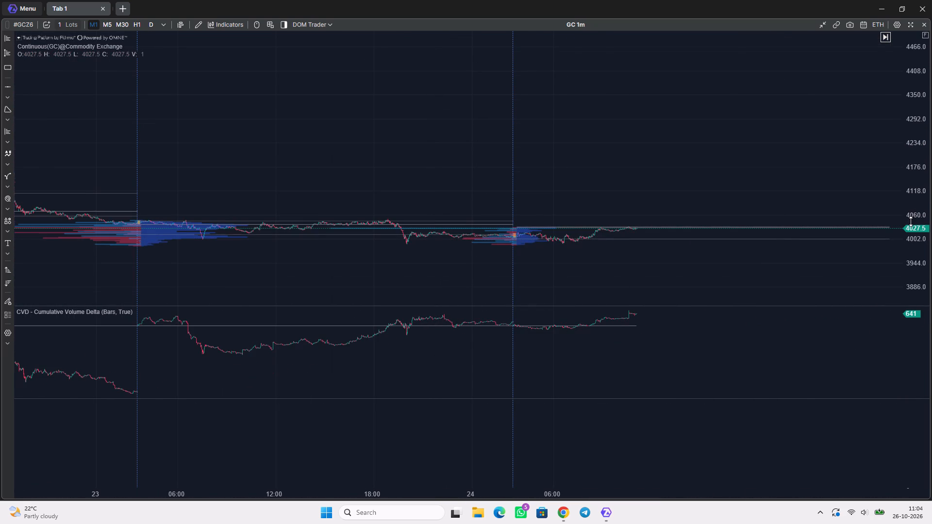
scroll(900, 242, up, 11)
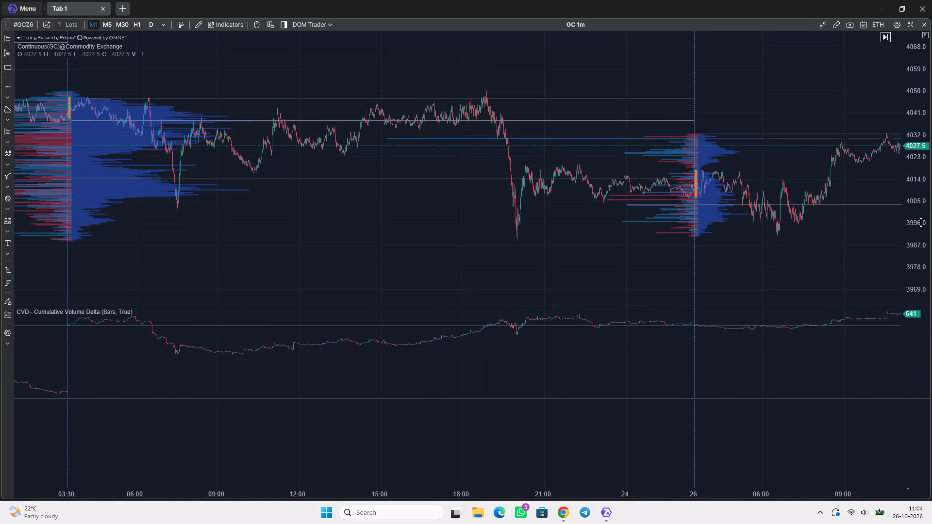
scroll(921, 222, up, 9)
drag(861, 225, 689, 226)
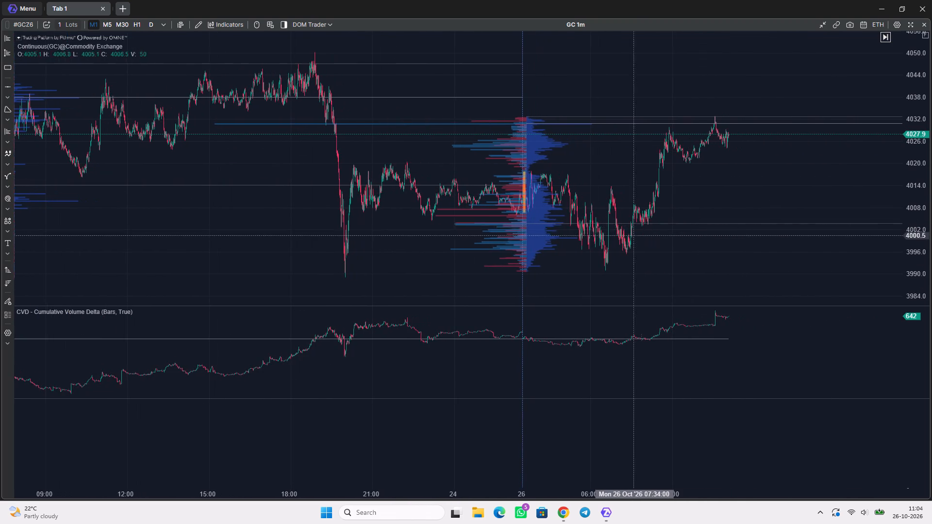
scroll(628, 235, up, 4)
drag(743, 222, 383, 209)
scroll(383, 209, down, 1)
scroll(383, 209, up, 1)
scroll(383, 209, down, 3)
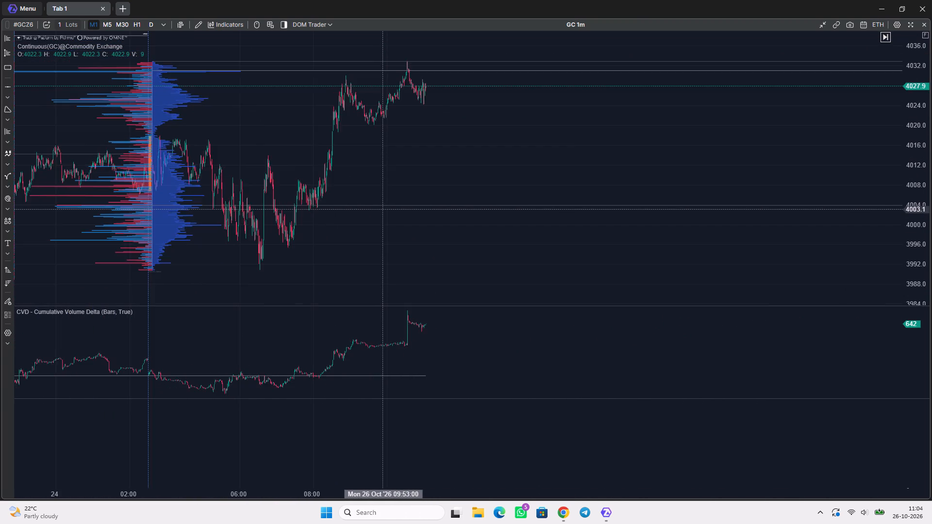
scroll(383, 209, down, 3)
scroll(383, 209, up, 1)
scroll(383, 209, down, 6)
drag(383, 231, 532, 243)
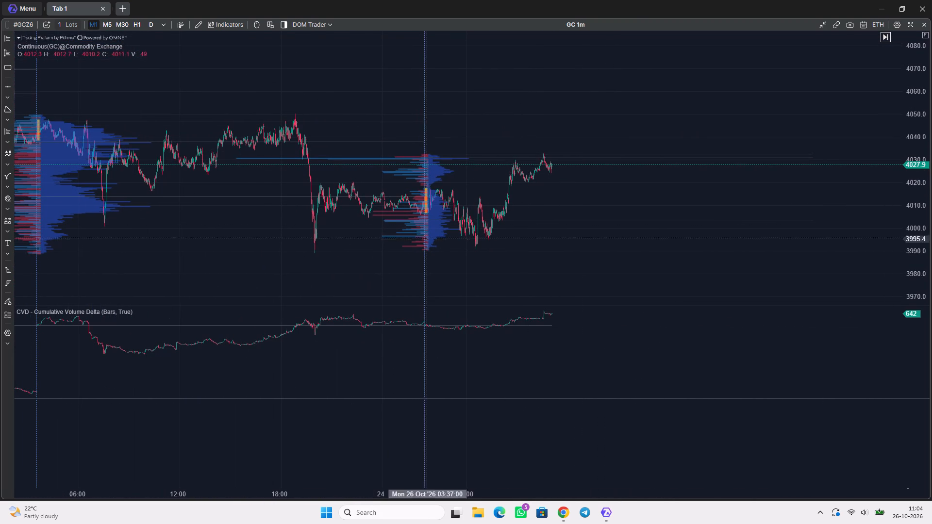
drag(254, 255, 437, 247)
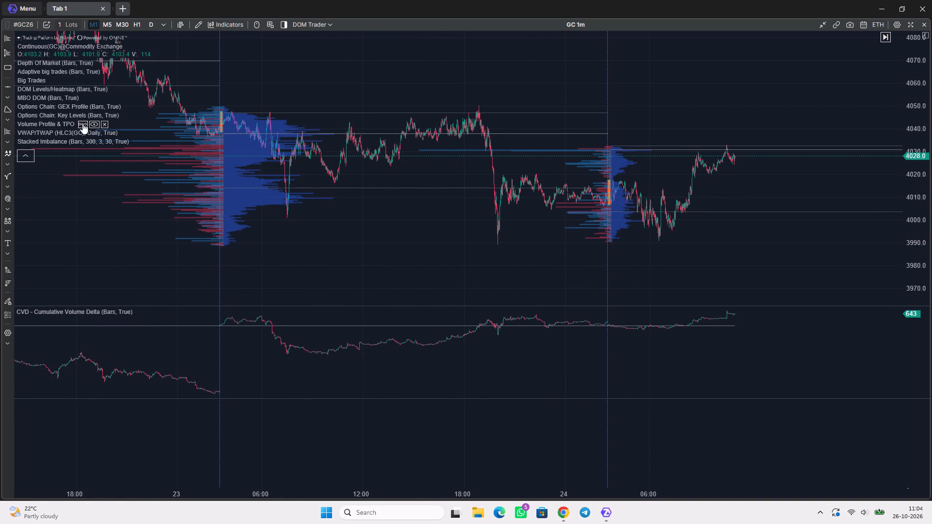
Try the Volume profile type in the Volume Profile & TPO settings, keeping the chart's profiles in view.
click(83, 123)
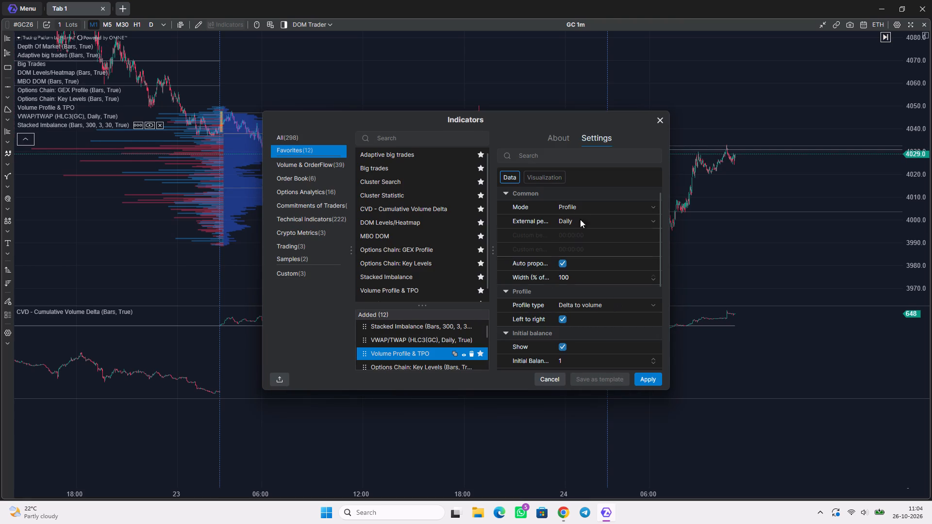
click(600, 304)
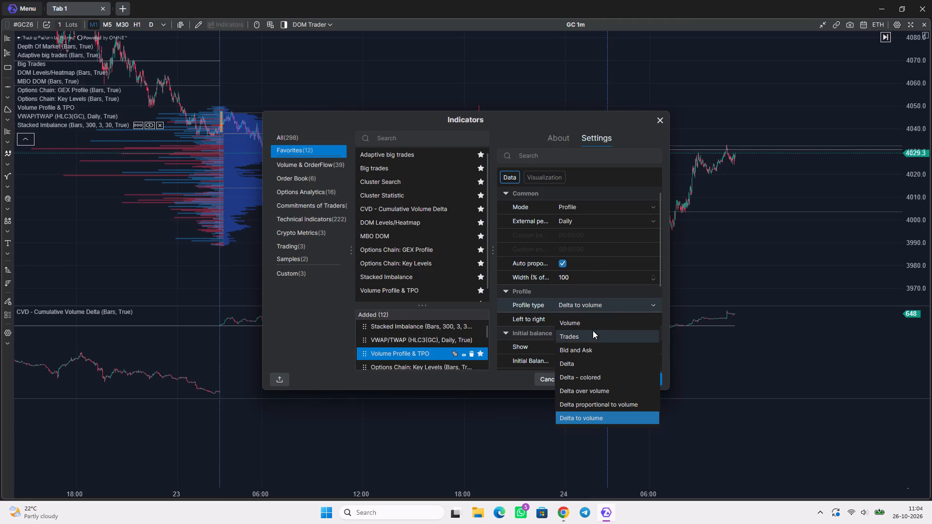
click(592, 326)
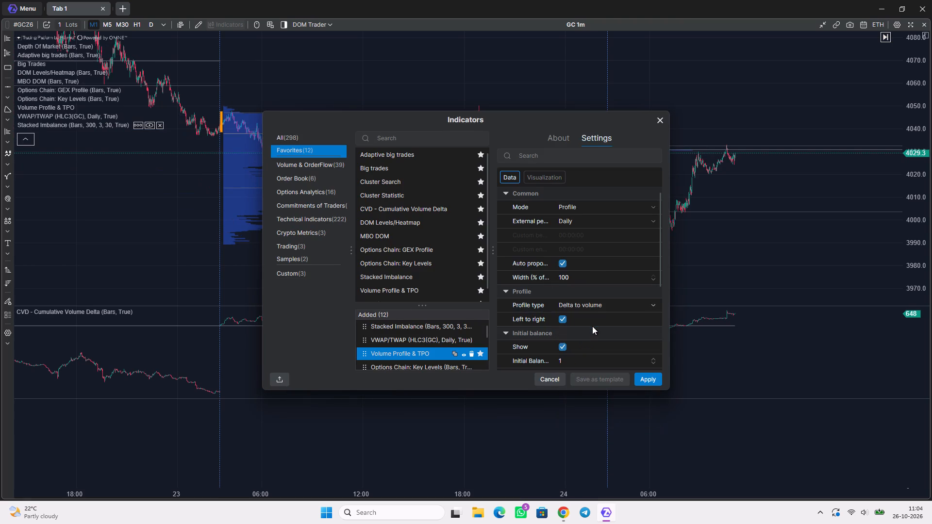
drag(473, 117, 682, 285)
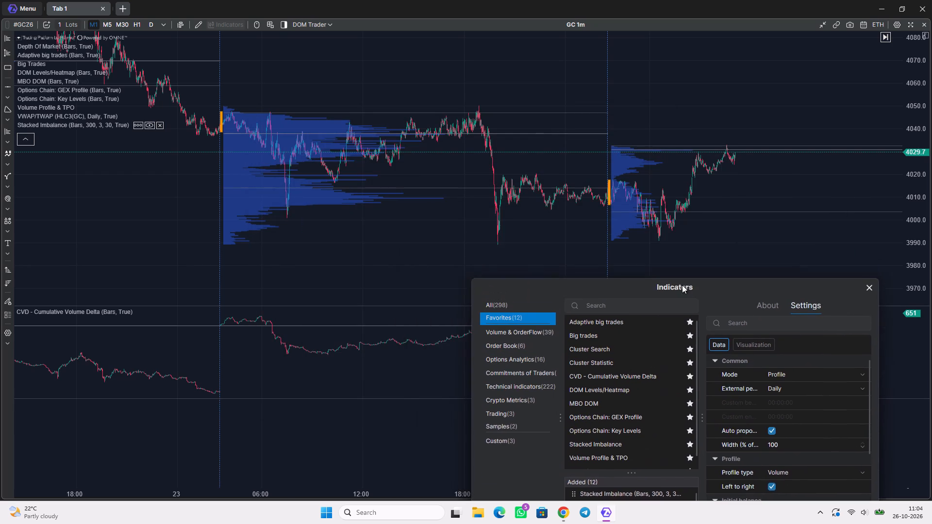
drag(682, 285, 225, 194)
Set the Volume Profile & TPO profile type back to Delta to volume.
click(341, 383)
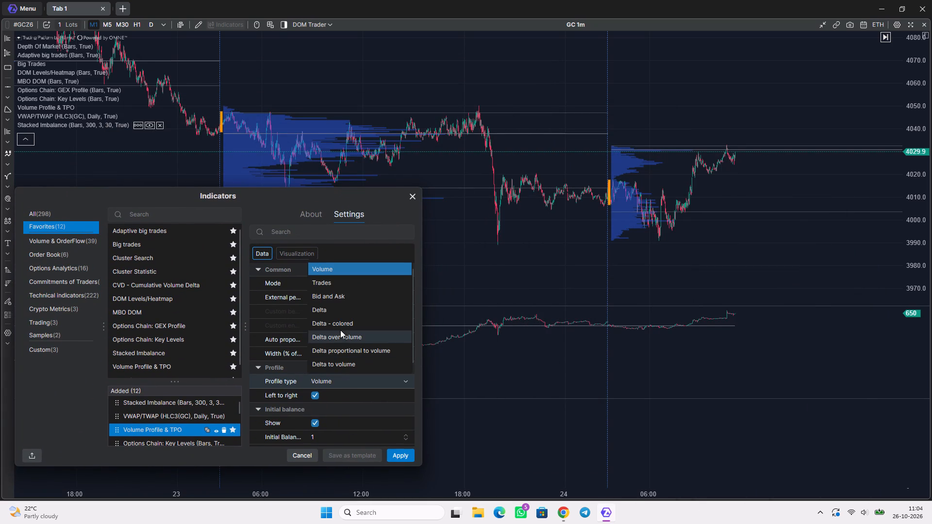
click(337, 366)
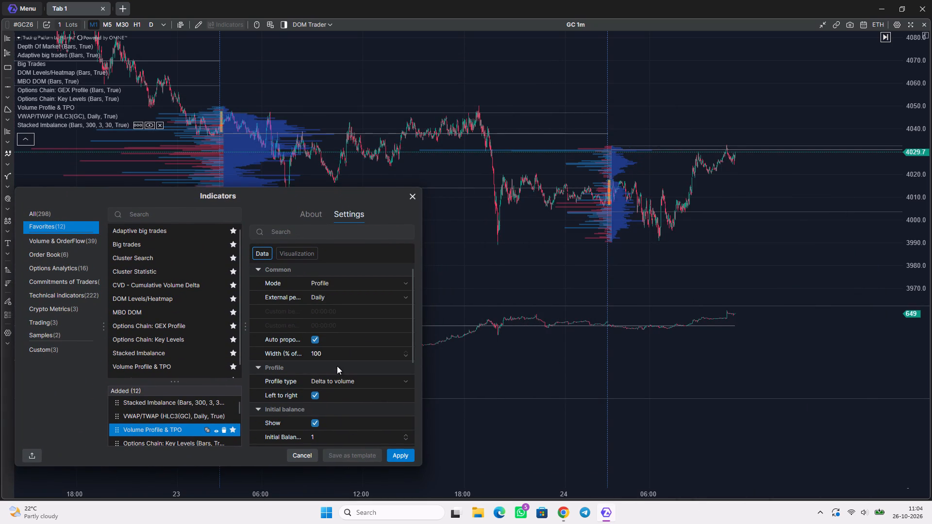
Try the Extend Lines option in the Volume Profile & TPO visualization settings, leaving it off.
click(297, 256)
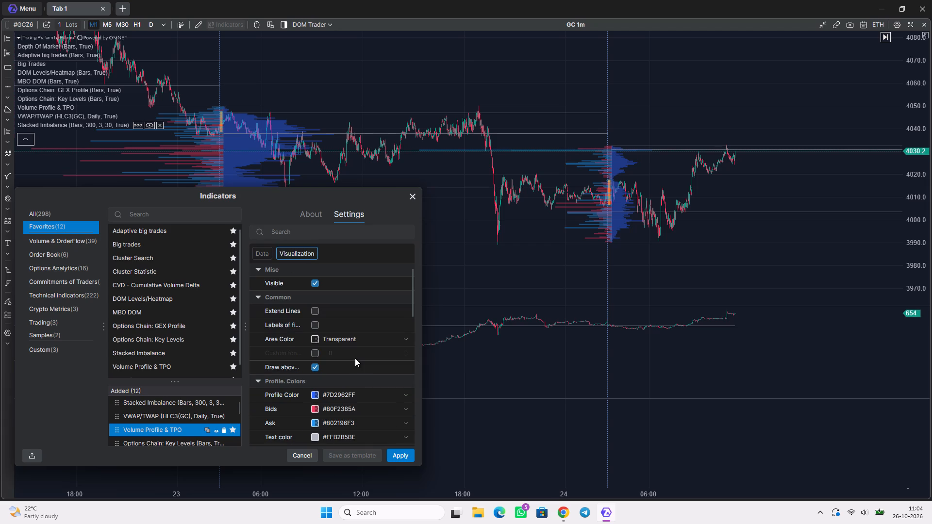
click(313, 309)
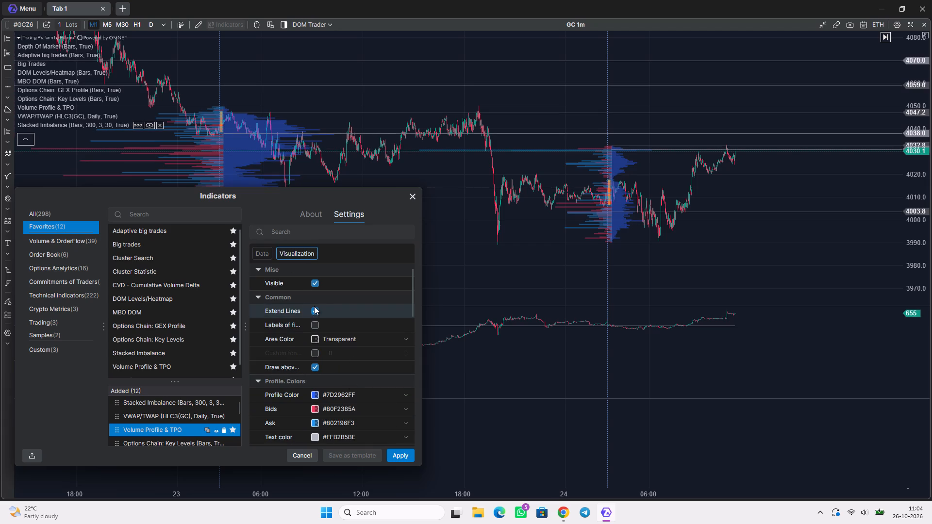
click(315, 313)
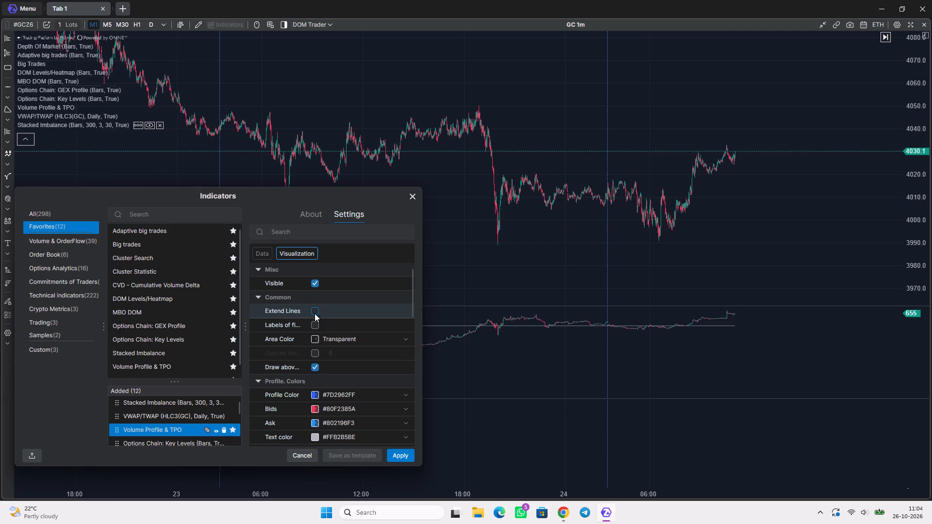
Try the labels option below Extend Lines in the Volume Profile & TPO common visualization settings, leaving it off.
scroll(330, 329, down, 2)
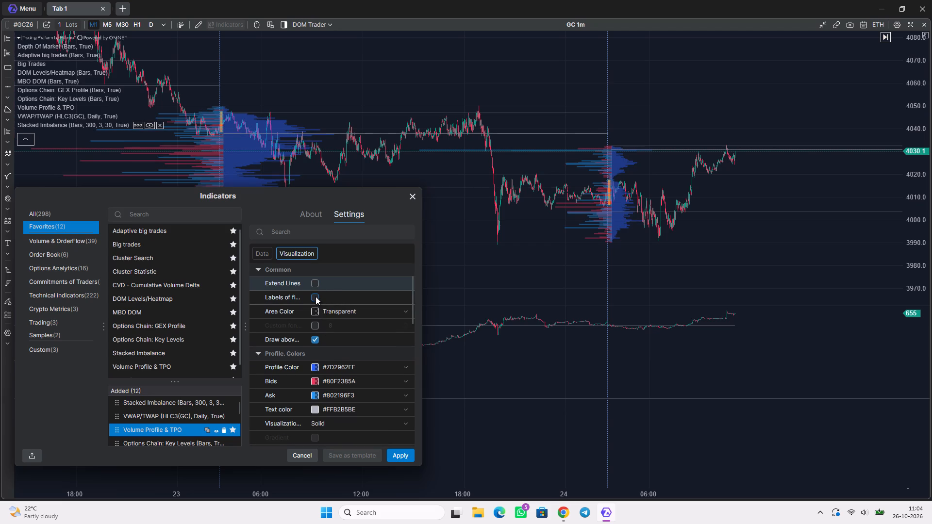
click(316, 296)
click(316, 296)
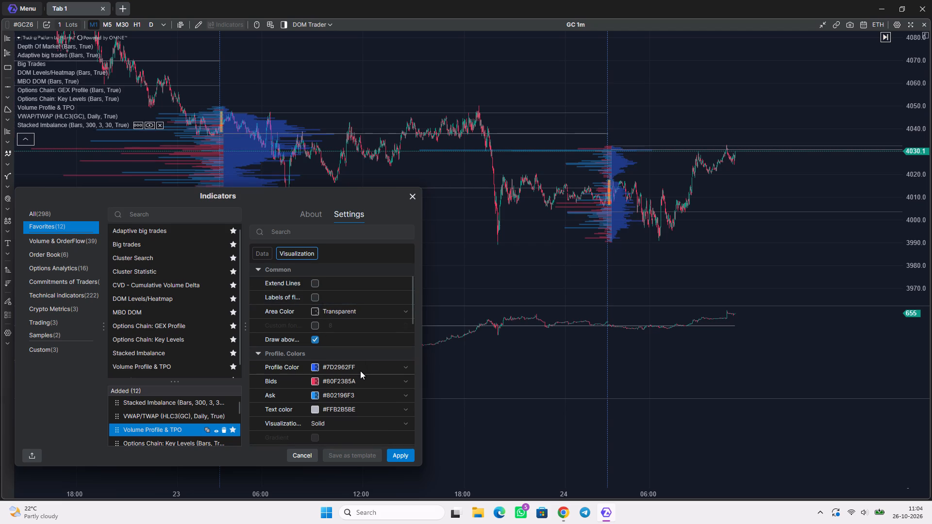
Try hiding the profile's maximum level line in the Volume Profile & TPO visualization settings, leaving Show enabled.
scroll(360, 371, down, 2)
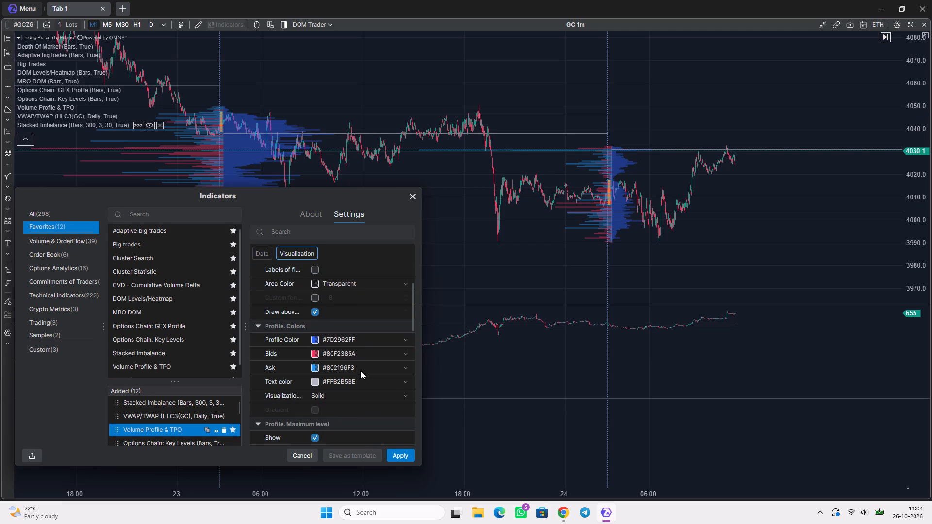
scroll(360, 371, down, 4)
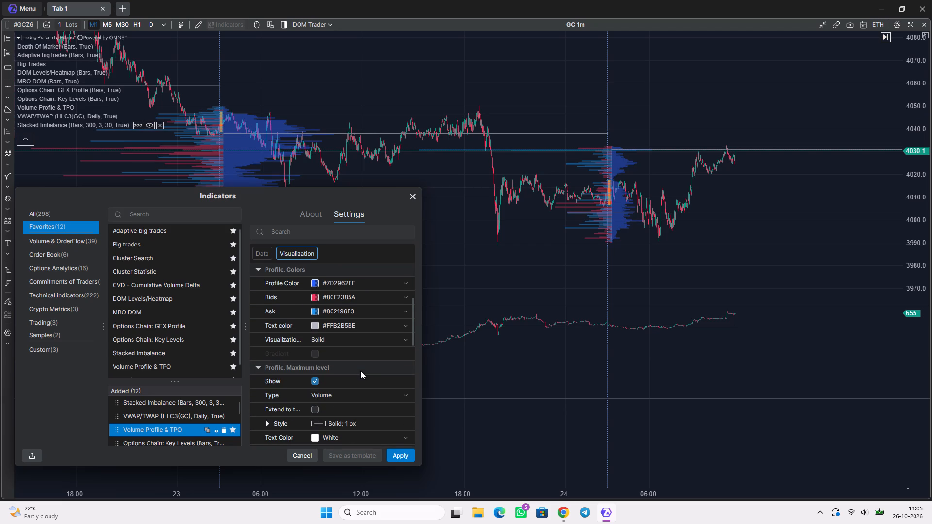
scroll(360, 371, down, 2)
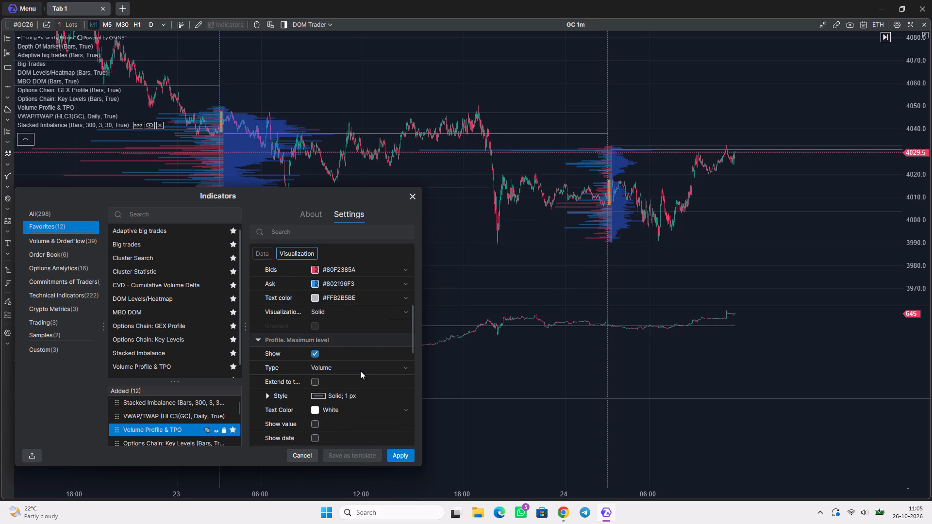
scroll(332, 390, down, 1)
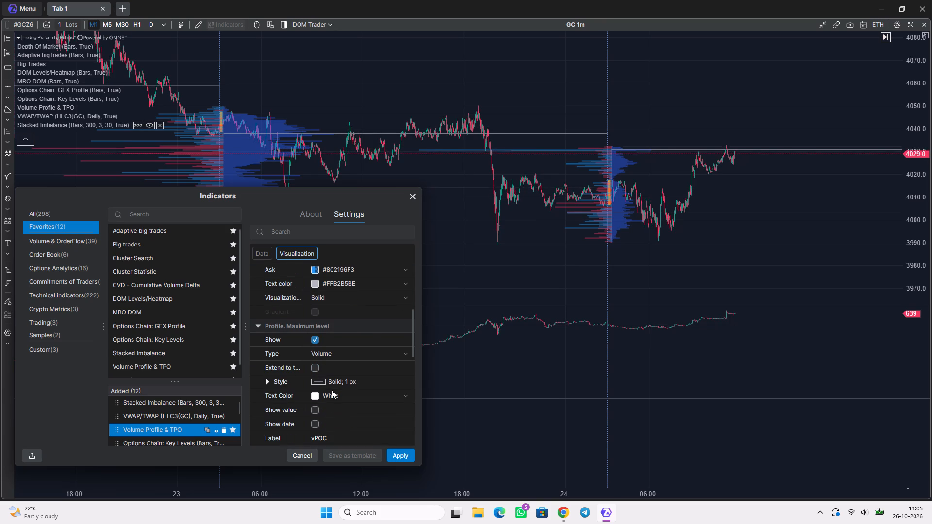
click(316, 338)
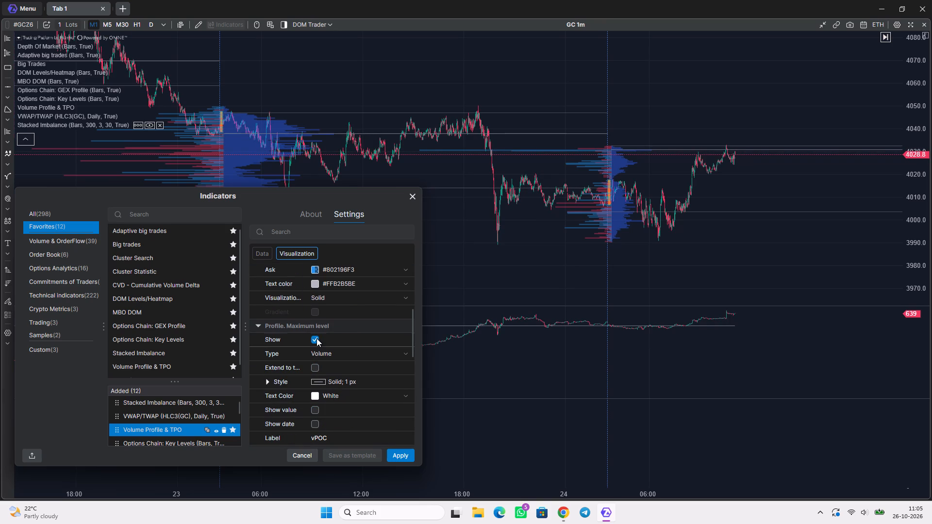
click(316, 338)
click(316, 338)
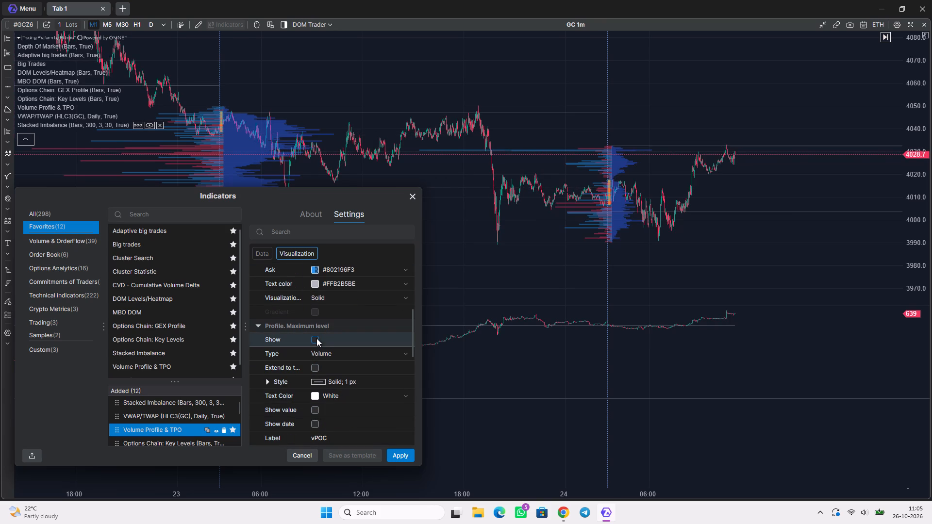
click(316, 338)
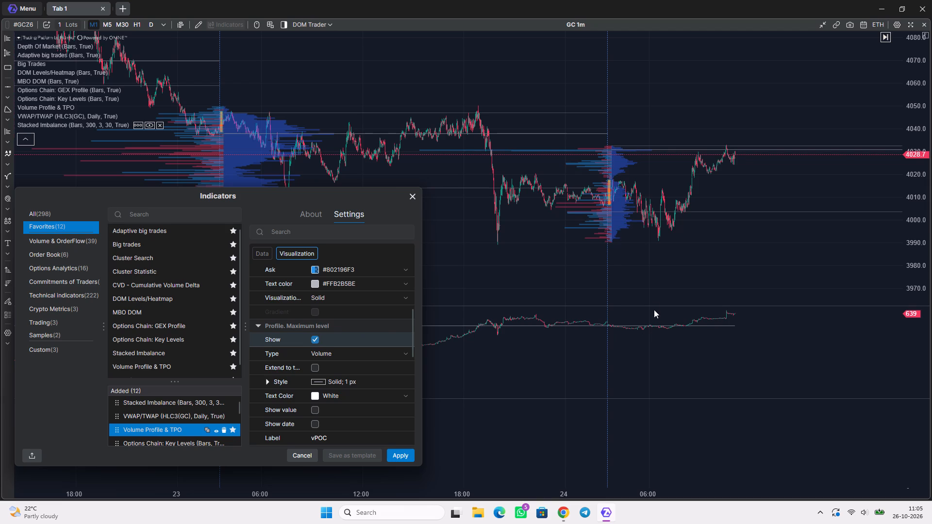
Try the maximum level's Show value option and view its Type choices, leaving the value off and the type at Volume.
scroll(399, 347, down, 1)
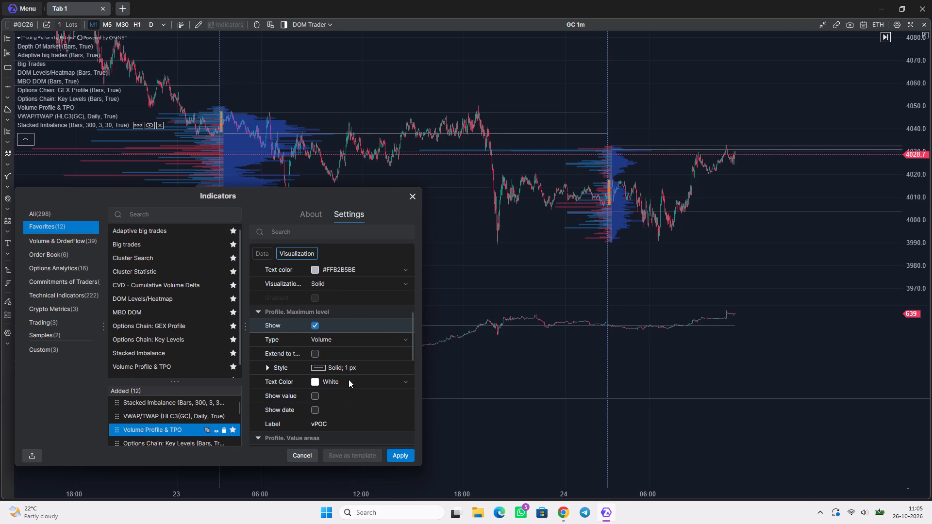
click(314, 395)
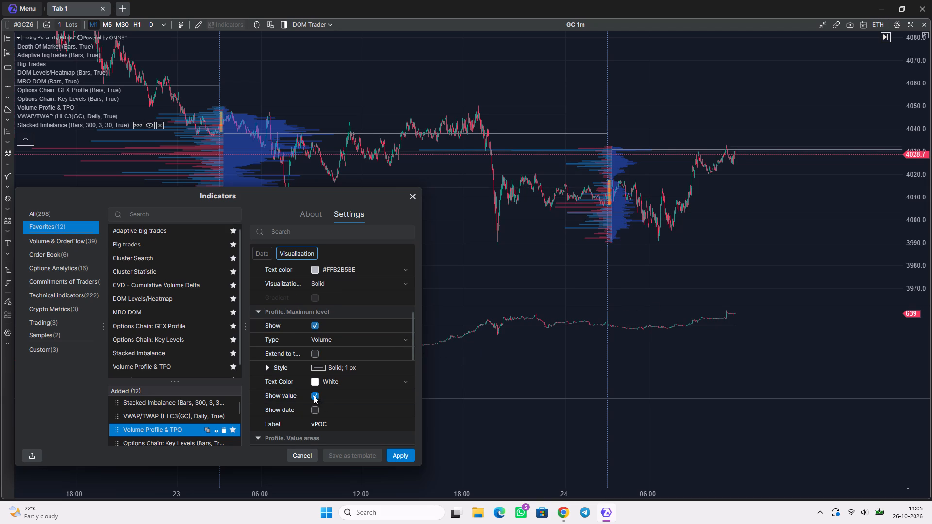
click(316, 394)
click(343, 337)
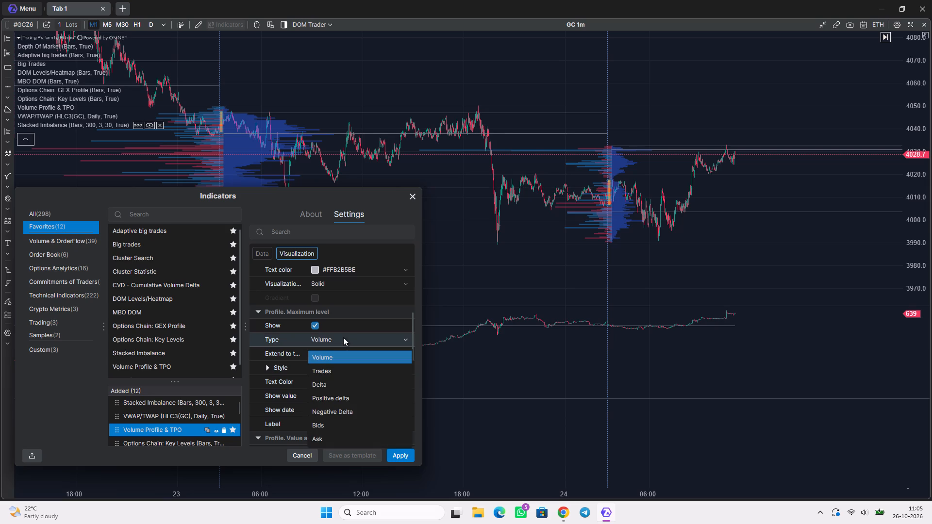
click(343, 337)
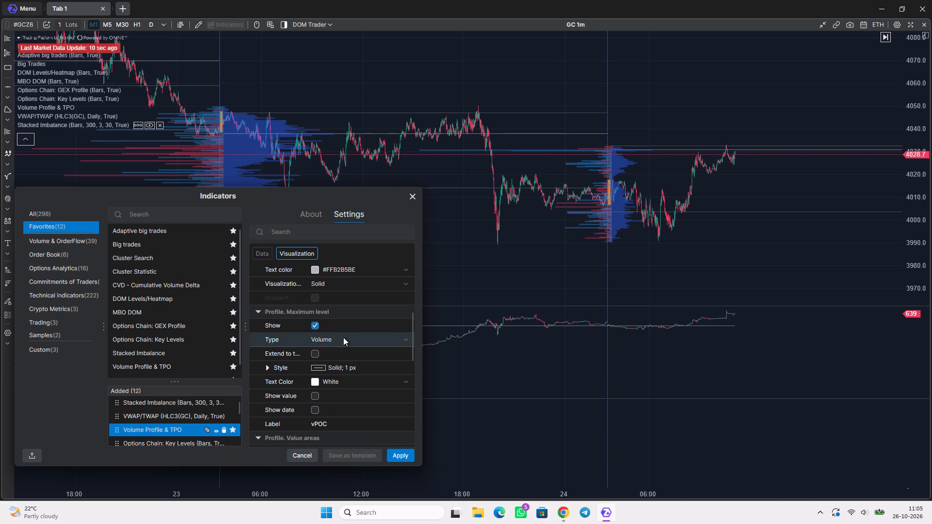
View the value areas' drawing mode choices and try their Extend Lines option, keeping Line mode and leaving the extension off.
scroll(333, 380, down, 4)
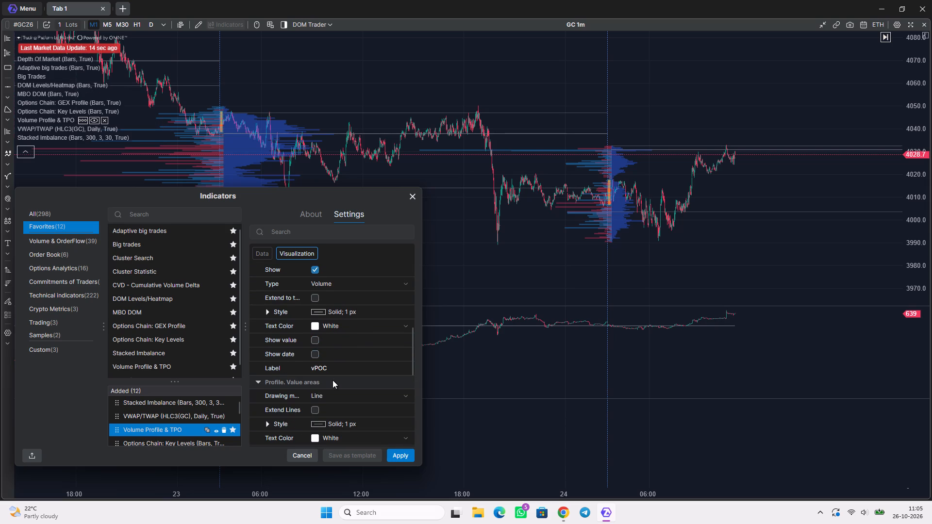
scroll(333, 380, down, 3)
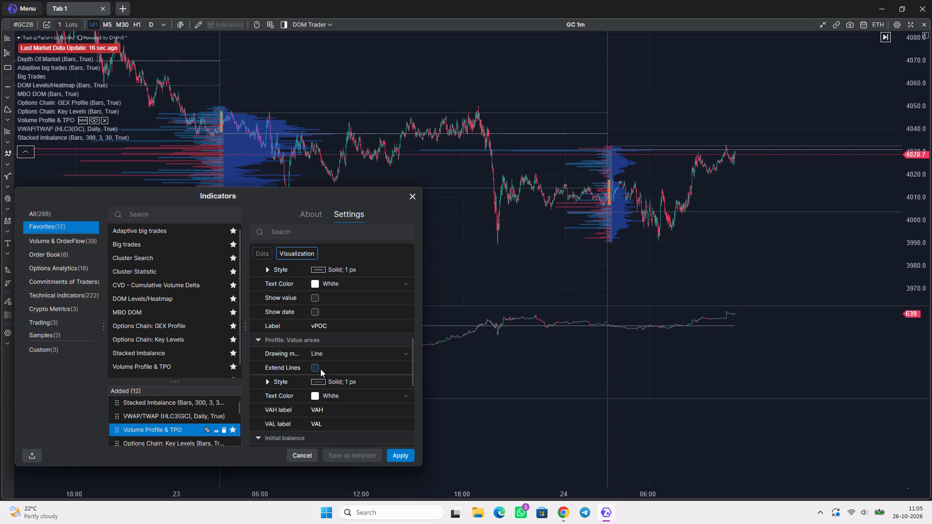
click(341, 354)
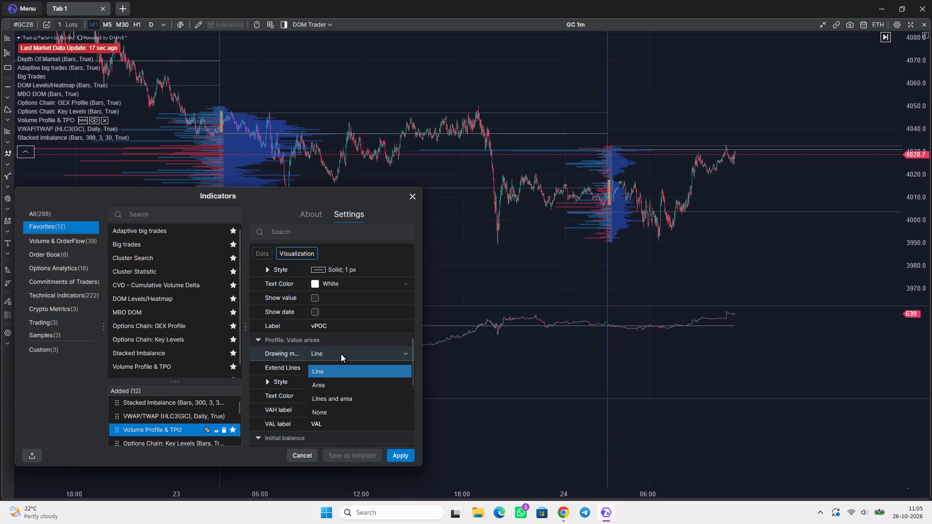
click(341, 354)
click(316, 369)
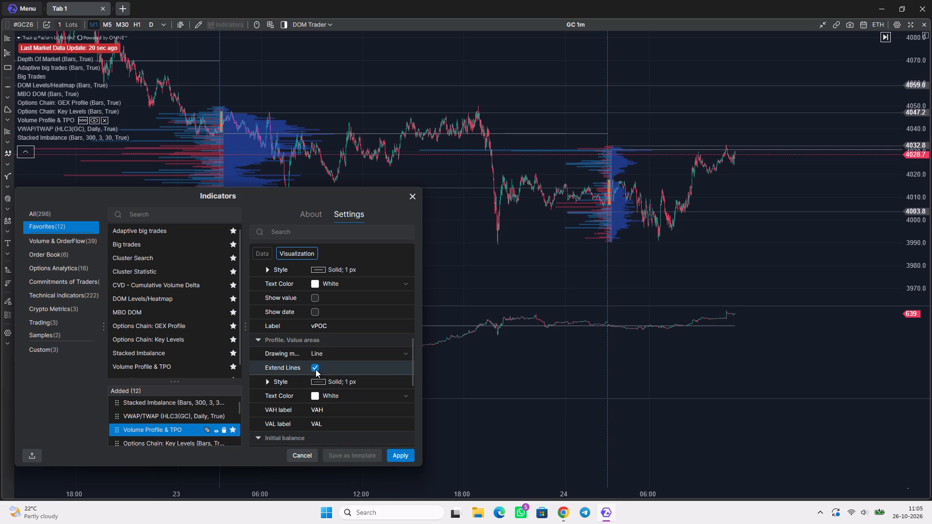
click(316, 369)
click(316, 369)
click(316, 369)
Examine the remaining Volume Profile & TPO visualization settings for initial balance, candle/bar, grid and cumulative values.
scroll(316, 368, down, 3)
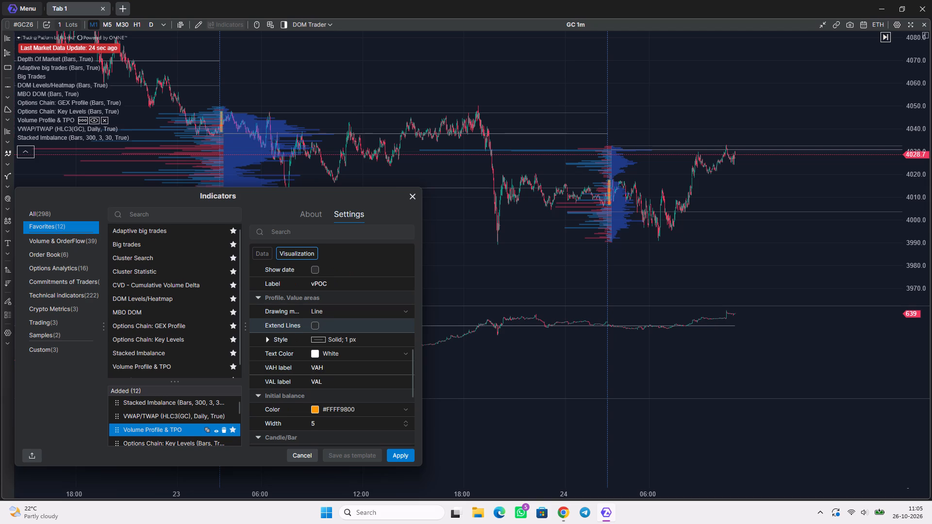
scroll(316, 368, down, 5)
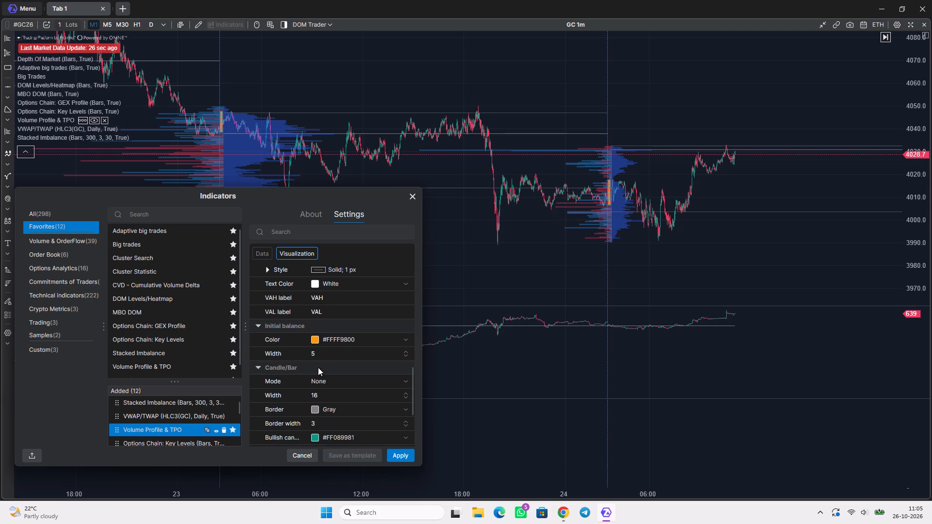
scroll(338, 387, down, 3)
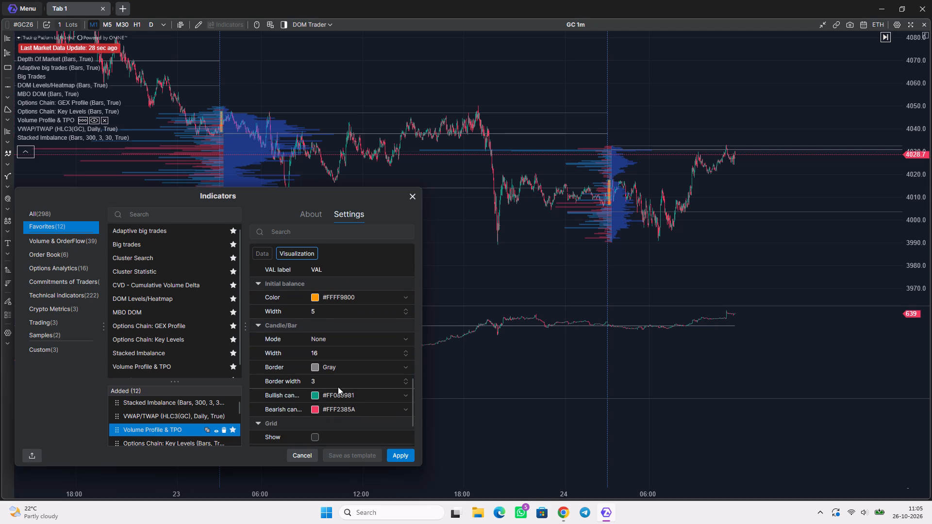
scroll(338, 387, down, 6)
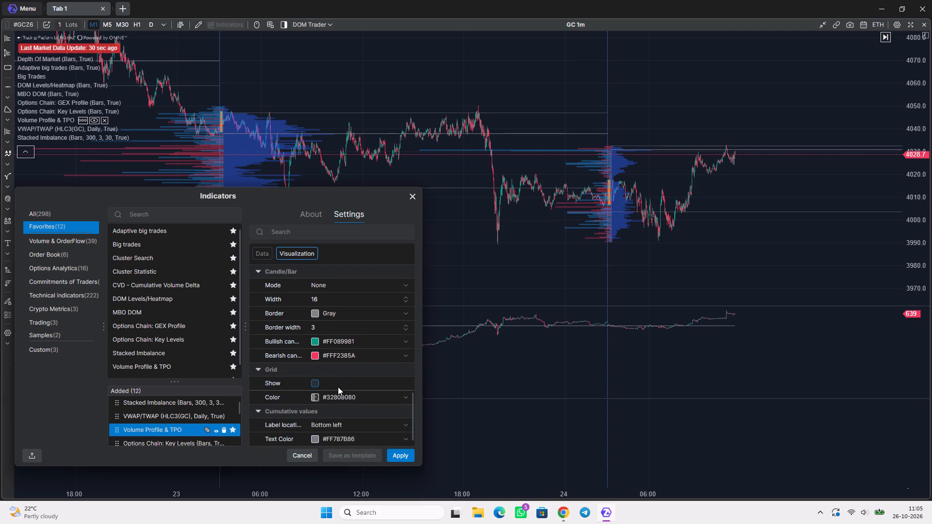
scroll(338, 387, down, 2)
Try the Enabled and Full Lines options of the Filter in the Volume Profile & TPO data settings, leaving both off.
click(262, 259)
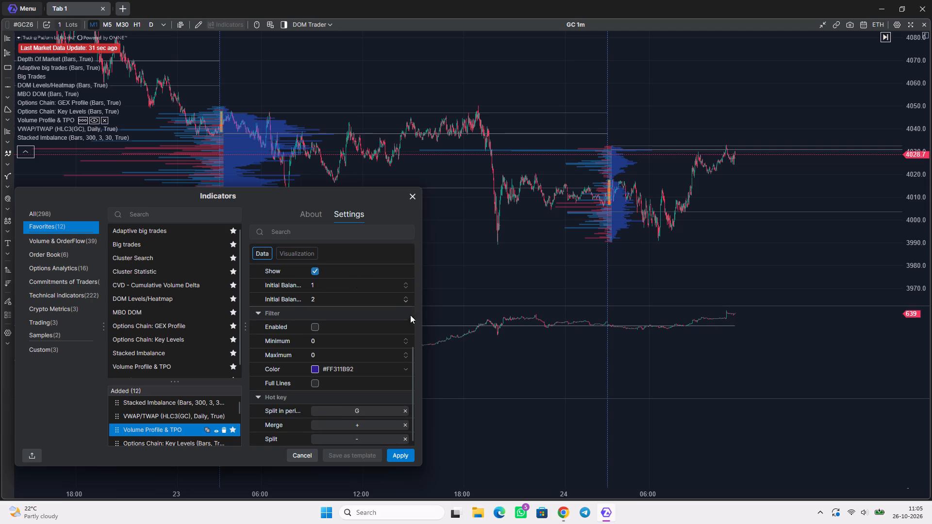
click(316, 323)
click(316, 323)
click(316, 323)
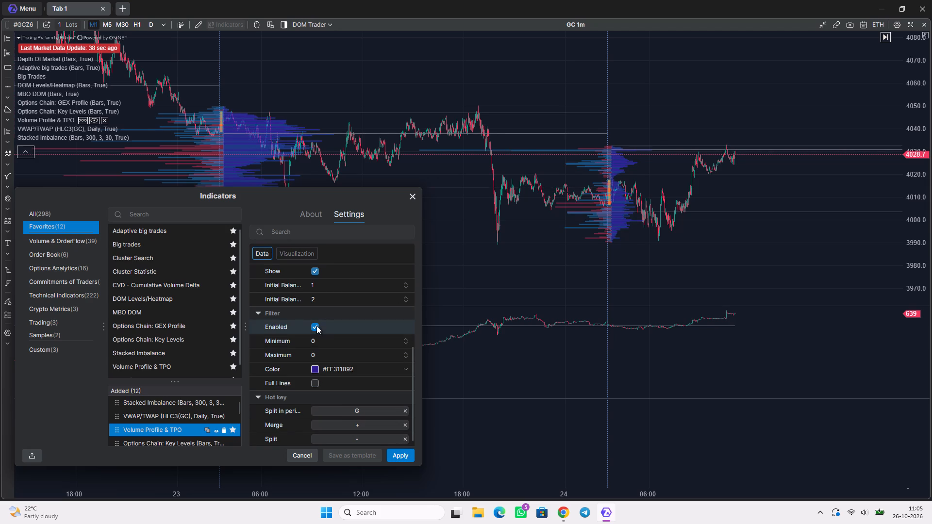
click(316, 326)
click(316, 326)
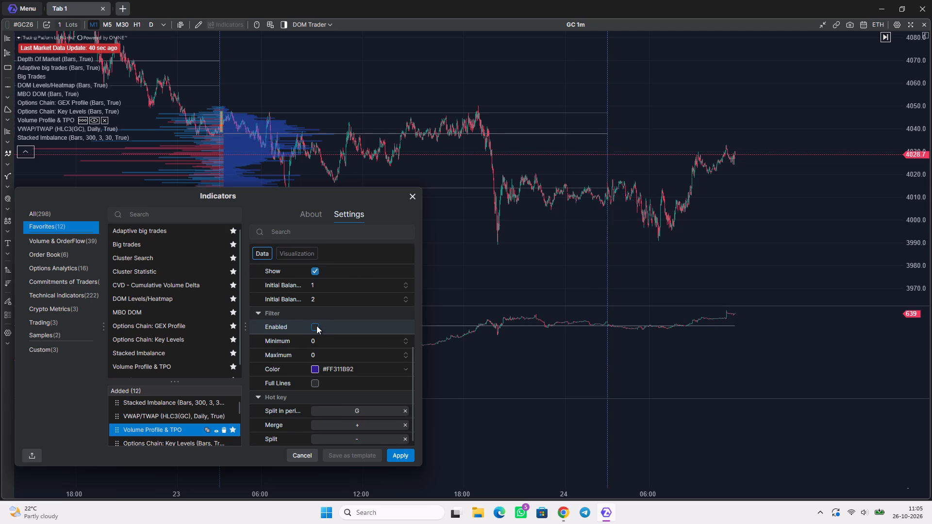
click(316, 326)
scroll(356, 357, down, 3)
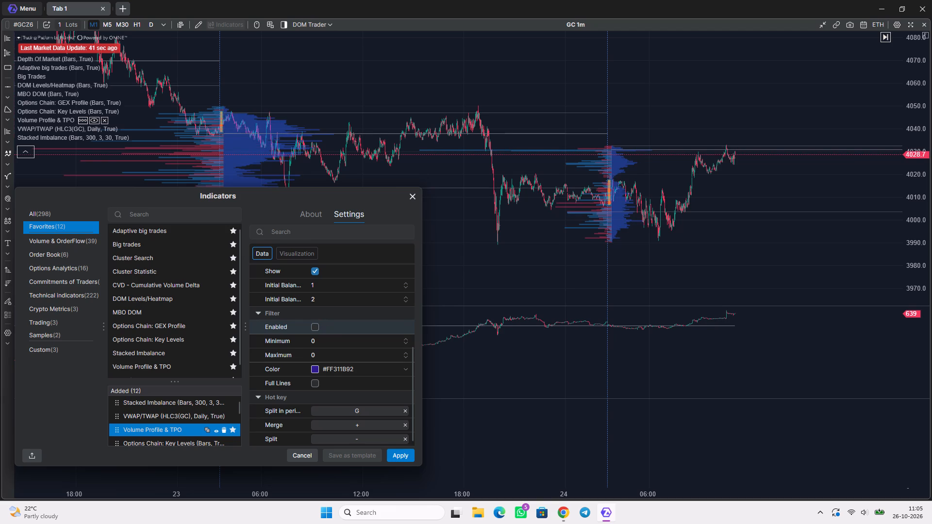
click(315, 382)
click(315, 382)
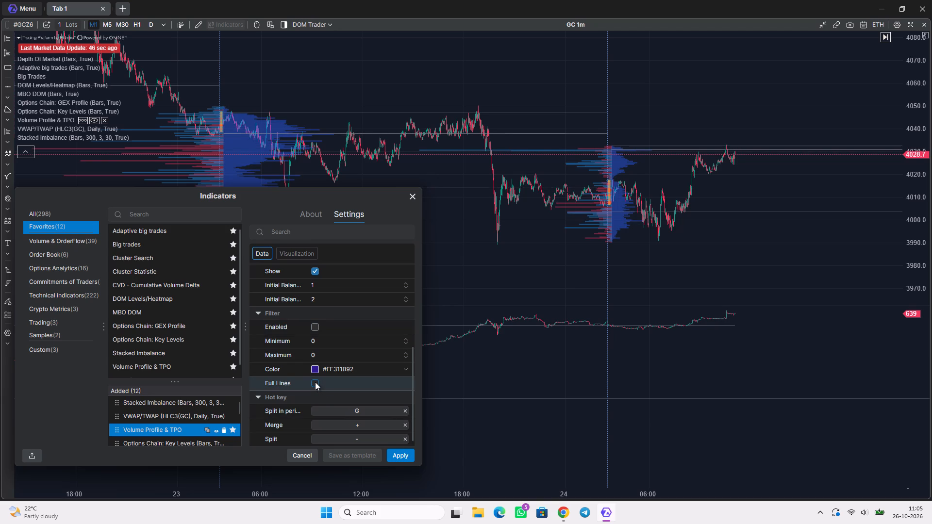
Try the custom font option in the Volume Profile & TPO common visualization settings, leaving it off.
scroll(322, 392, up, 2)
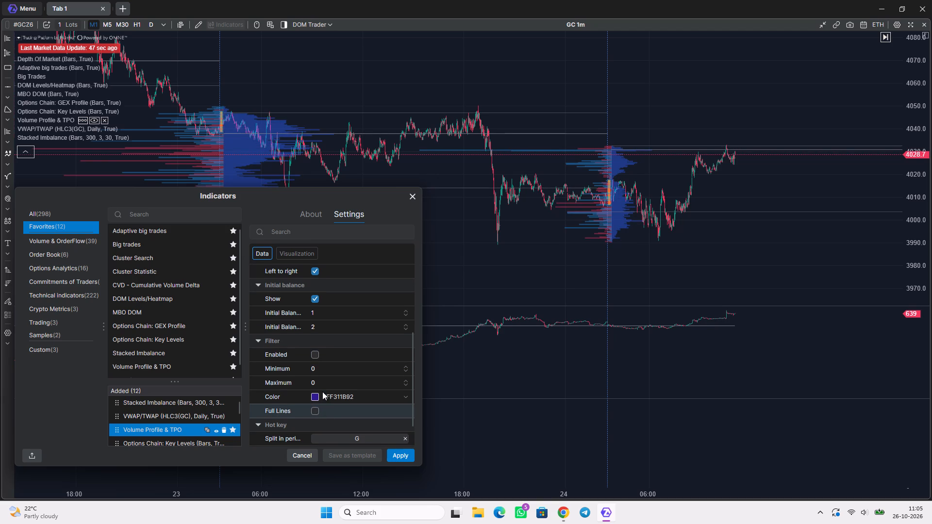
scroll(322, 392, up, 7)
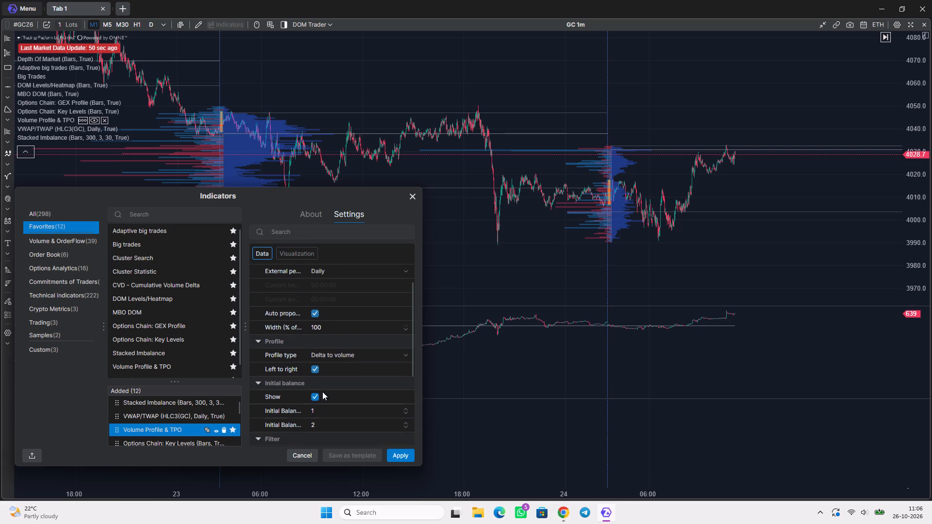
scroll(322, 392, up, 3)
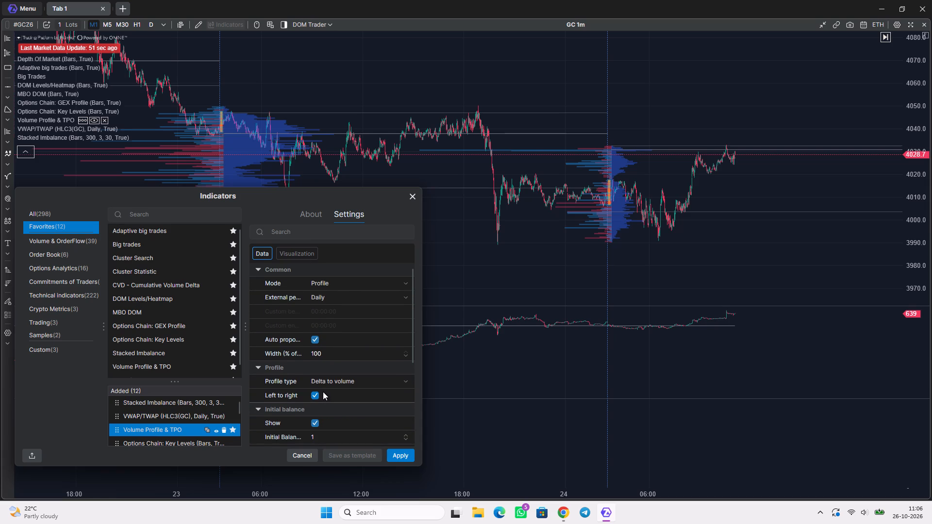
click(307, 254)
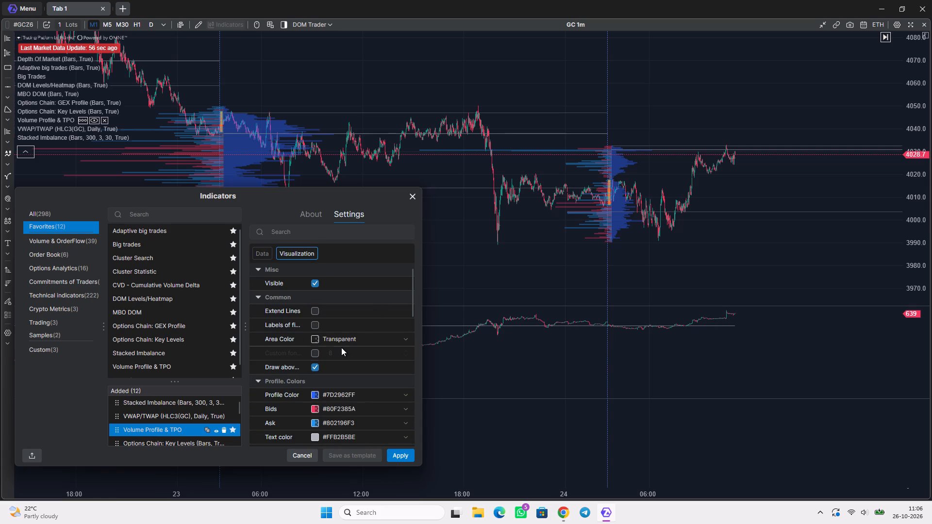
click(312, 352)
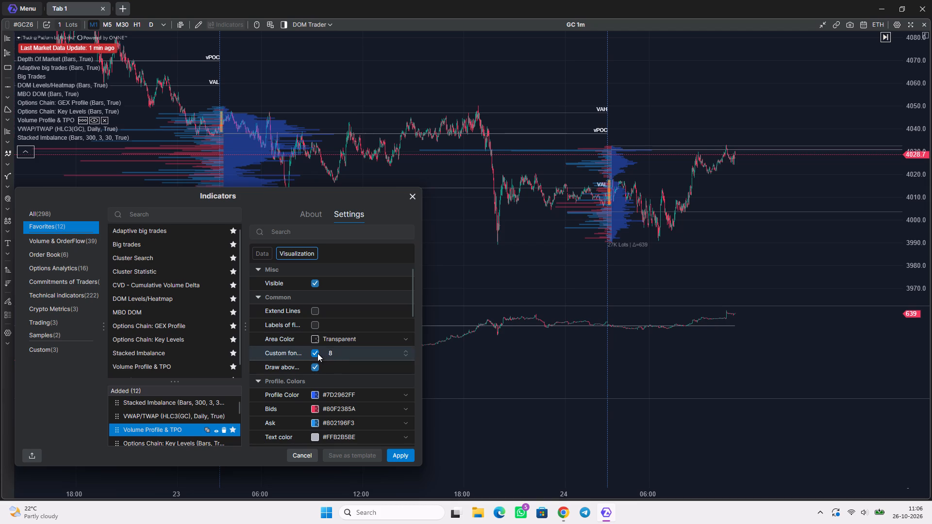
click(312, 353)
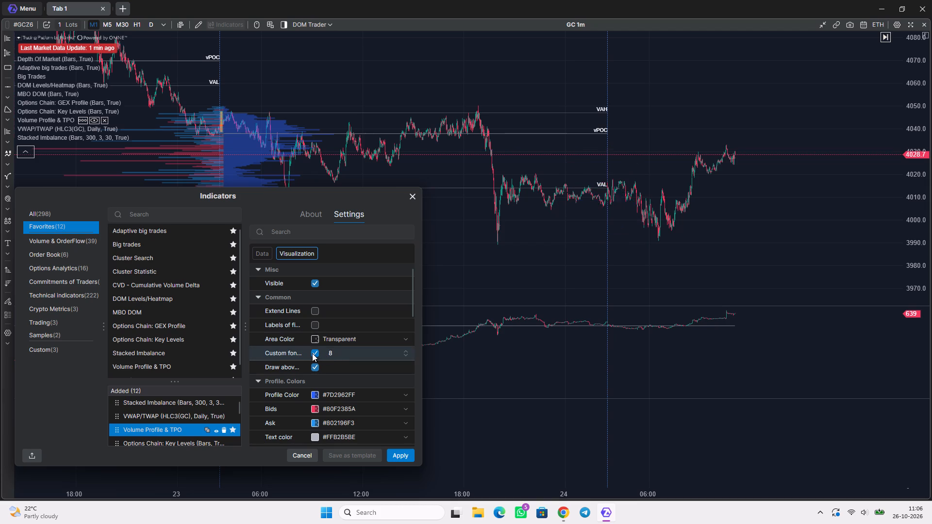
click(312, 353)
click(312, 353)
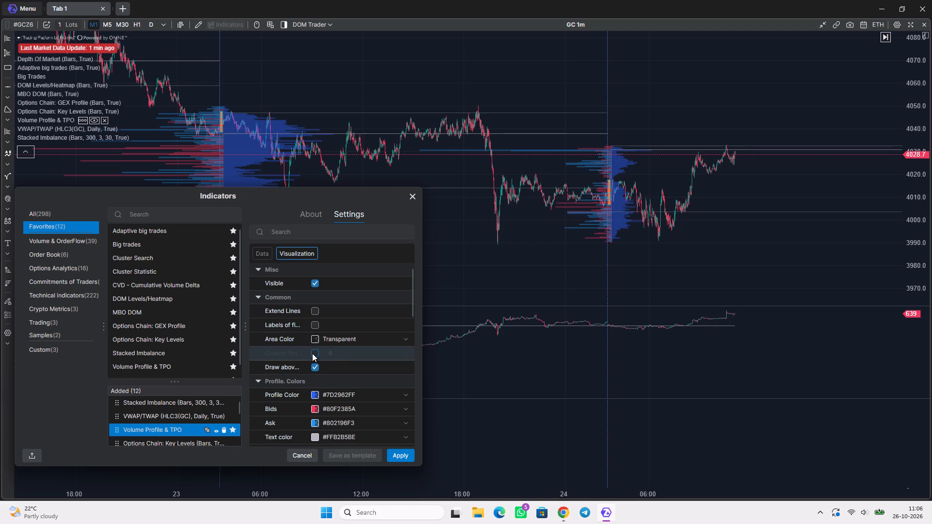
Turn on the custom font option at size 8 in the Volume Profile & TPO common visualization settings.
click(312, 353)
click(312, 353)
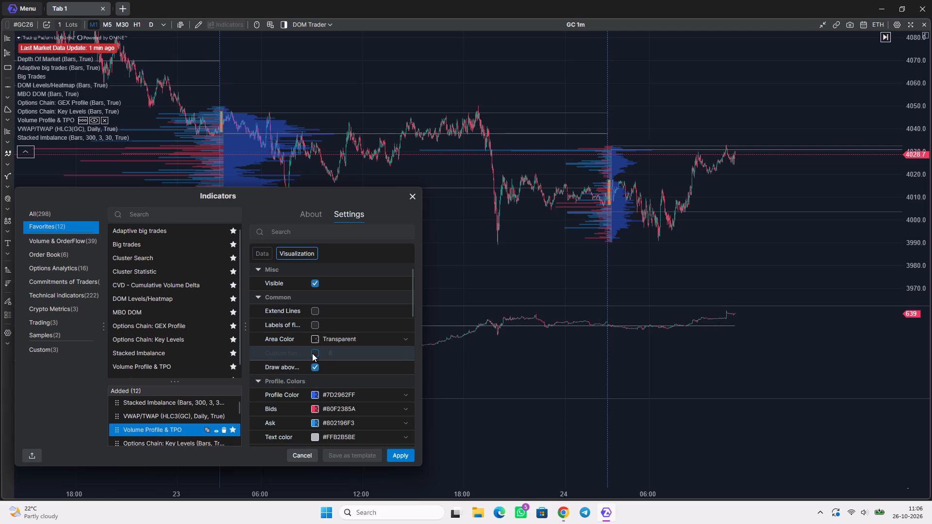
click(312, 353)
click(312, 353)
click(312, 353)
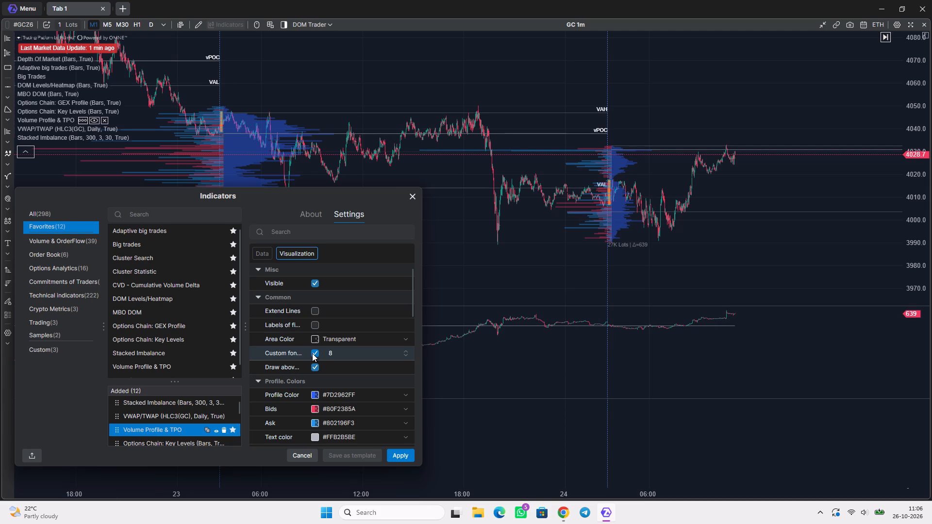
click(312, 353)
click(312, 353)
Switch off the Draw above option in the Volume Profile & TPO common visualization settings and apply the changes.
click(314, 367)
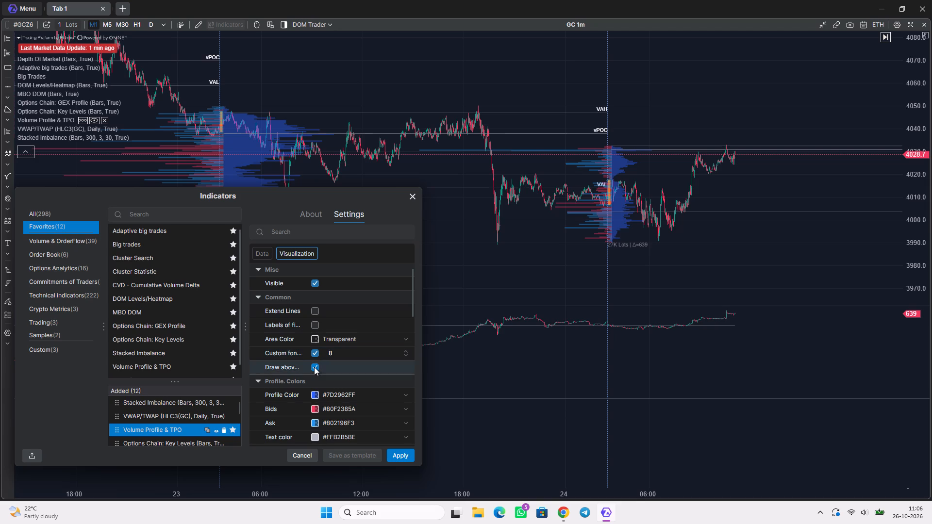
click(314, 367)
click(314, 367)
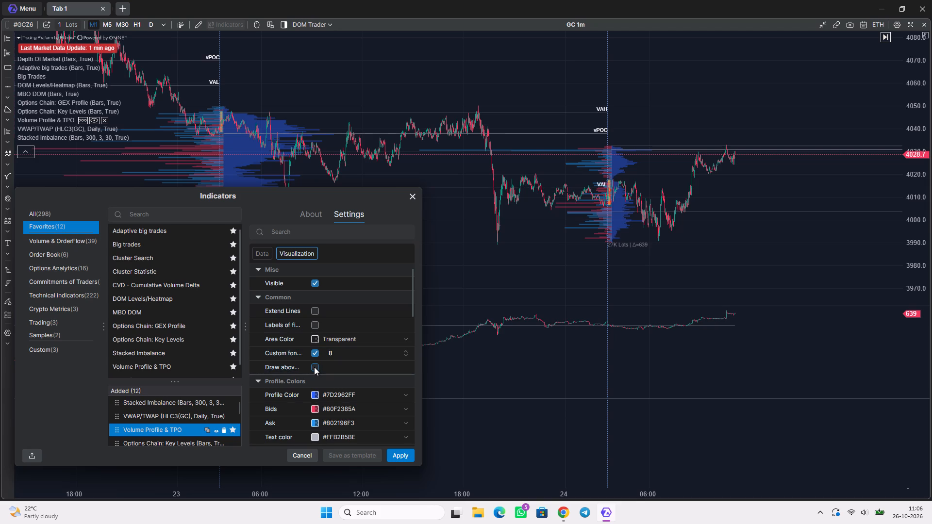
click(314, 367)
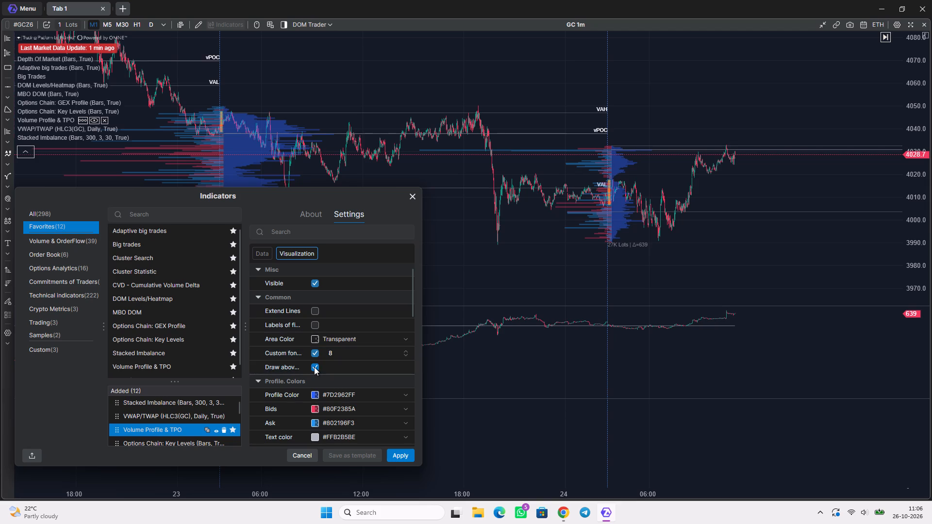
click(314, 366)
click(314, 366)
click(314, 366)
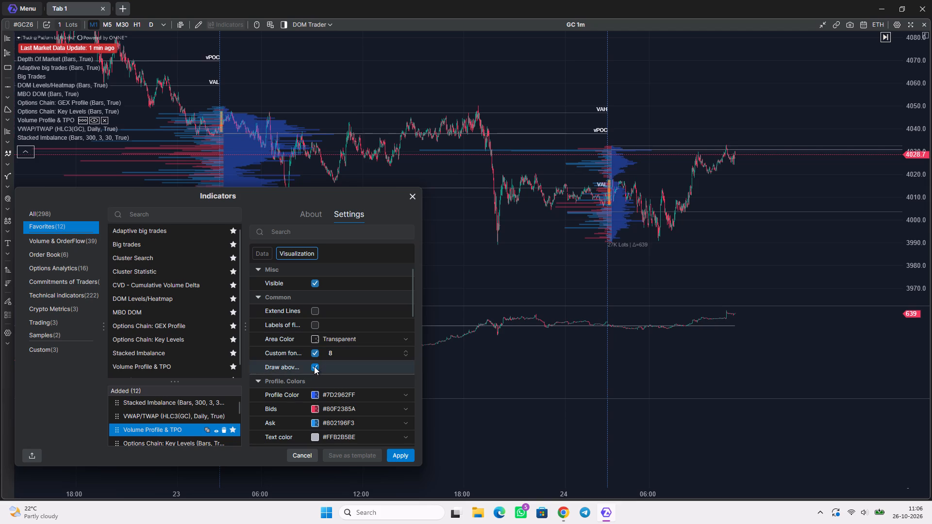
scroll(347, 351, down, 6)
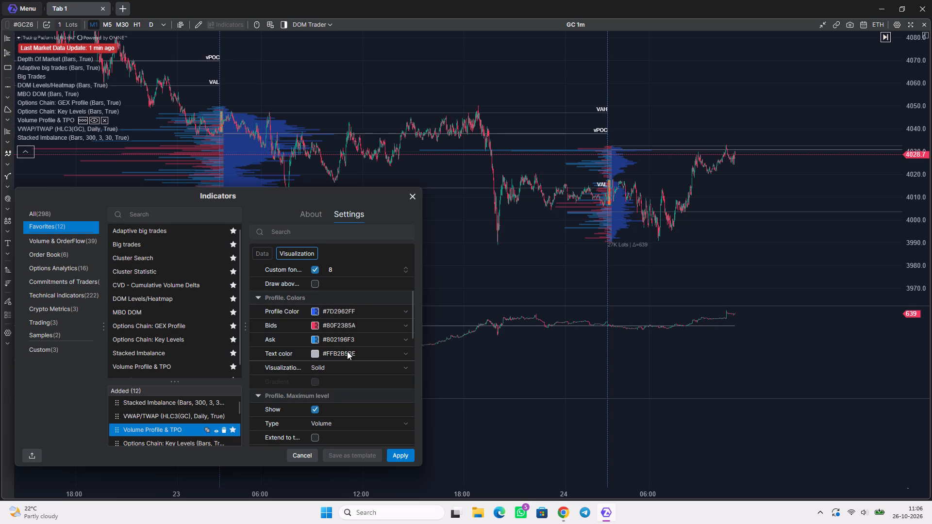
scroll(347, 351, up, 10)
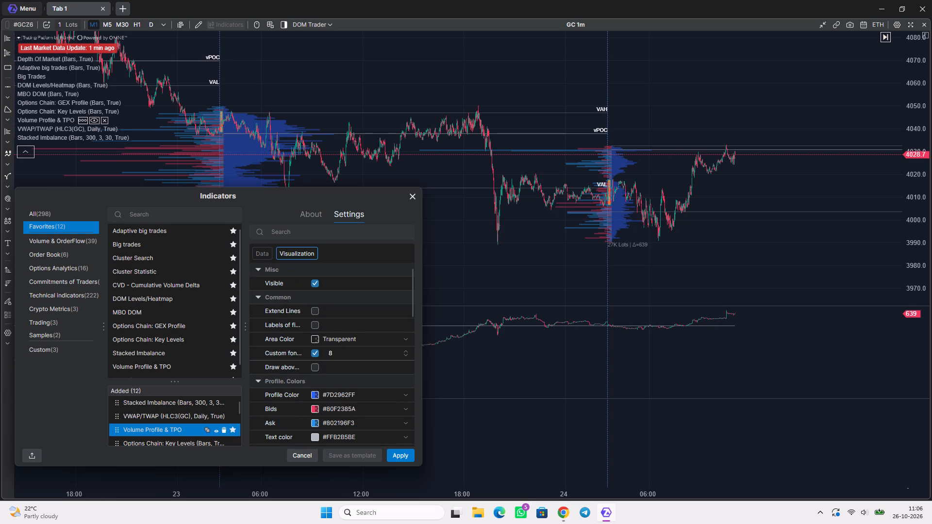
scroll(347, 351, up, 1)
scroll(347, 351, down, 2)
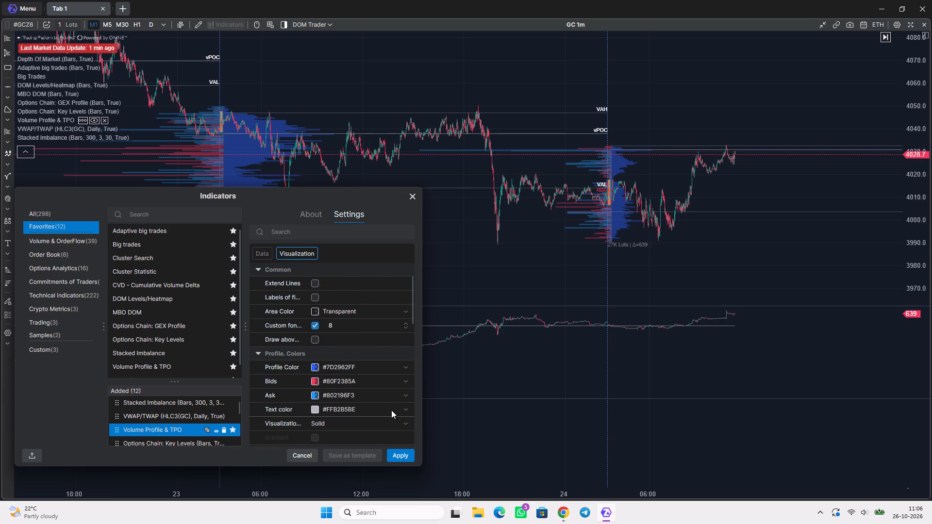
click(405, 455)
Examine the daily volume and delta profiles on the chart, comparing the latest session with the previous ones.
scroll(703, 207, up, 6)
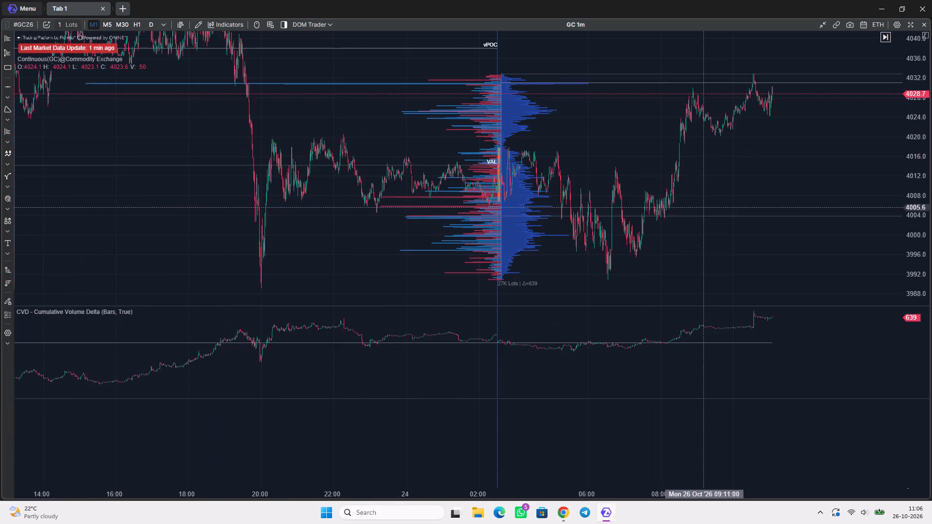
scroll(703, 207, up, 6)
drag(422, 251, 549, 173)
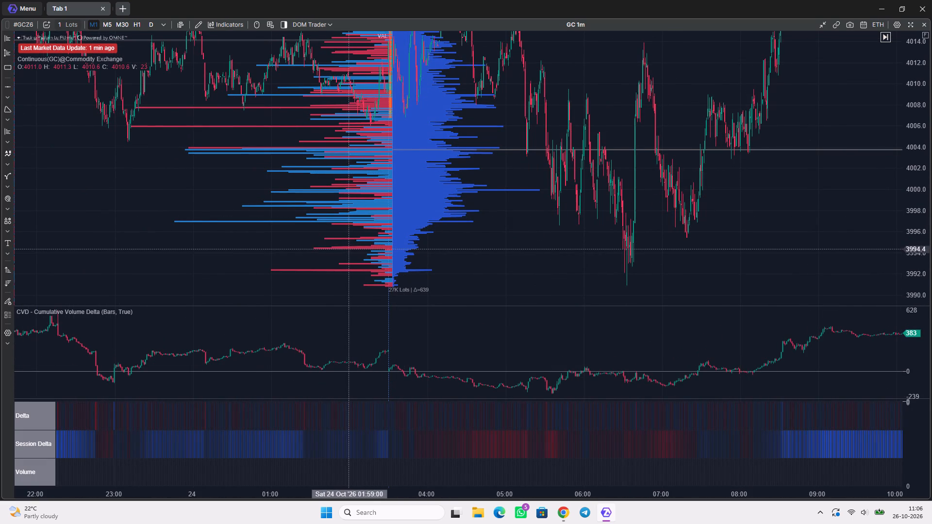
scroll(349, 249, down, 9)
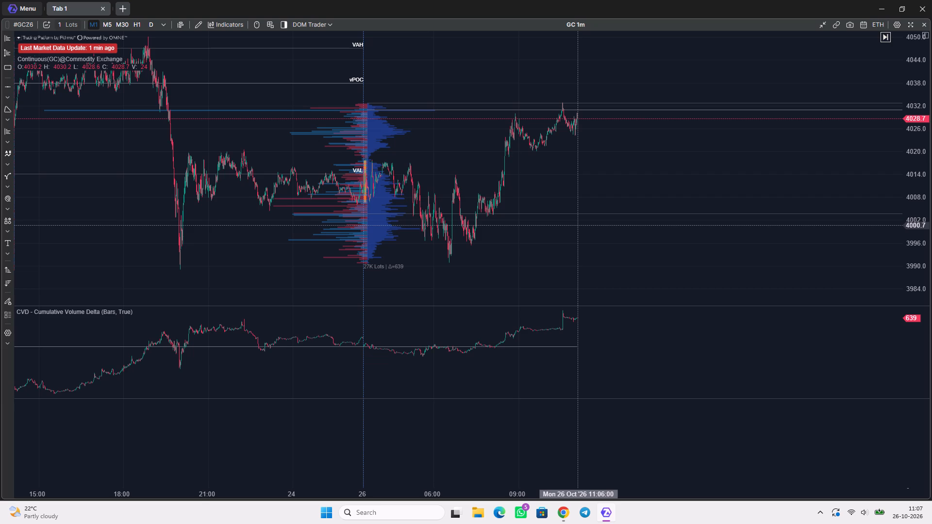
scroll(497, 238, down, 4)
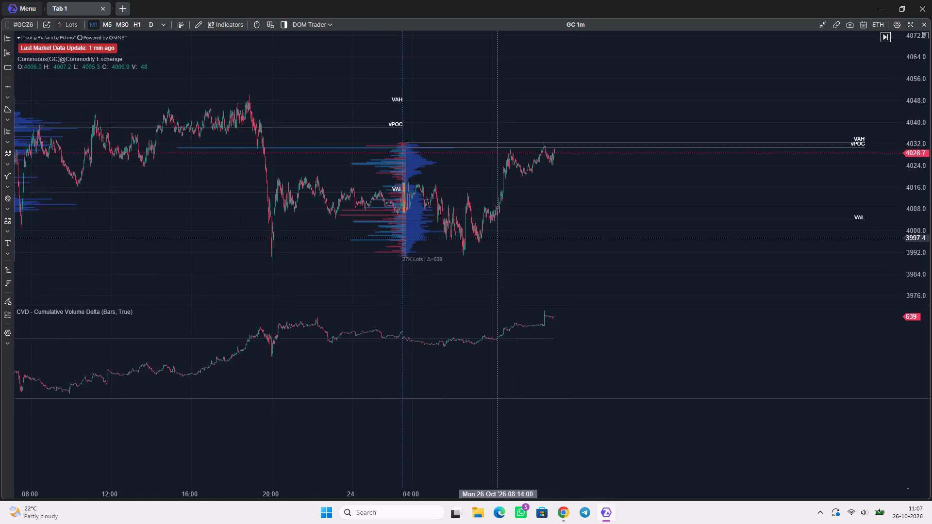
drag(265, 274, 405, 251)
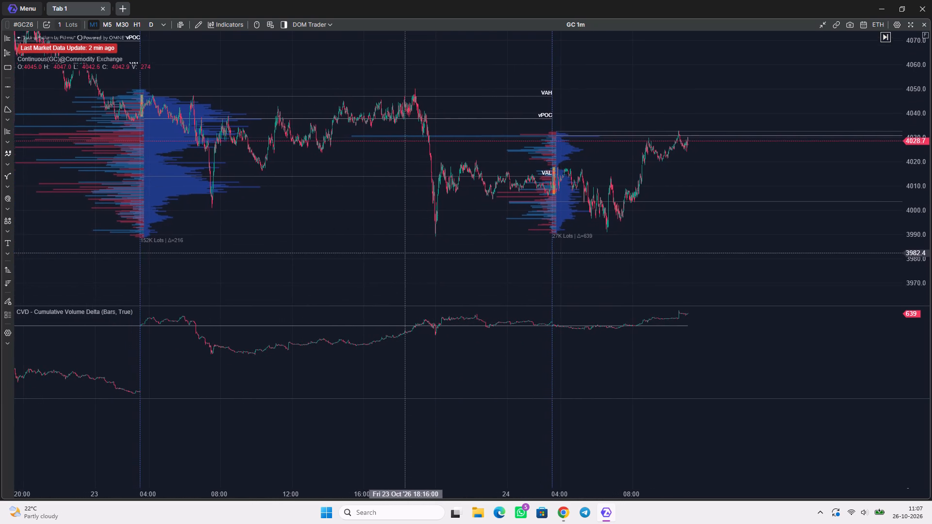
drag(405, 251, 413, 220)
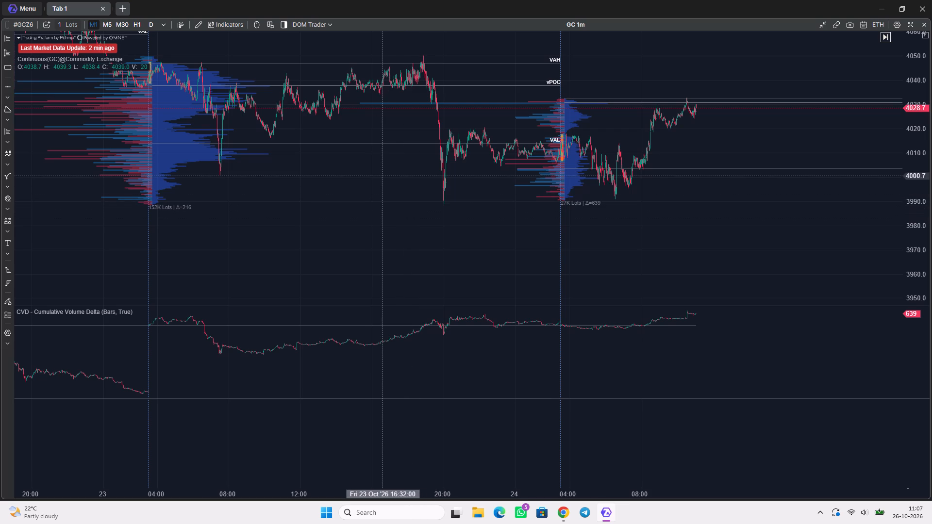
drag(381, 173, 348, 230)
scroll(537, 212, up, 2)
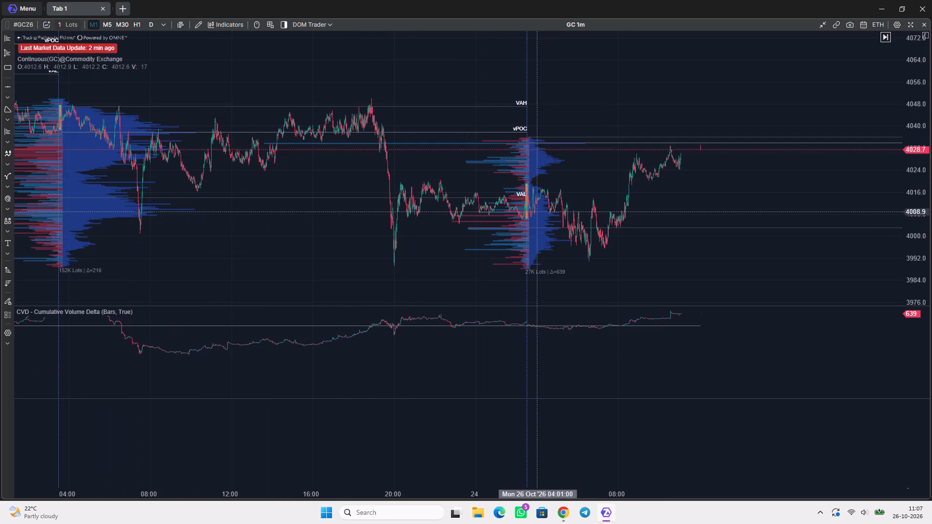
scroll(537, 212, down, 3)
scroll(429, 221, down, 4)
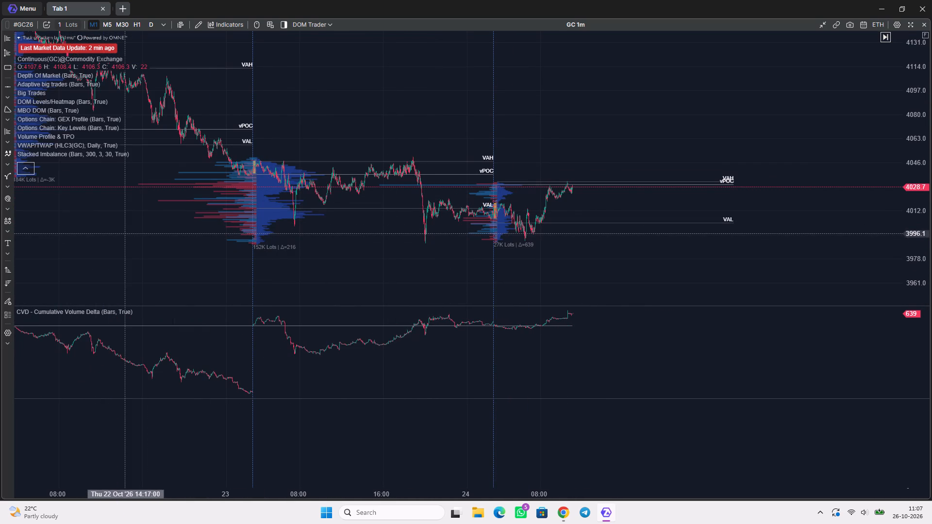
drag(115, 235, 160, 247)
Examine the latest session's profile against price and its labelled VAH, vPOC and VAL levels.
scroll(914, 231, up, 4)
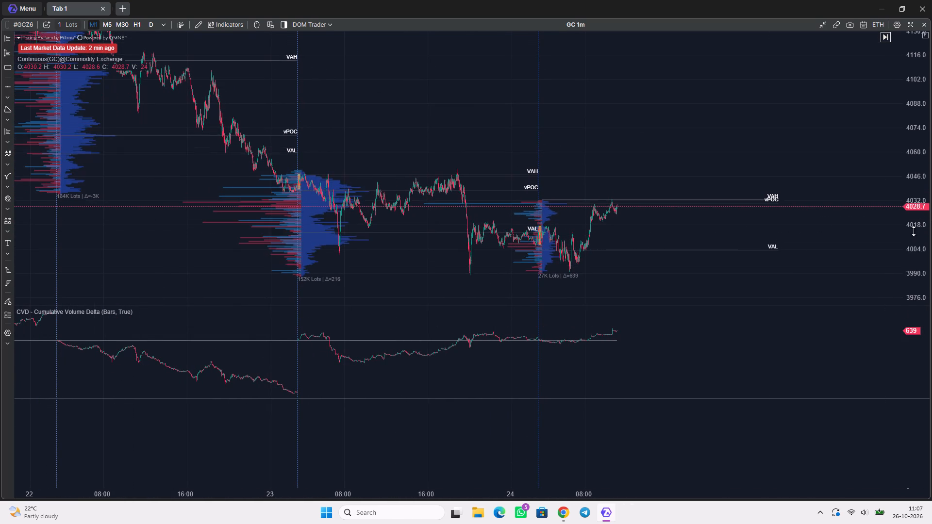
scroll(914, 231, up, 17)
drag(826, 266, 751, 168)
scroll(546, 217, up, 6)
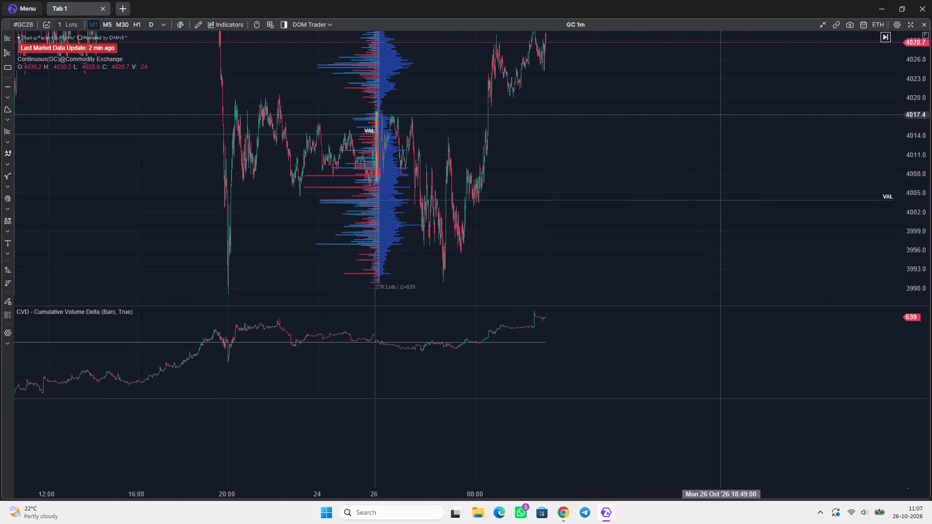
drag(720, 115, 548, 200)
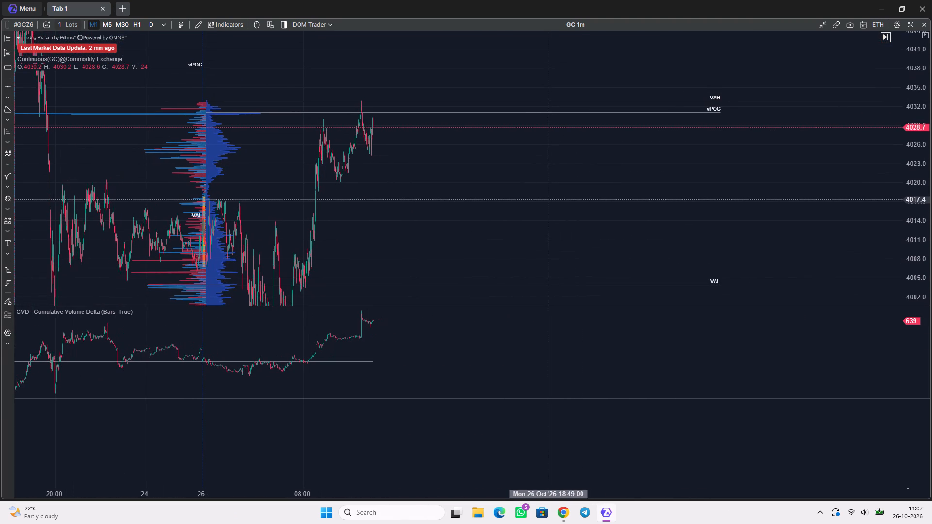
drag(548, 200, 573, 185)
scroll(573, 185, down, 1)
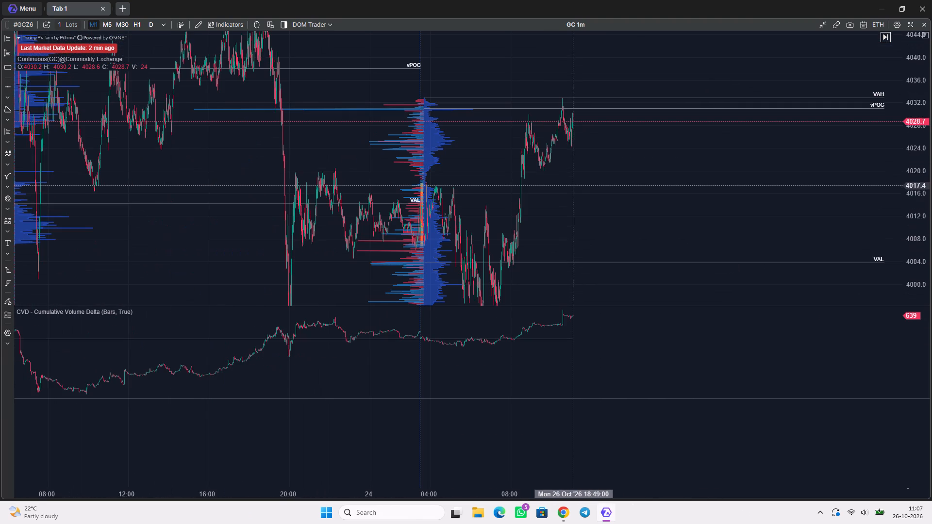
drag(636, 216, 606, 193)
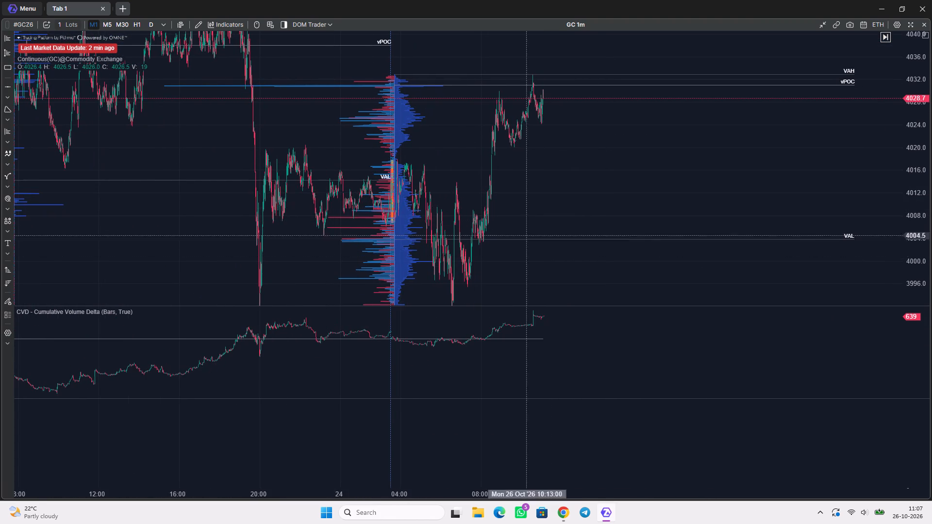
drag(626, 175, 601, 175)
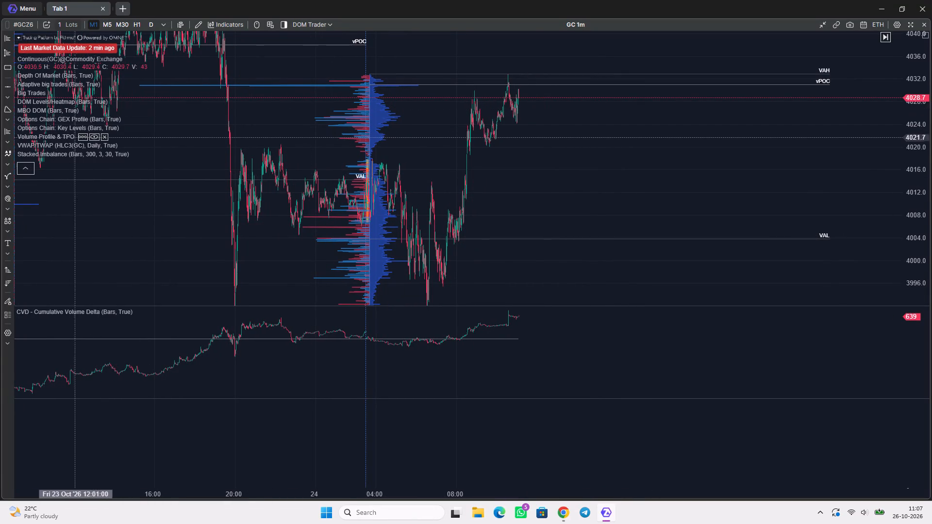
Reopen the Volume Profile & TPO data settings and try the Volume, Delta to volume and Delta proportional to volume profile types.
click(82, 138)
drag(500, 121, 251, 146)
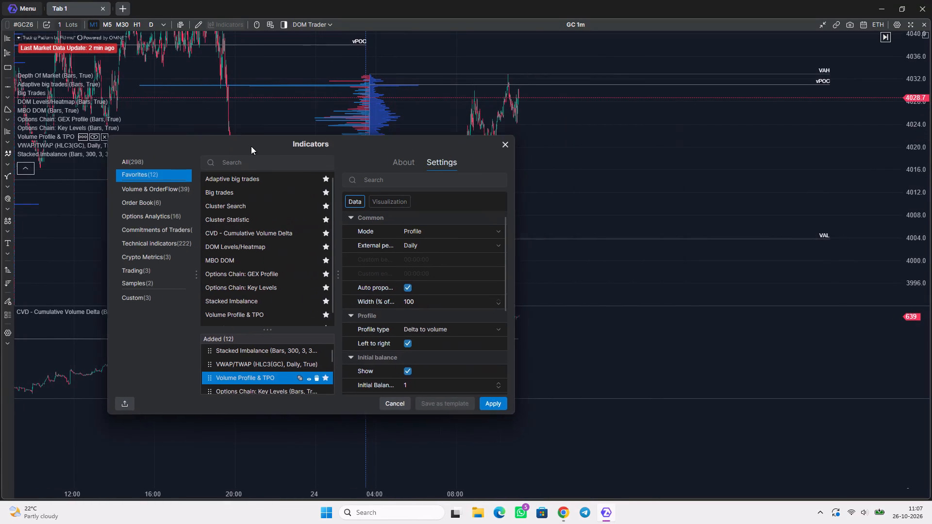
drag(251, 146, 142, 145)
click(250, 327)
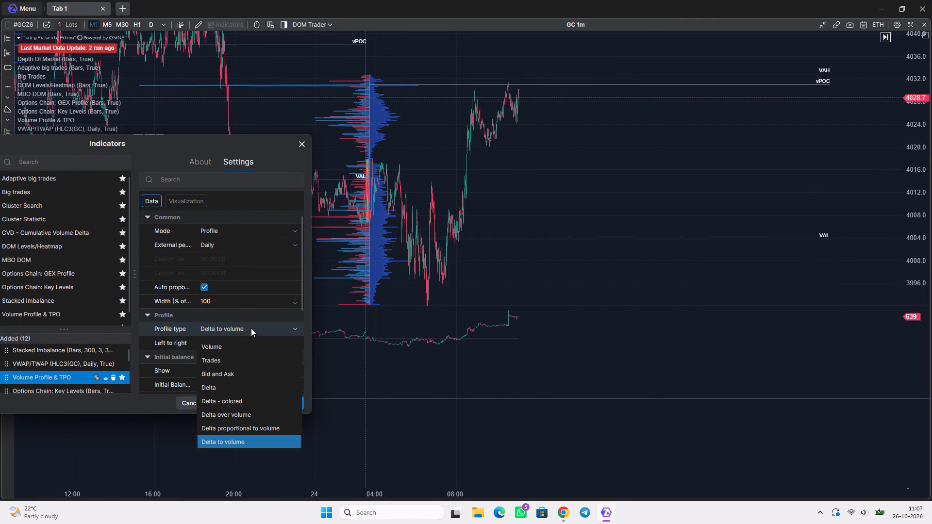
click(241, 346)
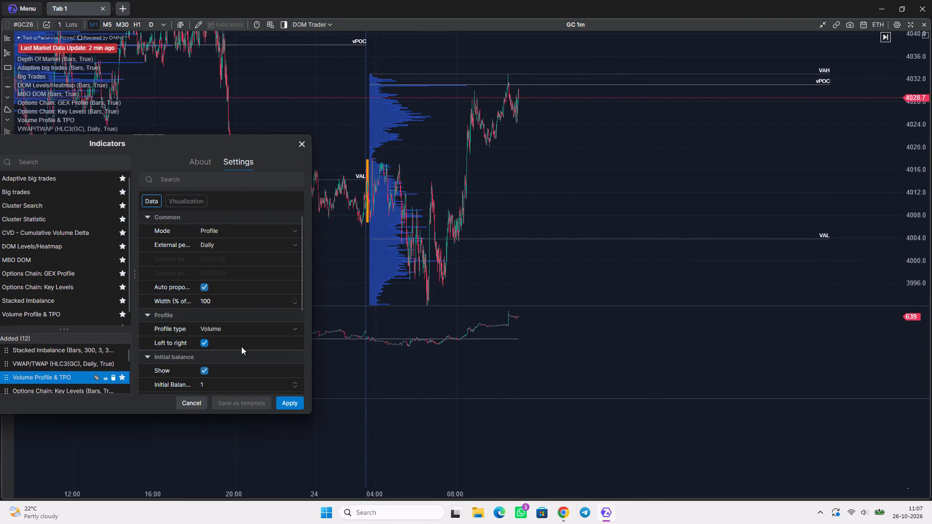
click(244, 333)
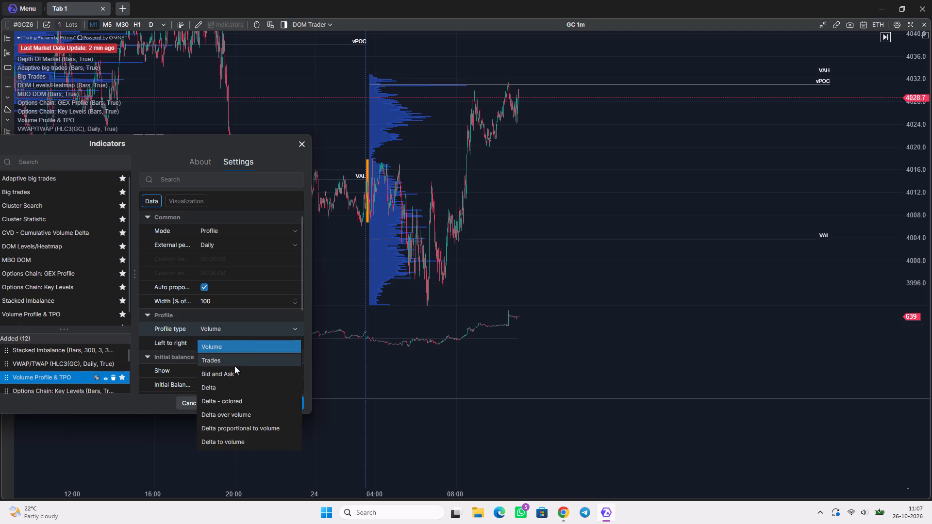
click(240, 442)
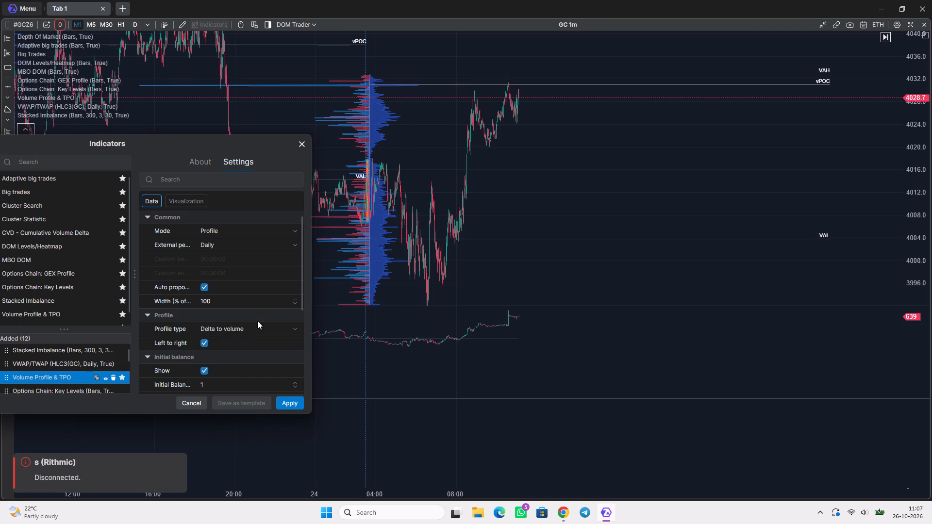
click(255, 329)
click(233, 429)
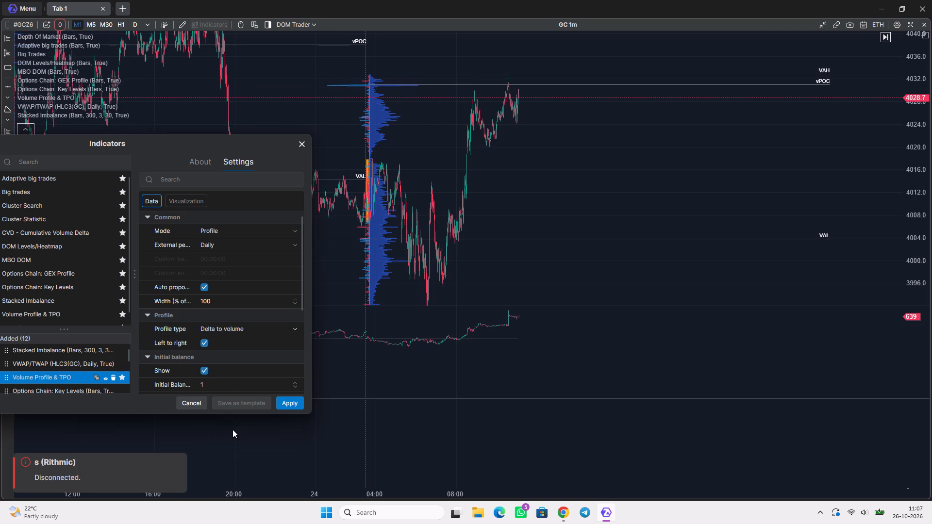
click(269, 327)
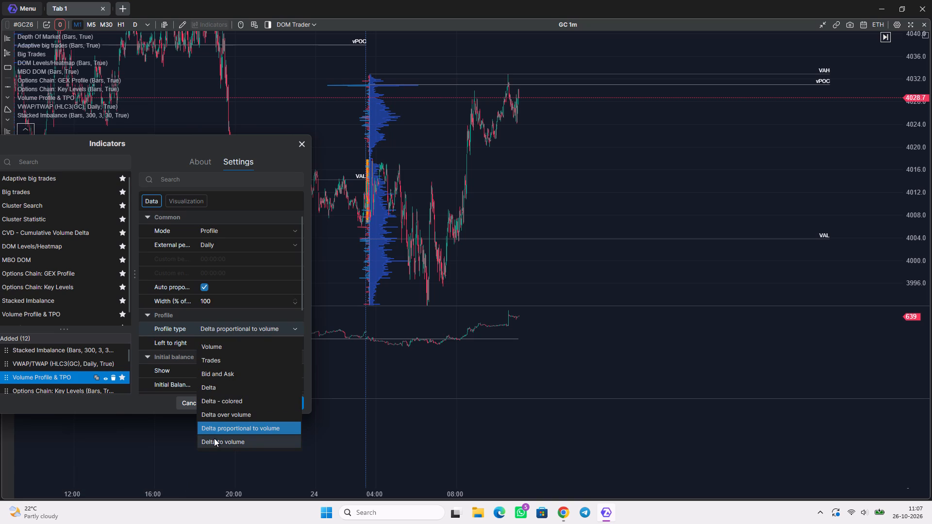
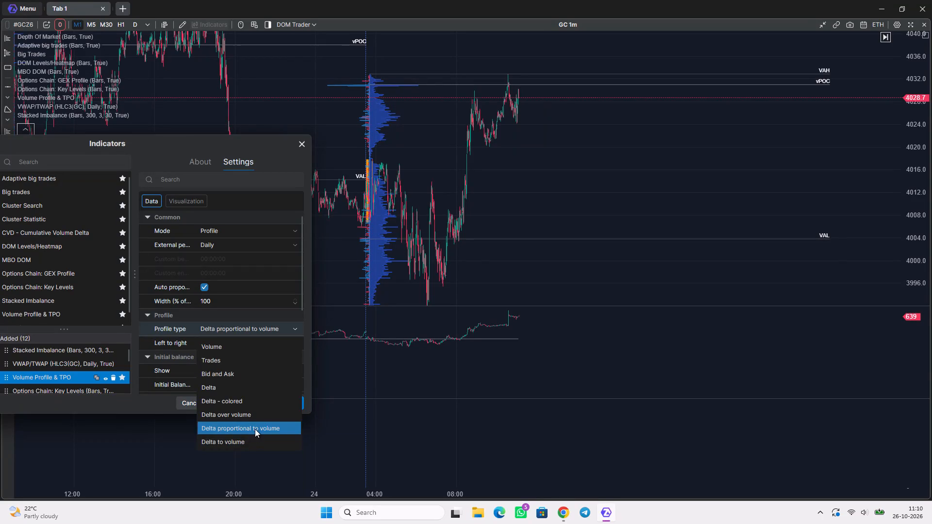
Set the Volume Profile & TPO profile type to Delta proportional to volume.
click(255, 429)
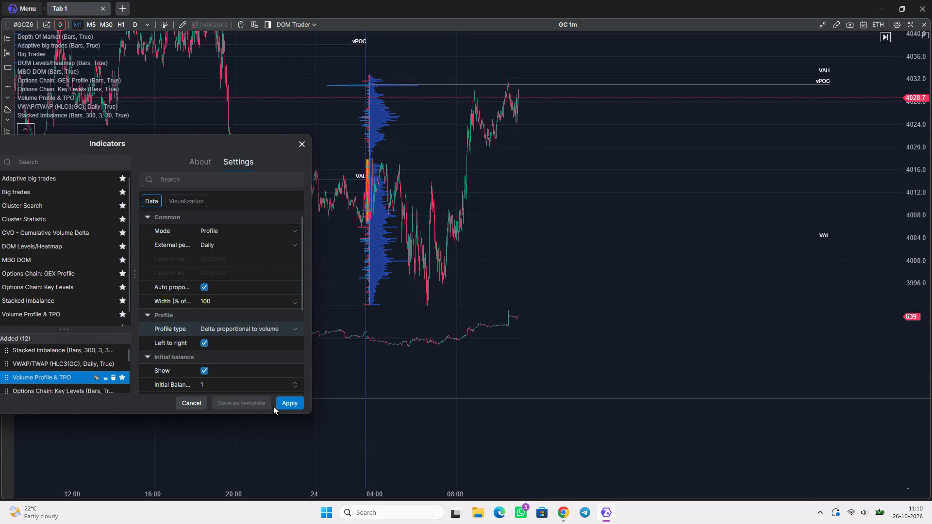
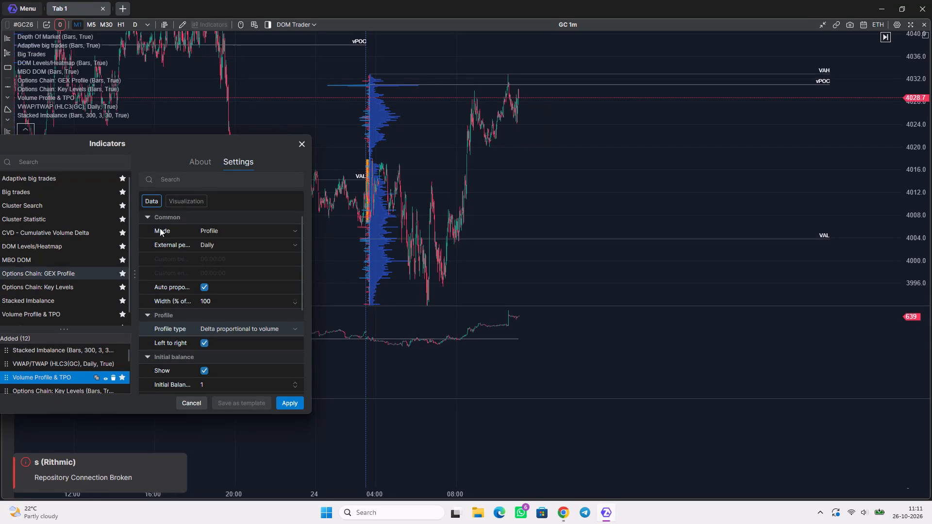
Review the Volume Profile & TPO visualization settings, from common options and profile colors through maximum level, value areas, candle/bar, grid and cumulative values.
click(187, 203)
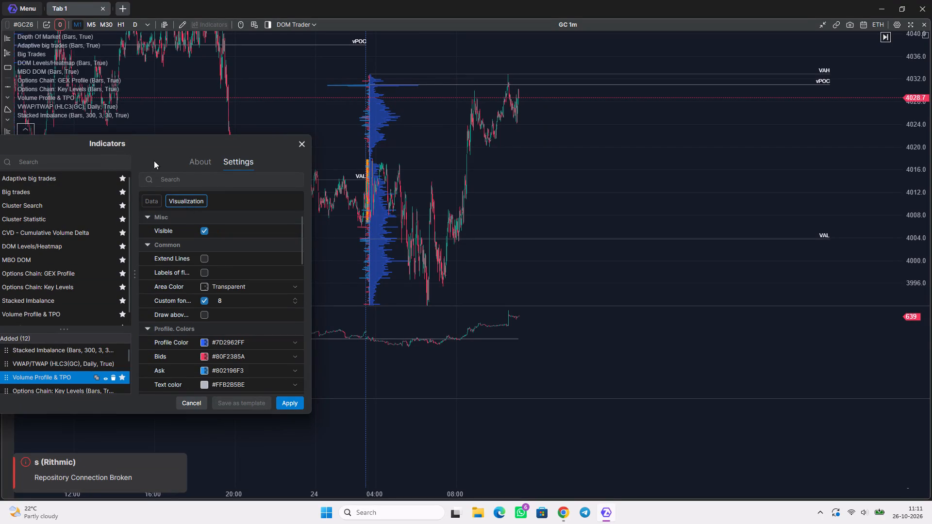
drag(140, 140, 331, 97)
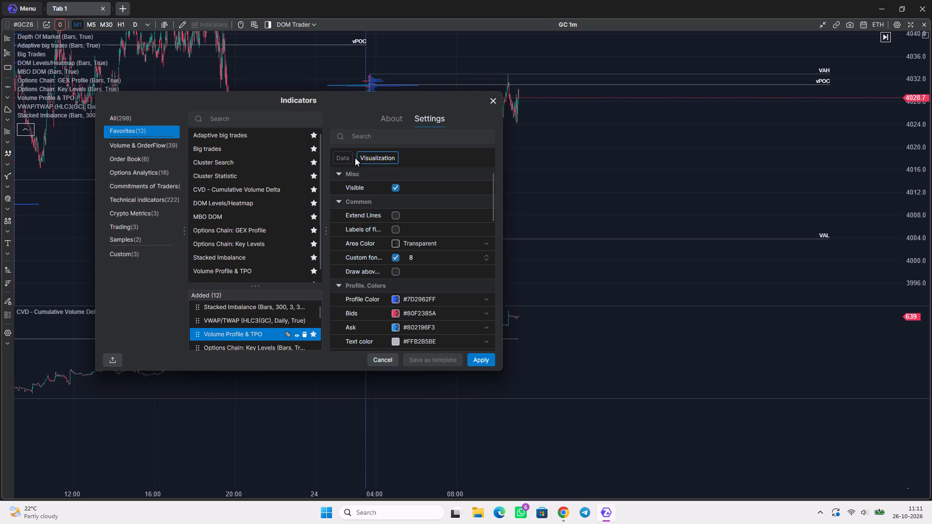
scroll(373, 279, down, 1)
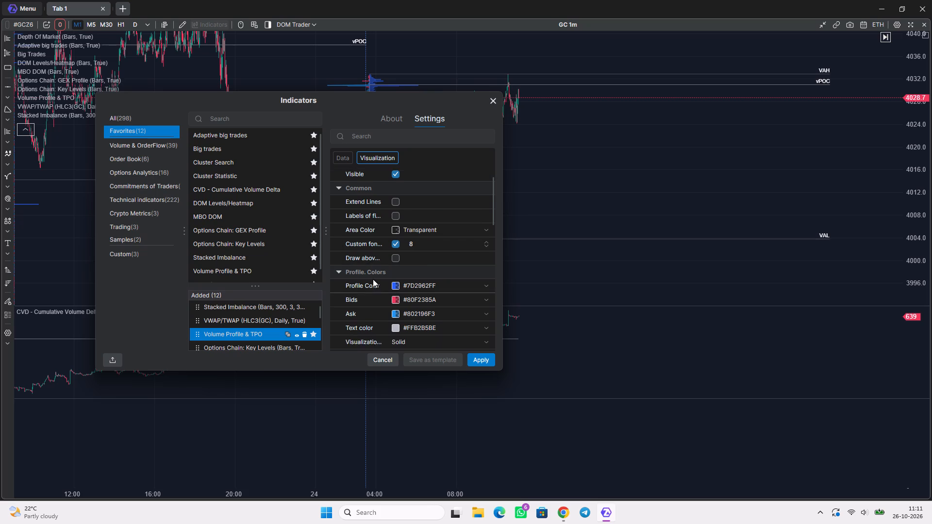
scroll(373, 279, down, 15)
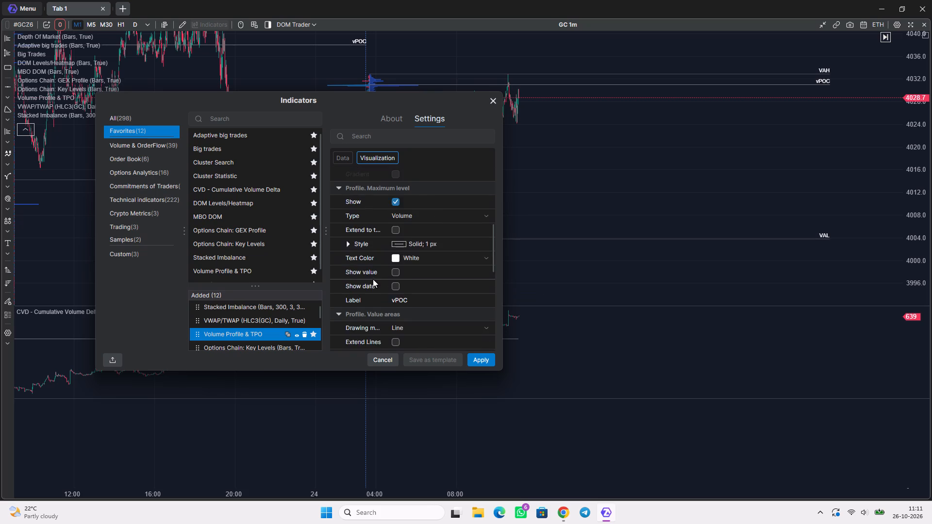
scroll(373, 279, down, 15)
scroll(373, 279, up, 3)
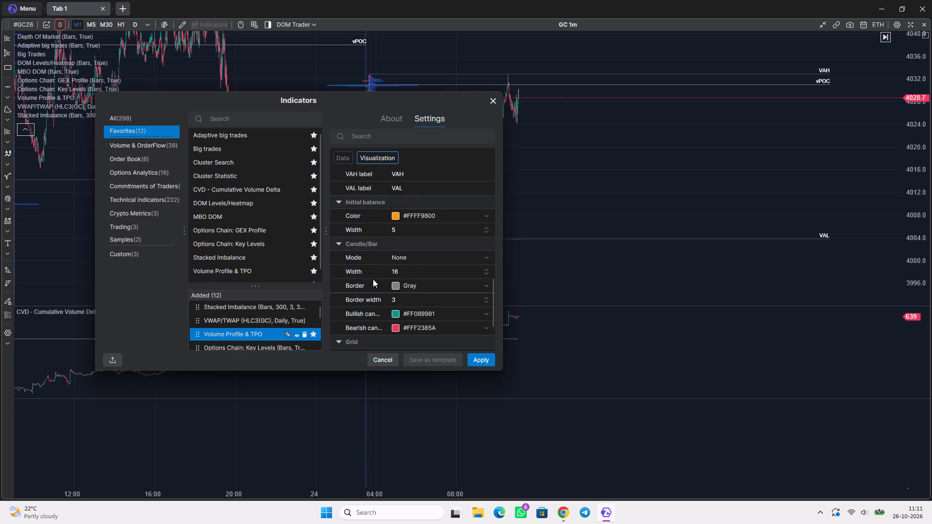
scroll(373, 279, up, 1)
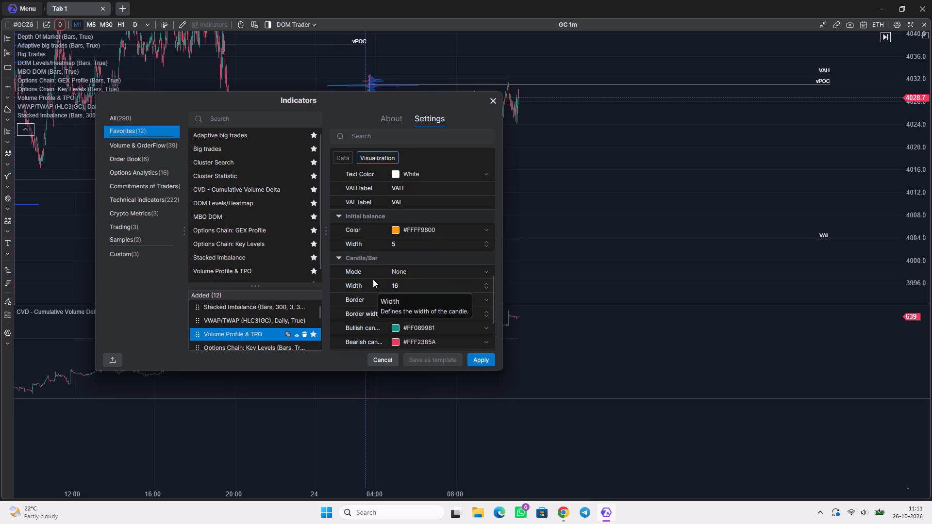
scroll(373, 279, up, 6)
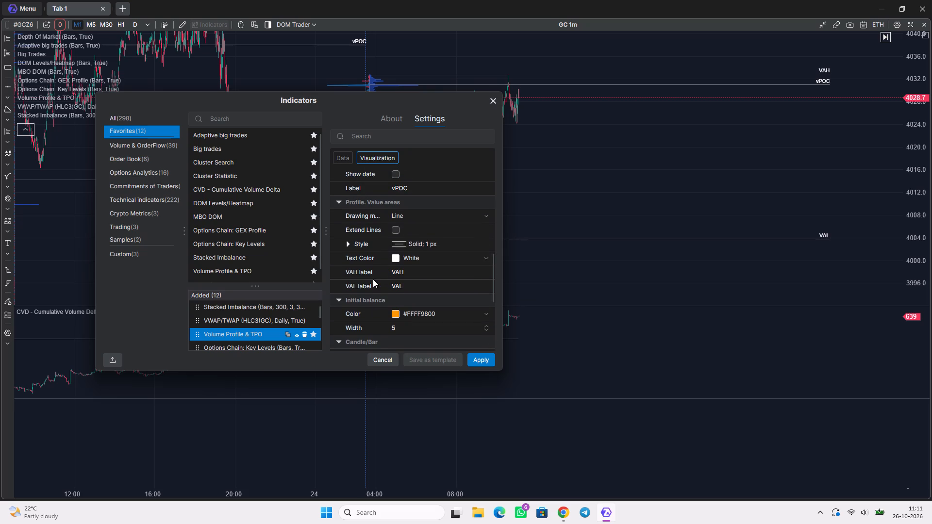
scroll(373, 279, down, 15)
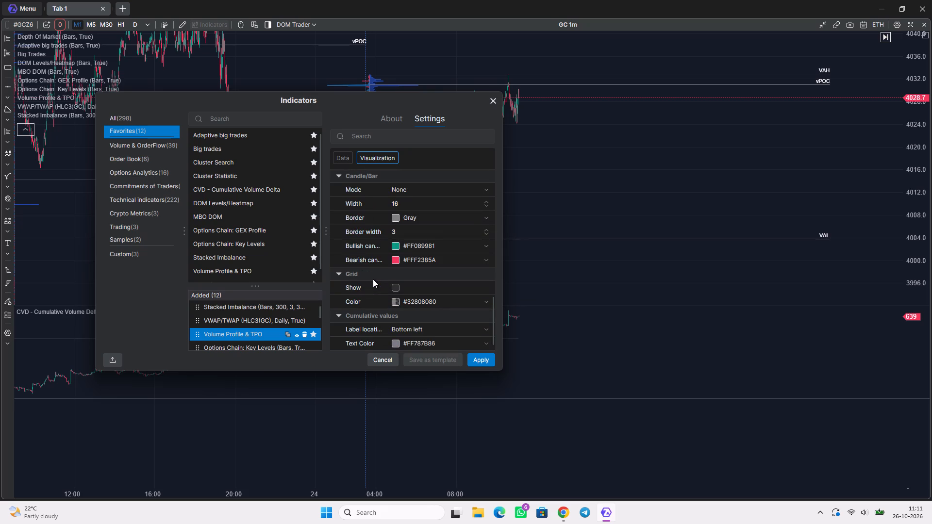
scroll(373, 279, down, 7)
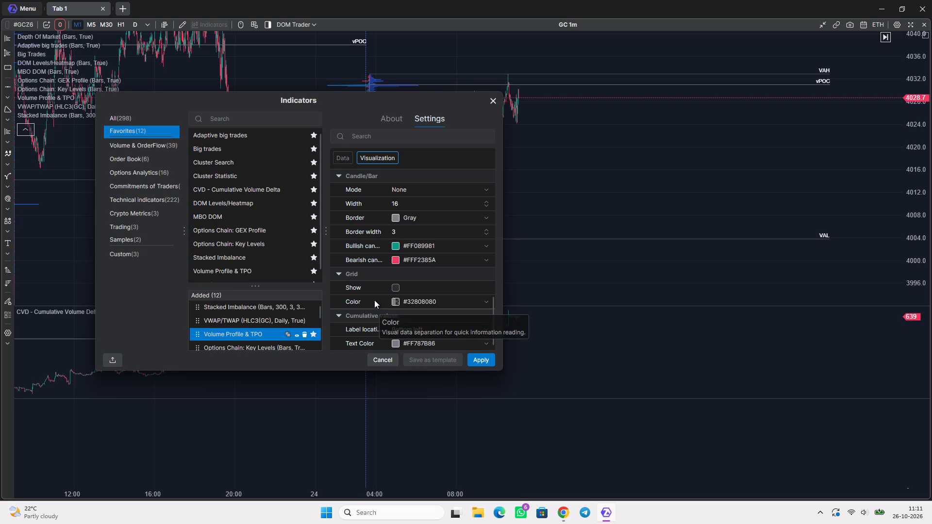
scroll(374, 306, up, 4)
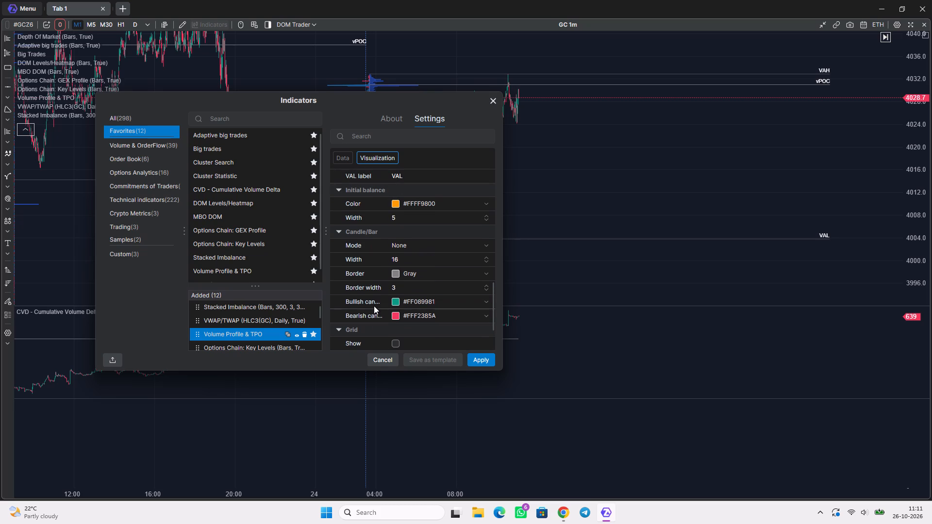
scroll(374, 306, up, 7)
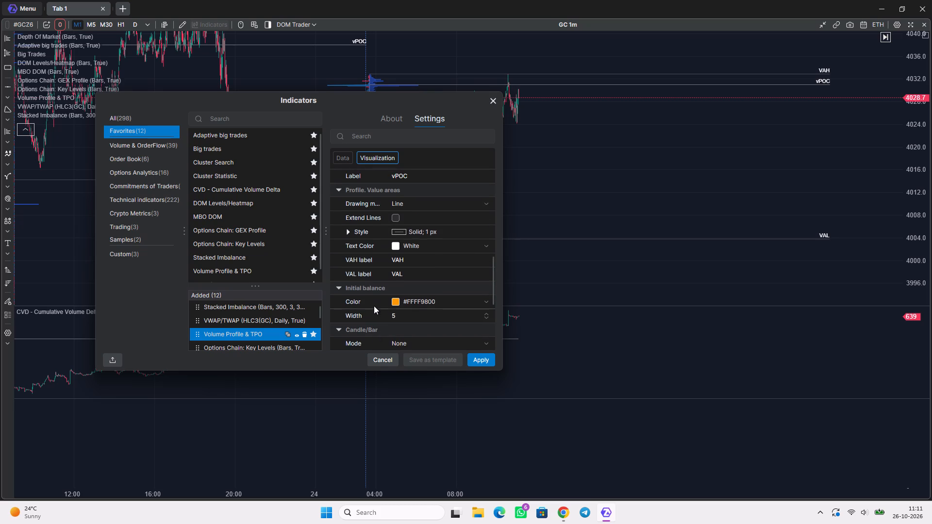
scroll(374, 306, up, 7)
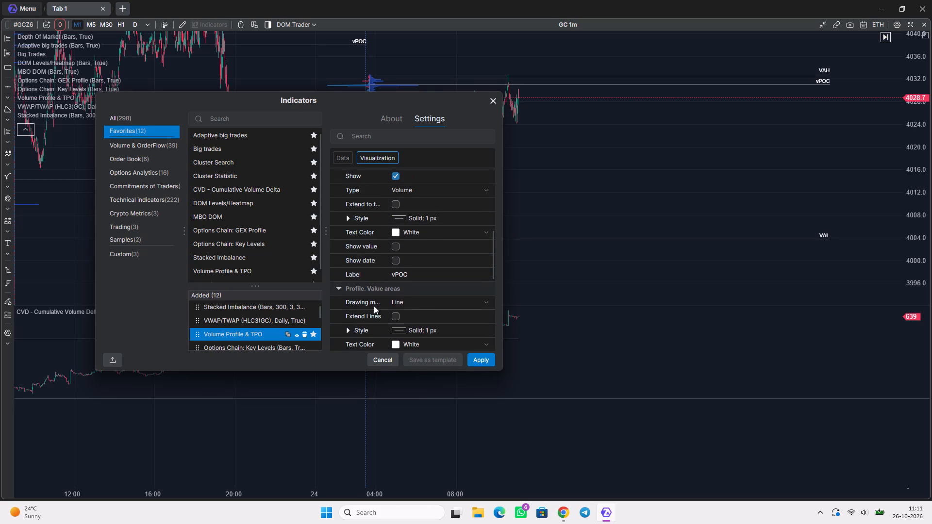
scroll(374, 306, up, 10)
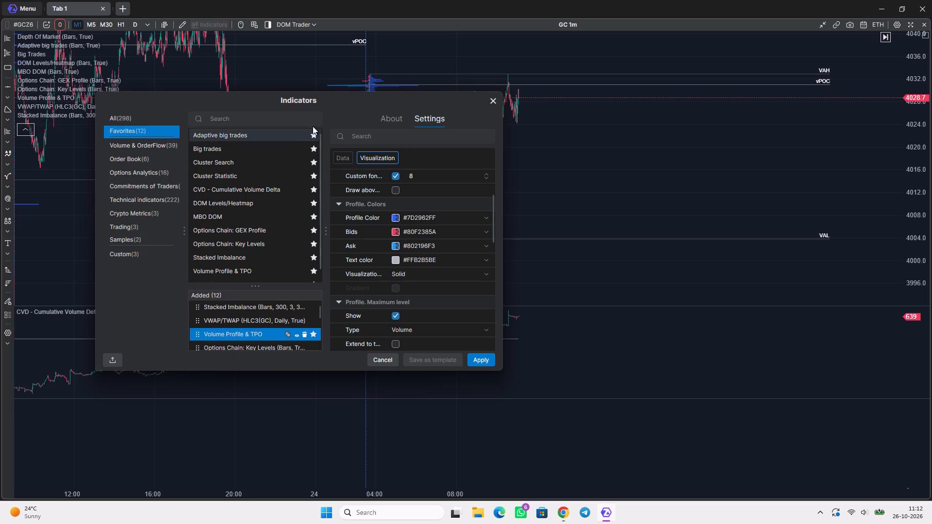
Move the Indicators window clear of the daily volume profile on the chart.
drag(313, 98, 665, 122)
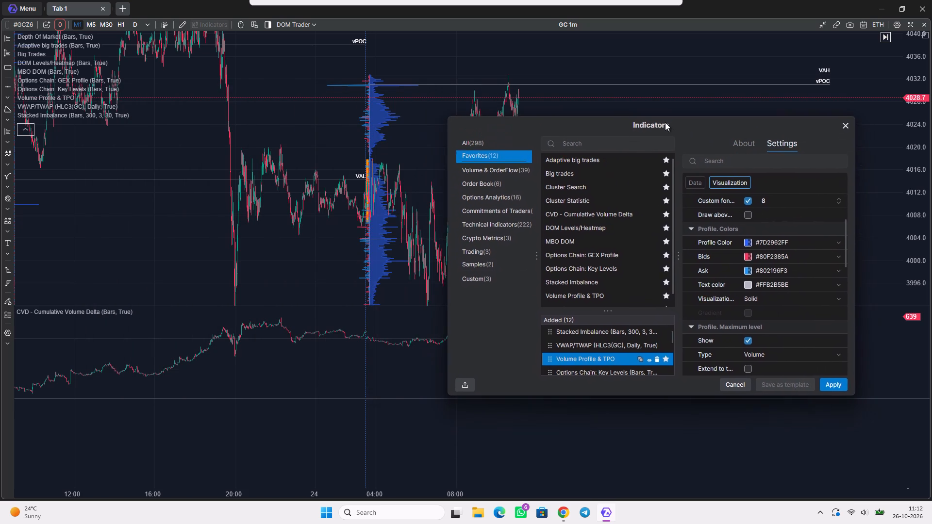
drag(665, 122, 665, 121)
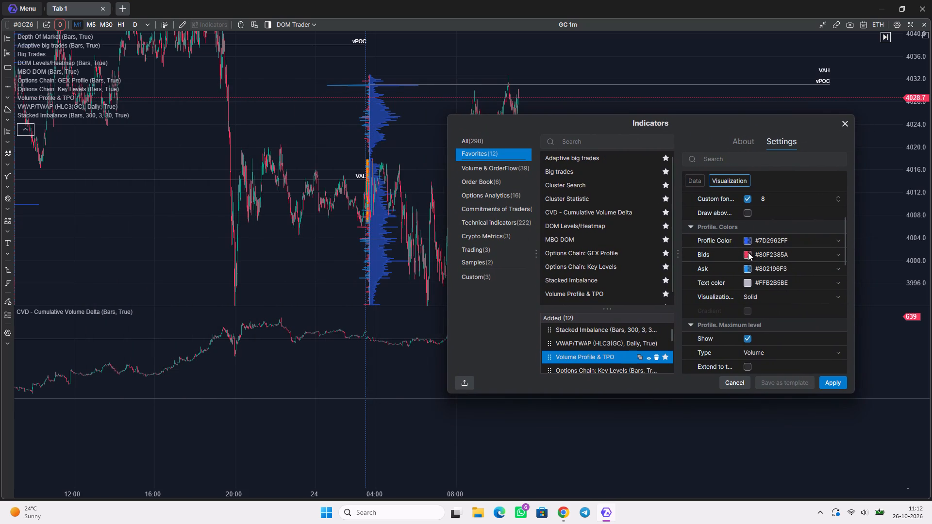
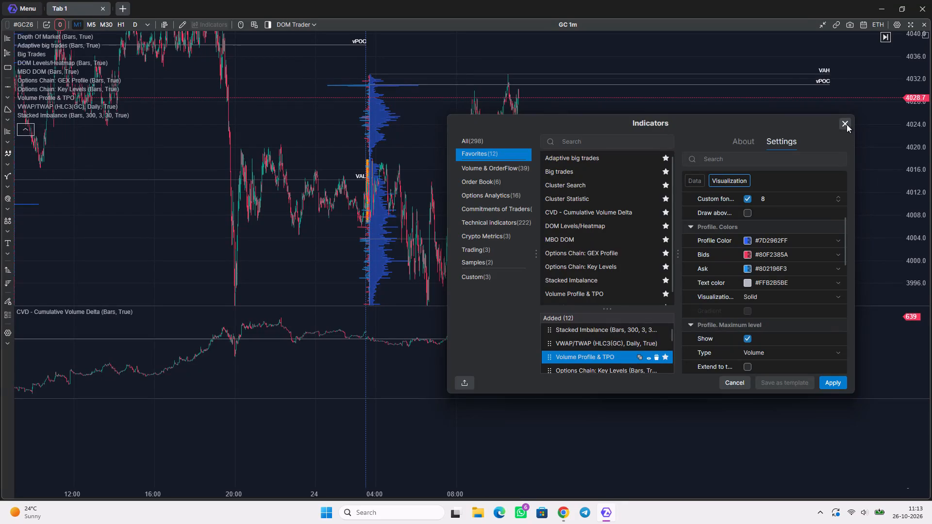
Close the Indicators window and examine the daily volume profile and cumulative volume delta on the GC 1-minute chart.
click(846, 124)
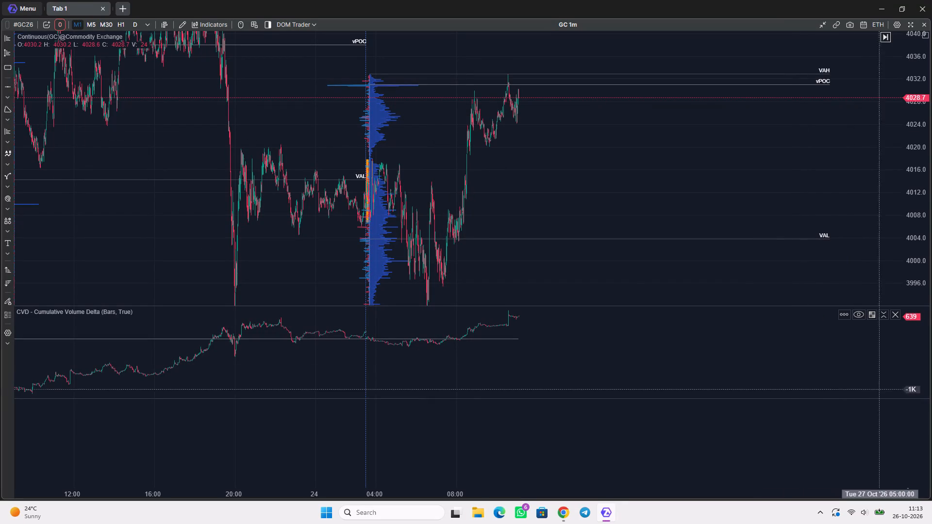
scroll(923, 356, up, 9)
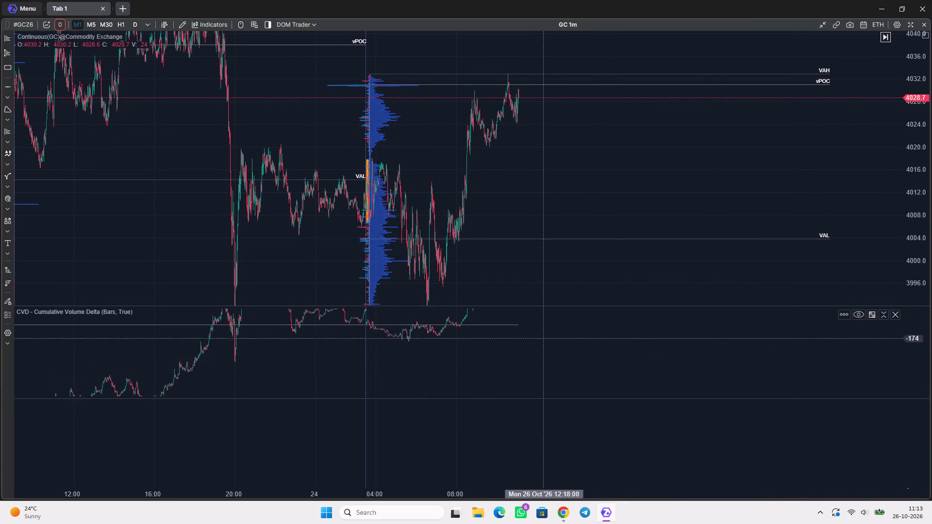
drag(550, 332, 544, 396)
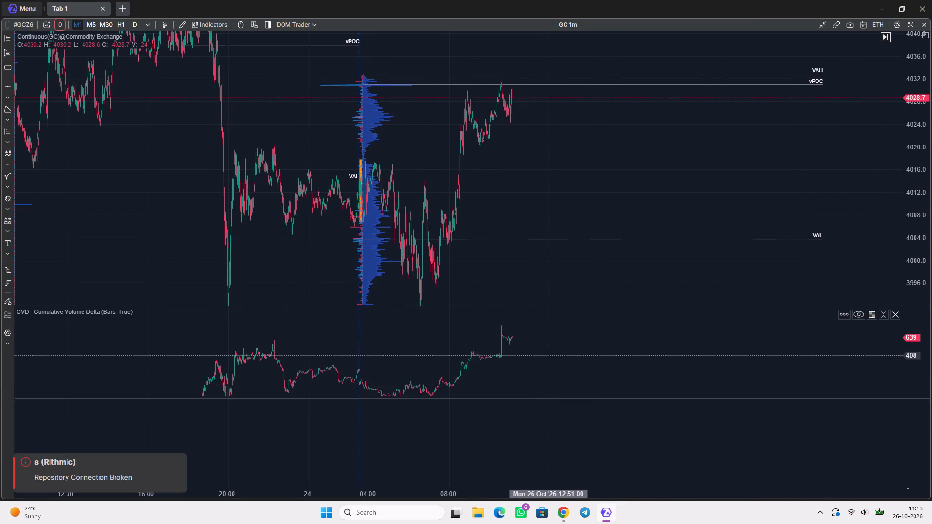
scroll(364, 214, up, 10)
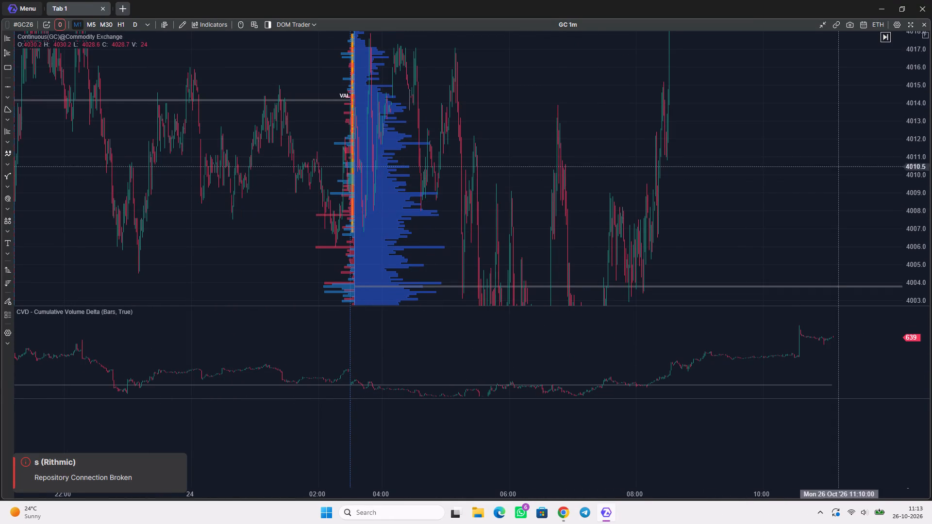
scroll(912, 140, down, 3)
scroll(912, 141, up, 1)
scroll(912, 141, down, 20)
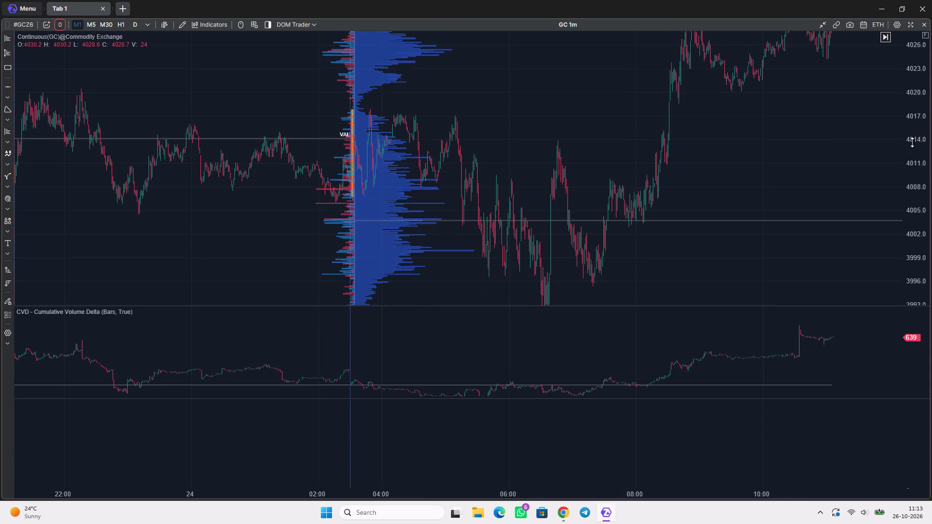
scroll(912, 142, down, 3)
drag(839, 149, 697, 185)
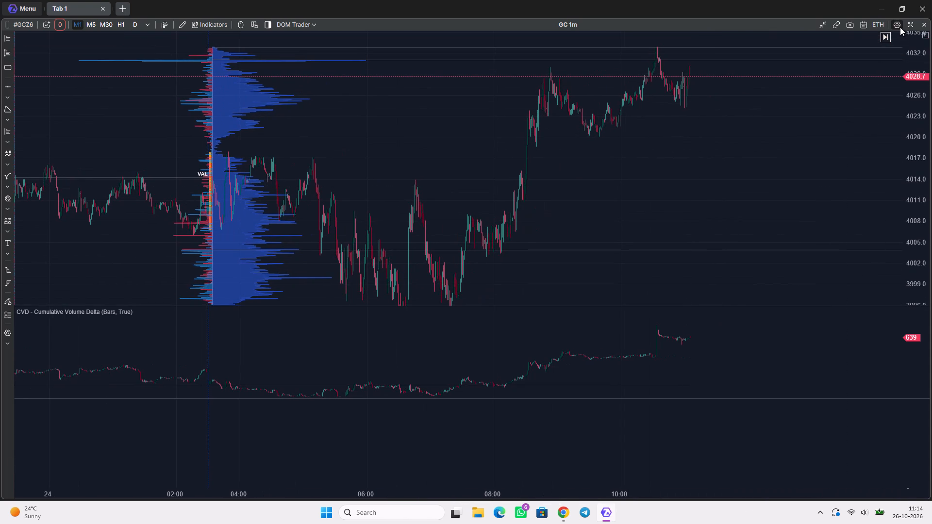
Set the footprint Bid Color to green #FF3CF33C in the chart settings, check the GC chart at several scales, and apply.
click(899, 26)
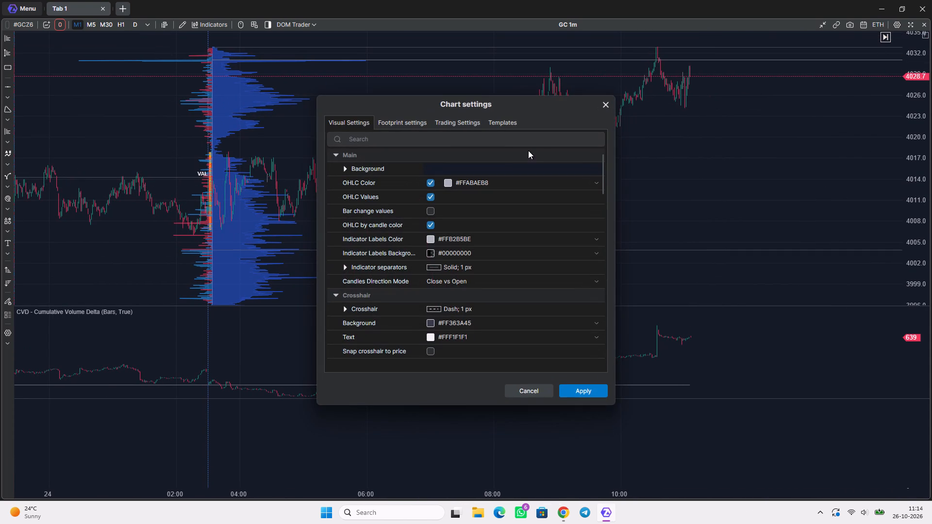
click(406, 119)
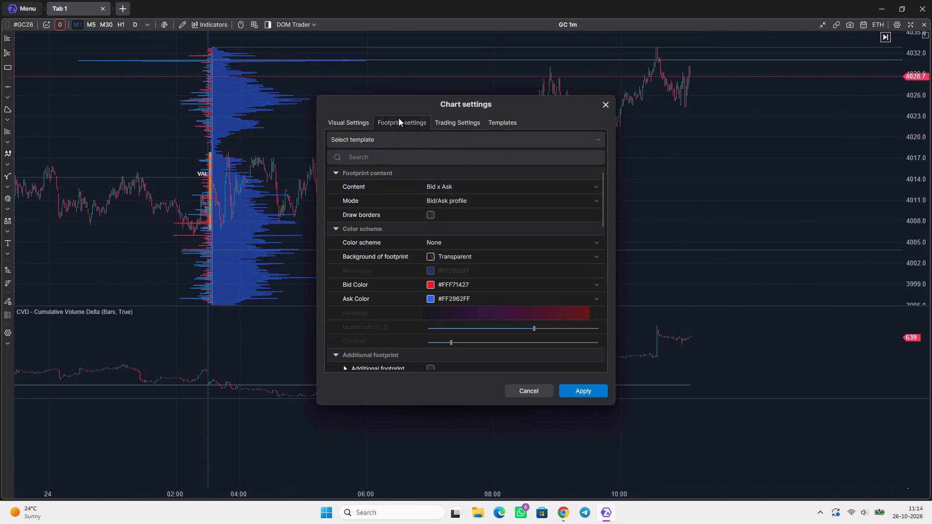
drag(467, 106, 467, 106)
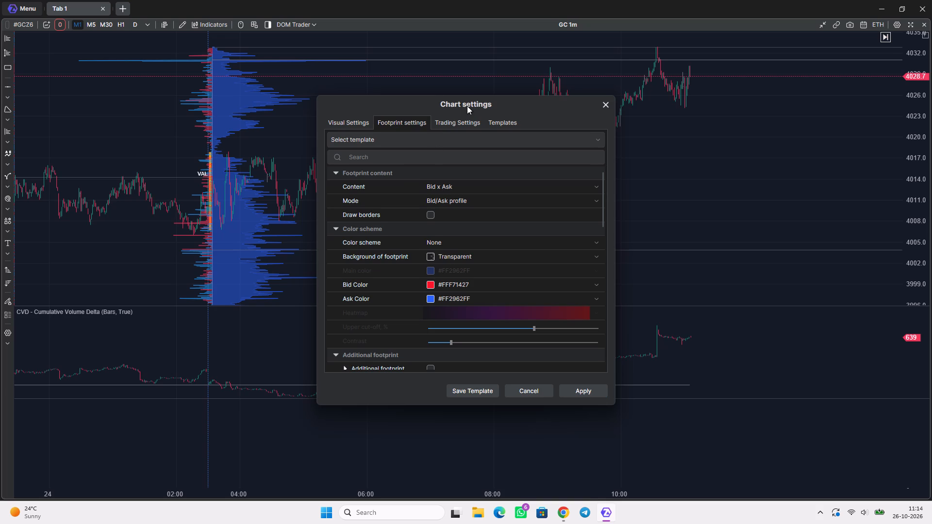
drag(467, 106, 651, 87)
click(615, 265)
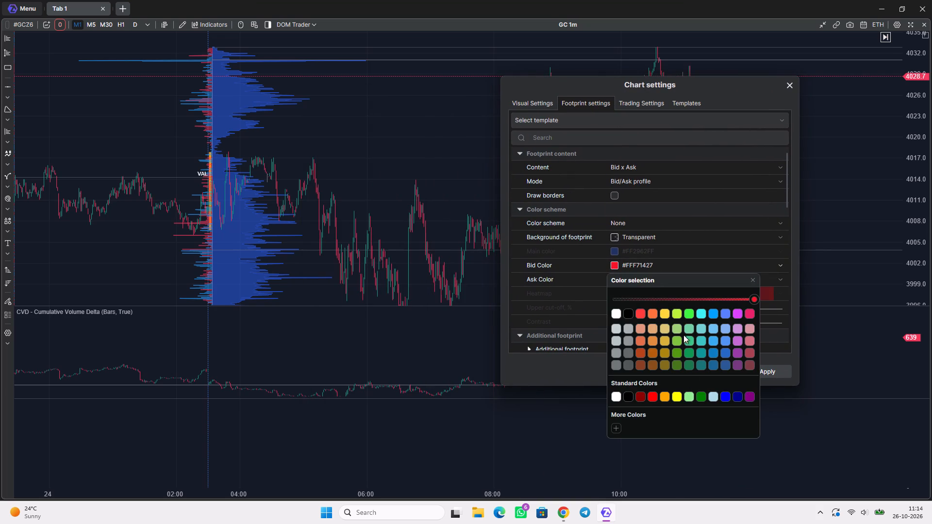
click(686, 317)
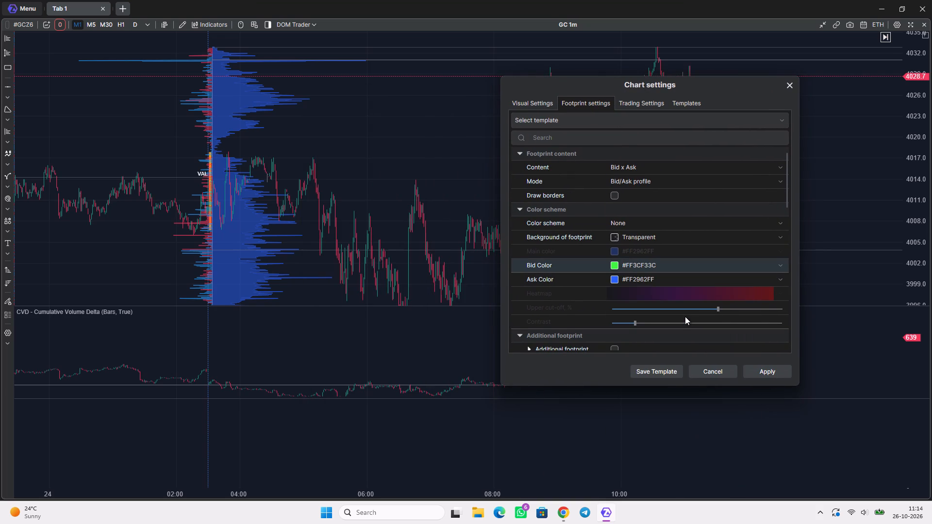
scroll(360, 256, up, 3)
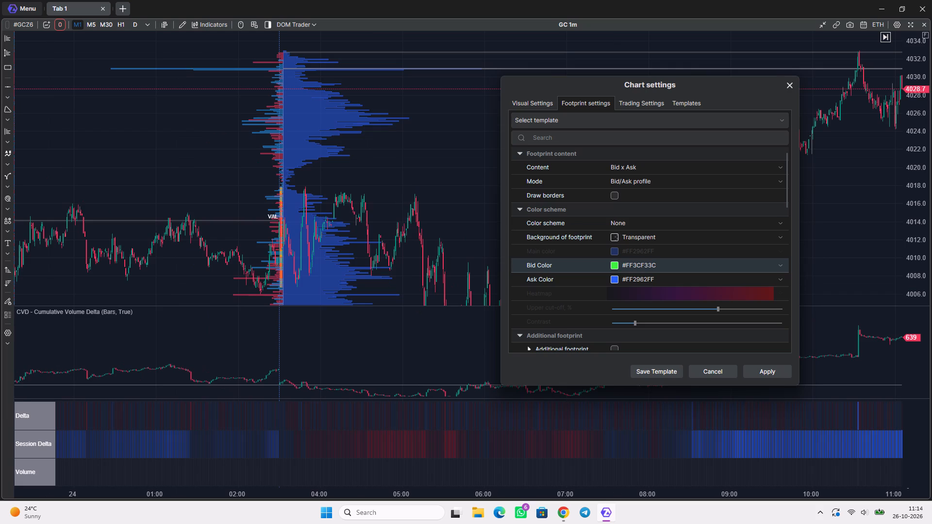
scroll(360, 256, up, 3)
scroll(360, 256, down, 7)
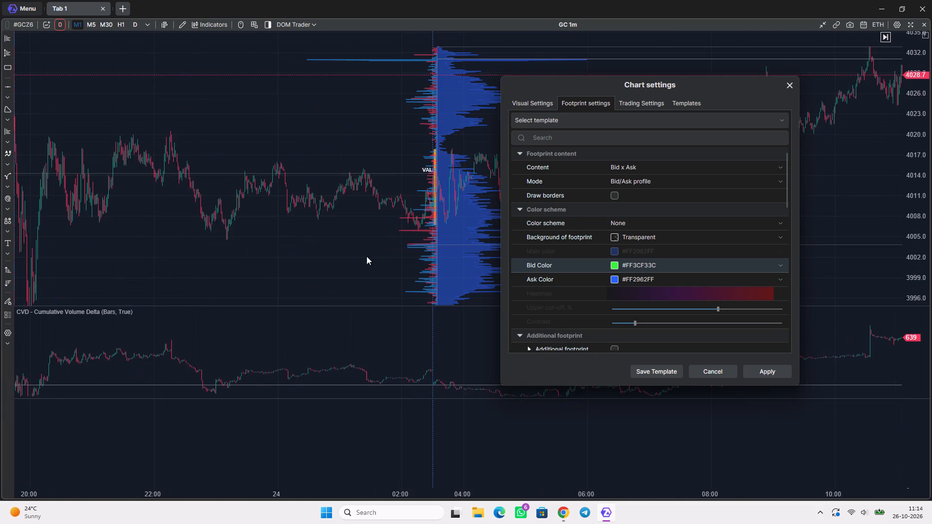
scroll(419, 272, up, 20)
scroll(423, 272, down, 8)
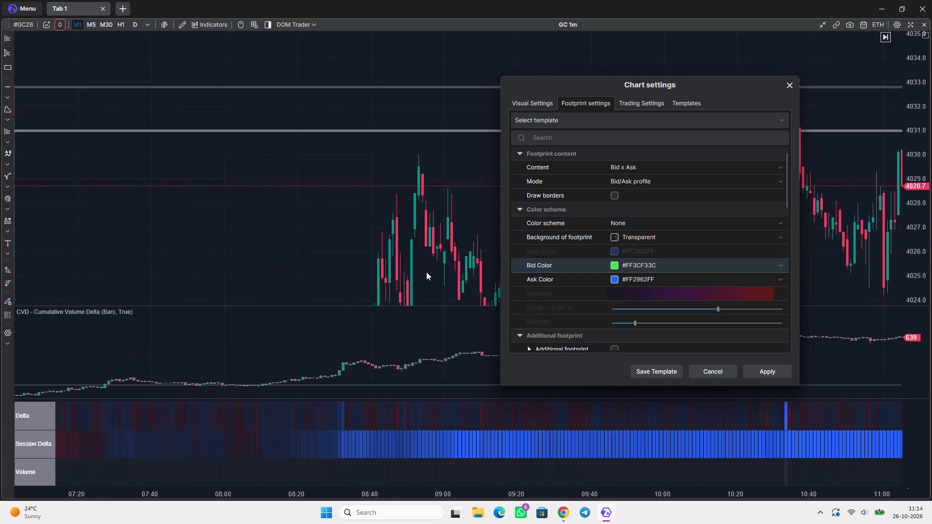
scroll(426, 272, down, 7)
click(765, 371)
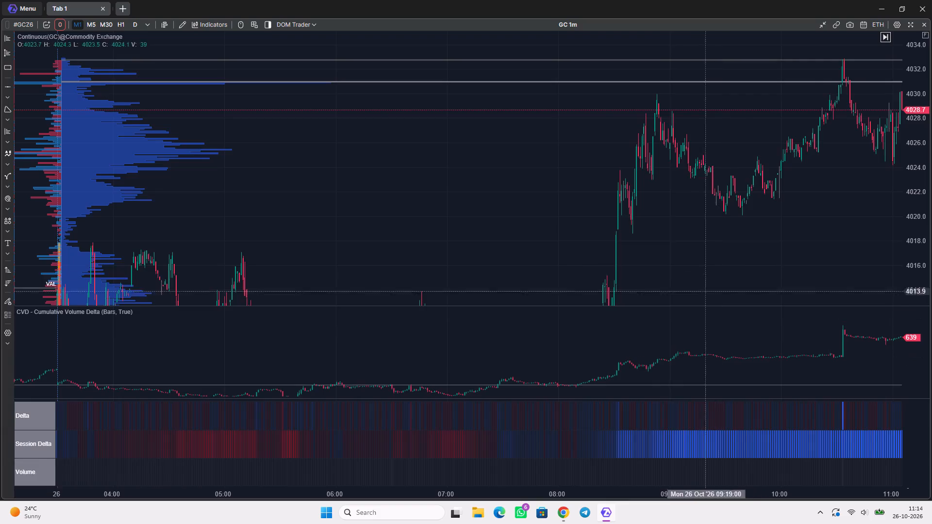
drag(663, 274, 639, 226)
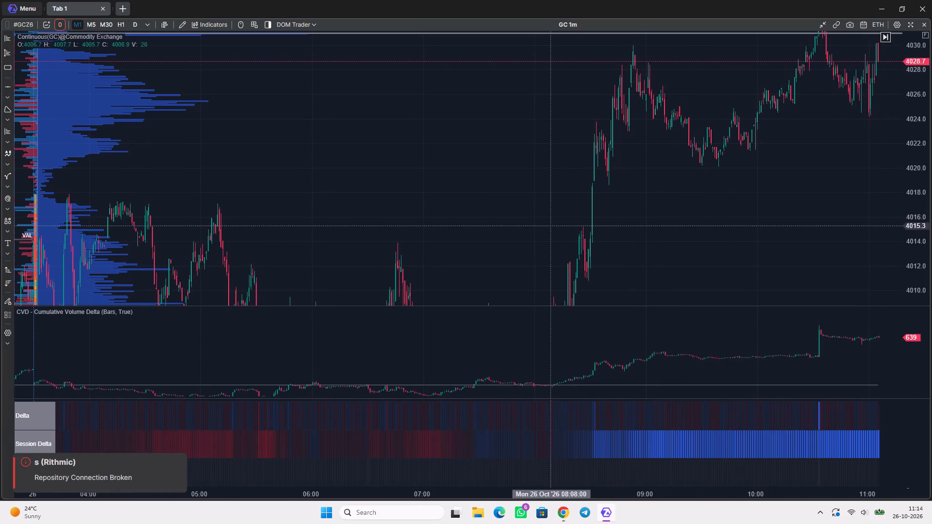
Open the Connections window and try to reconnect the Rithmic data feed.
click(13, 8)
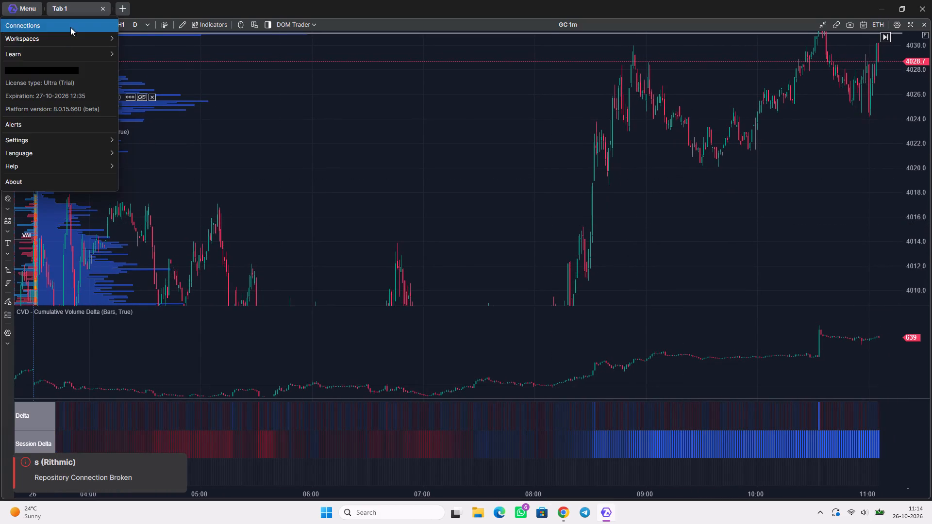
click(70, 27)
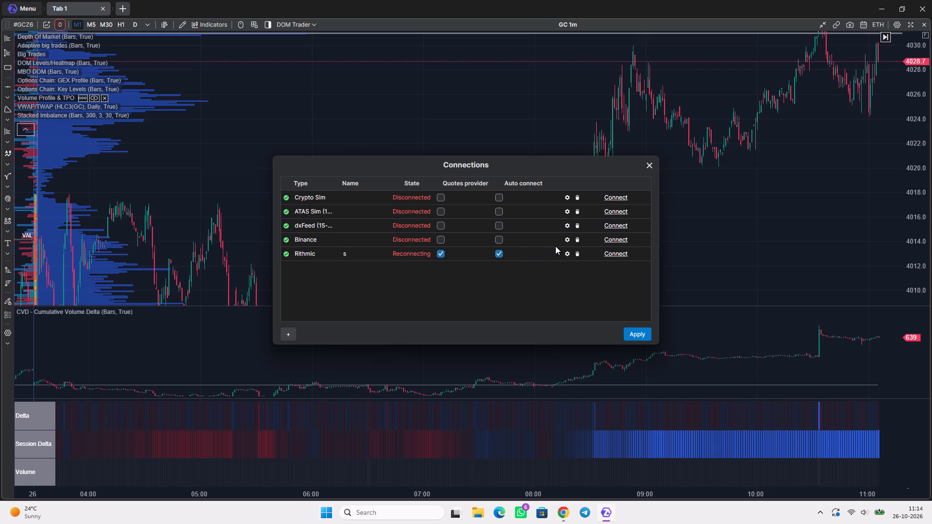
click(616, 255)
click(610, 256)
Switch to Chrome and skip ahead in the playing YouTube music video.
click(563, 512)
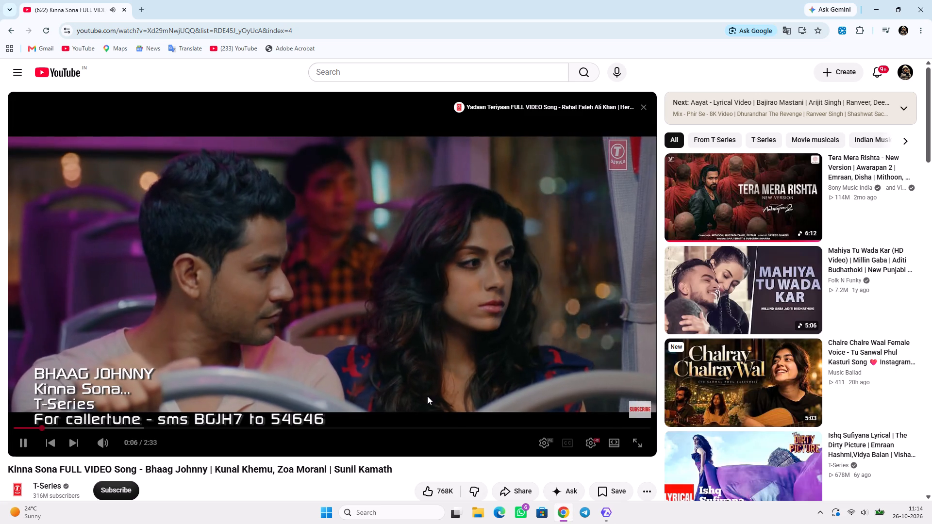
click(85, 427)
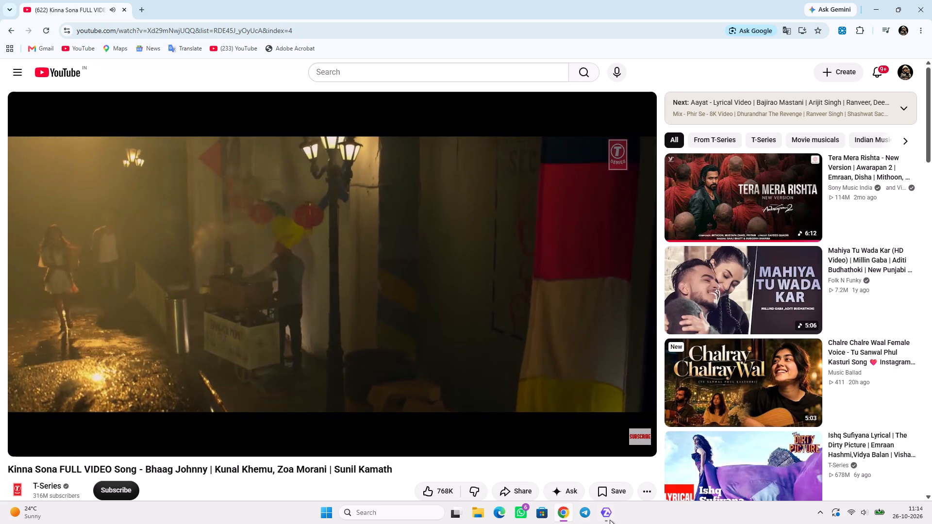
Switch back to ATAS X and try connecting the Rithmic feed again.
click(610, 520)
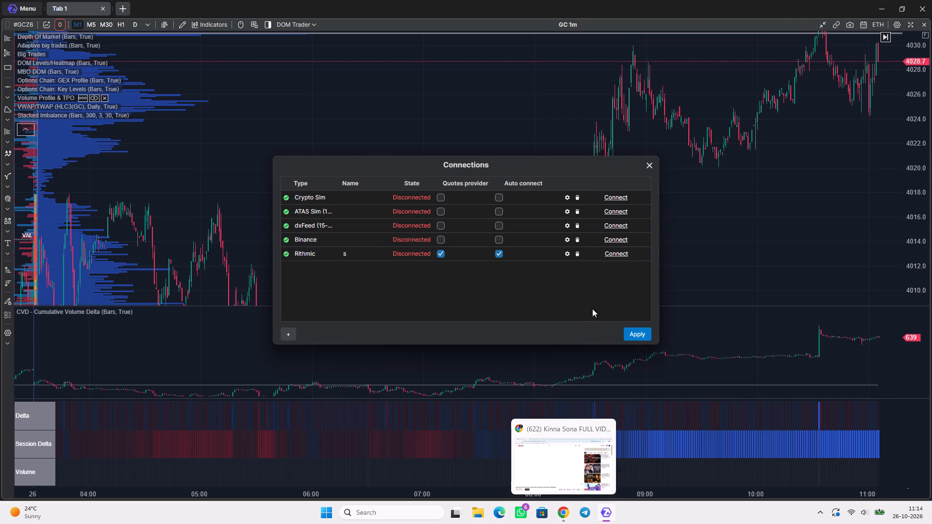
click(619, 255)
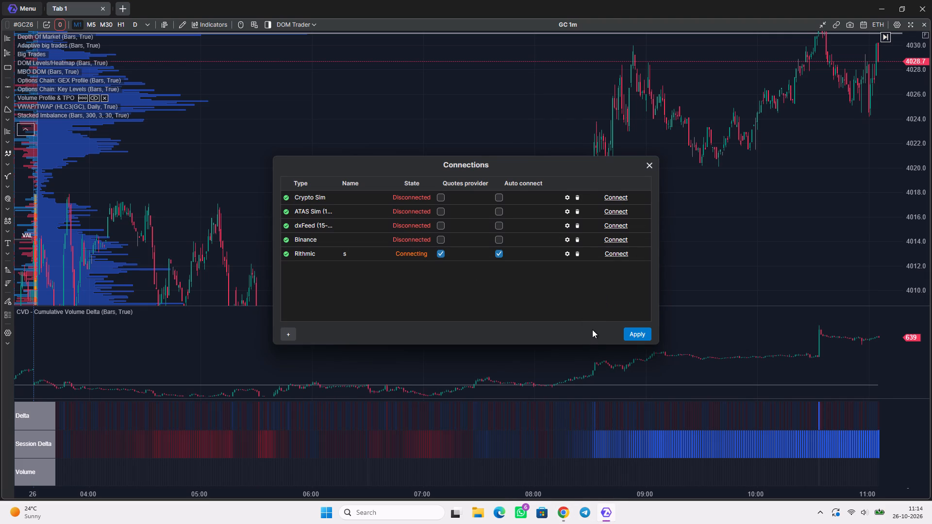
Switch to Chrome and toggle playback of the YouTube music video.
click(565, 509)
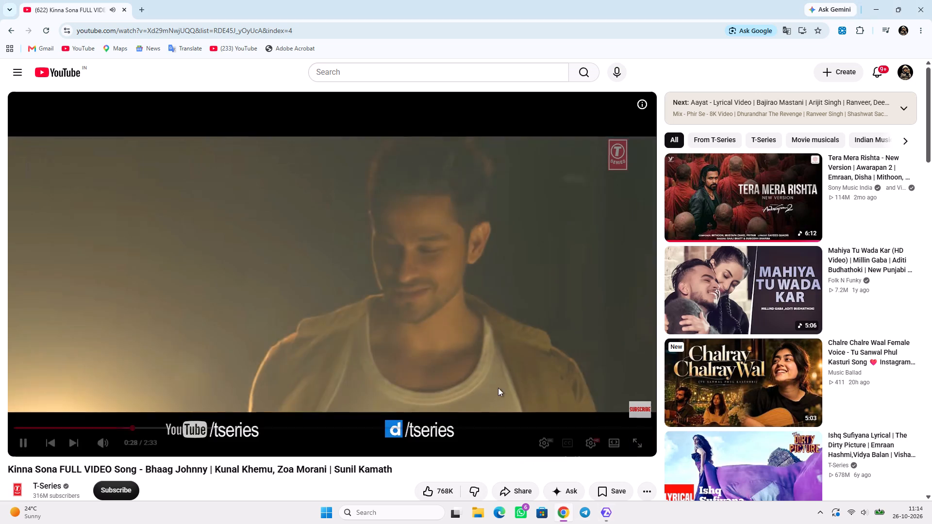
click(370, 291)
Return to ATAS X, dismiss the Connections alert and apply the connection list.
click(603, 515)
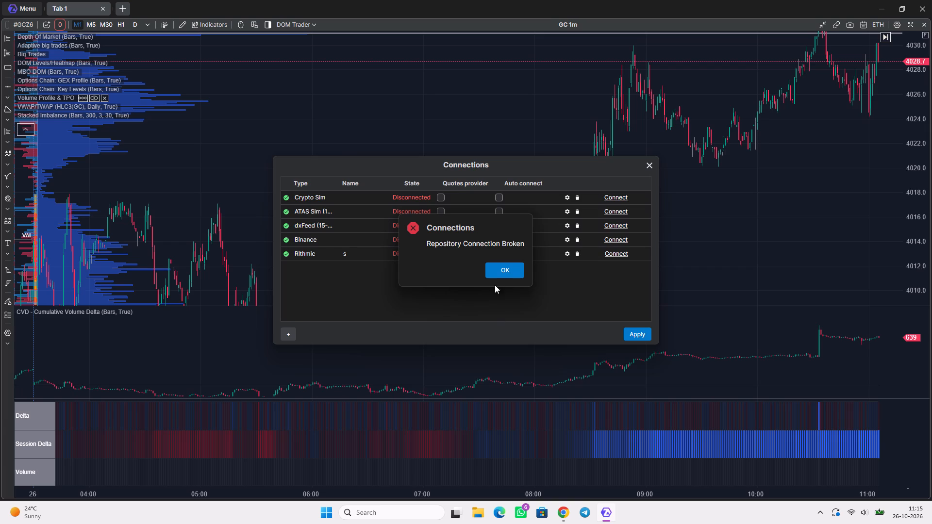
click(501, 274)
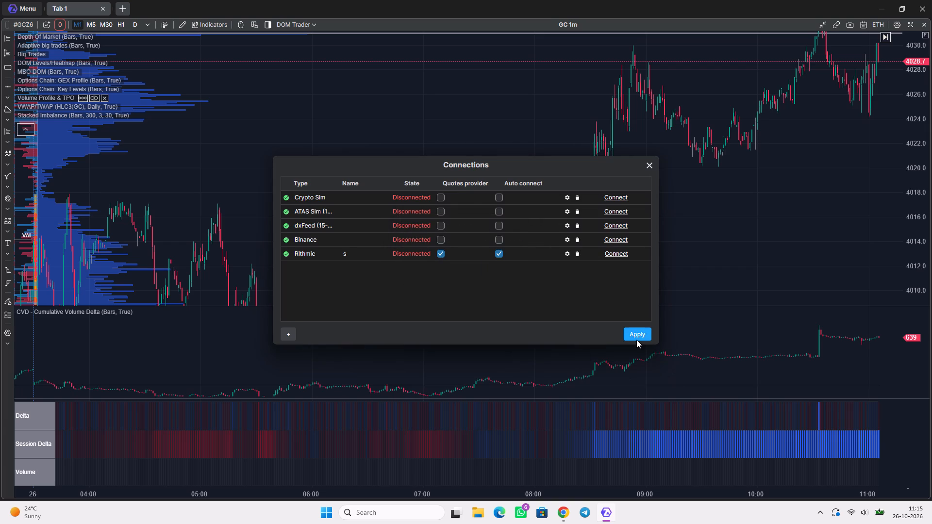
click(636, 340)
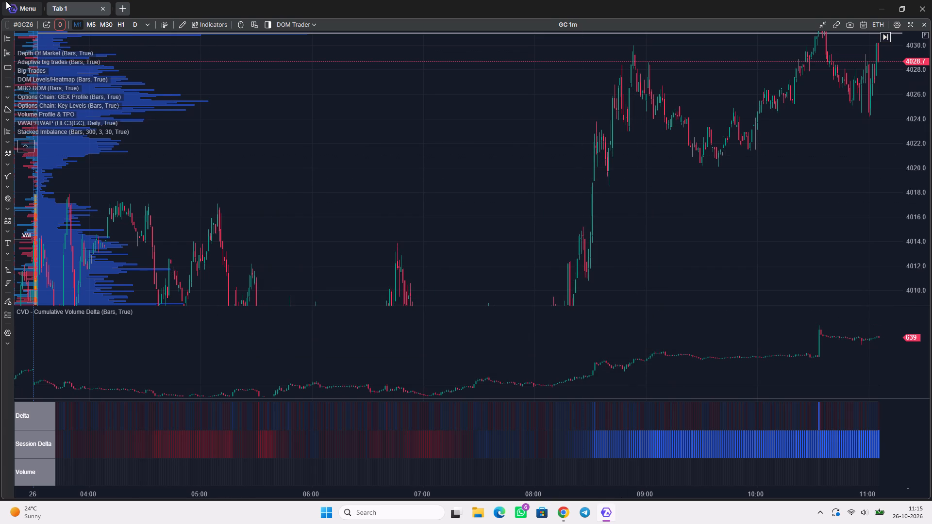
Close ATAS X and confirm the exit.
click(931, 7)
click(558, 278)
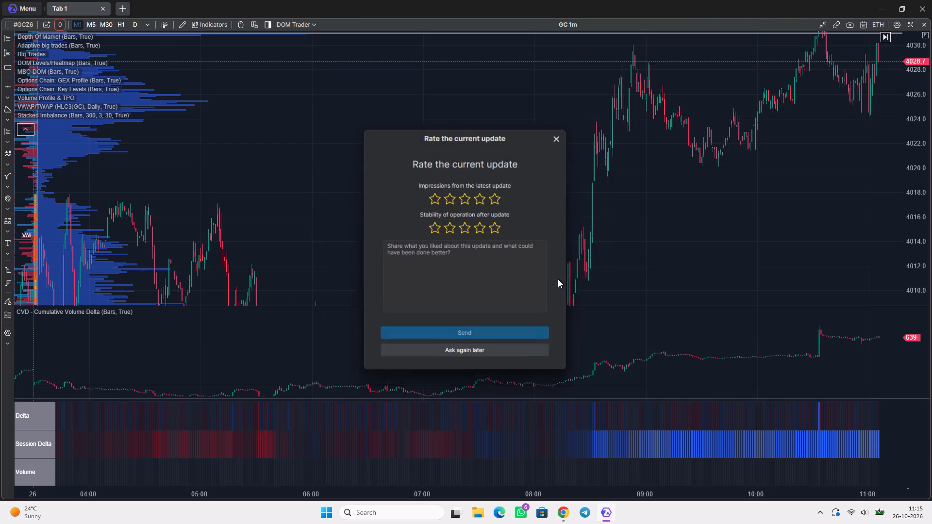
Rate the current update five stars for both stability of operation and impressions, and send the rating.
click(499, 228)
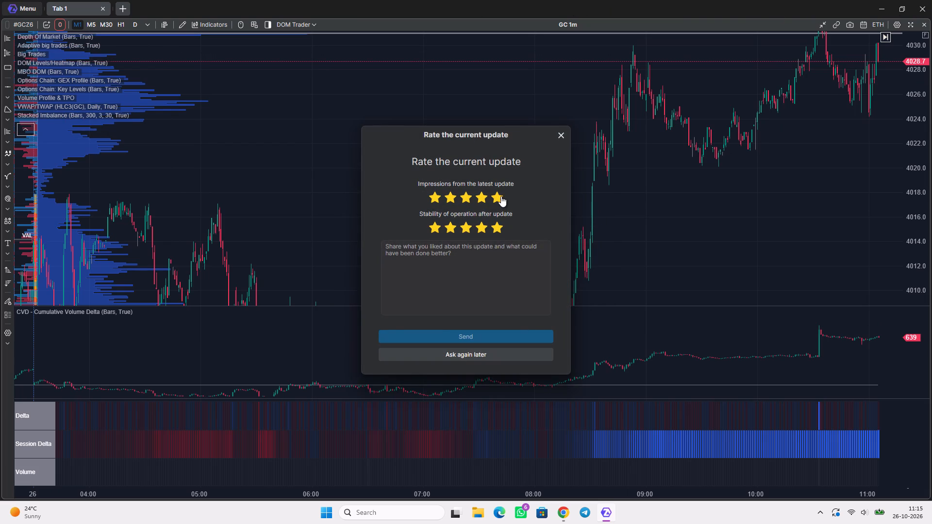
click(501, 196)
click(496, 332)
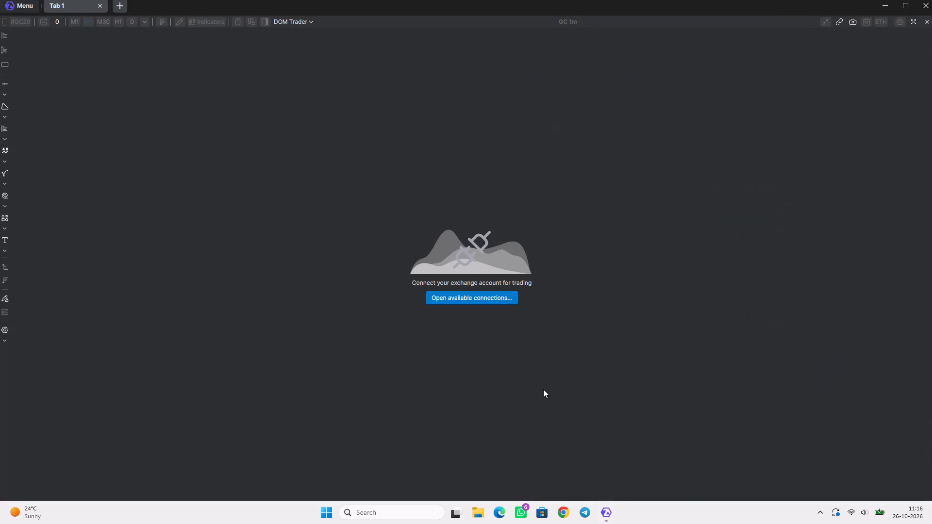
Open the available connections from the empty GC chart in the restarted ATAS X.
click(484, 302)
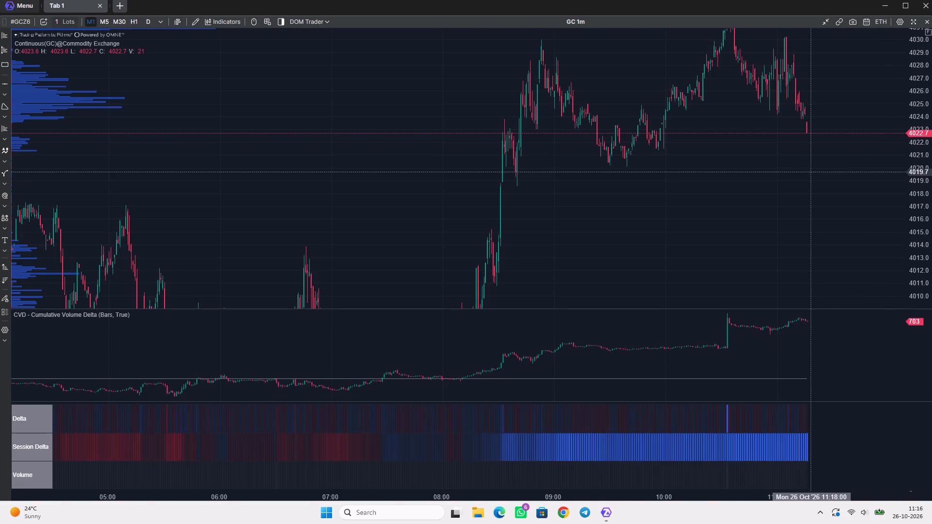
Examine the latest GC 1-minute candles up close and against the current daily volume profile.
drag(784, 173, 653, 254)
scroll(596, 399, up, 4)
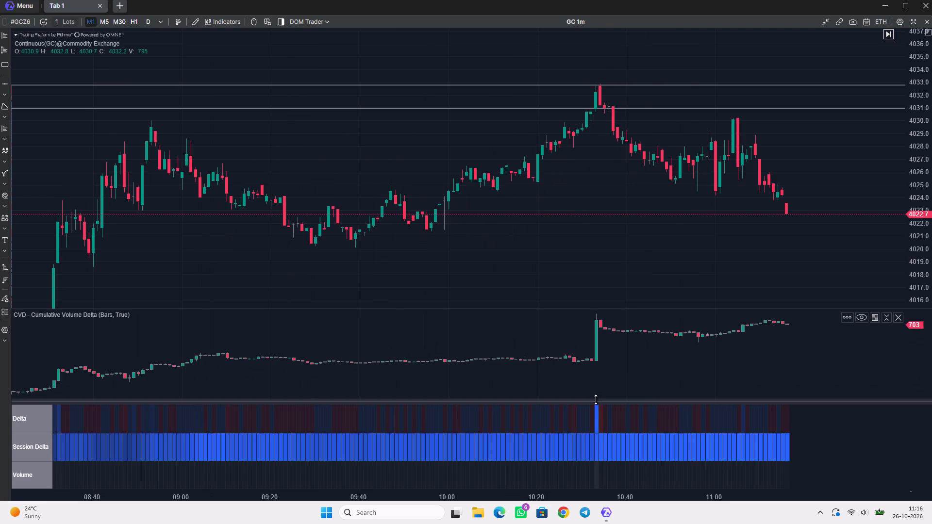
scroll(699, 179, up, 3)
drag(816, 156, 723, 181)
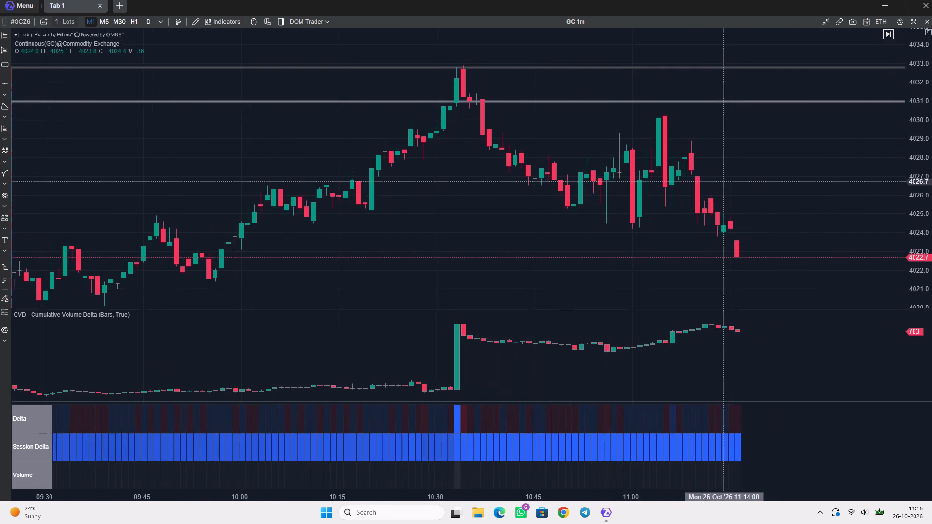
scroll(723, 181, down, 16)
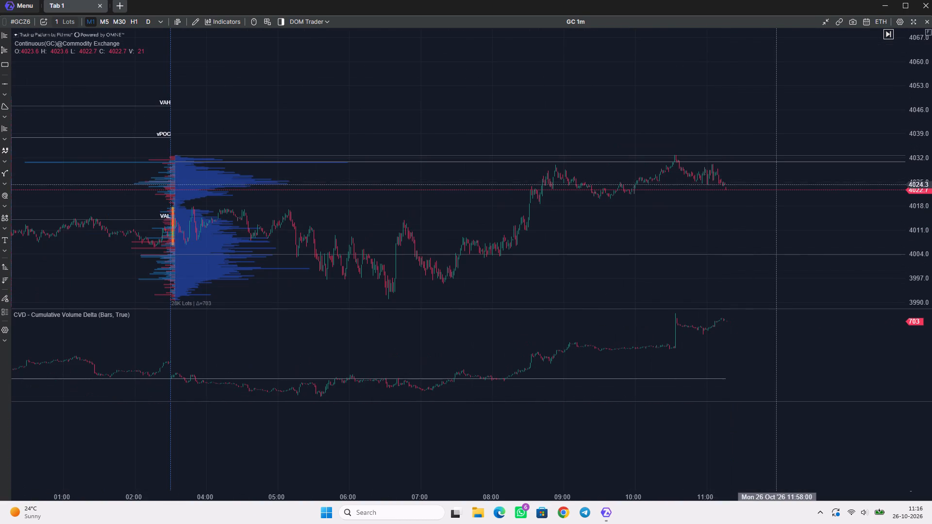
Examine the current GC session's volume profile against the previous sessions' profiles and value area levels.
scroll(771, 188, down, 3)
scroll(814, 224, down, 10)
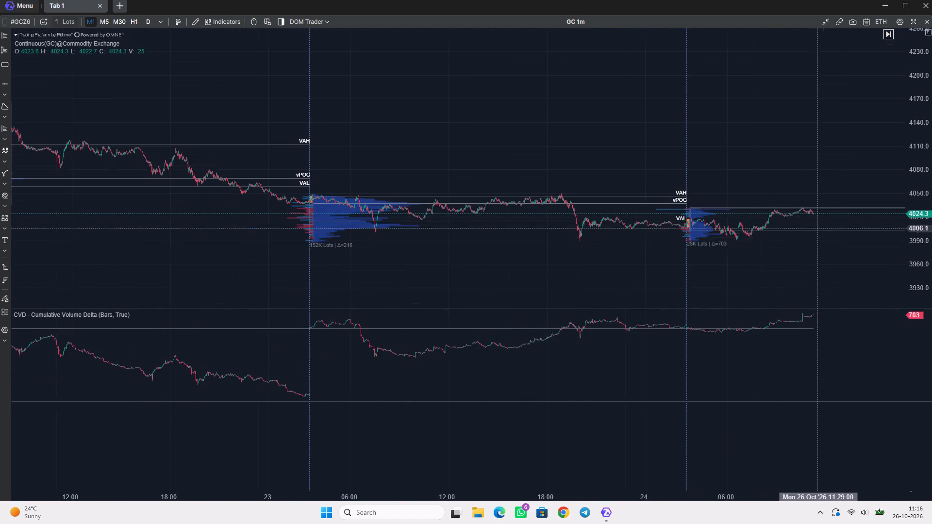
drag(847, 253, 598, 229)
scroll(648, 203, up, 11)
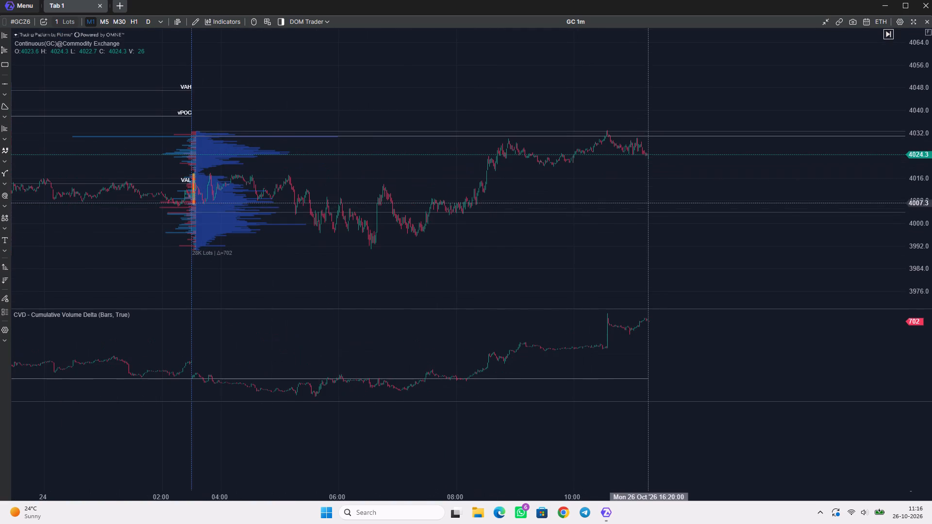
Review the chart's footprint settings, including the available color schemes and the footprint bid color.
click(899, 21)
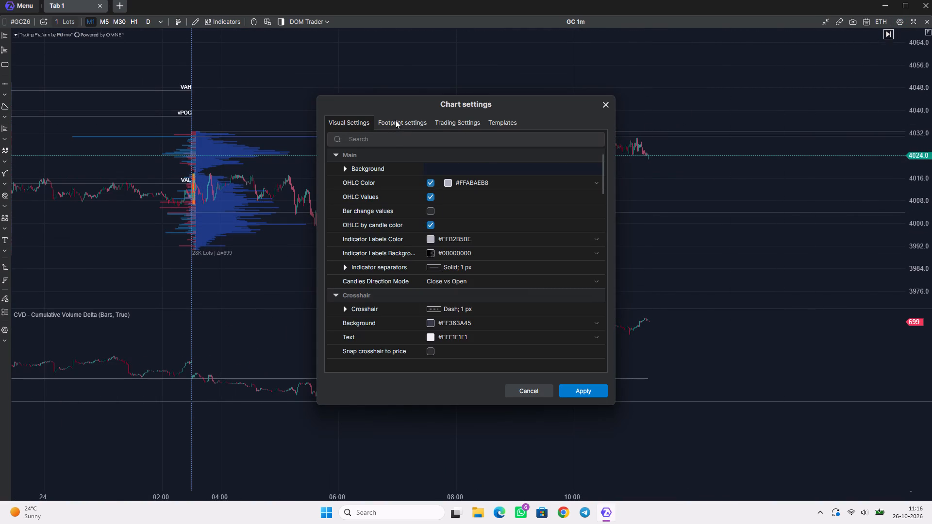
click(395, 120)
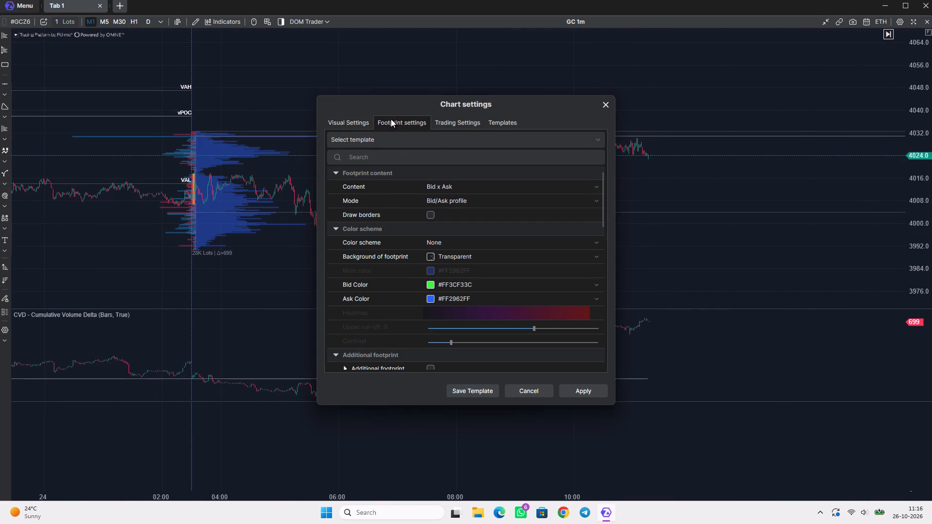
click(459, 239)
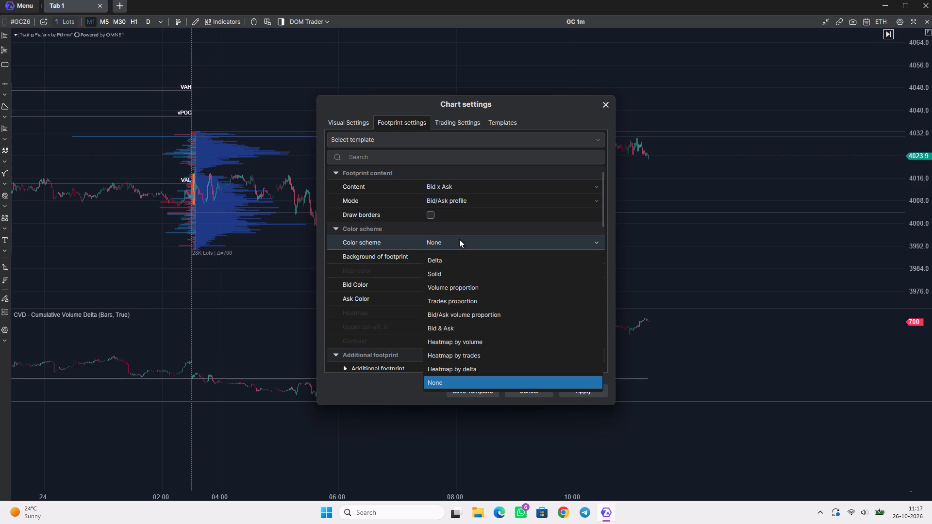
click(459, 239)
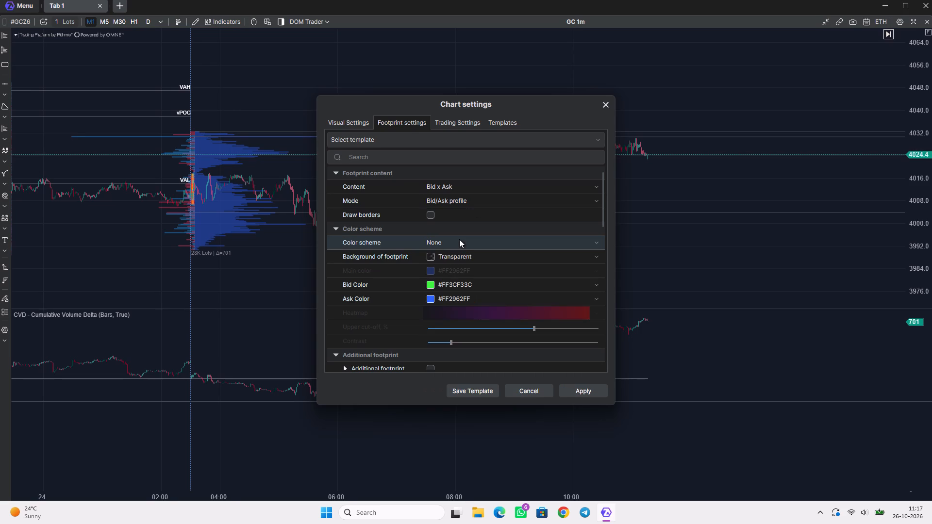
click(432, 285)
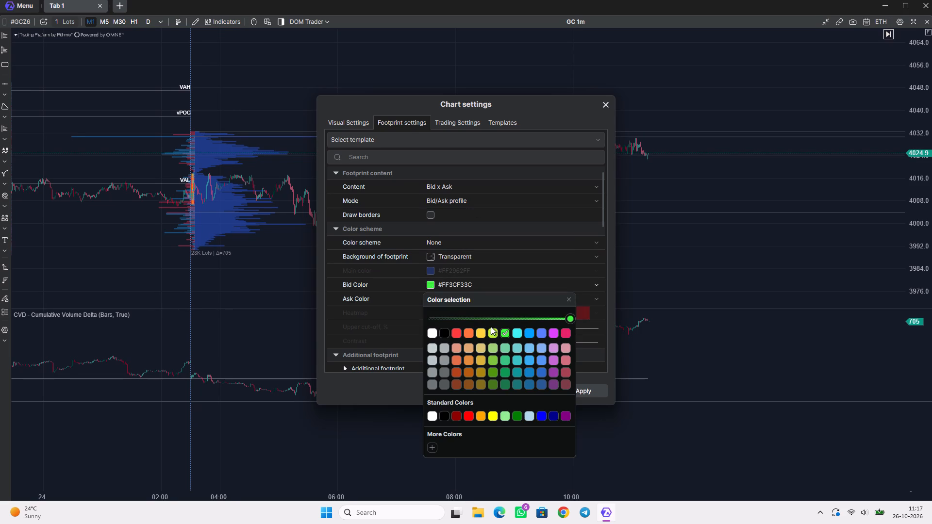
click(525, 232)
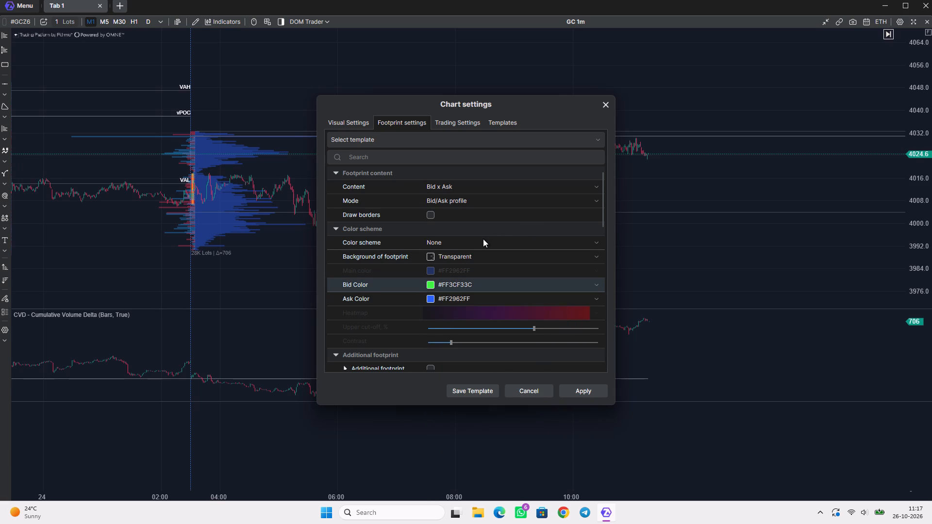
click(483, 239)
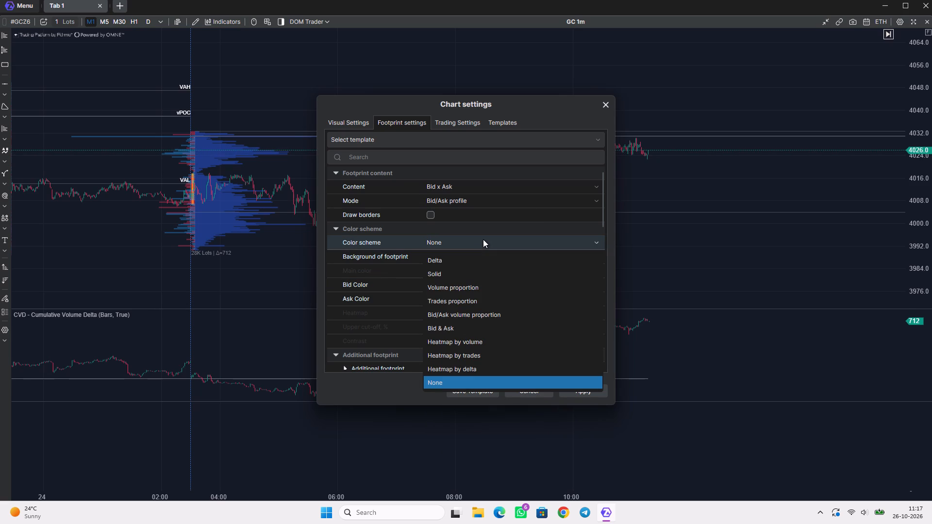
click(483, 239)
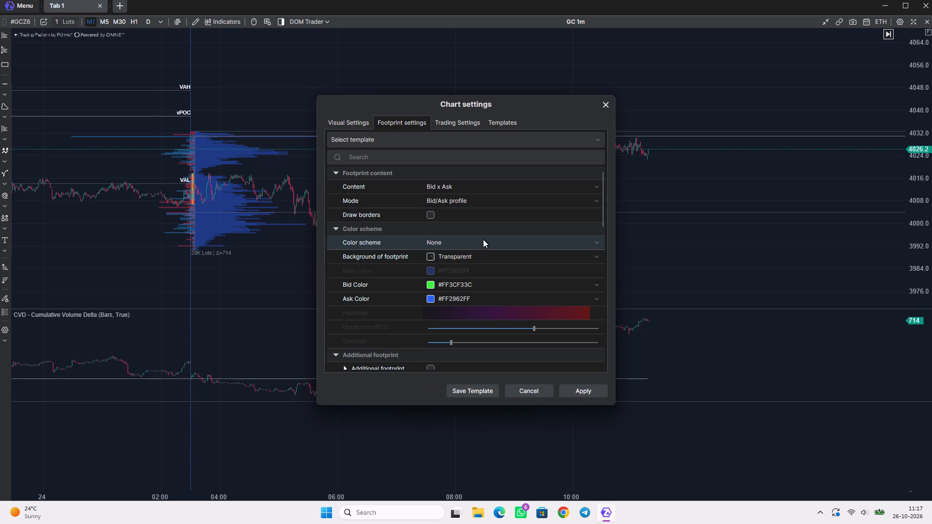
Set the bid color in the footprint's Bid/Ask Imbalance settings to bright green #FF3CF33C and apply the chart settings.
scroll(483, 239, down, 18)
scroll(483, 239, down, 4)
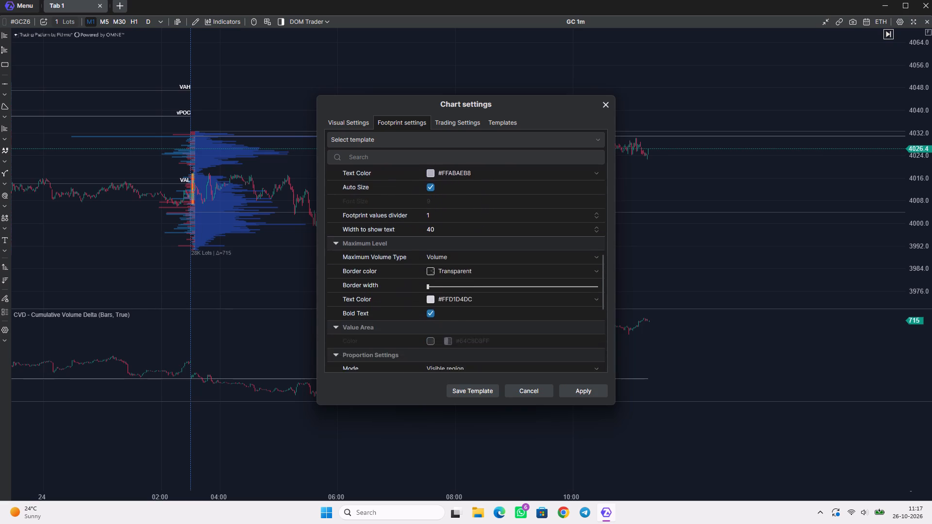
scroll(483, 239, down, 12)
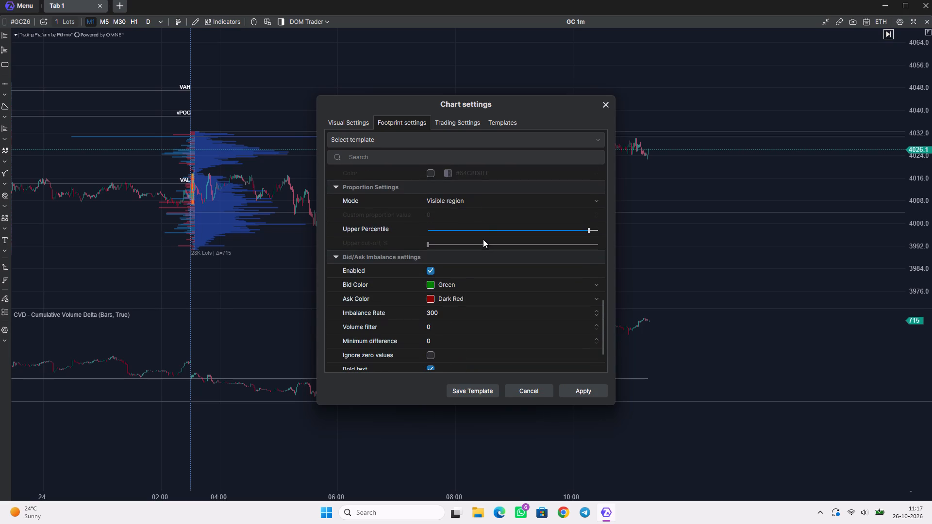
scroll(483, 239, down, 5)
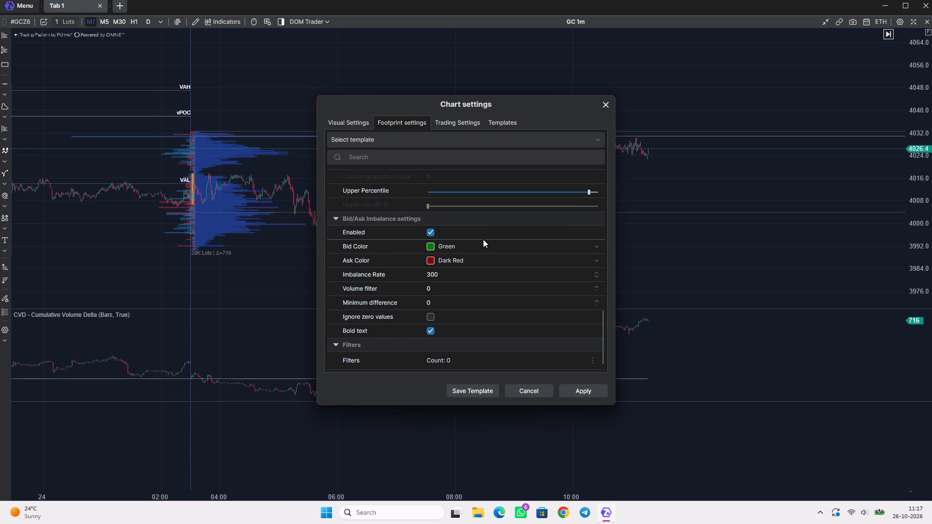
scroll(483, 239, up, 10)
scroll(483, 239, down, 13)
drag(470, 106, 633, 97)
click(591, 240)
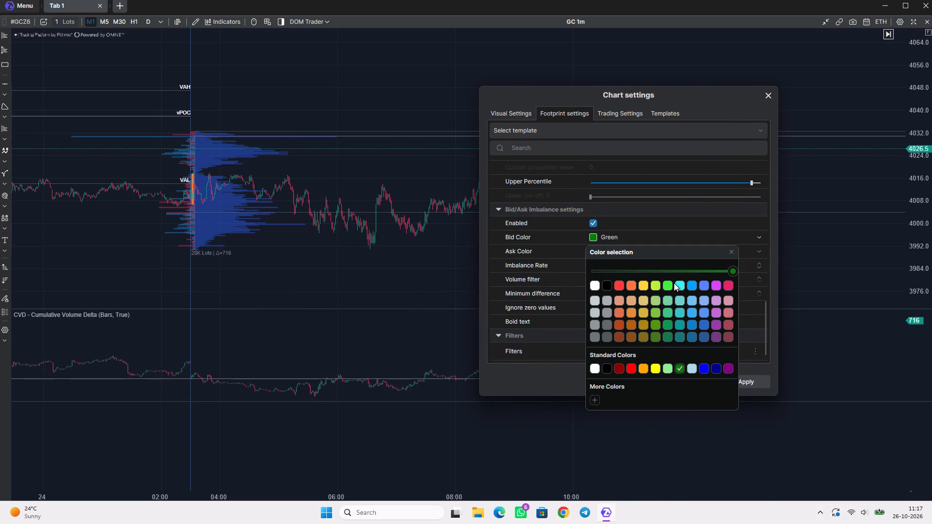
click(669, 285)
scroll(382, 213, up, 2)
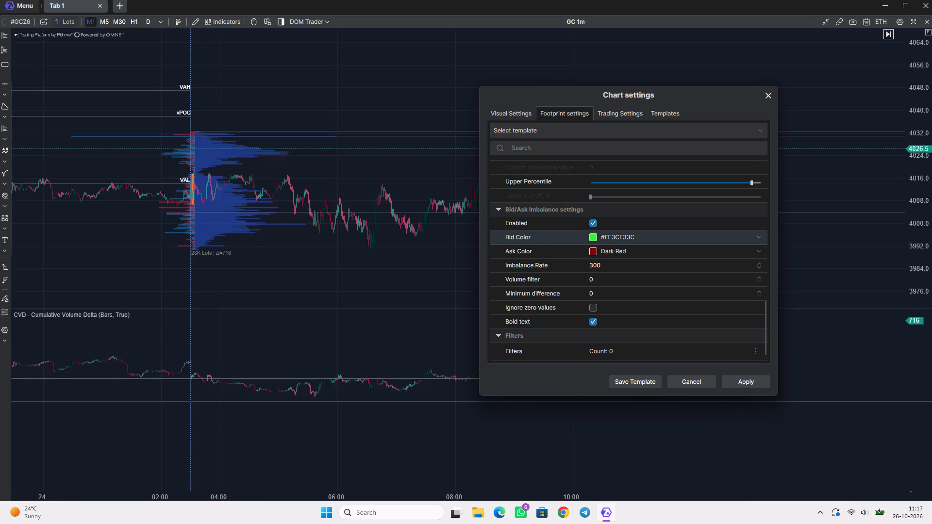
scroll(382, 213, up, 2)
scroll(382, 213, down, 4)
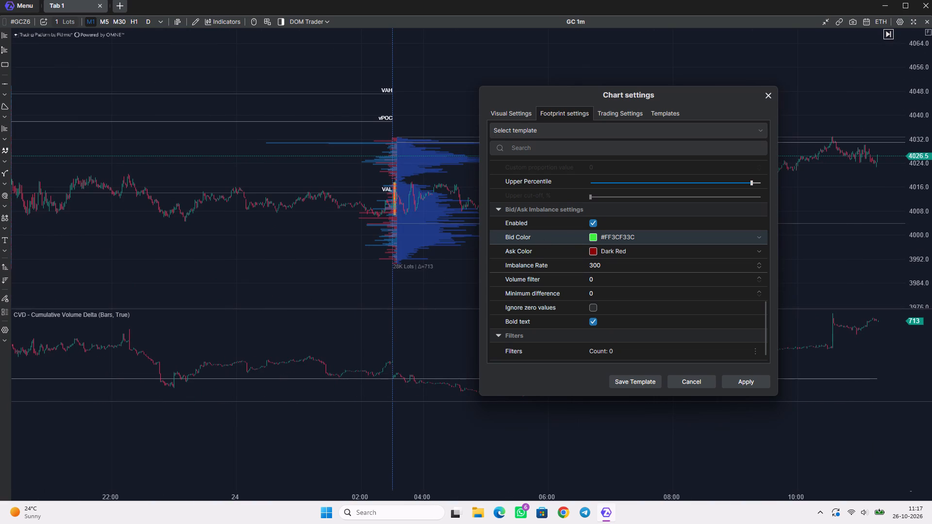
click(742, 381)
Examine the footprint's bid x ask numbers and imbalance colors on the candles around 06:38, near price 3993.5.
scroll(613, 266, up, 9)
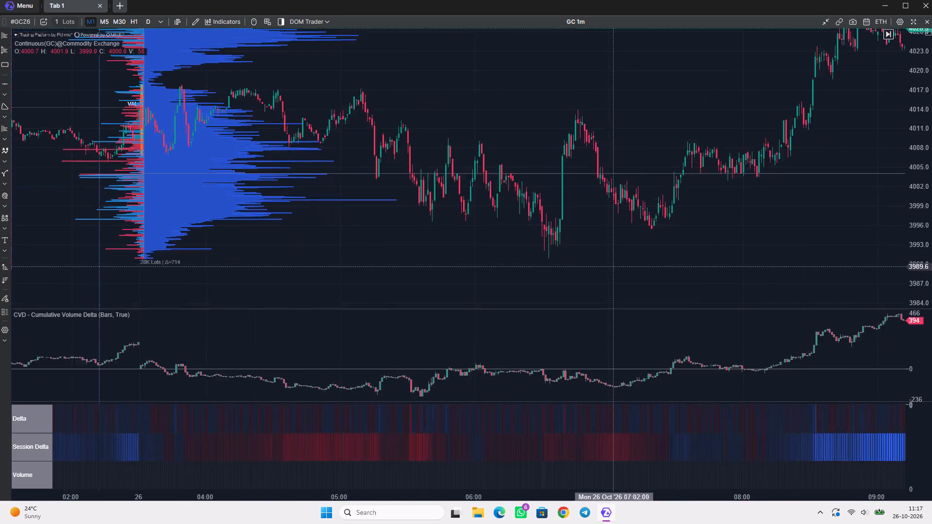
scroll(613, 266, up, 13)
drag(415, 125, 548, 228)
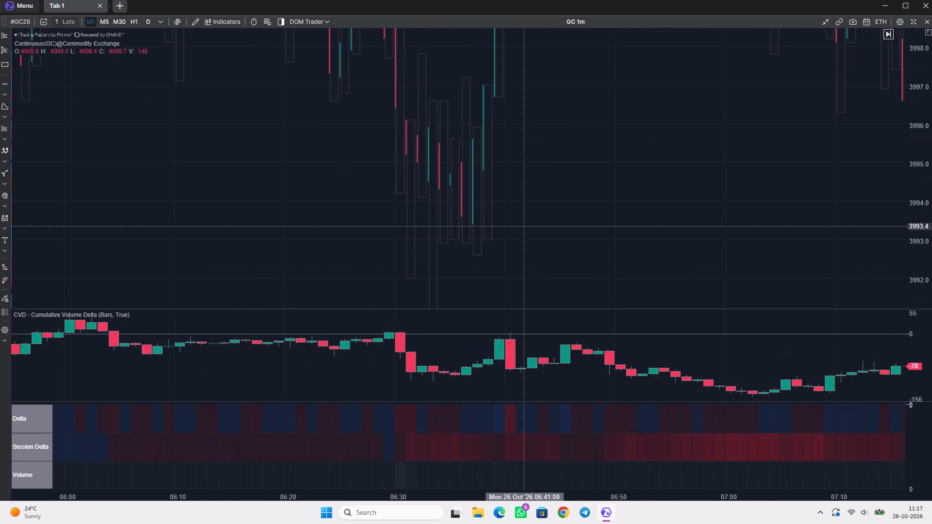
scroll(485, 222, up, 8)
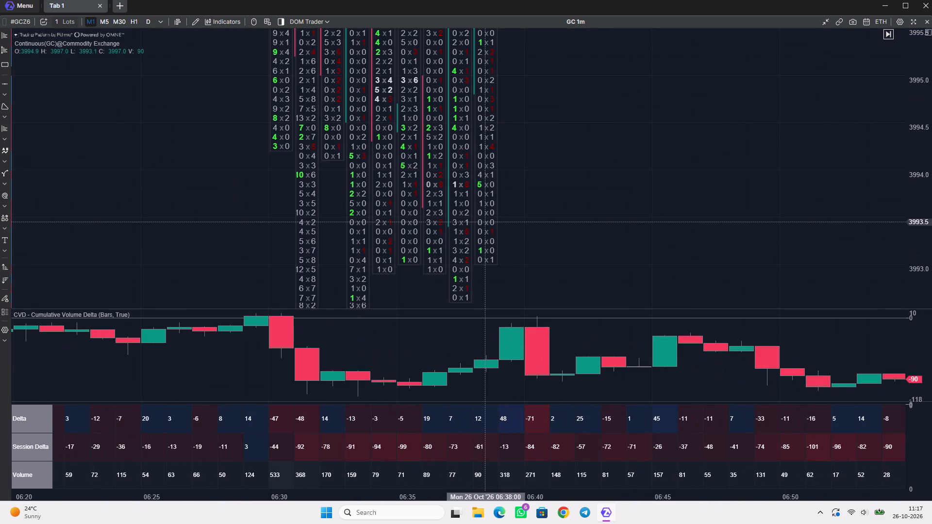
scroll(485, 222, up, 5)
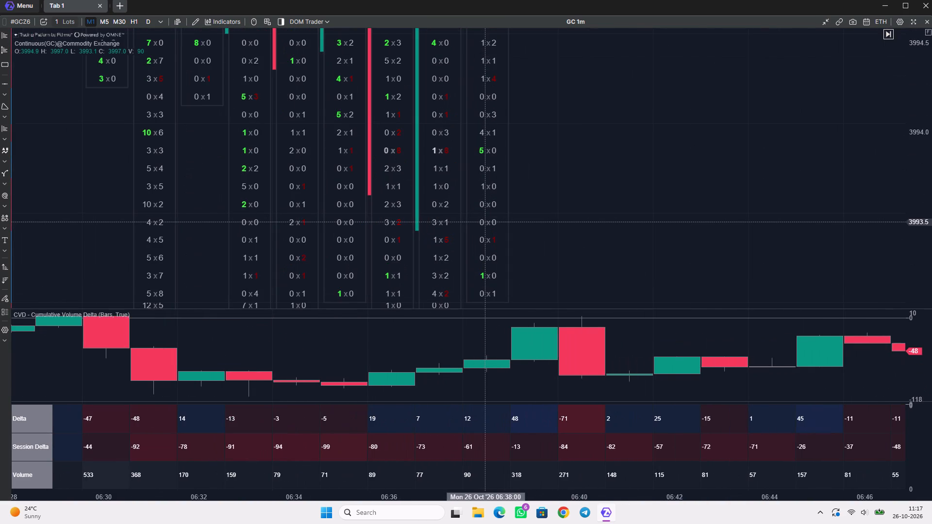
scroll(485, 222, down, 1)
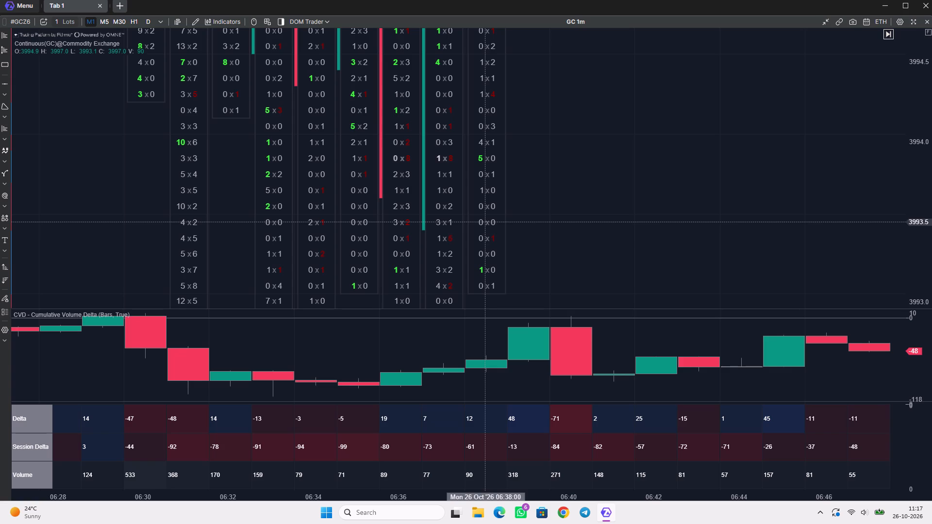
scroll(485, 221, down, 9)
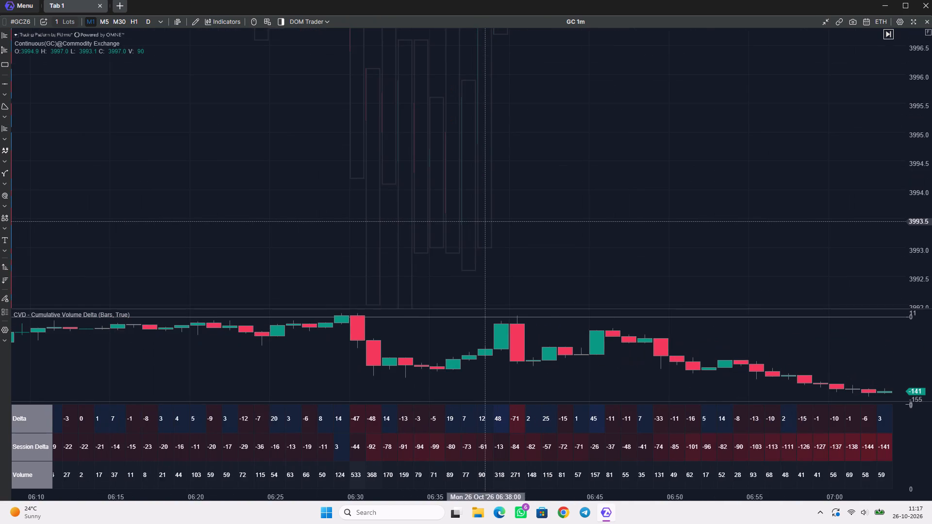
scroll(485, 221, up, 5)
scroll(485, 221, down, 17)
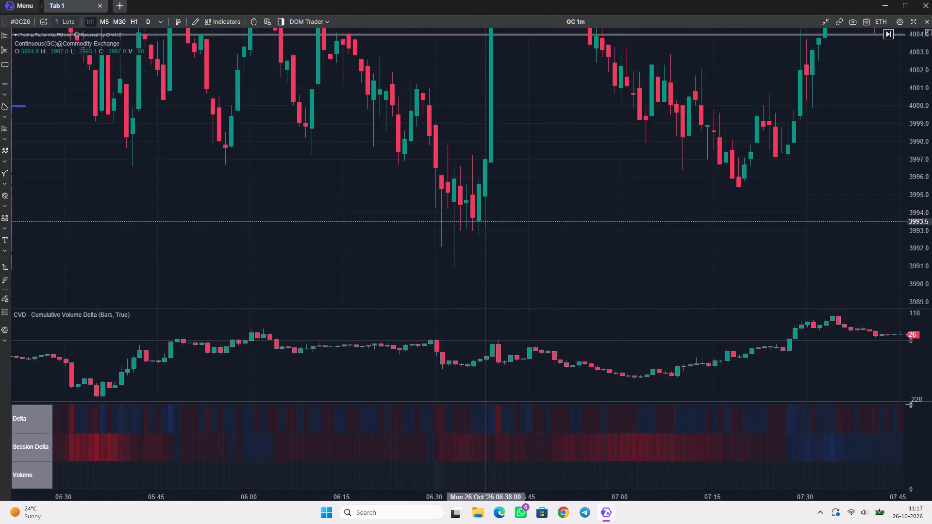
scroll(485, 221, down, 9)
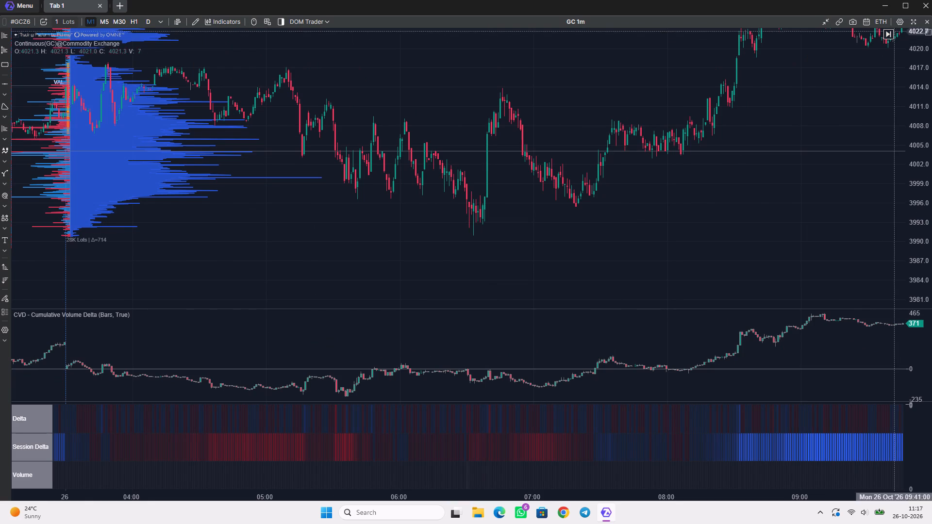
Set the up candle color in the chart's visual settings to bright green #FF3CF33C.
click(899, 26)
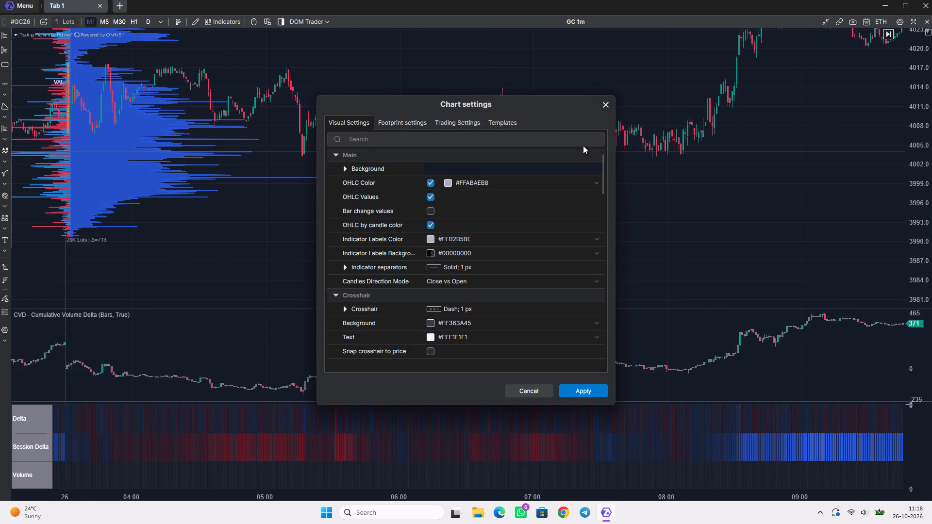
scroll(473, 257, down, 15)
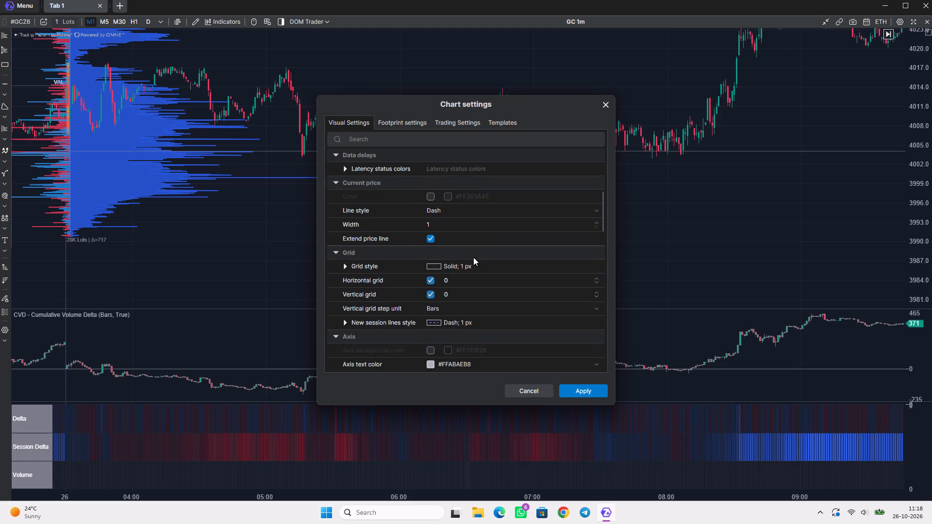
scroll(473, 257, down, 9)
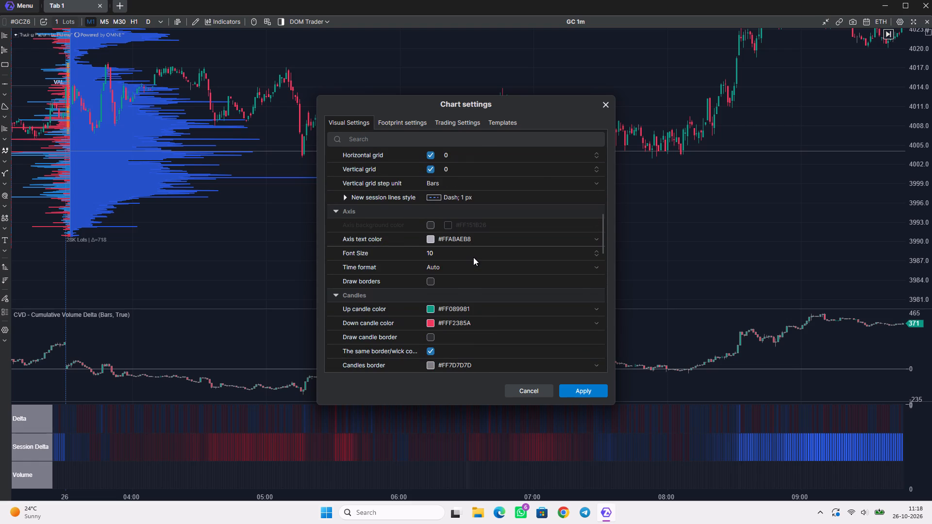
scroll(473, 257, down, 3)
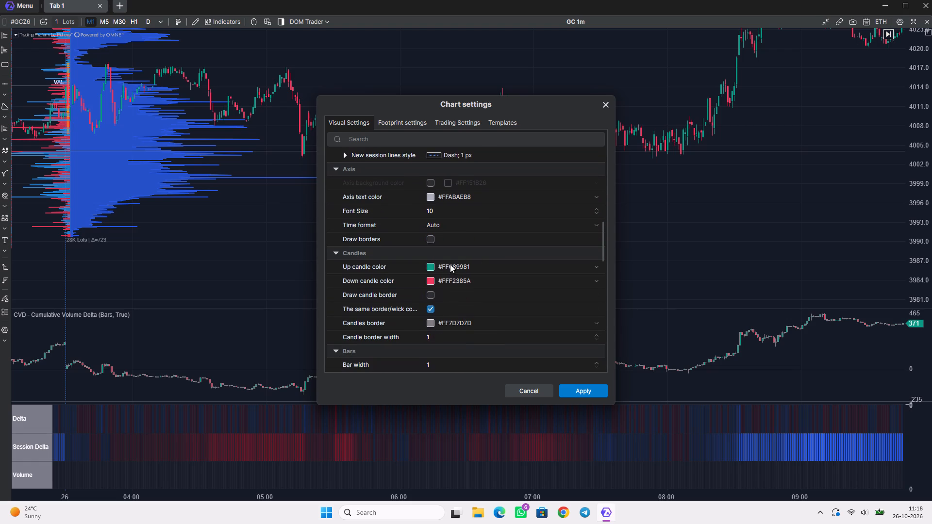
click(431, 268)
click(505, 313)
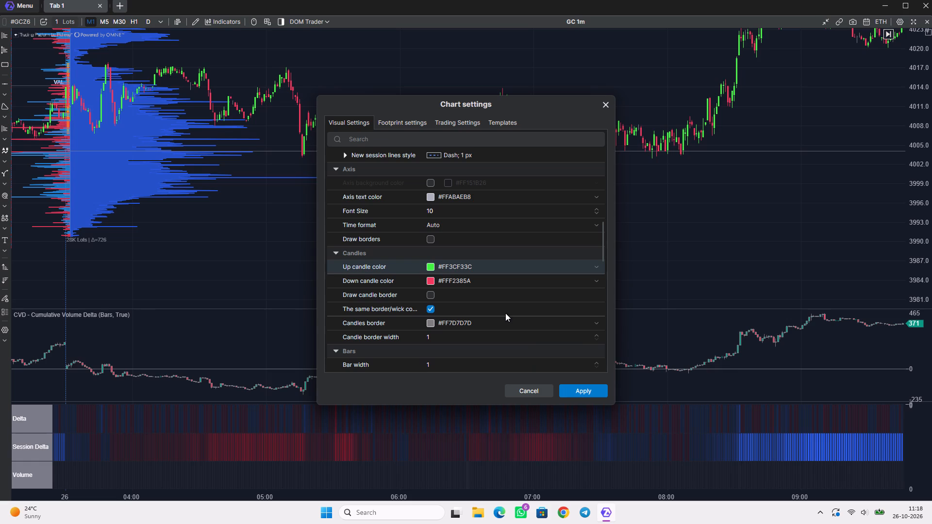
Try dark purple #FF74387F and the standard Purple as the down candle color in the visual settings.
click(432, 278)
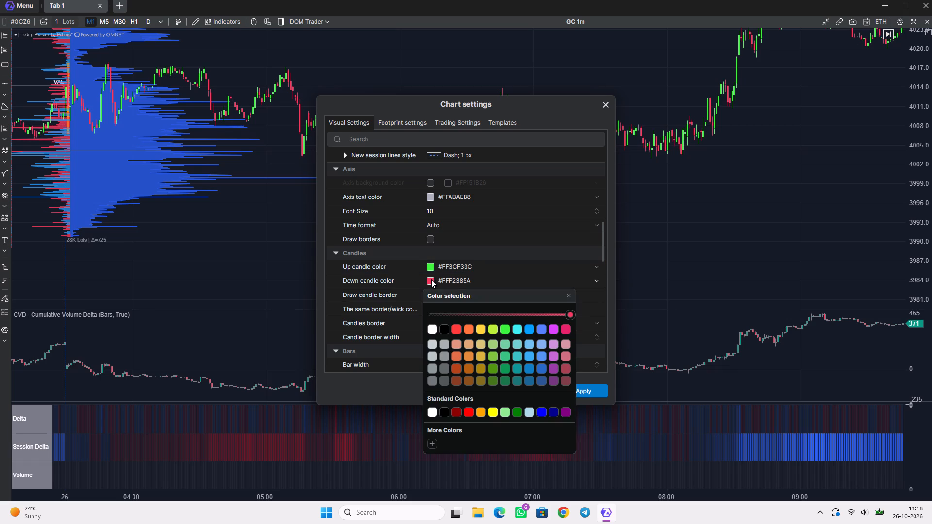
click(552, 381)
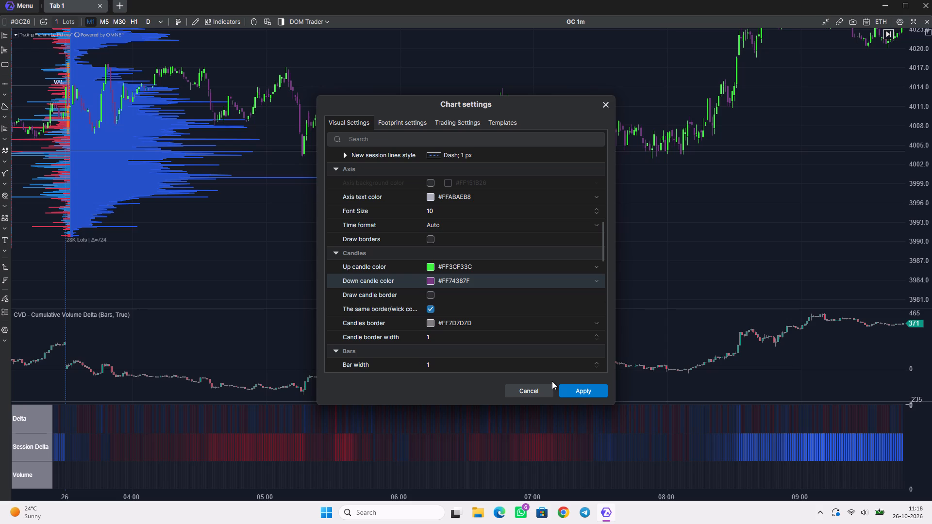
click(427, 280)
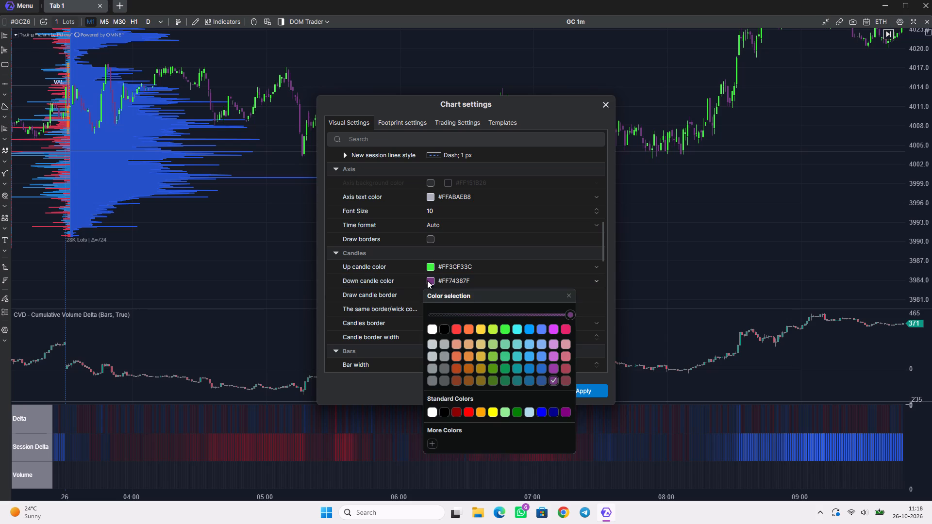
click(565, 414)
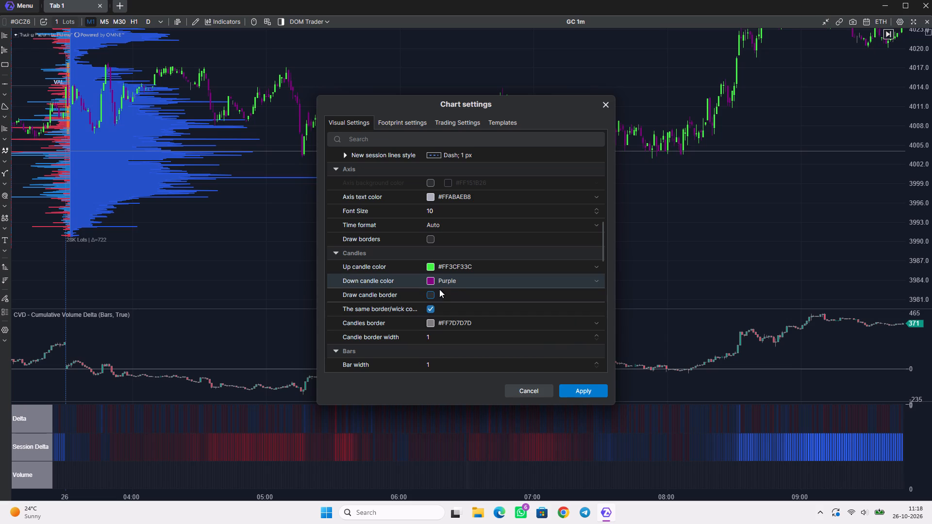
Set the down candle color to bright magenta #FFDA42FA and apply the chart settings.
click(430, 280)
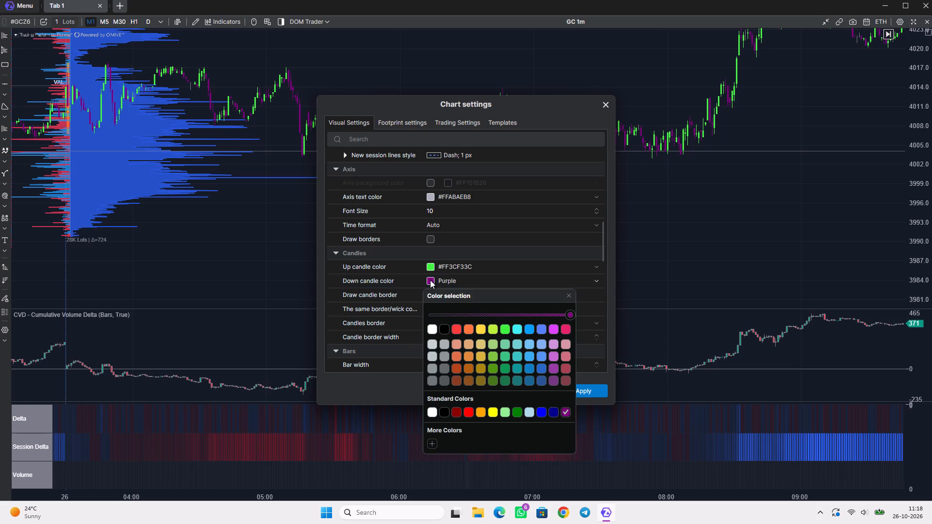
click(555, 331)
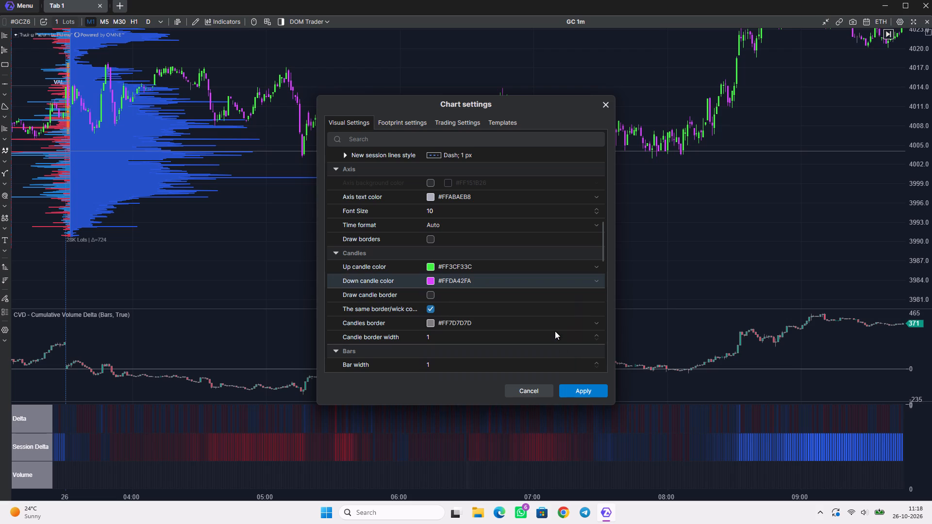
click(588, 392)
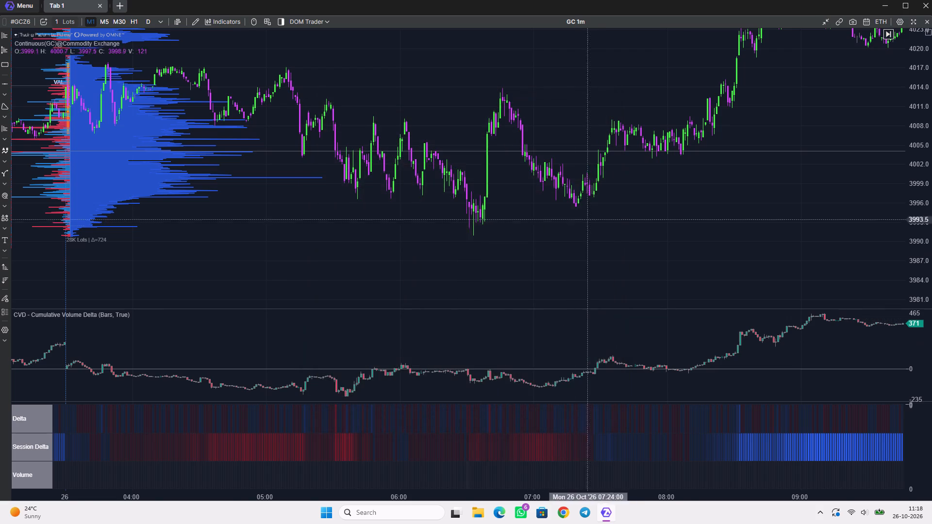
Examine the recolored candles and the footprint's bid x ask imbalance colors around 06:36, near price 3992.6.
scroll(533, 245, up, 2)
scroll(533, 245, down, 1)
scroll(533, 245, up, 10)
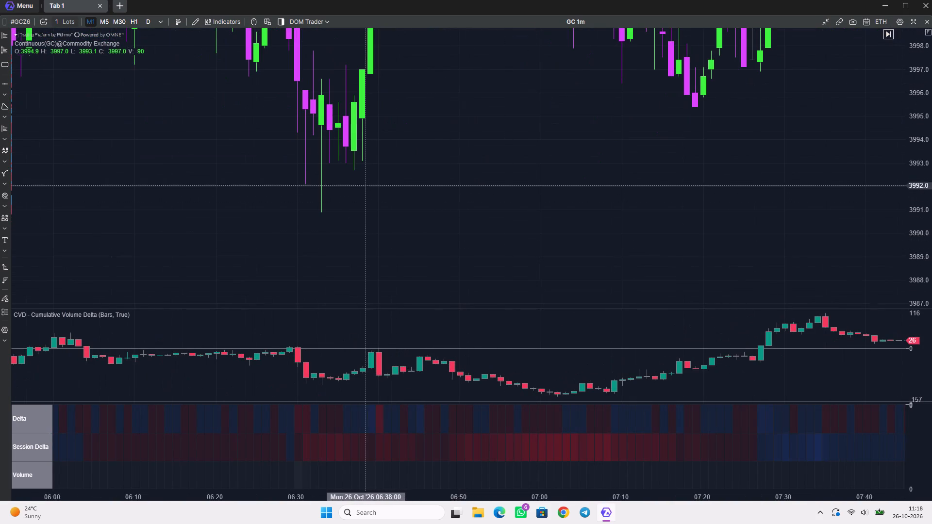
drag(365, 185, 494, 235)
scroll(433, 233, up, 9)
scroll(506, 204, up, 4)
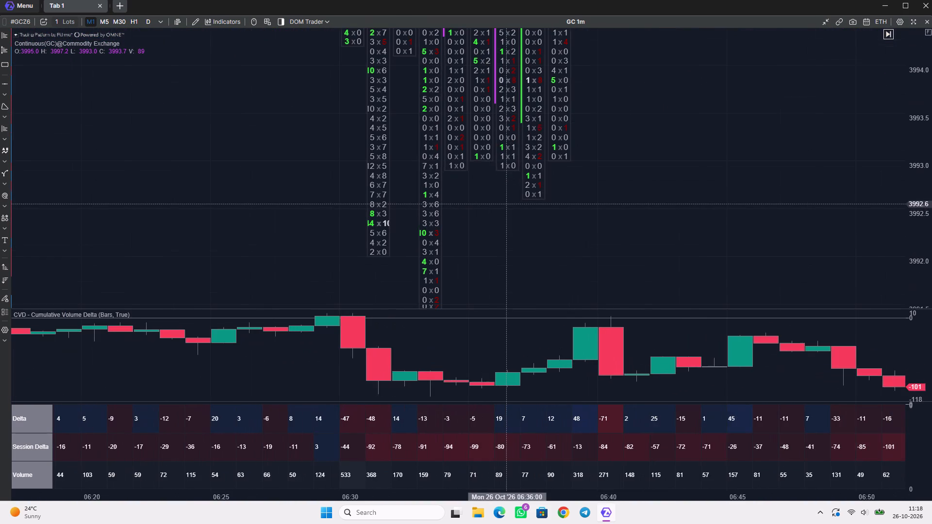
scroll(506, 204, down, 6)
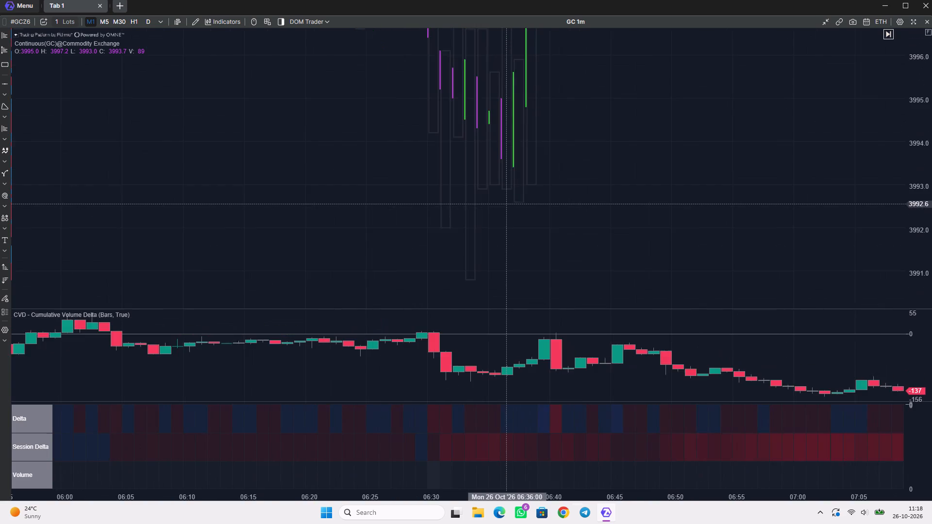
scroll(506, 204, down, 10)
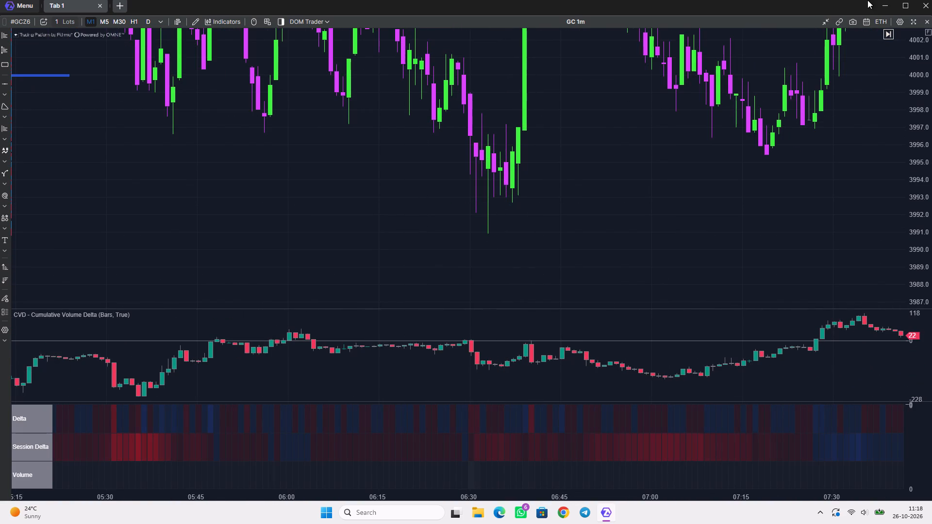
Set the ask color in the footprint's Bid/Ask Imbalance settings to the standard Red and apply the chart settings.
click(901, 19)
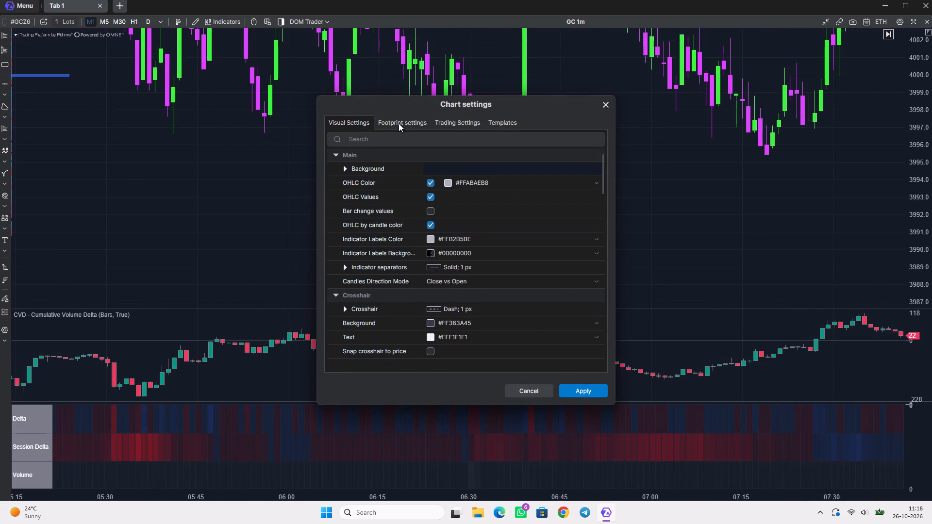
click(399, 123)
click(399, 123)
scroll(483, 315, down, 10)
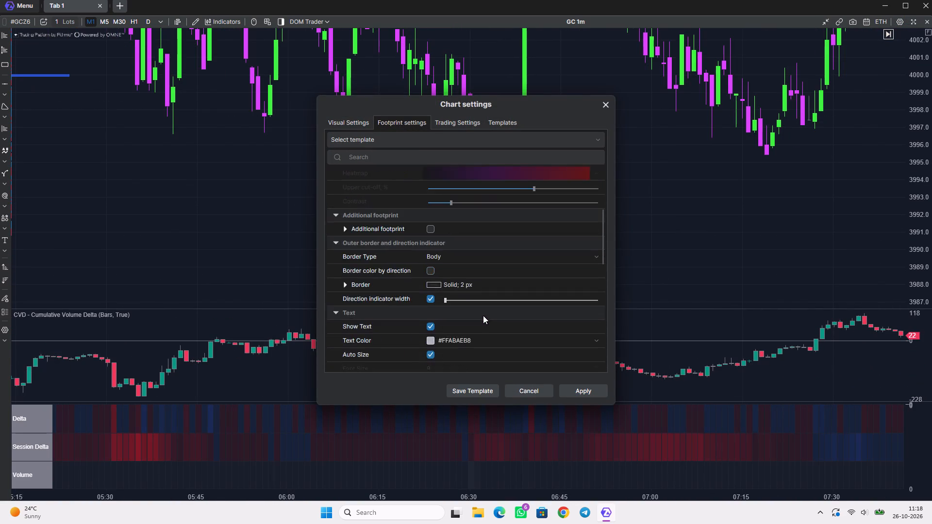
scroll(483, 315, down, 10)
scroll(483, 315, up, 1)
scroll(483, 315, down, 16)
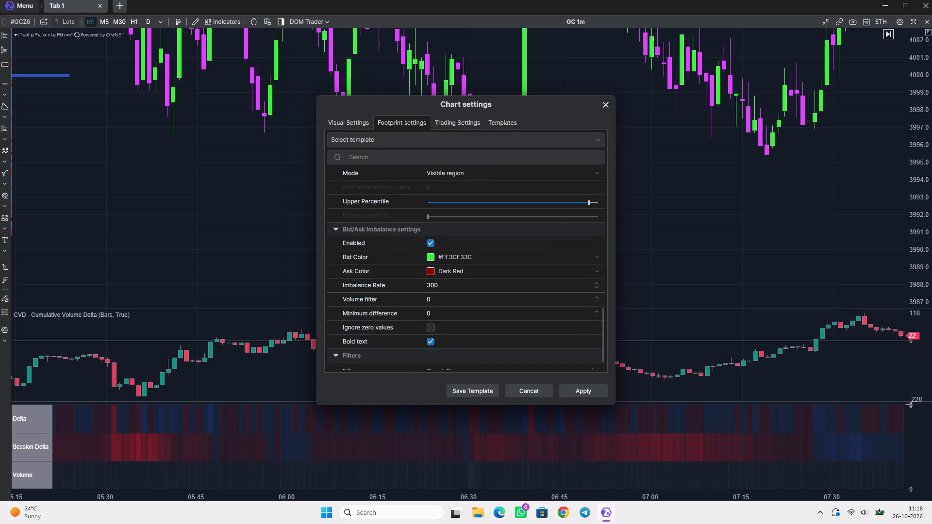
click(433, 271)
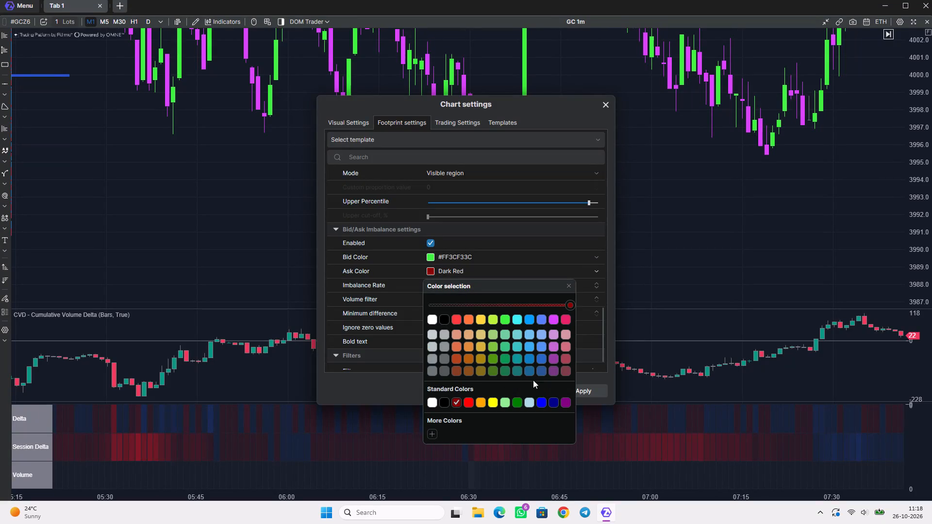
click(471, 402)
click(579, 389)
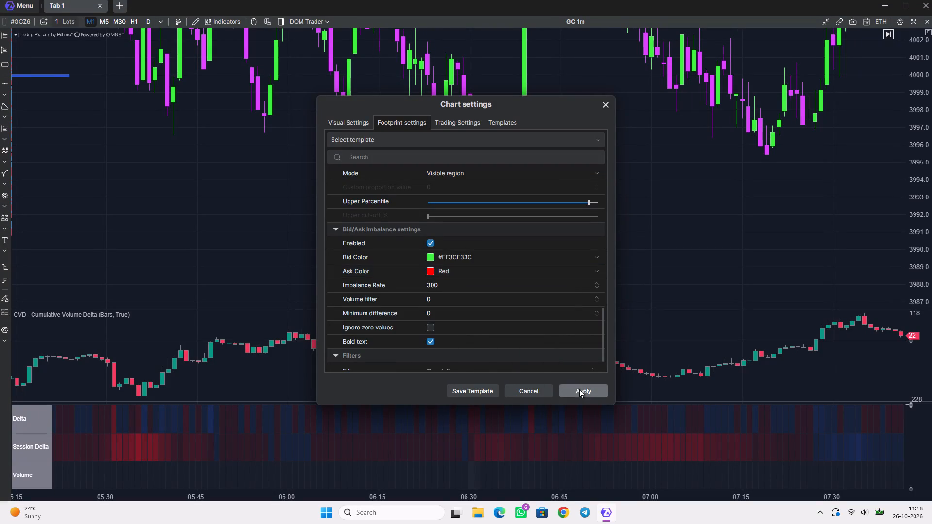
Examine the footprint's green and red imbalance numbers on the candles around 06:30 to 06:38, between prices 3992 and 3998.
scroll(445, 183, up, 15)
scroll(599, 227, up, 4)
drag(615, 242, 467, 238)
scroll(468, 238, down, 5)
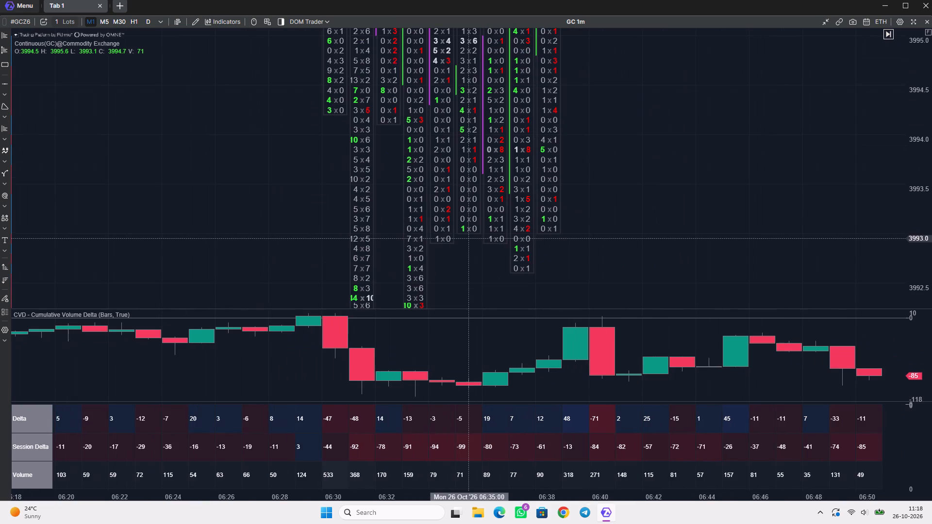
drag(666, 75, 633, 195)
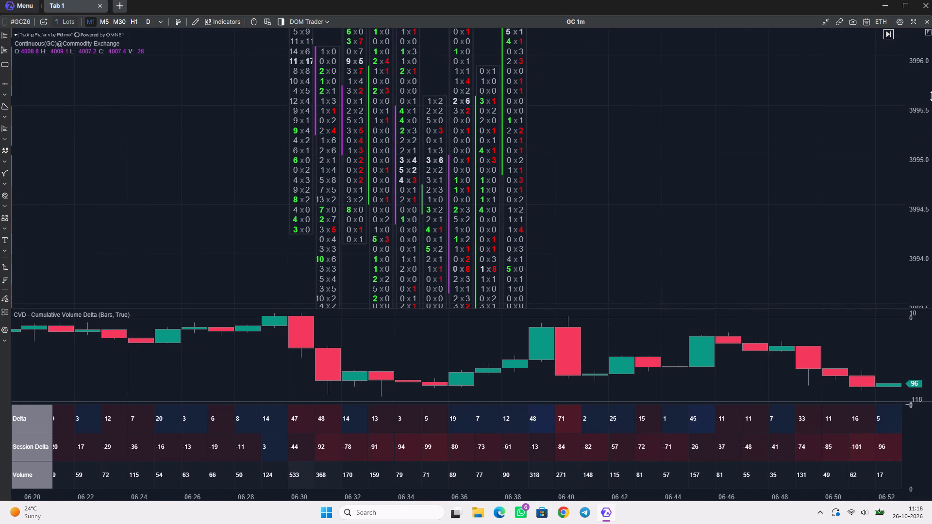
scroll(907, 113, down, 20)
scroll(907, 113, down, 7)
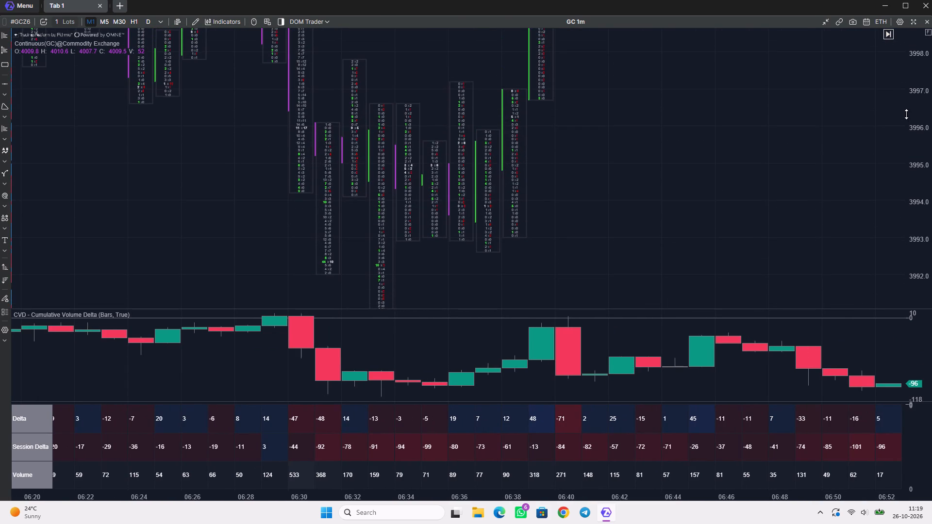
scroll(906, 114, up, 8)
scroll(670, 148, down, 17)
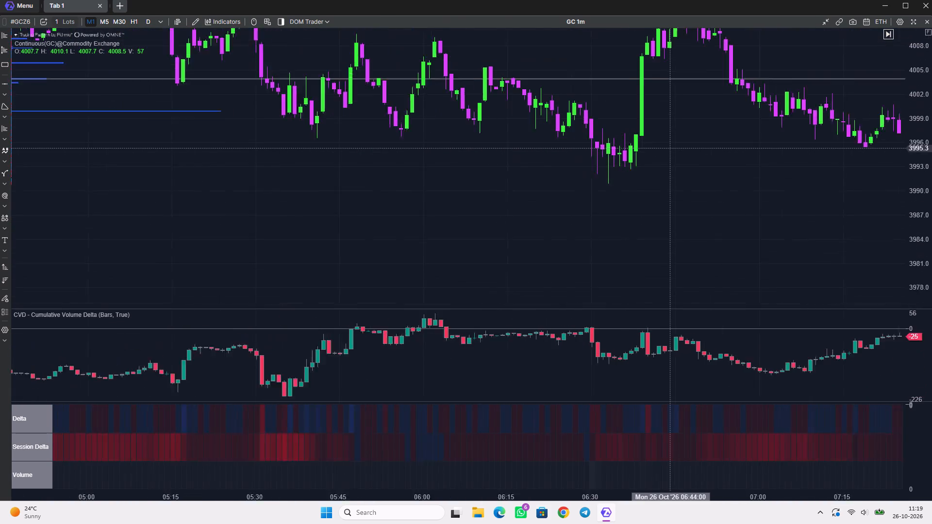
scroll(669, 148, down, 7)
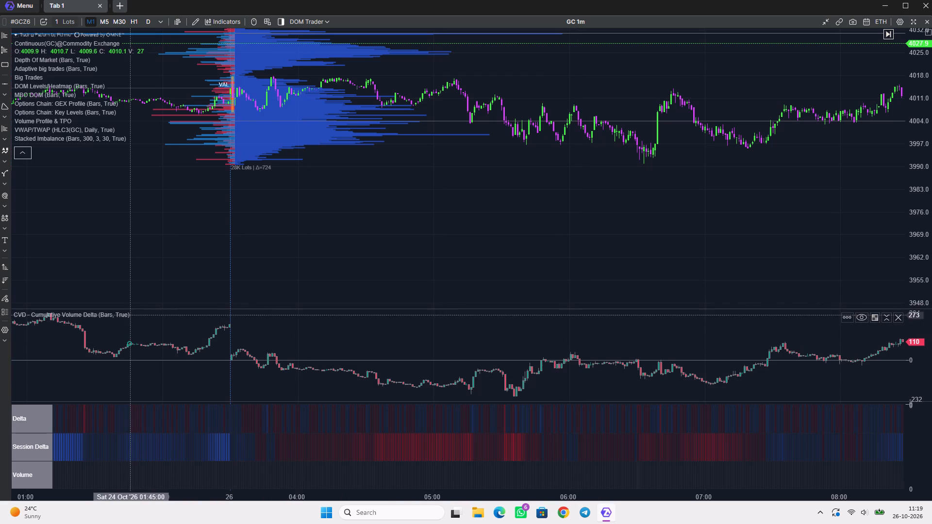
Set the CVD indicator's positive color to bright green #FF3CF33C and negative color to magenta #FFDA42FA, and apply the settings.
click(852, 315)
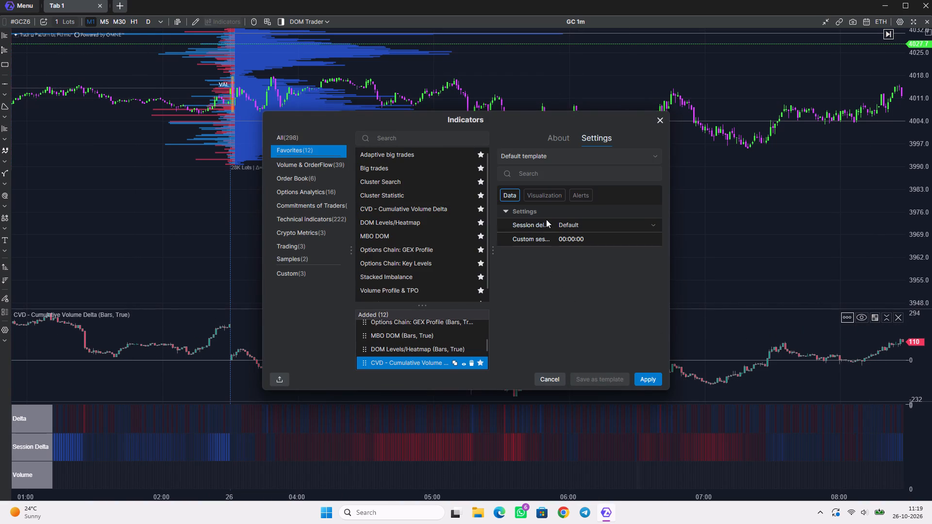
click(550, 191)
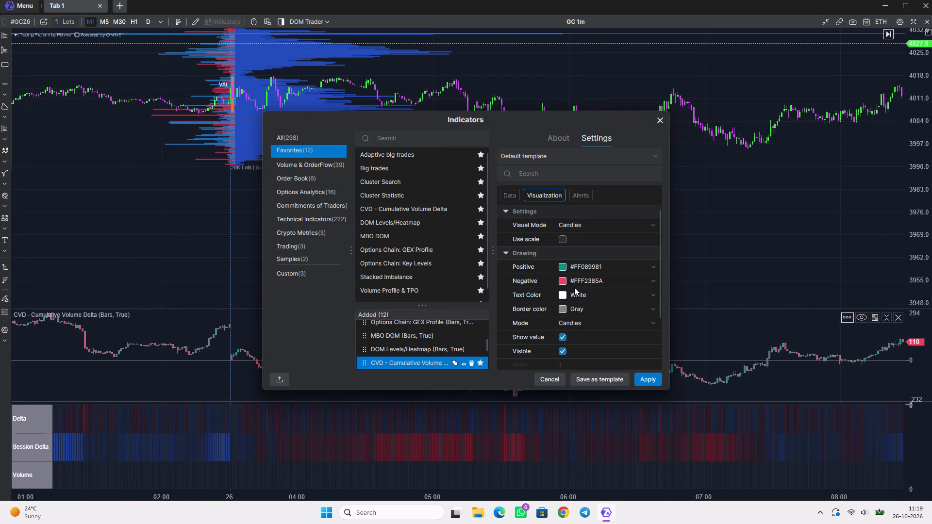
click(563, 265)
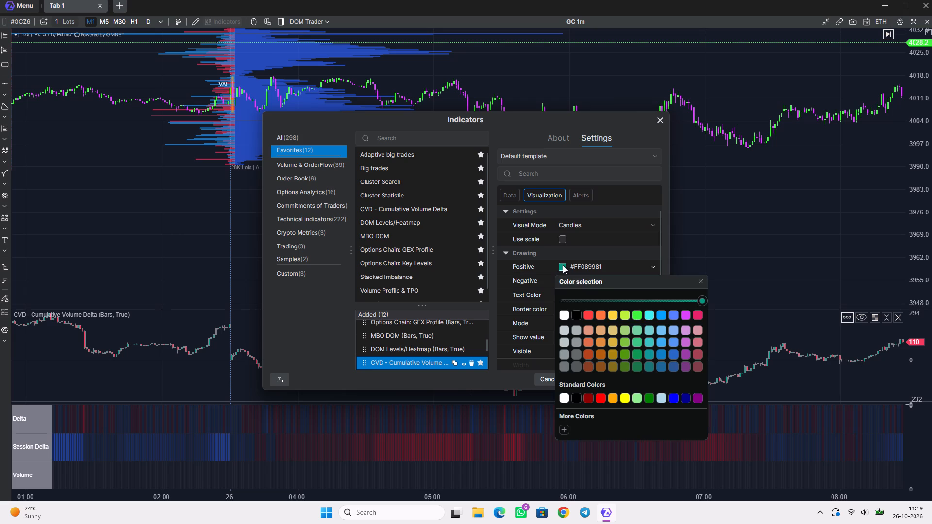
click(636, 312)
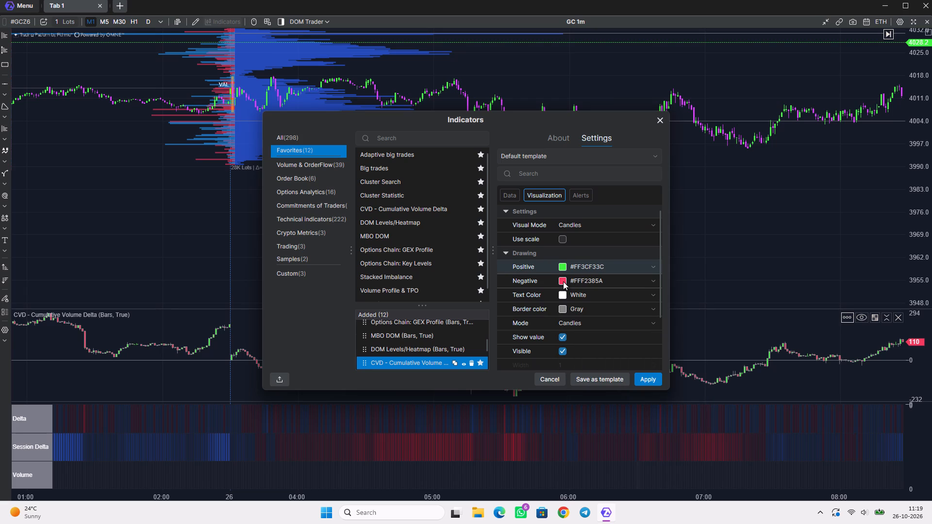
click(561, 282)
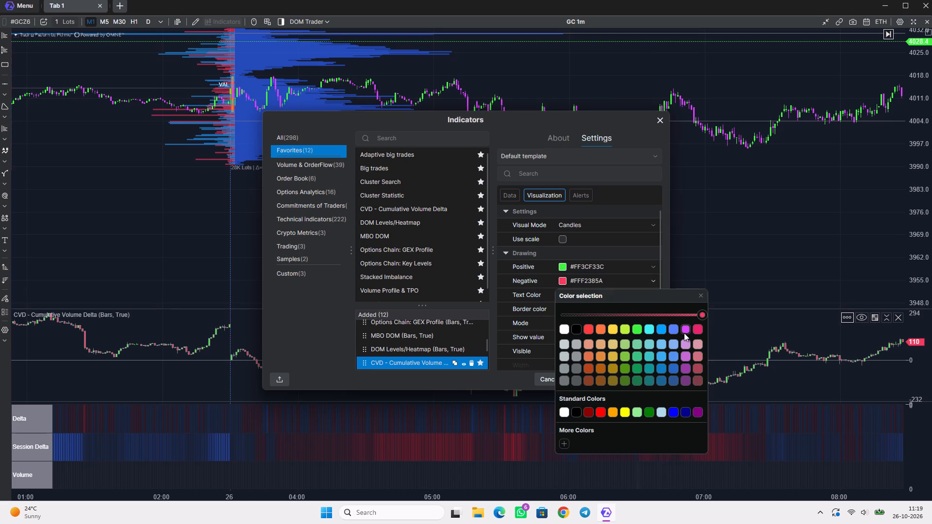
click(684, 332)
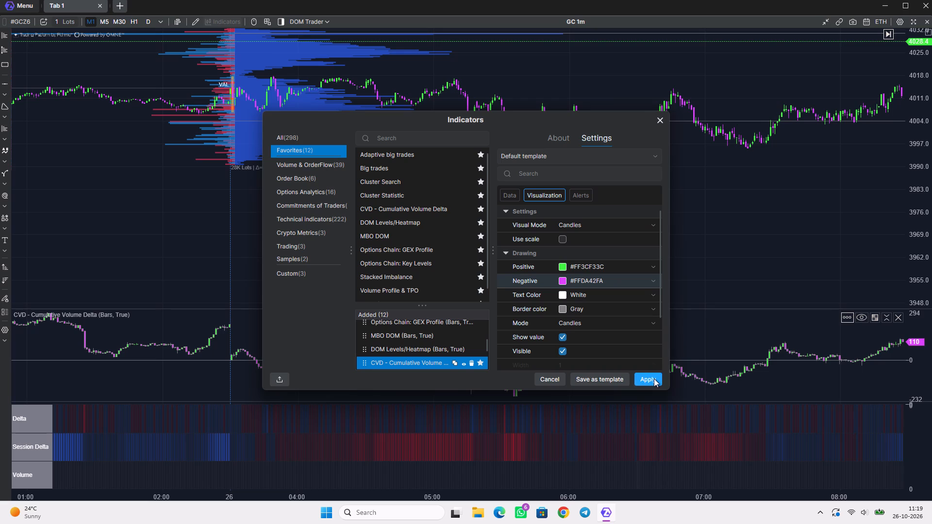
click(654, 378)
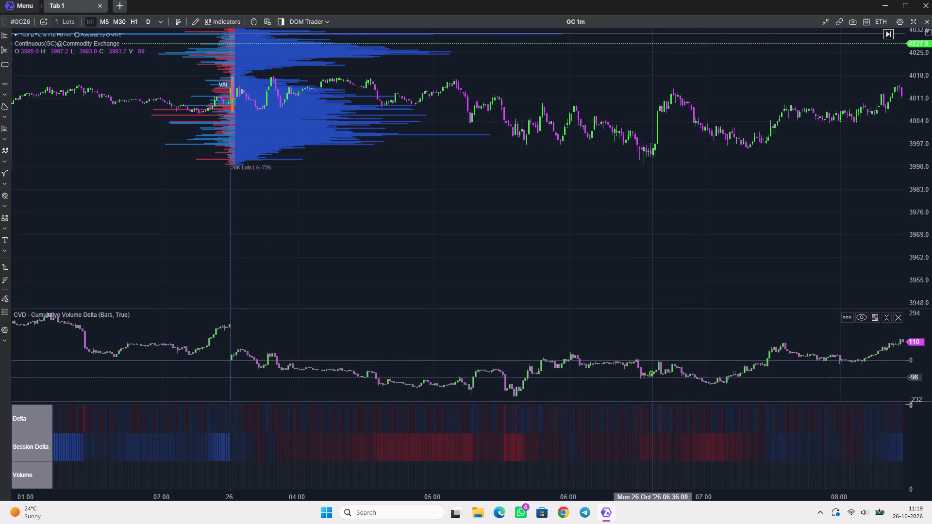
Examine the recolored Cumulative Volume Delta candles against the price candles around 06:41, at close and wide time ranges.
scroll(662, 360, up, 9)
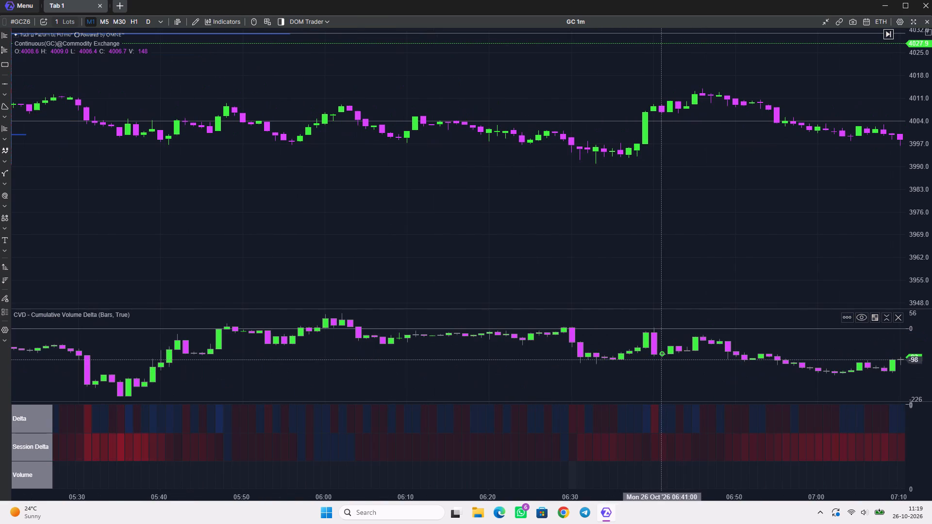
scroll(661, 360, up, 9)
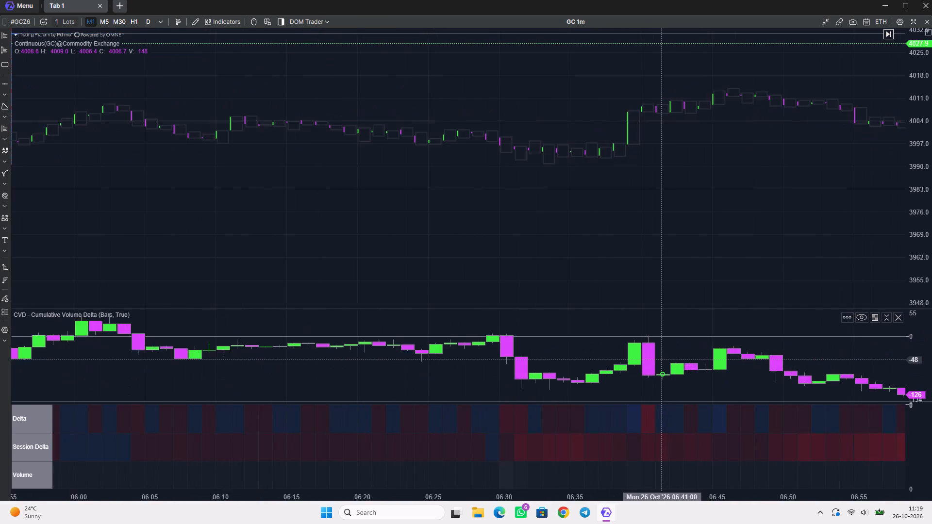
scroll(661, 360, up, 5)
scroll(661, 360, down, 11)
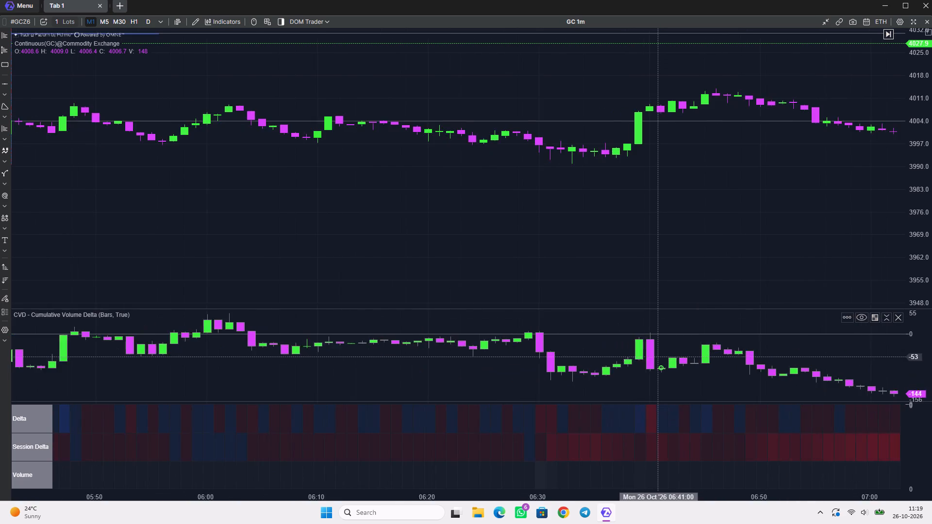
scroll(658, 357, down, 3)
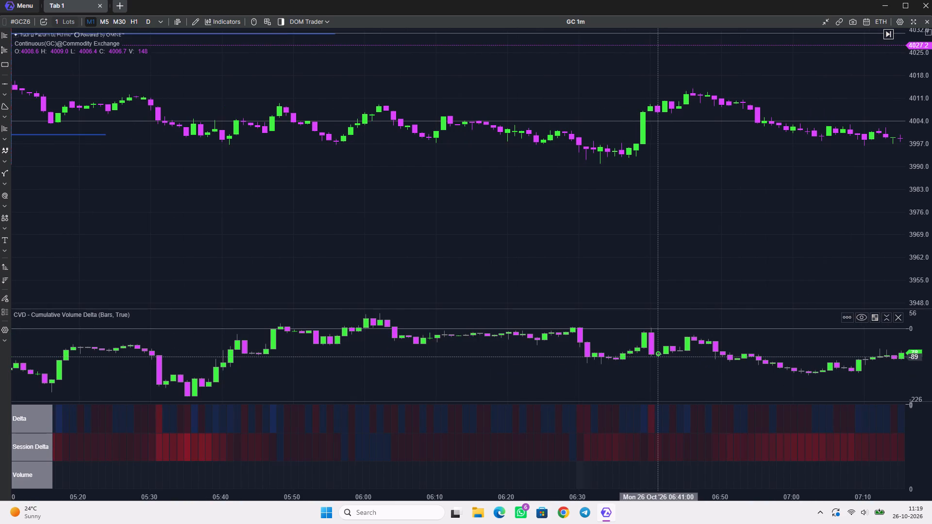
scroll(630, 360, down, 10)
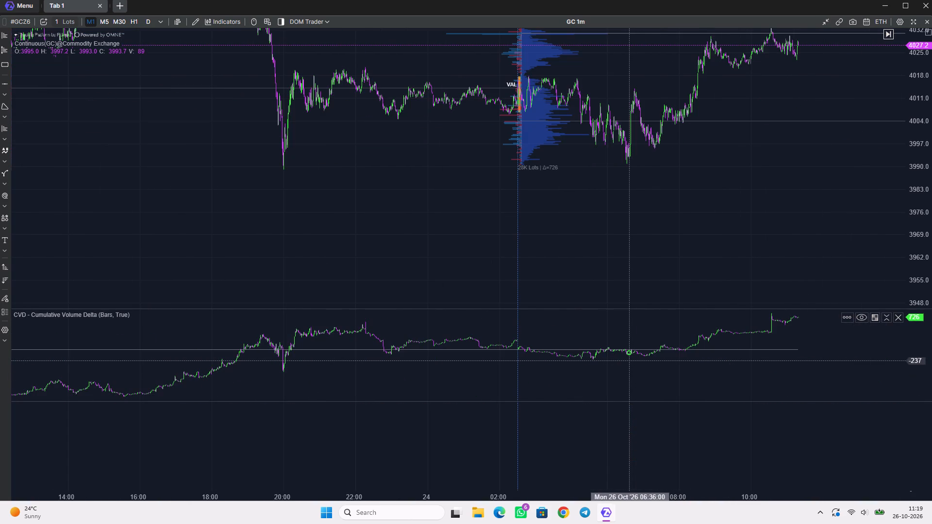
scroll(629, 360, up, 3)
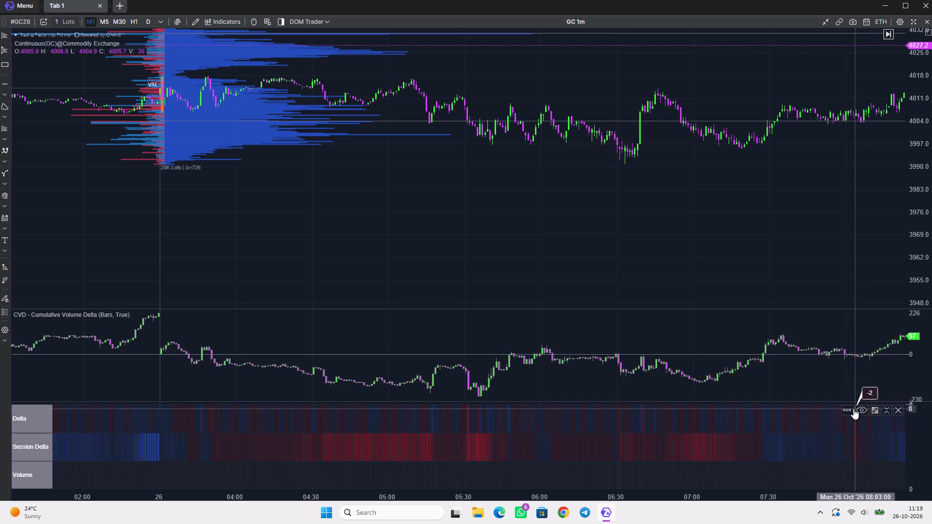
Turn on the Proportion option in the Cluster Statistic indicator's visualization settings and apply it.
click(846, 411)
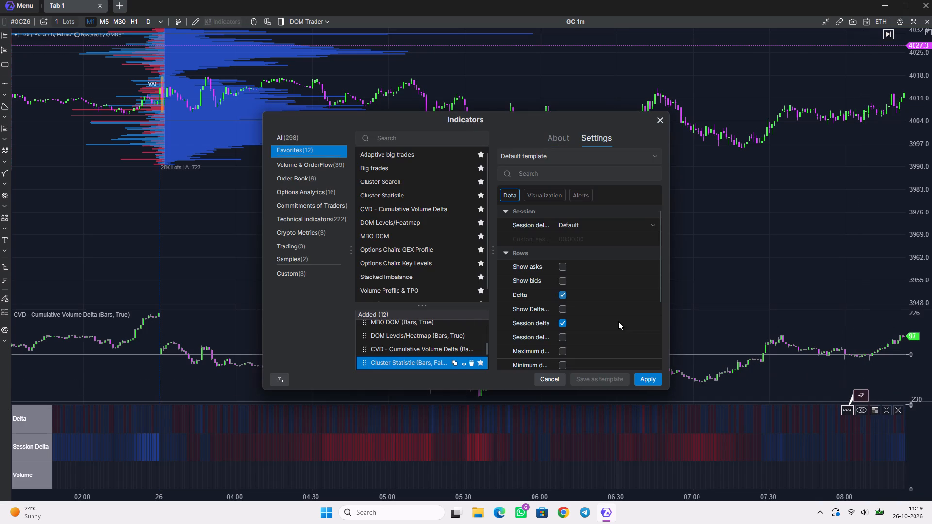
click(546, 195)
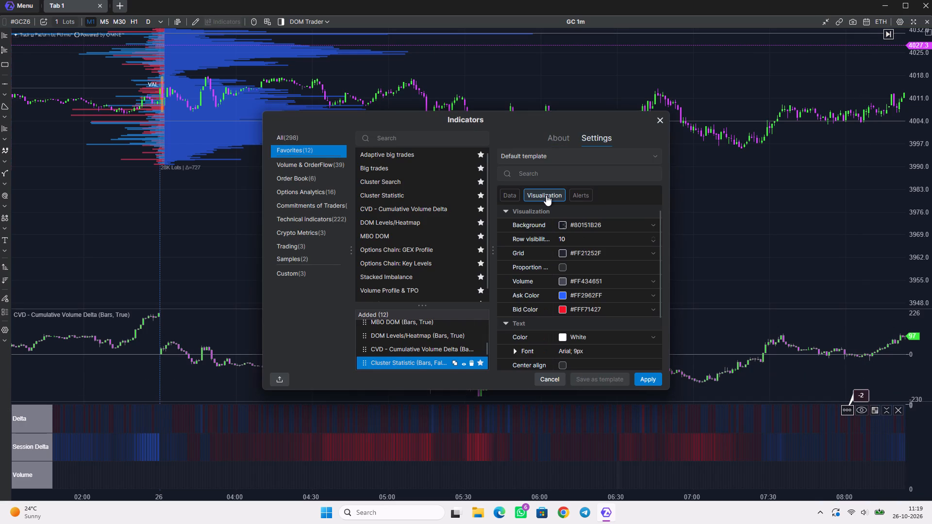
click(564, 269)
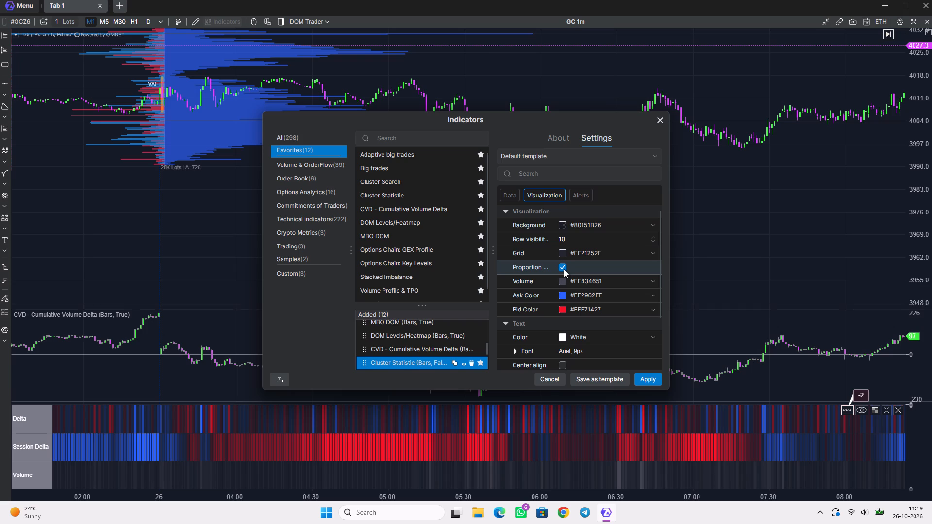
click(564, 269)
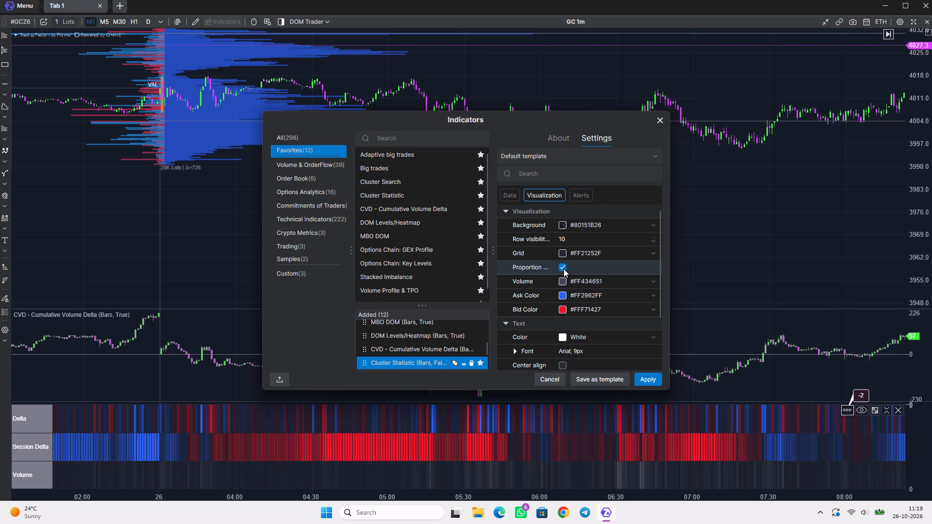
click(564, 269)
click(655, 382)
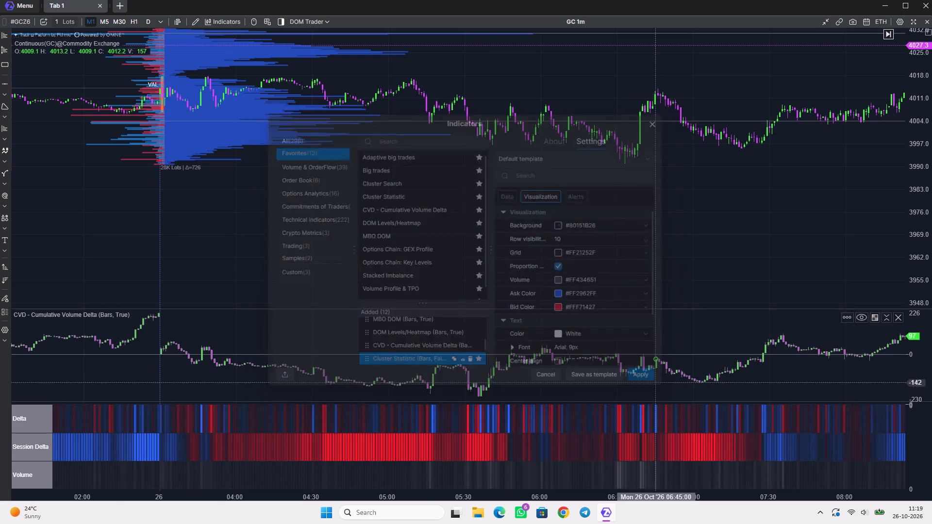
Examine the shaded Delta, Session Delta and Volume cells around 06:05 to 06:50, at close and wide time ranges.
scroll(639, 460, up, 20)
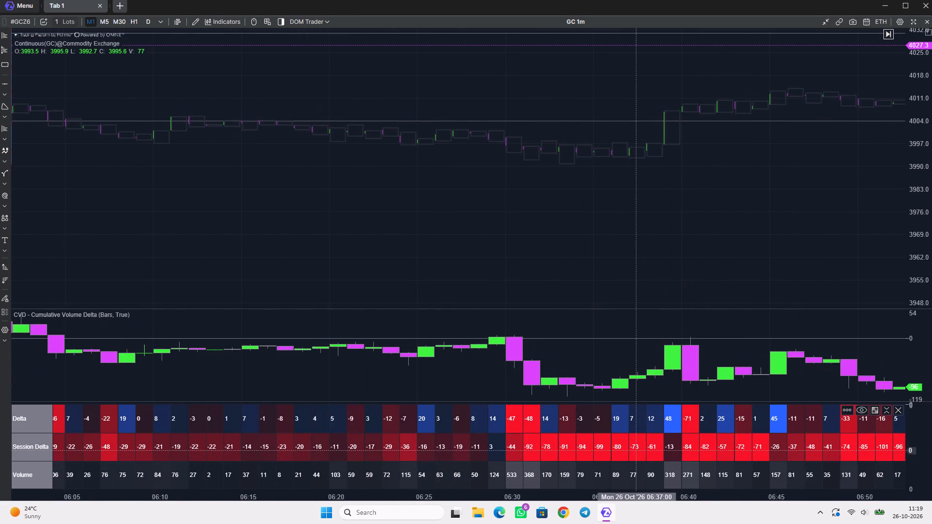
scroll(635, 449, down, 20)
scroll(635, 449, down, 10)
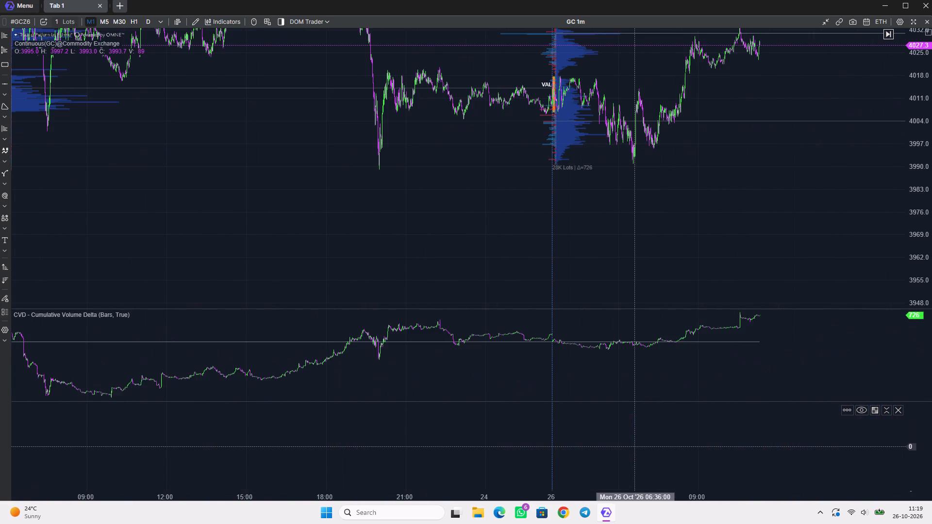
scroll(634, 446, down, 1)
scroll(634, 446, up, 4)
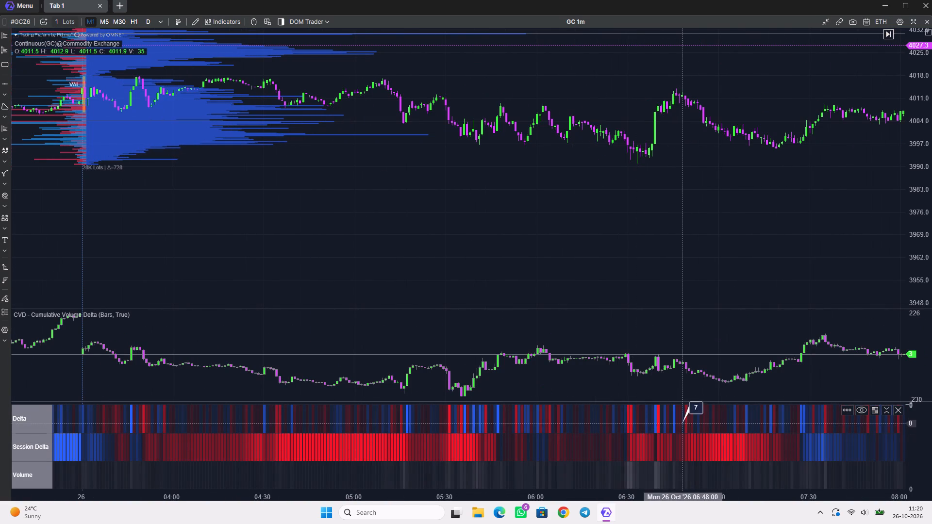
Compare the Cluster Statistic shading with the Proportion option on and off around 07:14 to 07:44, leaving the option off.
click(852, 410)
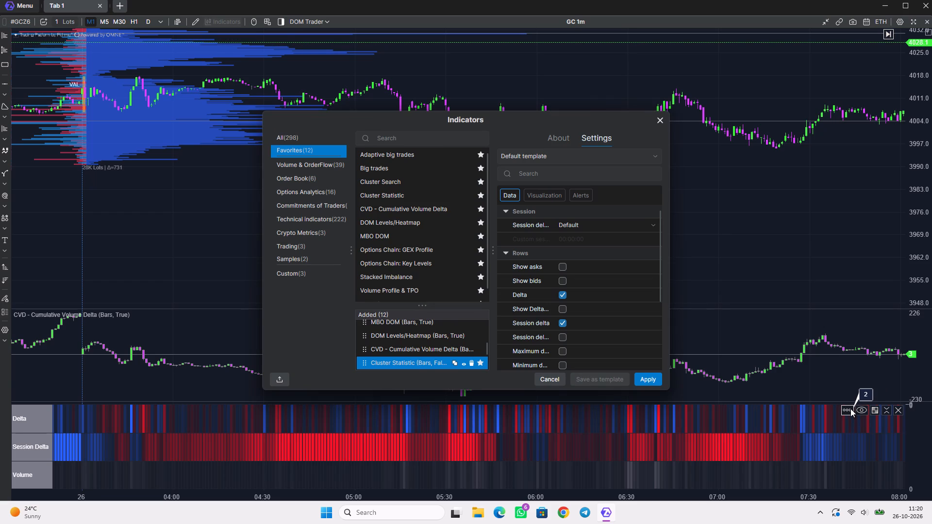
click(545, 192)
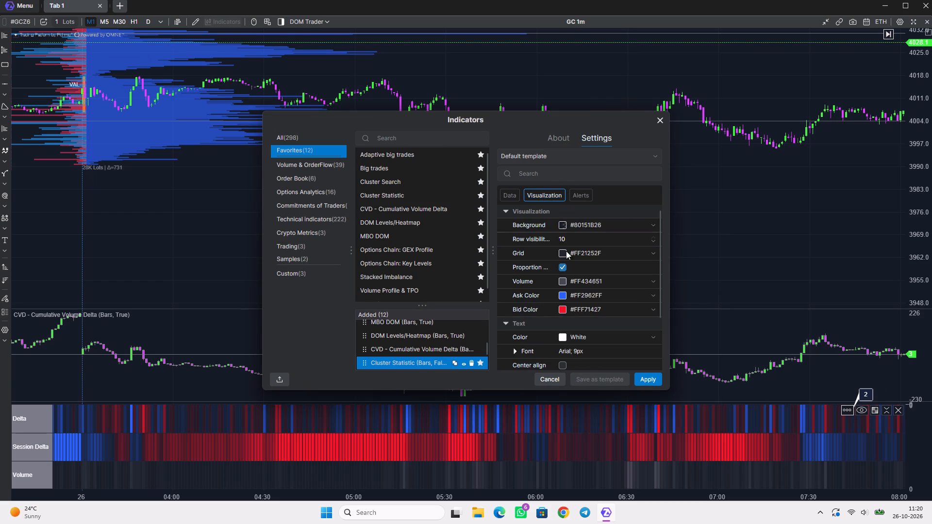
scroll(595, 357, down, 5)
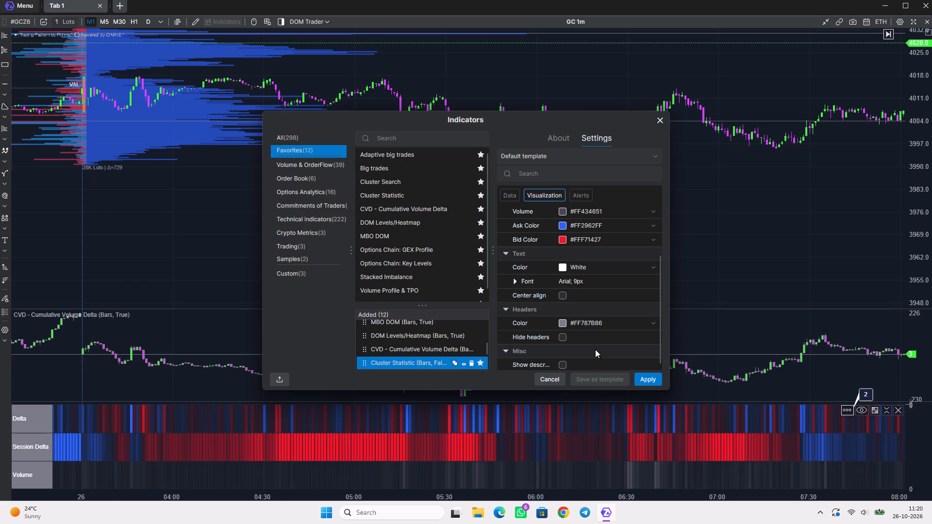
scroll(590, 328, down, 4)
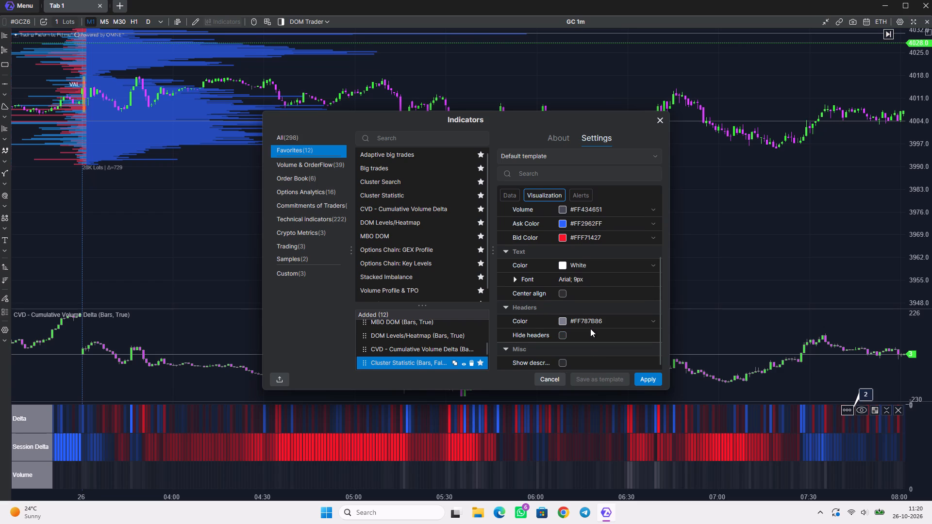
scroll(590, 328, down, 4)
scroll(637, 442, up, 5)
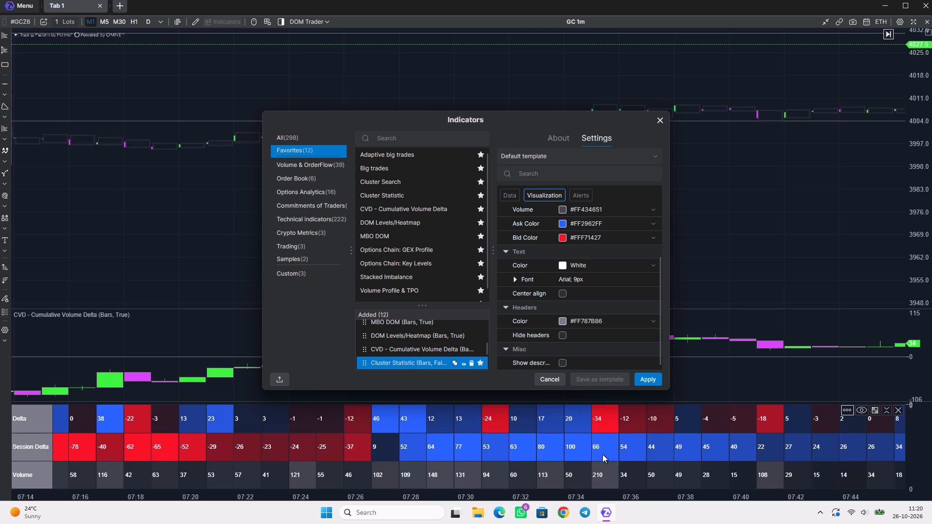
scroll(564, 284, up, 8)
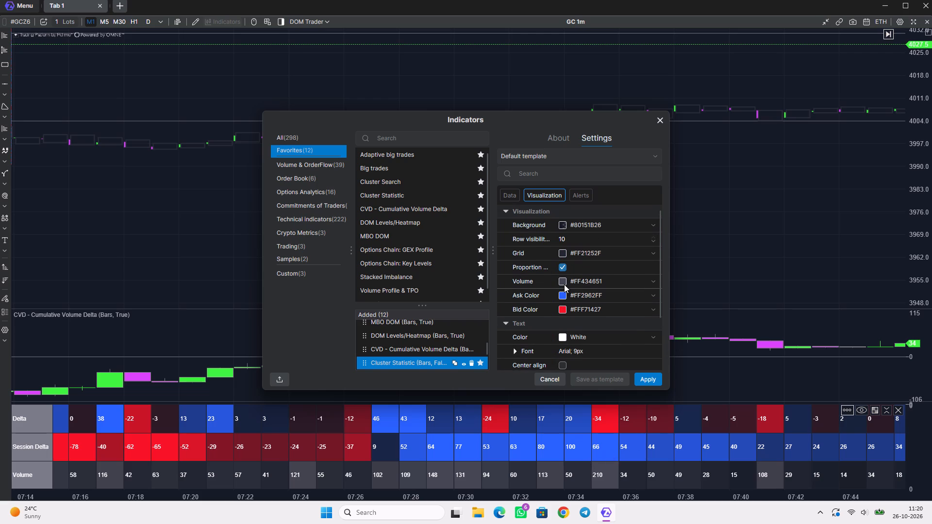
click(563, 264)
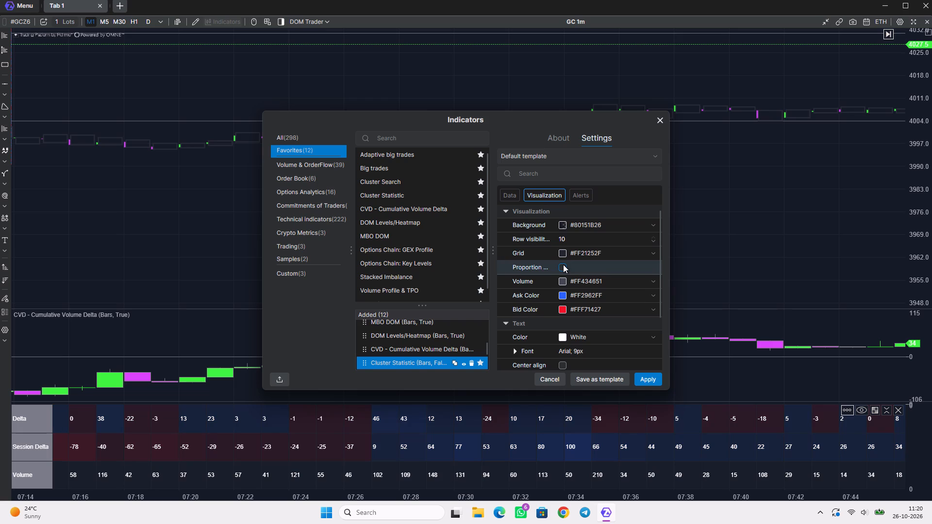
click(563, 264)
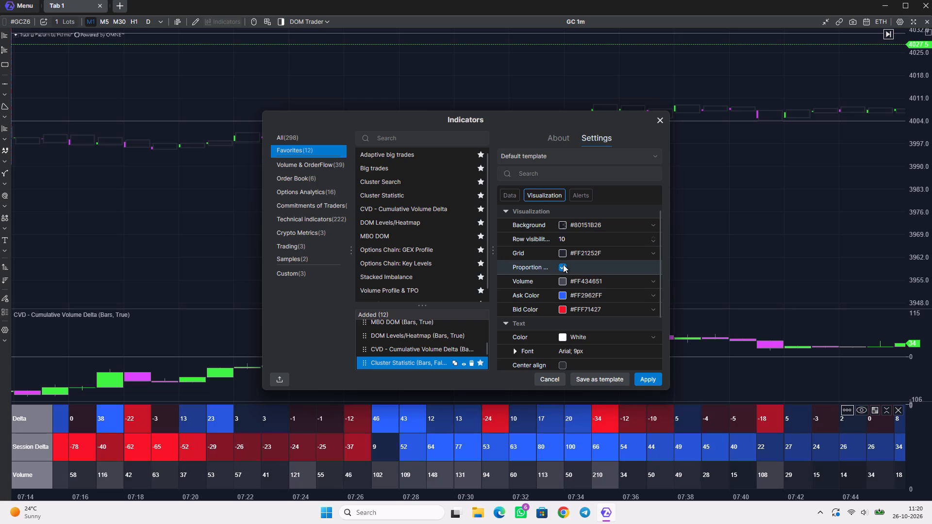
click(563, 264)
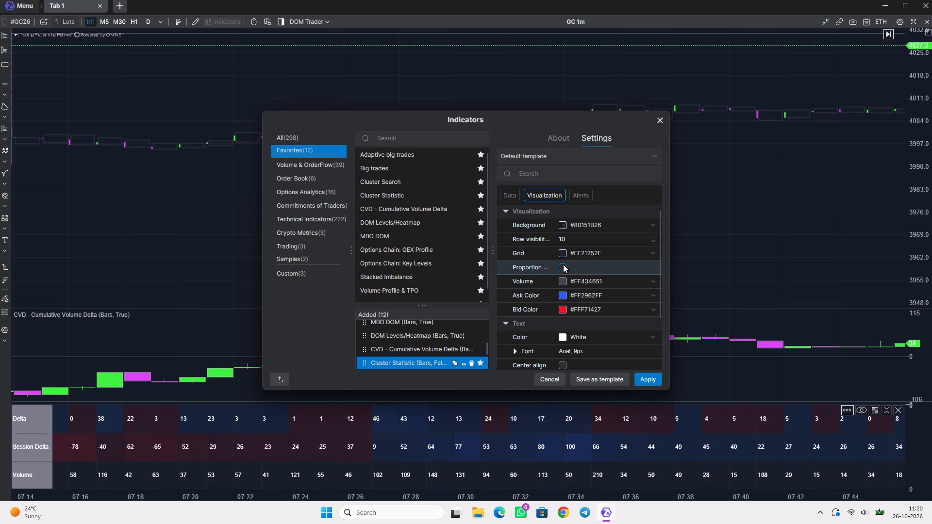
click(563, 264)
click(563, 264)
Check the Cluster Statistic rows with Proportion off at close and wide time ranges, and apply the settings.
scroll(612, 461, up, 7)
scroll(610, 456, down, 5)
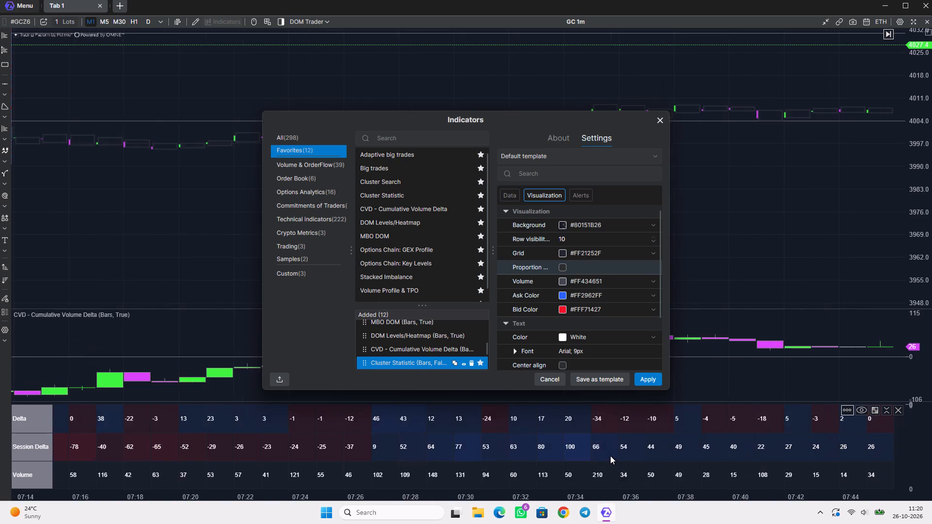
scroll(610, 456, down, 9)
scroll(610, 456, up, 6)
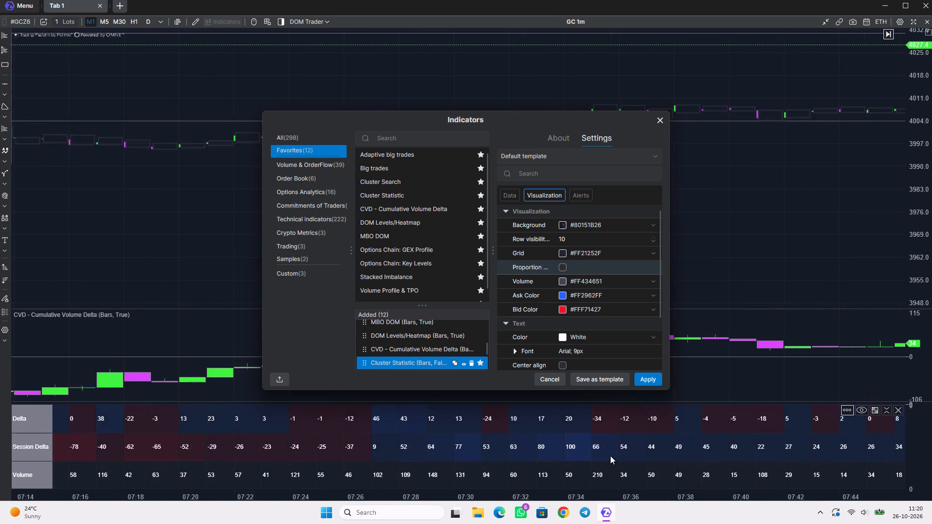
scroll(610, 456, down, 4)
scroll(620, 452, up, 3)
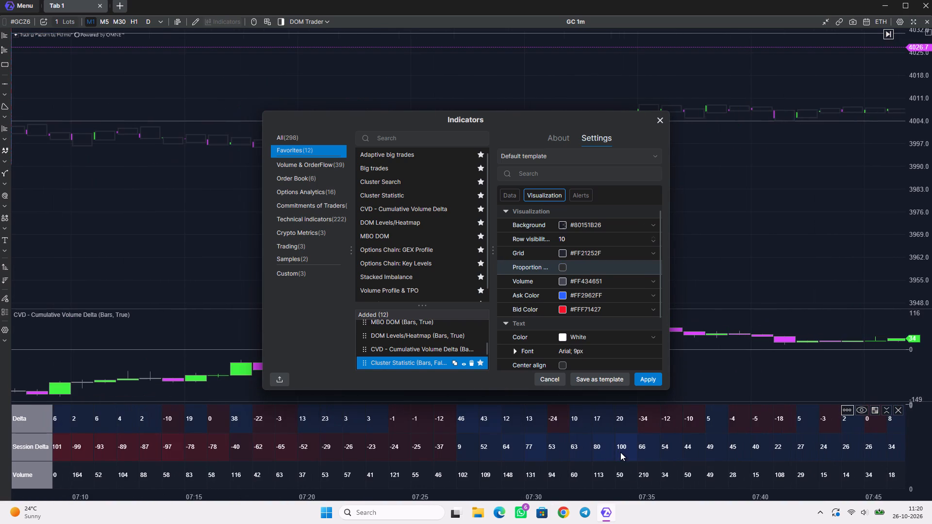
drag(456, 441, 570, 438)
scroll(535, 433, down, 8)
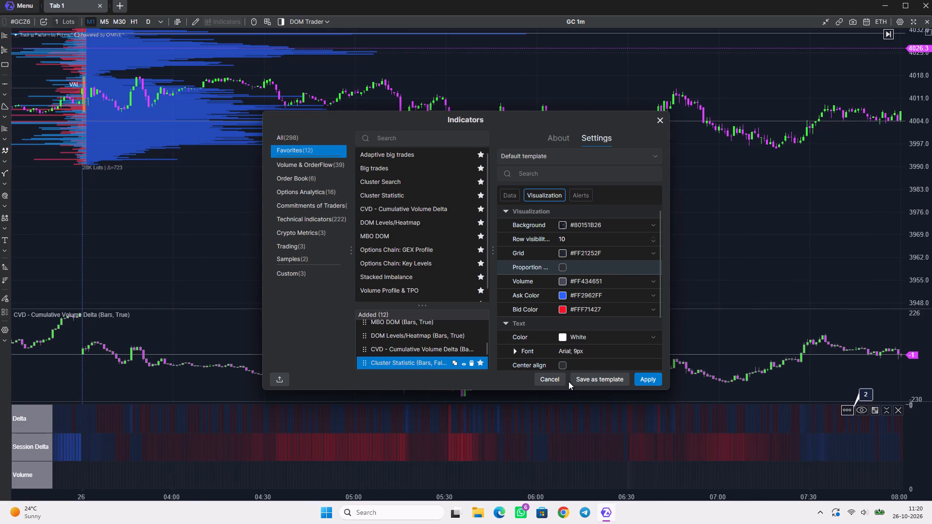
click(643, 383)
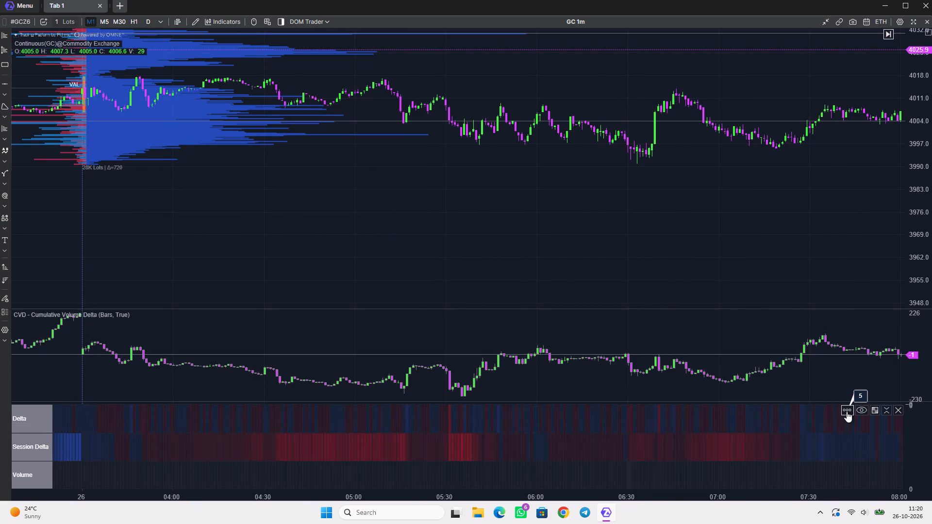
Replace the Cluster Statistic's Session delta row with Maximum delta and Minimum delta rows, trying the Delta/Volume row on and off, and apply.
click(847, 411)
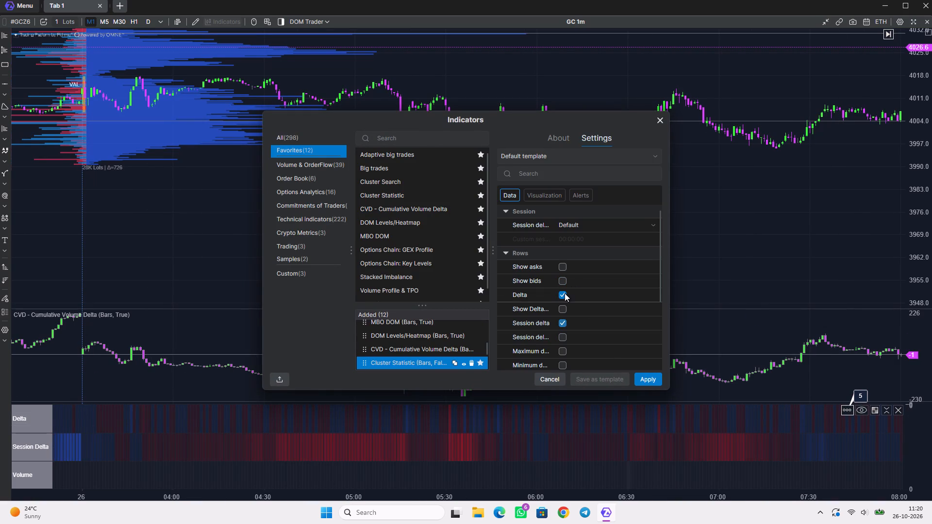
click(563, 325)
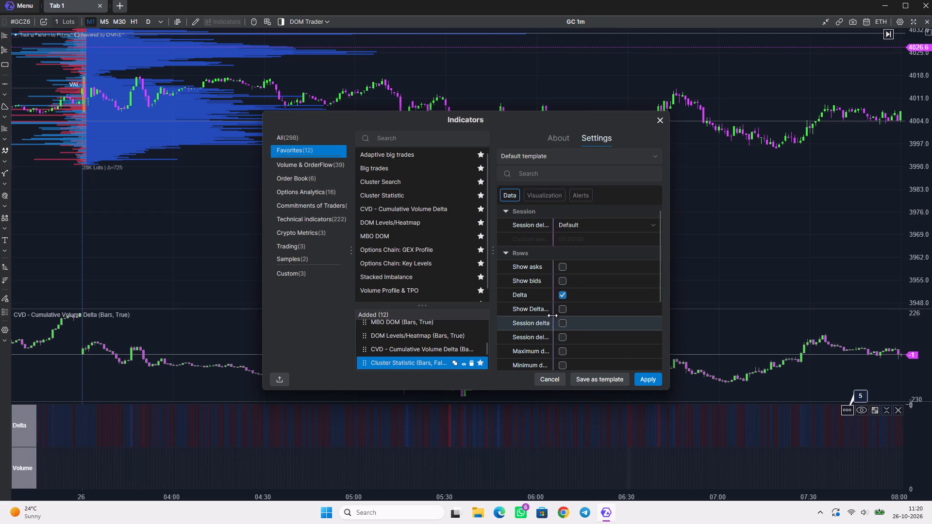
click(562, 311)
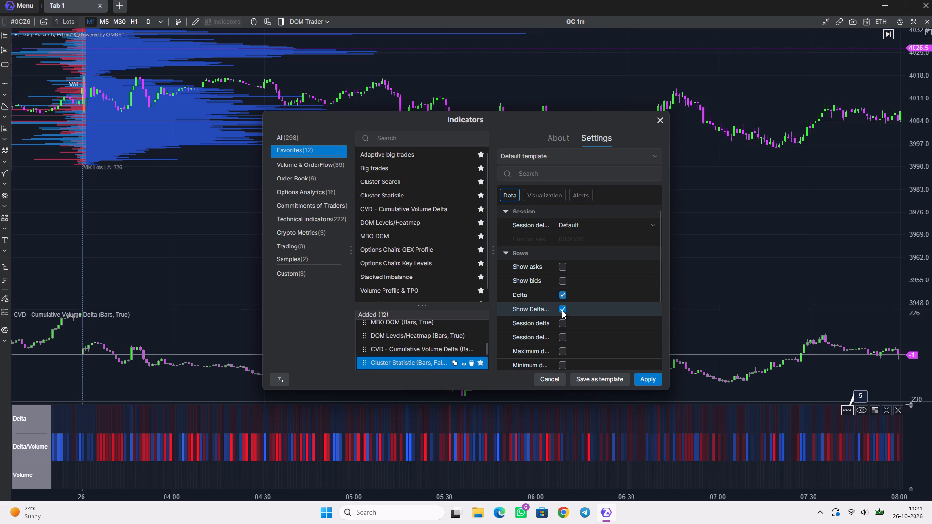
click(562, 311)
scroll(562, 311, down, 2)
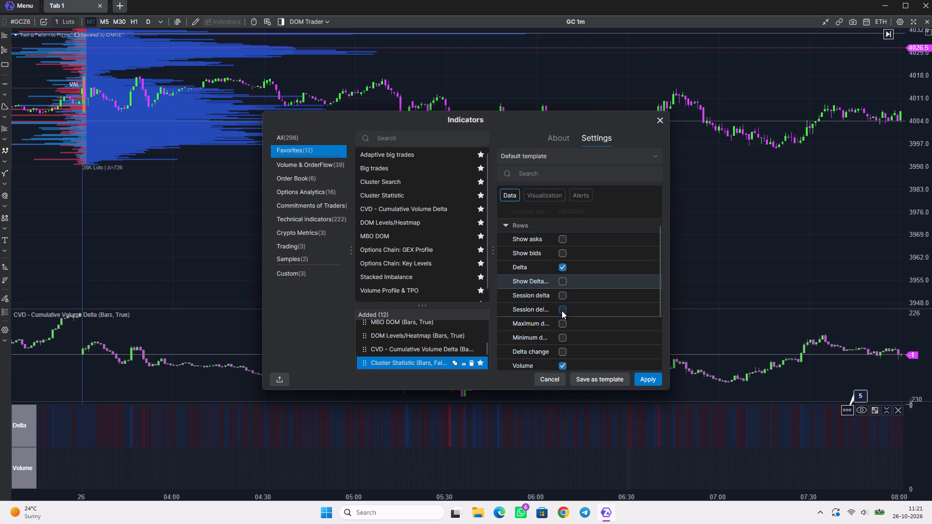
click(562, 322)
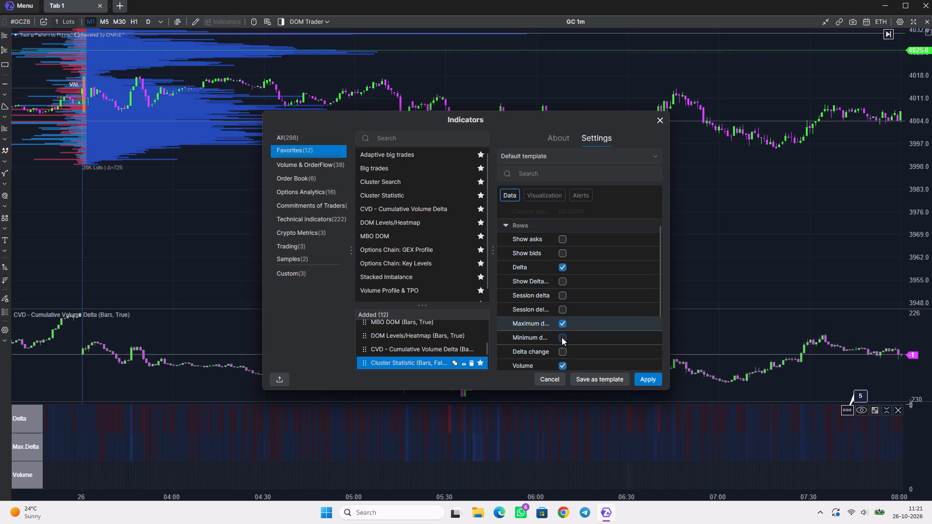
click(562, 337)
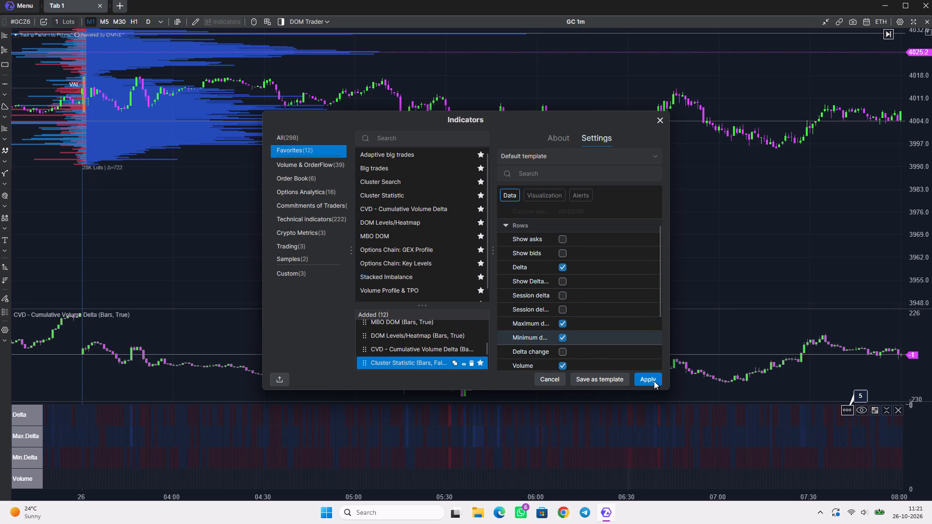
click(651, 380)
Examine the Delta, Max.Delta, Min.Delta and Volume values under the CVD candles from about 06:00 to 07:50.
scroll(613, 448, up, 15)
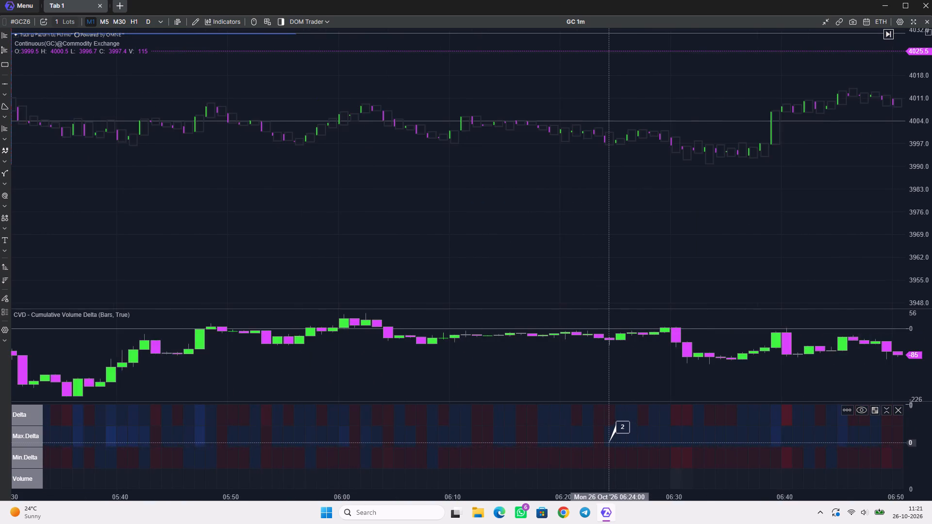
scroll(609, 442, up, 4)
drag(714, 429, 532, 400)
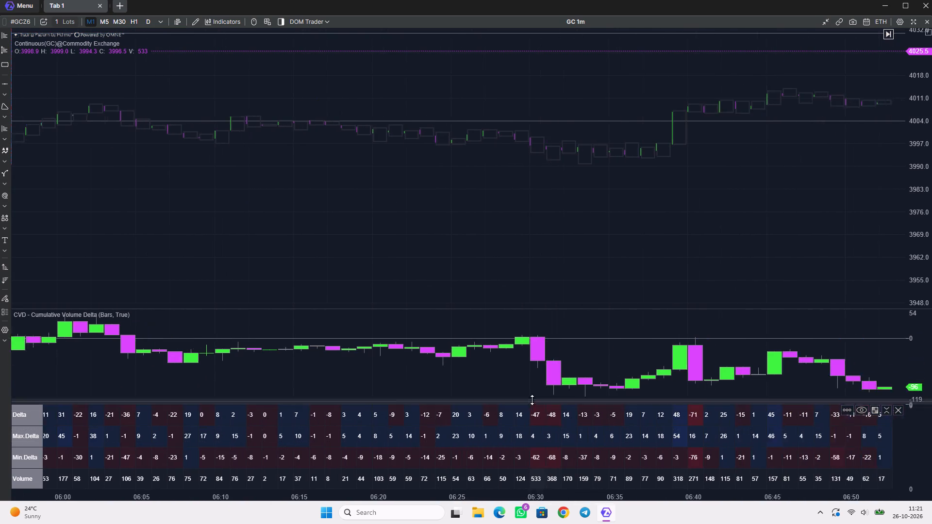
drag(532, 400, 474, 394)
drag(846, 422, 543, 421)
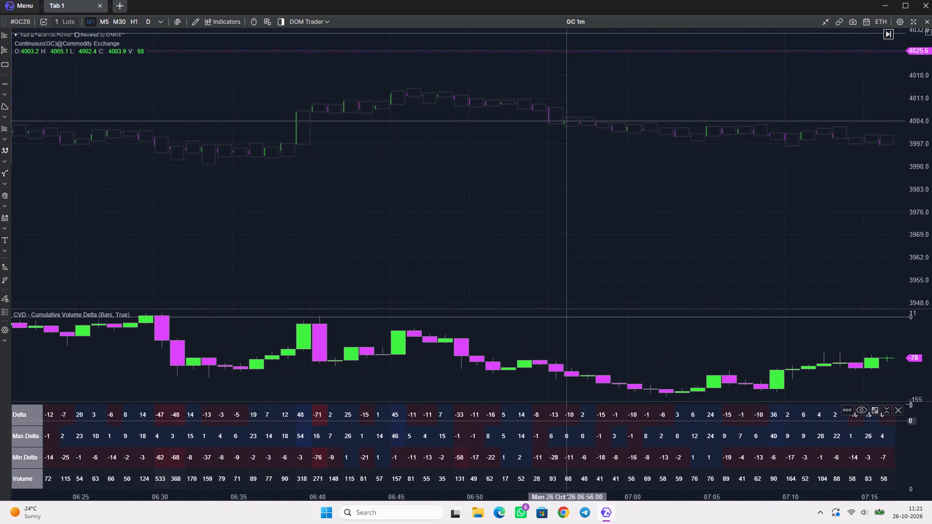
drag(806, 437, 558, 436)
scroll(758, 439, up, 1)
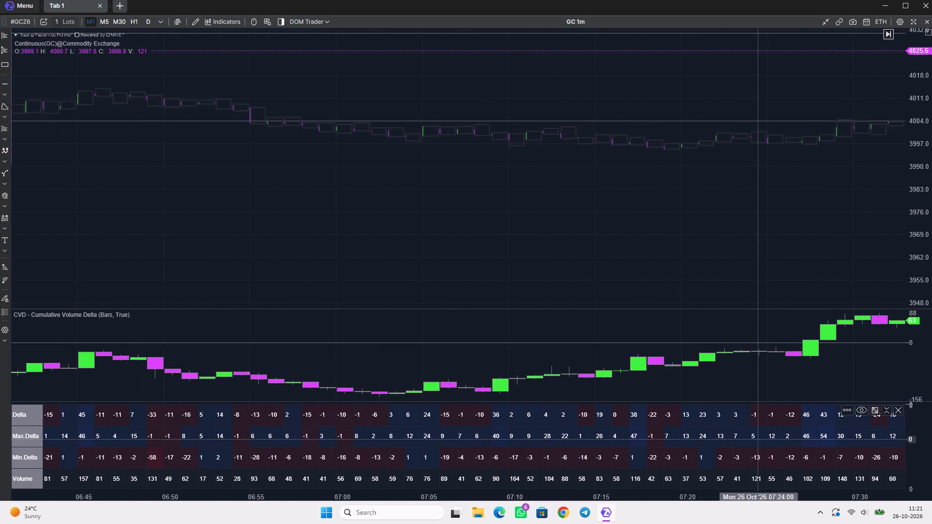
drag(791, 437, 475, 432)
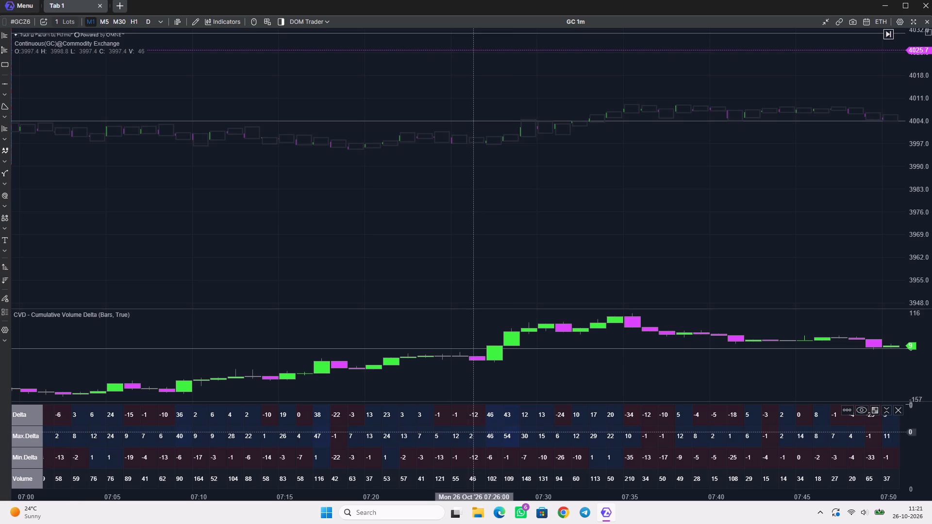
Widen the chart to the whole 26 October session and refit the price scale to the candles.
scroll(491, 269, down, 1)
scroll(491, 269, up, 1)
scroll(491, 268, down, 3)
scroll(491, 265, down, 20)
scroll(491, 265, down, 10)
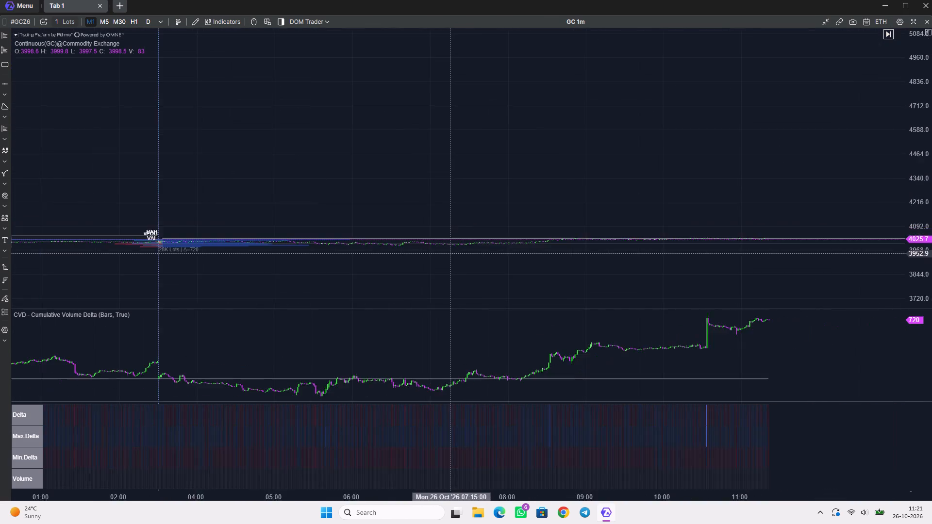
scroll(450, 253, down, 5)
double_click(915, 238)
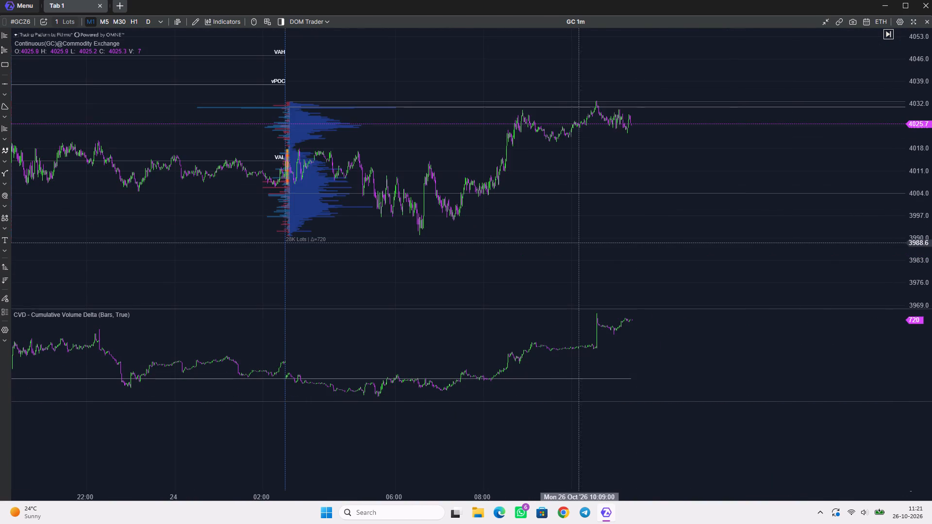
Examine the session volume profiles, their VAH, vPOC and VAL levels, and the CVD line across the 22 to 26 October sessions.
scroll(556, 243, down, 9)
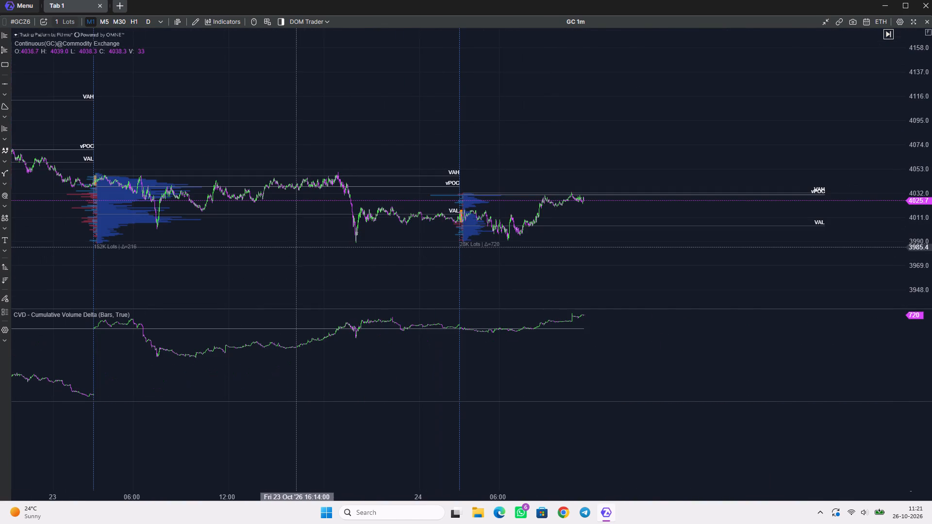
drag(285, 247, 587, 258)
drag(246, 255, 256, 255)
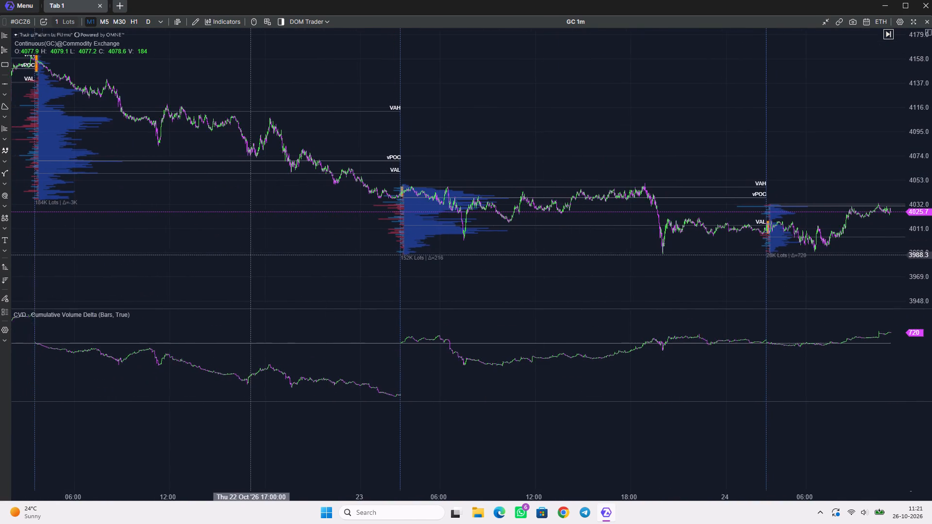
drag(256, 255, 353, 280)
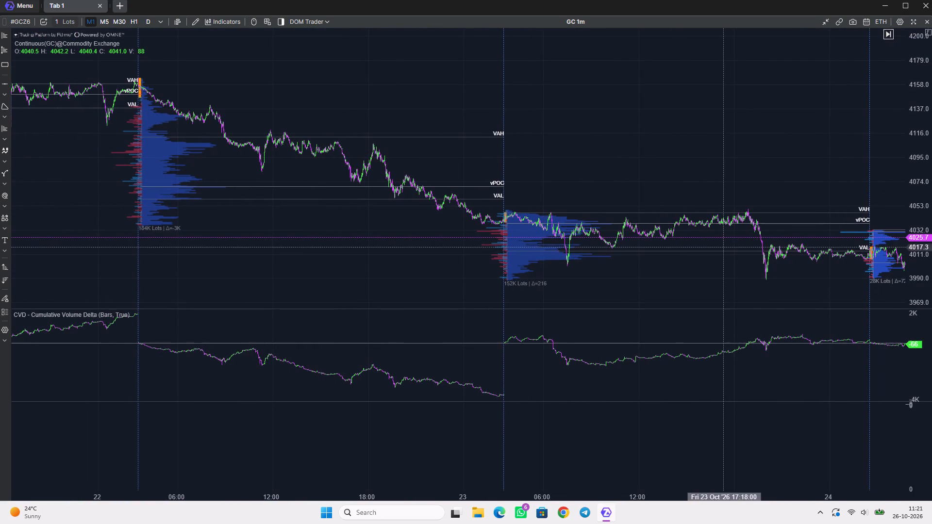
scroll(915, 251, up, 11)
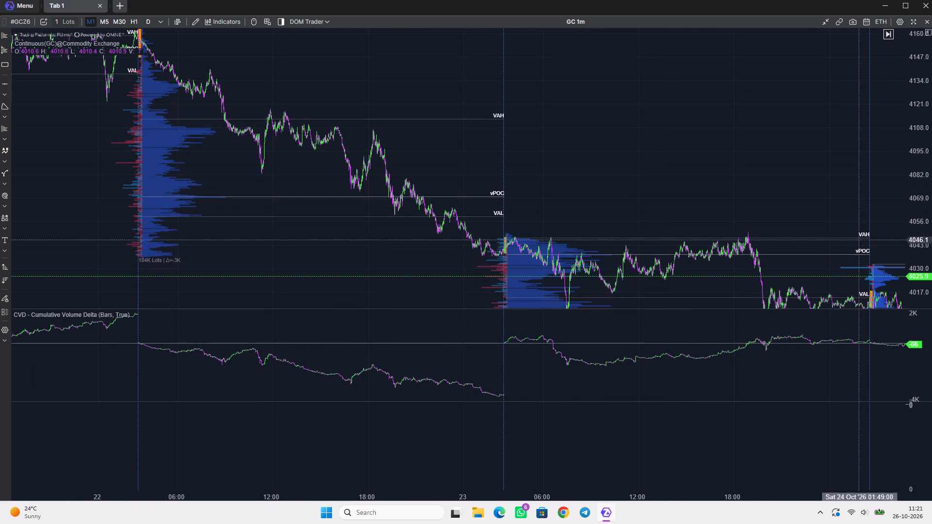
drag(620, 229, 662, 173)
scroll(590, 192, up, 3)
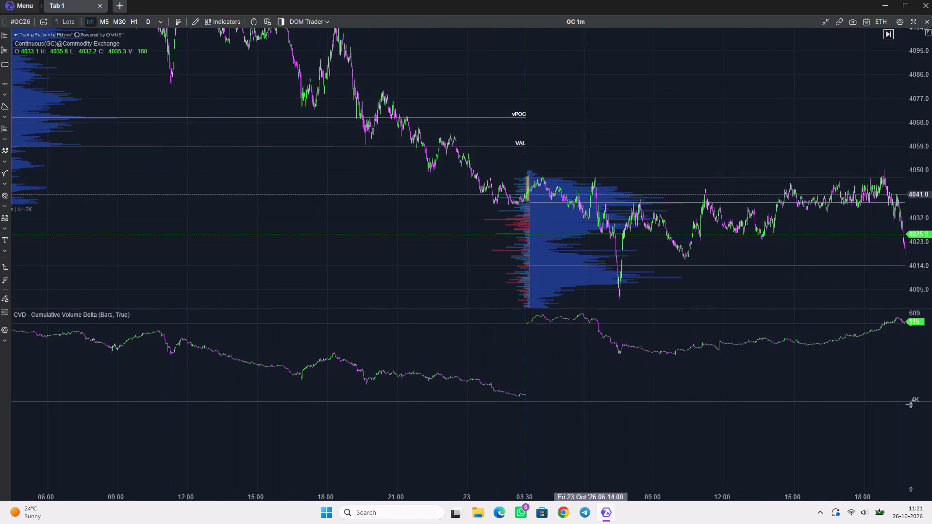
drag(780, 259, 719, 254)
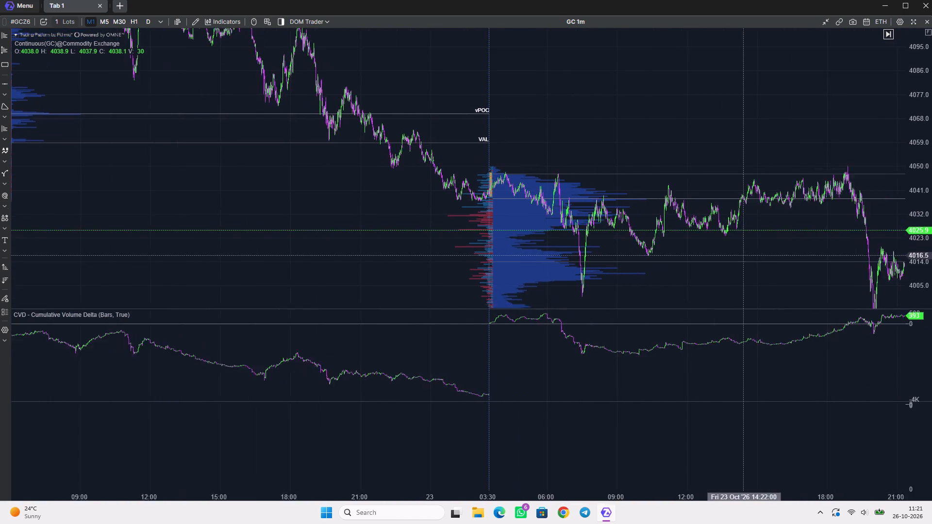
drag(719, 254, 562, 249)
drag(798, 249, 531, 200)
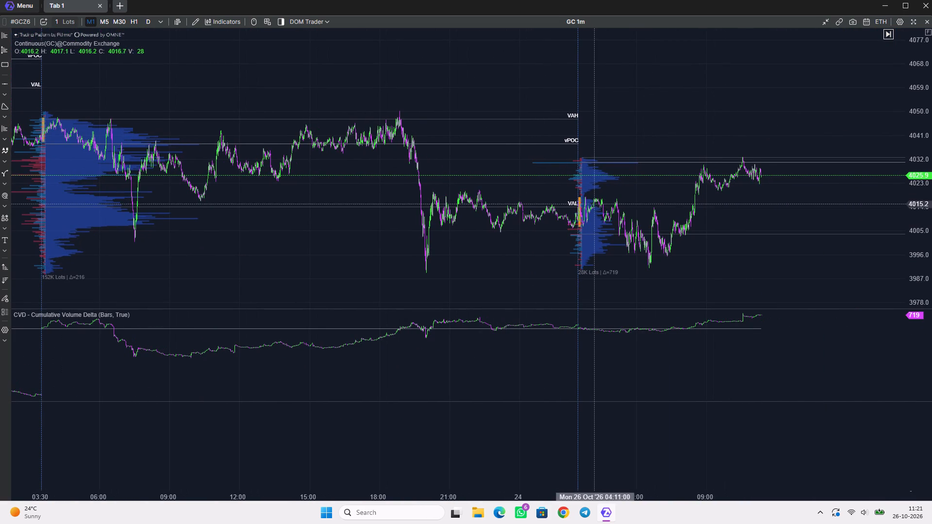
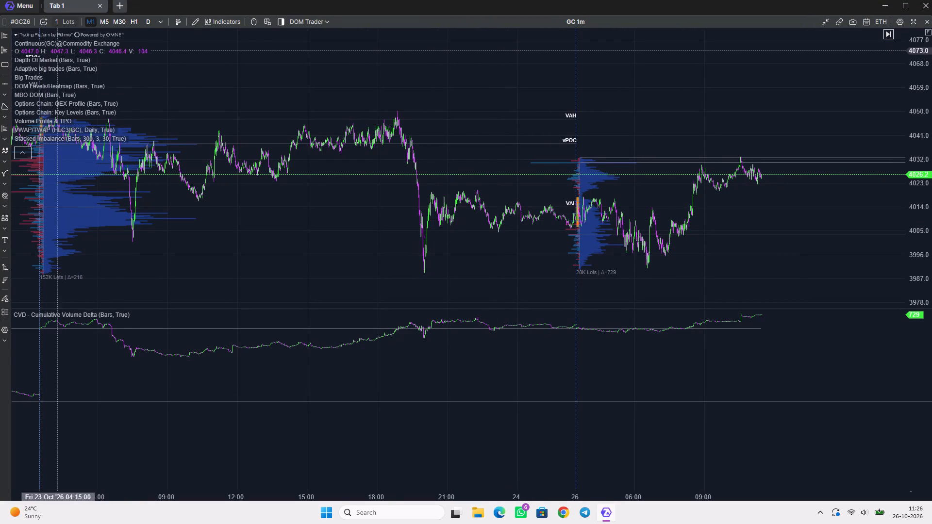
Search the indicator library for "orb", check the Custom category with the search cleared, and close the library without adding anything.
click(218, 20)
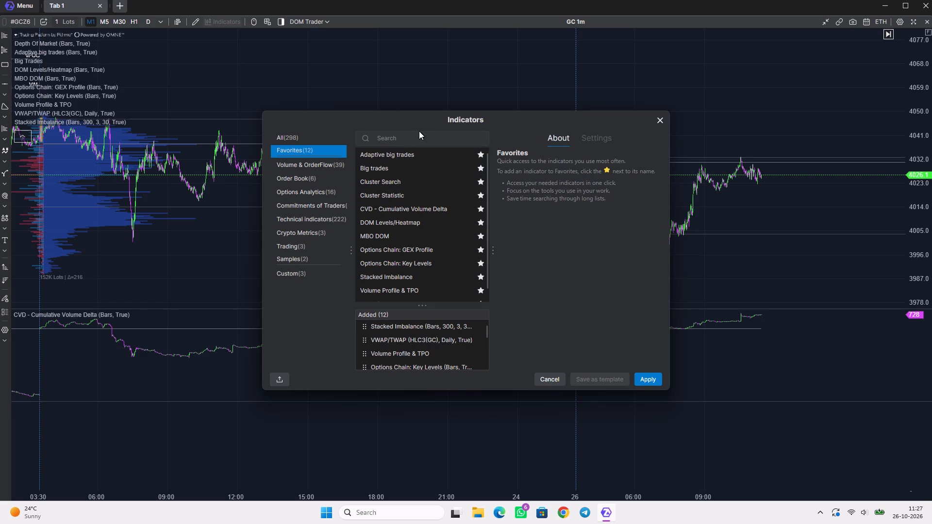
click(419, 131)
click(413, 141)
text(orb)
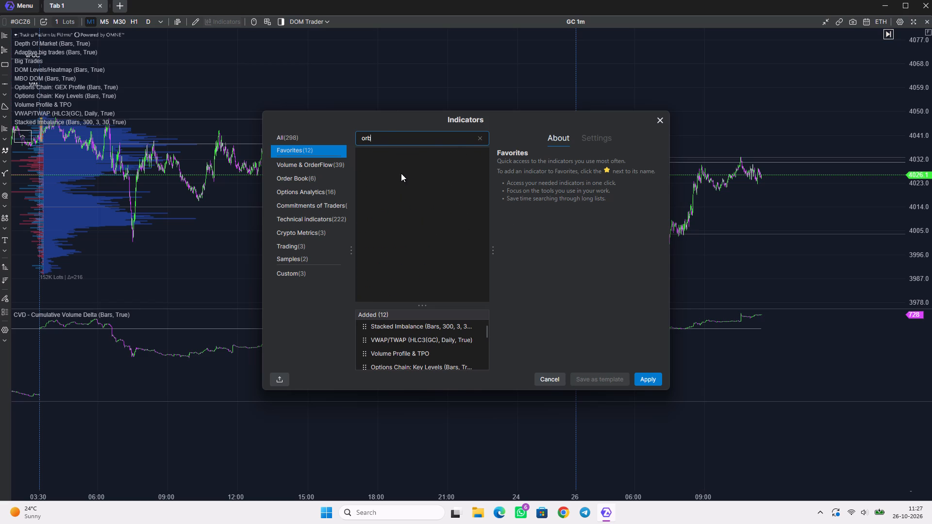
click(290, 276)
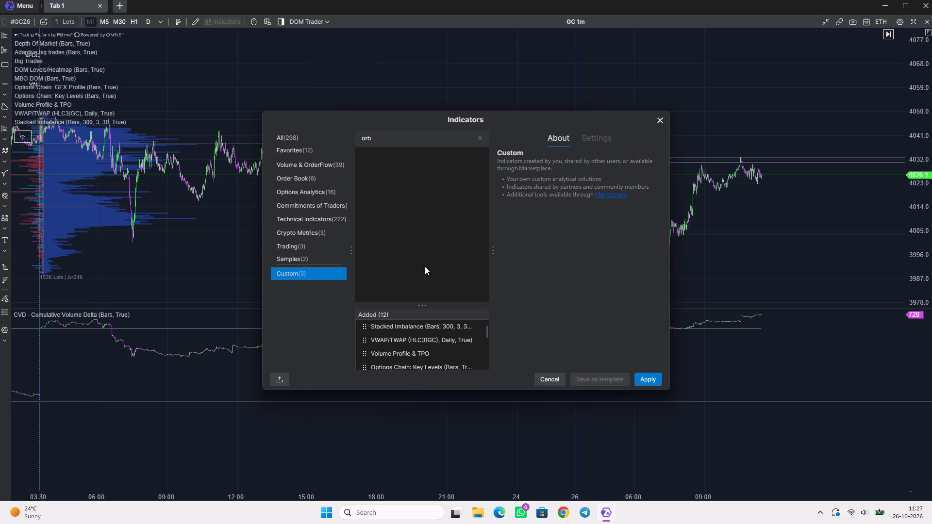
click(479, 139)
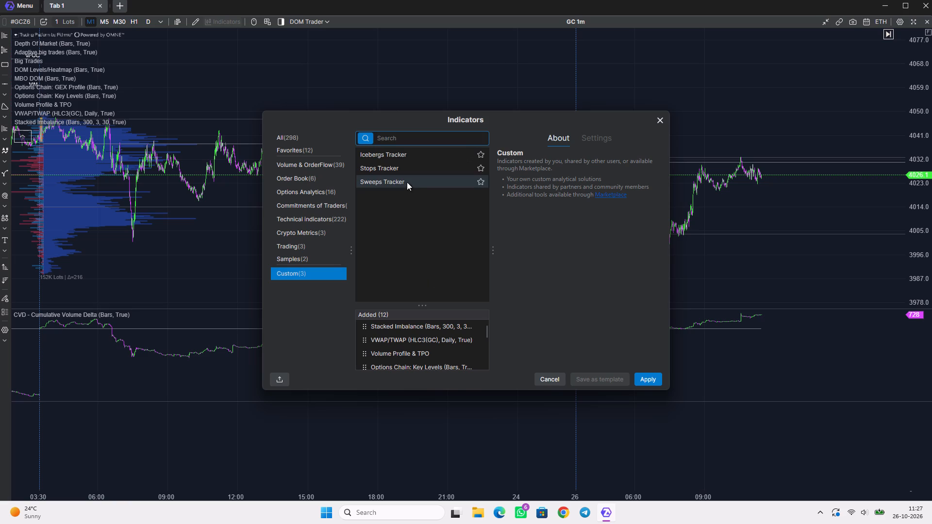
click(659, 122)
Examine the 26 October price candles, CVD and Cluster Statistic rows from about 05:00 to 11:00.
scroll(584, 212, up, 5)
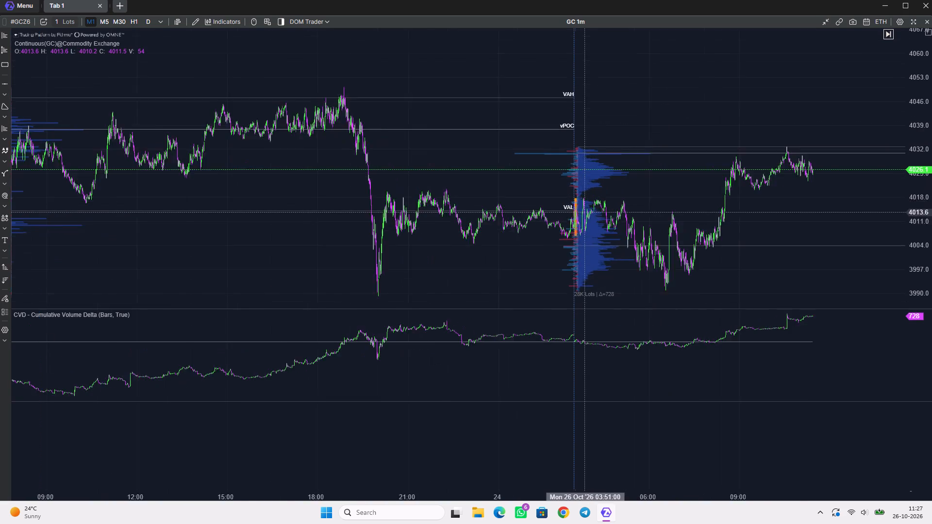
scroll(582, 214, up, 4)
drag(833, 255, 546, 178)
scroll(469, 243, up, 5)
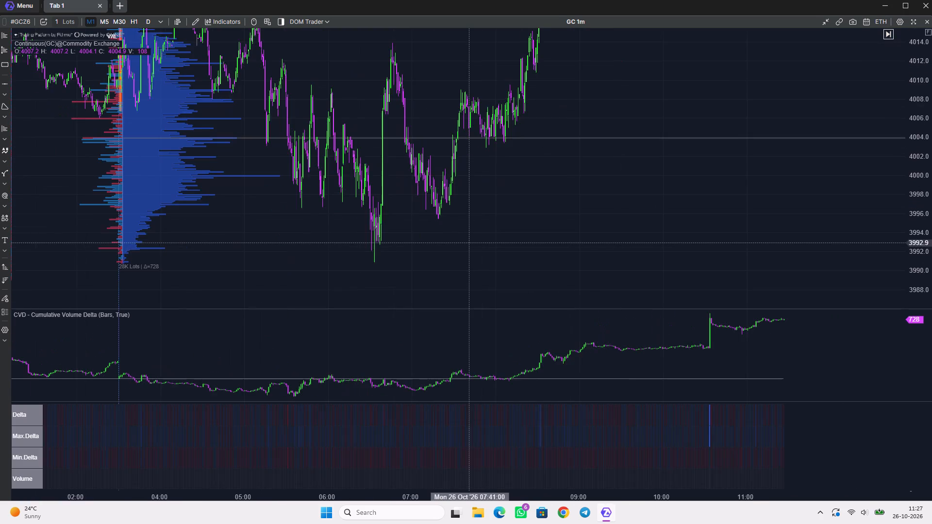
scroll(469, 243, up, 5)
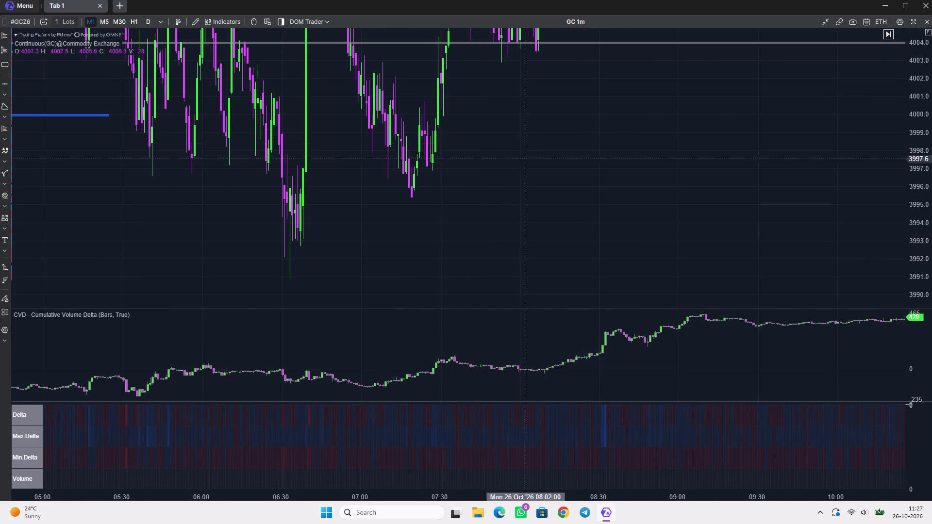
drag(542, 126, 385, 268)
drag(490, 136, 433, 278)
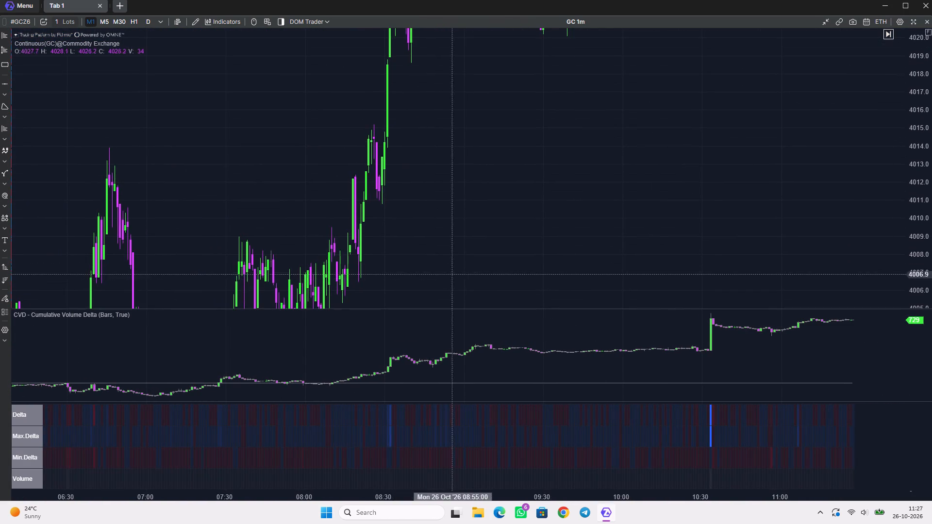
scroll(694, 434, up, 20)
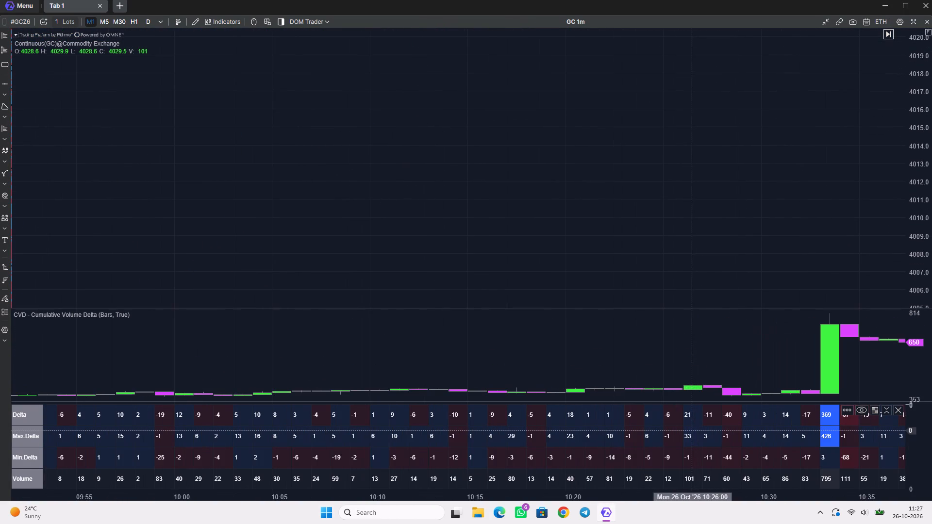
scroll(692, 426, down, 6)
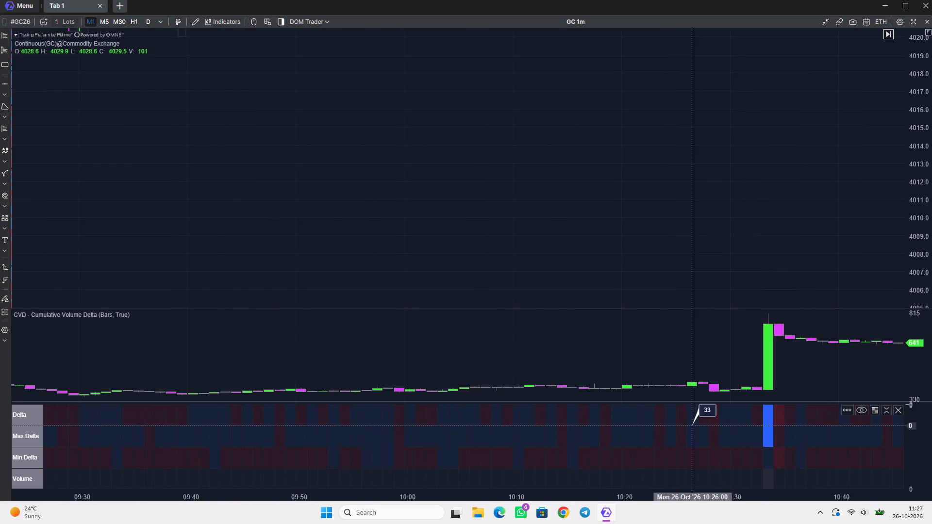
scroll(692, 426, down, 20)
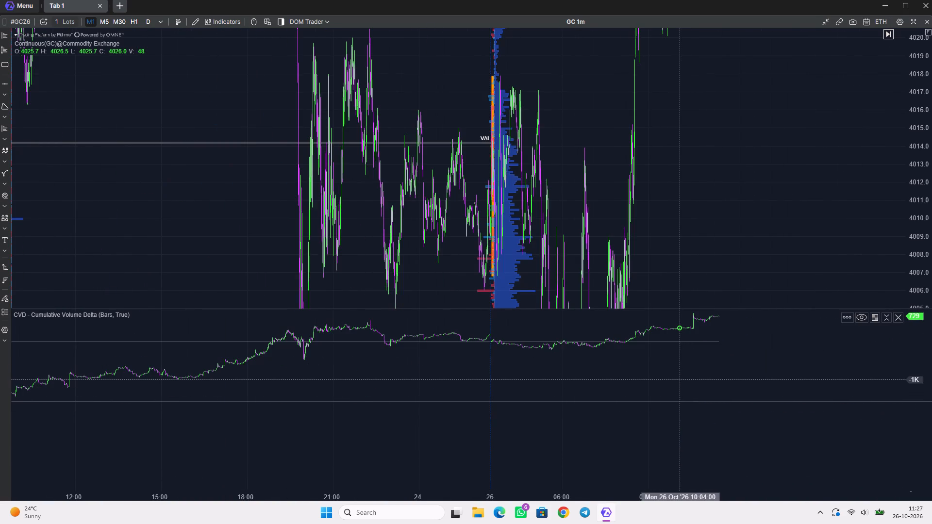
Examine the 10:33 candle on 26 October together with its CVD candle and Cluster Statistic column.
scroll(680, 379, up, 3)
drag(564, 108, 516, 347)
drag(677, 232, 600, 320)
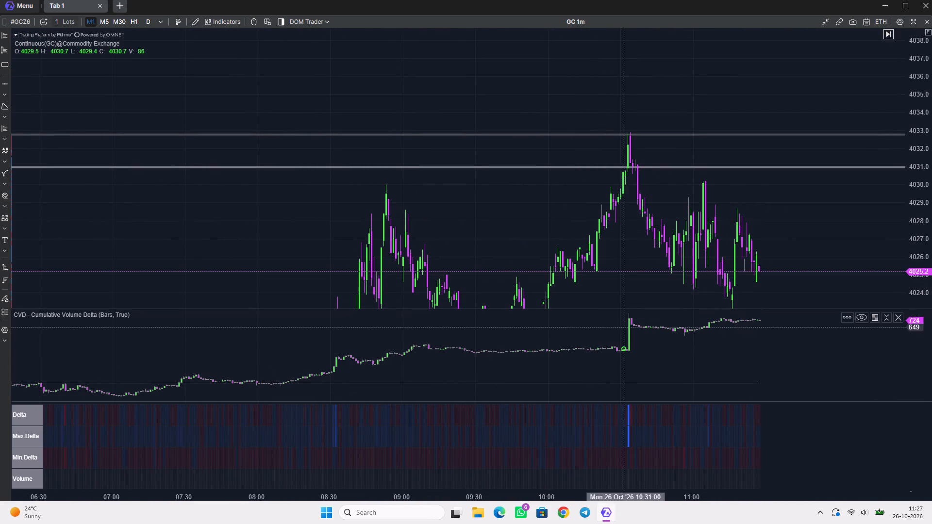
scroll(629, 317, up, 3)
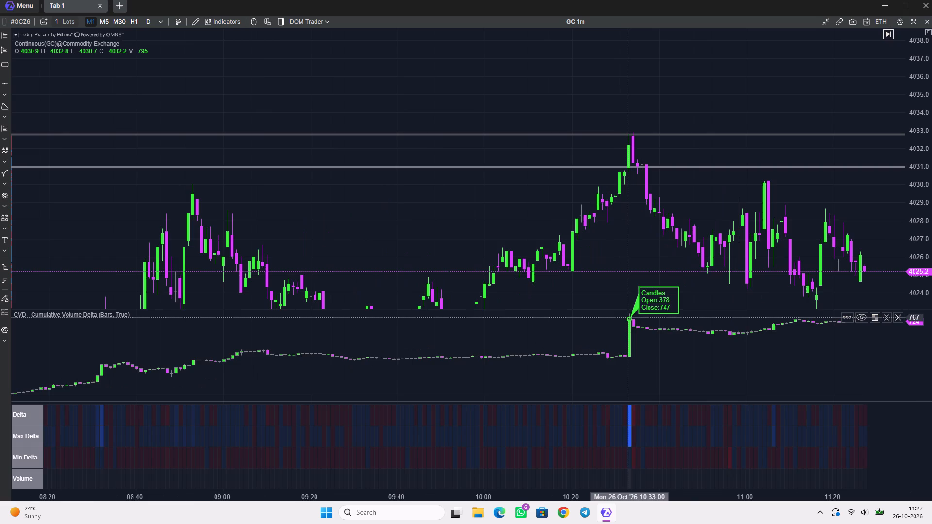
scroll(629, 317, up, 12)
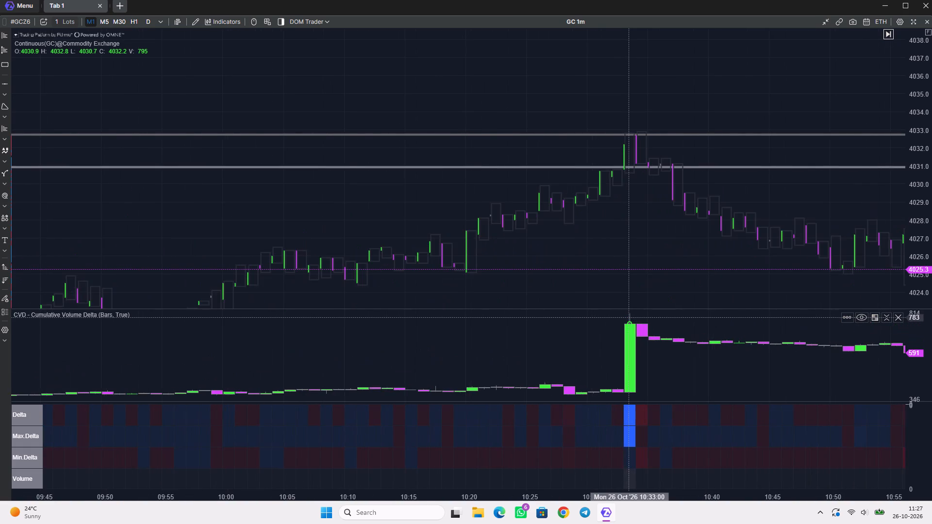
scroll(629, 317, up, 3)
Examine the bid x ask footprint values of the 10:33 and 10:34 candles near 4032 to 4033.
drag(647, 210, 619, 308)
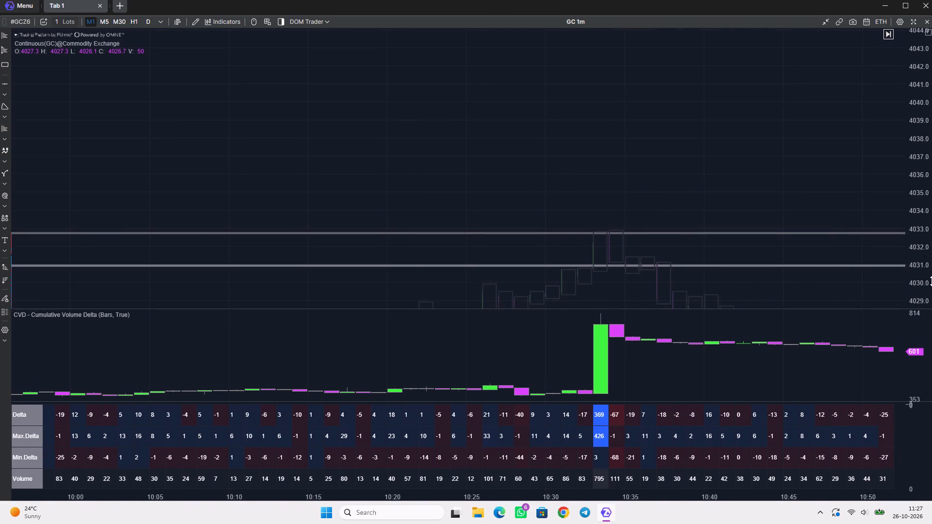
scroll(924, 276, up, 5)
drag(720, 219, 728, 151)
scroll(621, 179, up, 8)
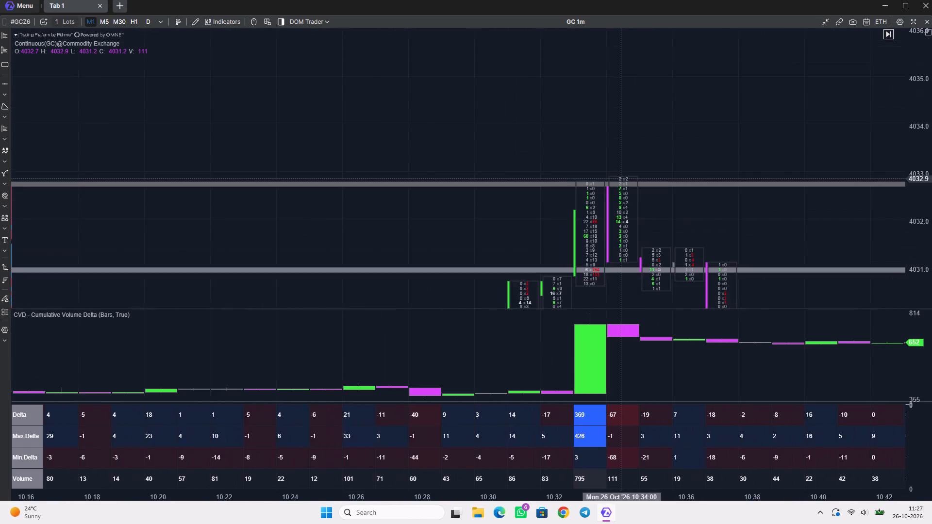
scroll(621, 179, up, 7)
drag(706, 237, 644, 211)
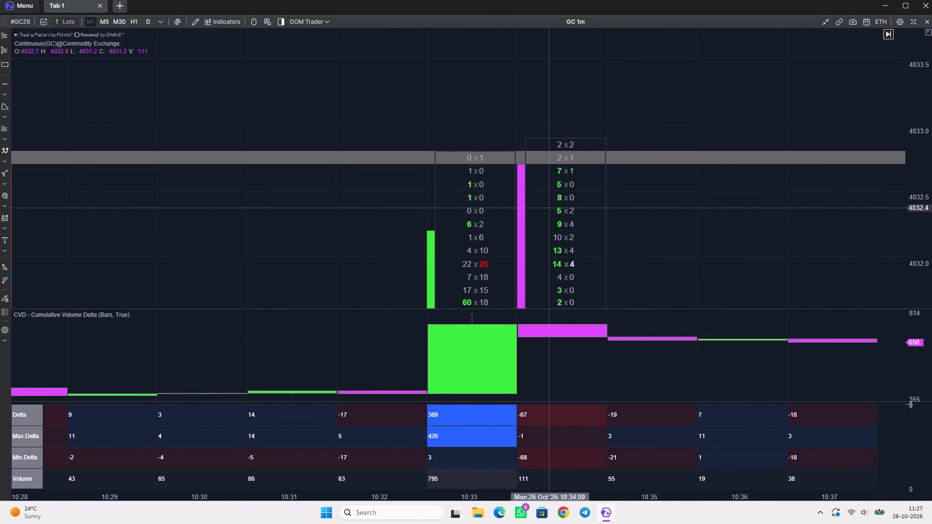
scroll(548, 207, up, 3)
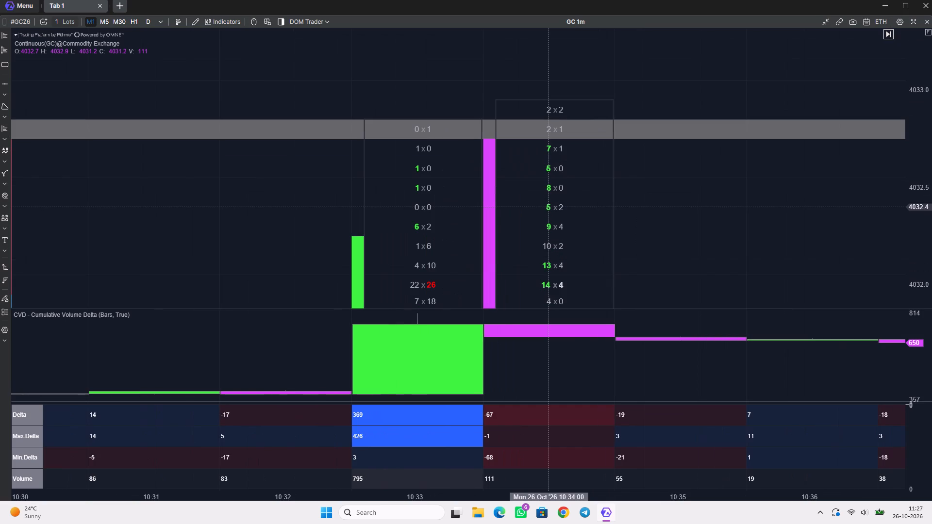
scroll(541, 204, down, 2)
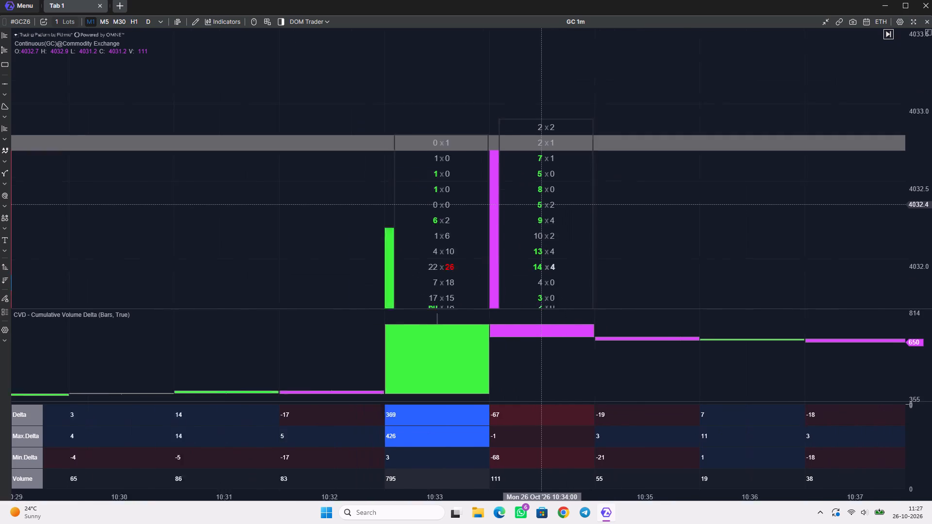
scroll(541, 204, down, 1)
drag(596, 205, 601, 197)
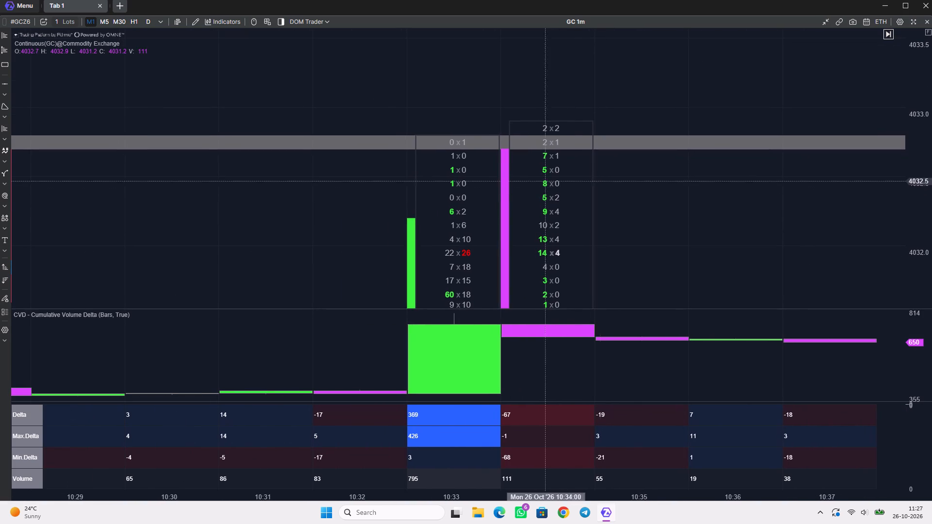
Compare the footprint clusters and delta rows of the candles from about 10:20 to 10:44 around the 4031 level.
scroll(433, 162, down, 7)
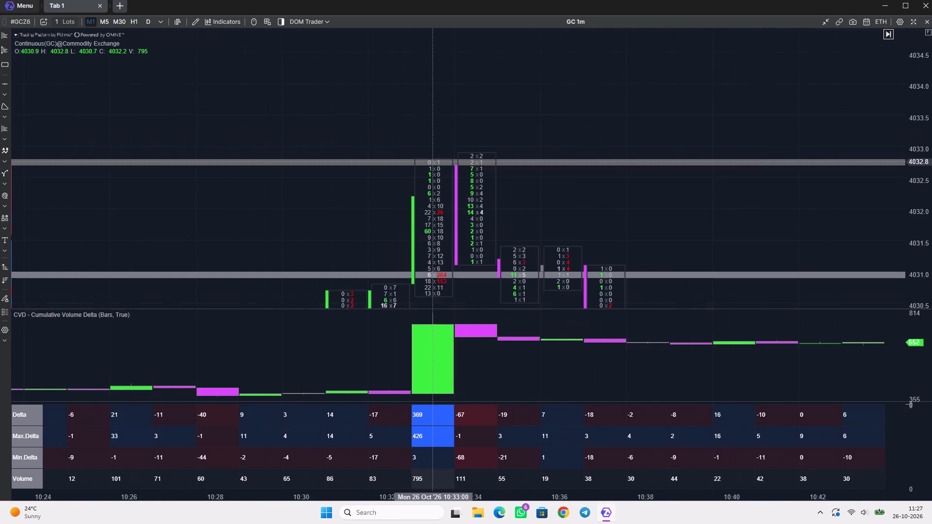
scroll(433, 162, down, 1)
drag(502, 212, 544, 183)
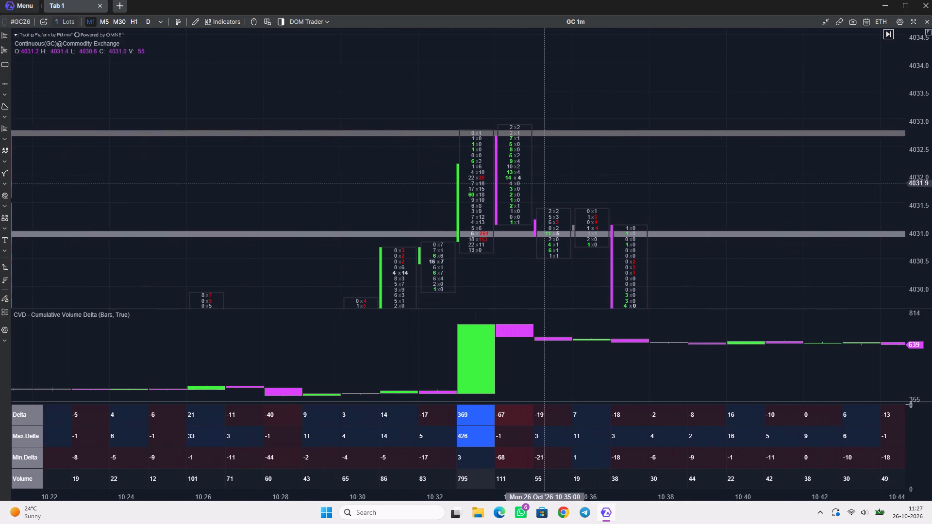
drag(539, 189, 561, 177)
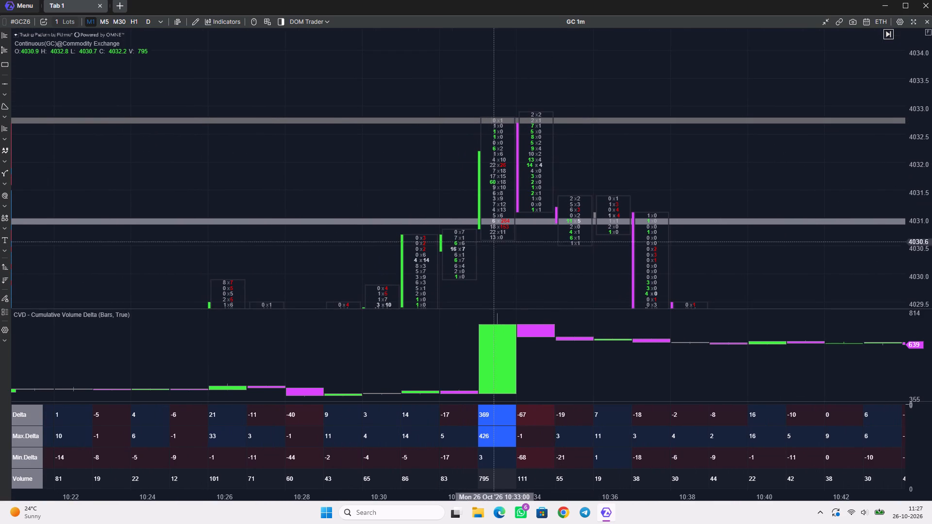
drag(492, 260, 534, 221)
drag(621, 133, 610, 148)
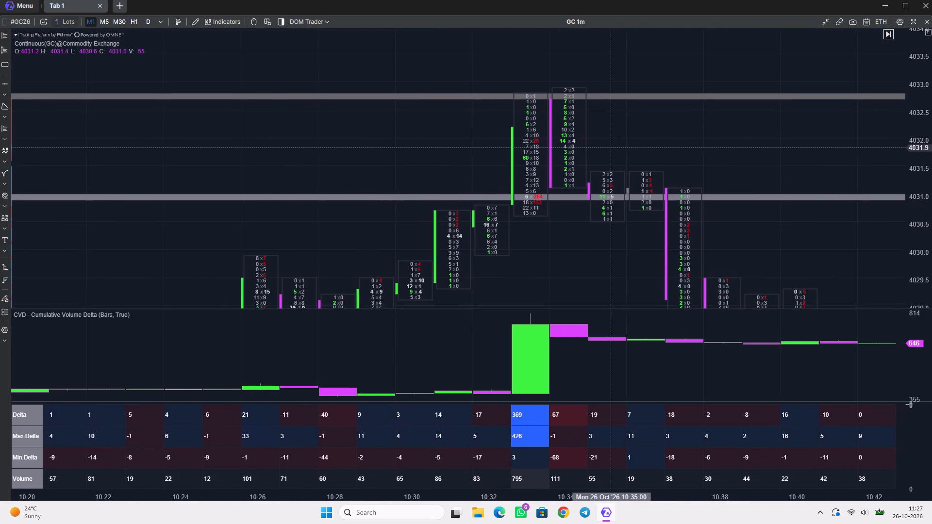
drag(610, 148, 605, 154)
scroll(521, 228, down, 8)
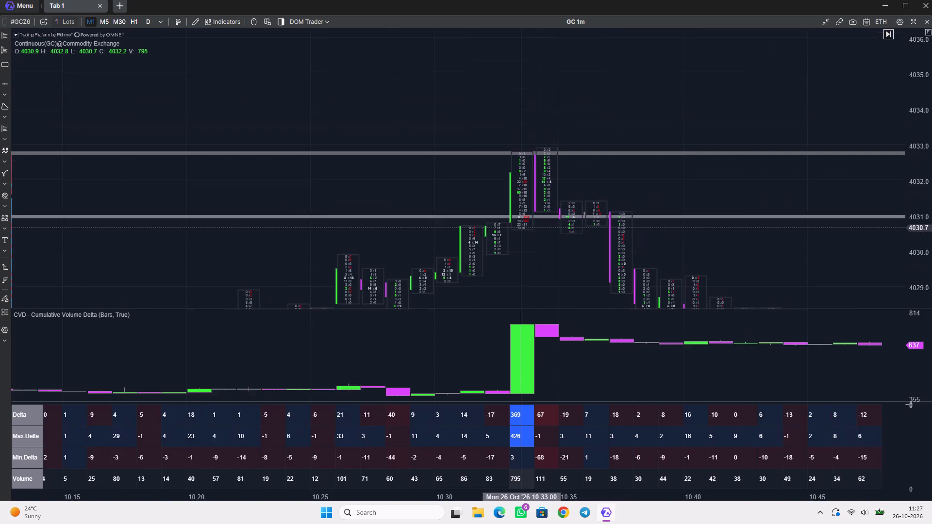
Switch the GC chart to the 30-minute timeframe and show the 22 to 26 October sessions.
scroll(521, 228, down, 7)
scroll(520, 228, up, 1)
scroll(520, 228, down, 20)
scroll(520, 228, down, 3)
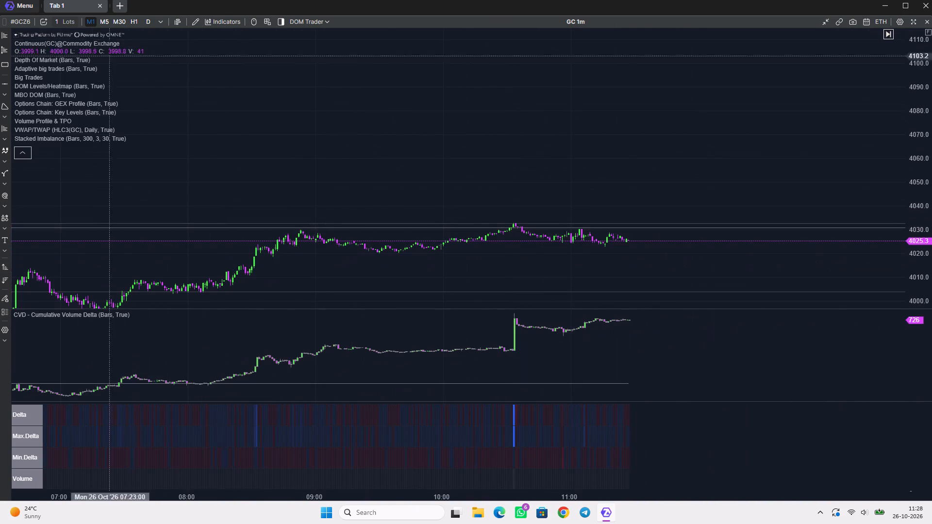
click(119, 22)
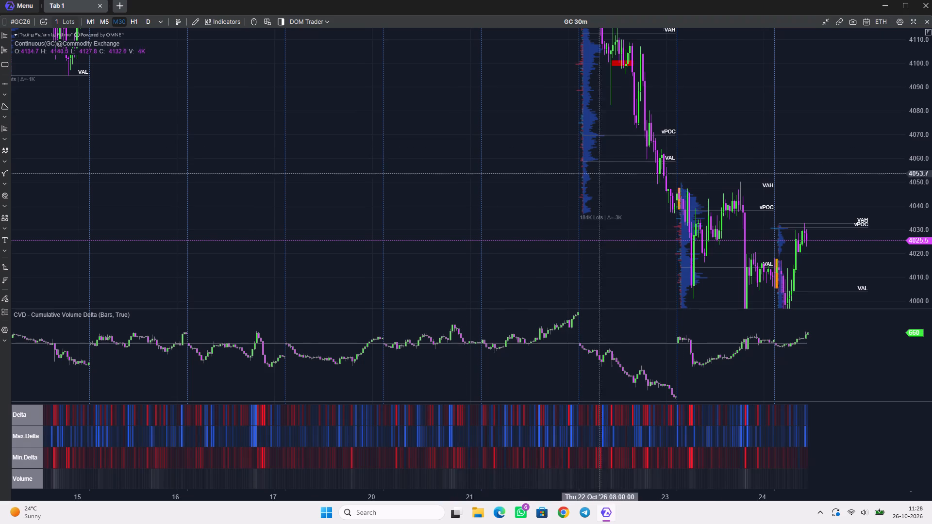
scroll(671, 220, up, 4)
drag(788, 139, 738, 126)
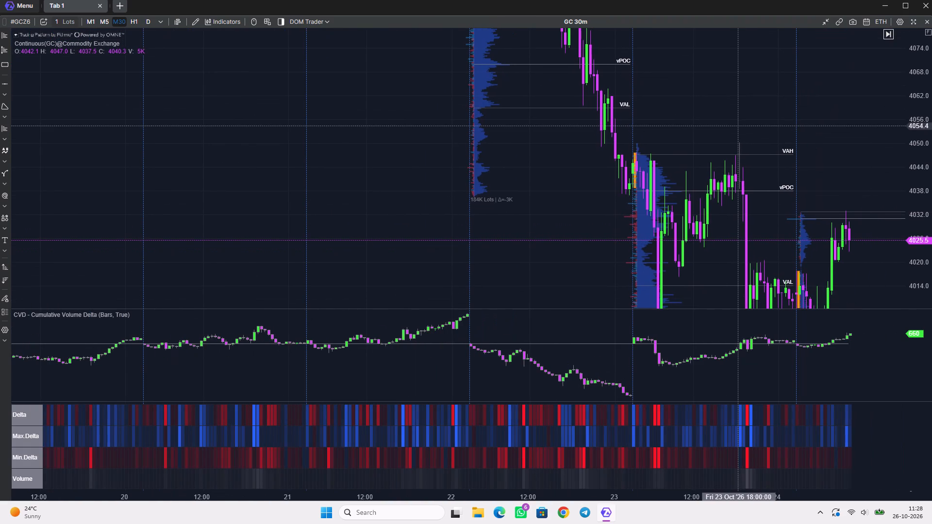
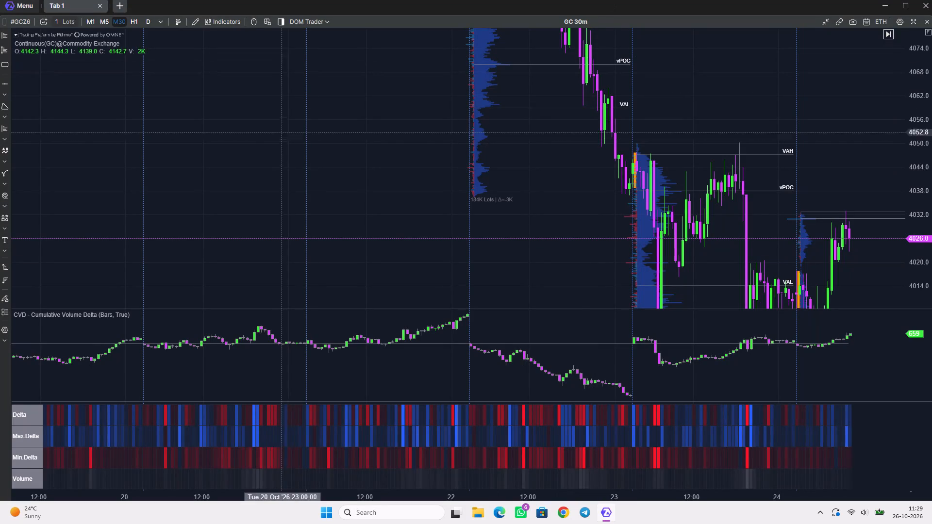
Open the settings of the 30-minute GC chart.
click(306, 118)
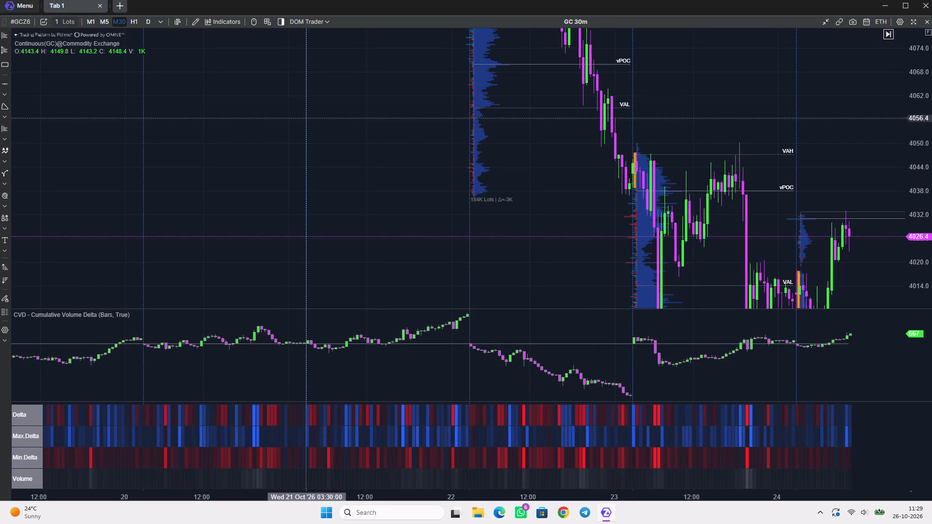
right_click(332, 101)
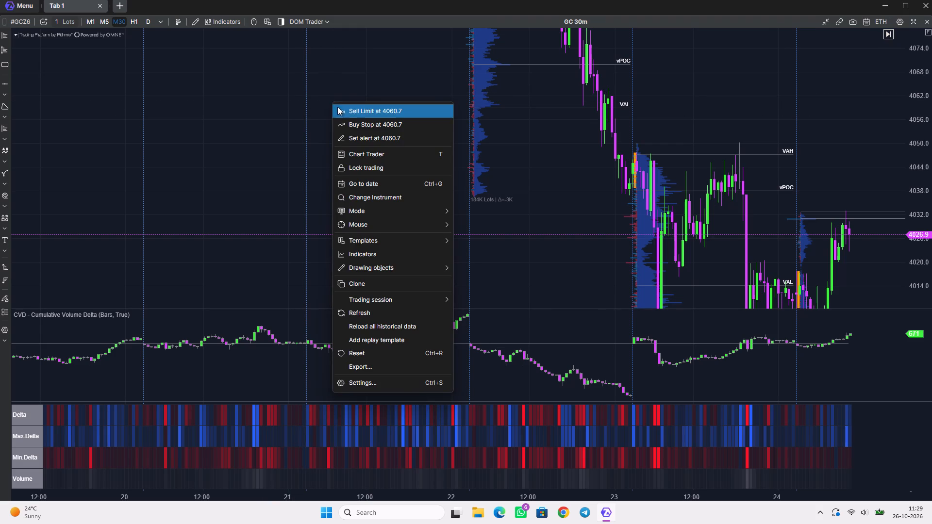
click(381, 383)
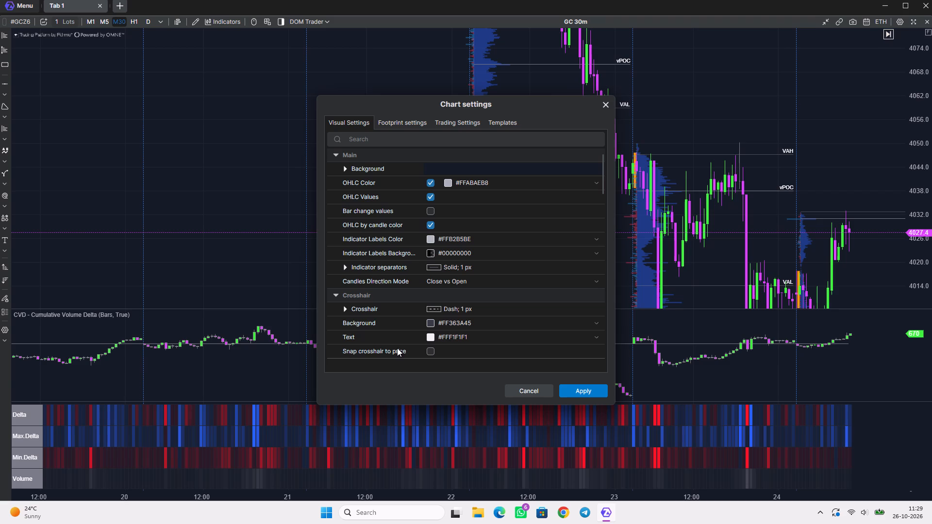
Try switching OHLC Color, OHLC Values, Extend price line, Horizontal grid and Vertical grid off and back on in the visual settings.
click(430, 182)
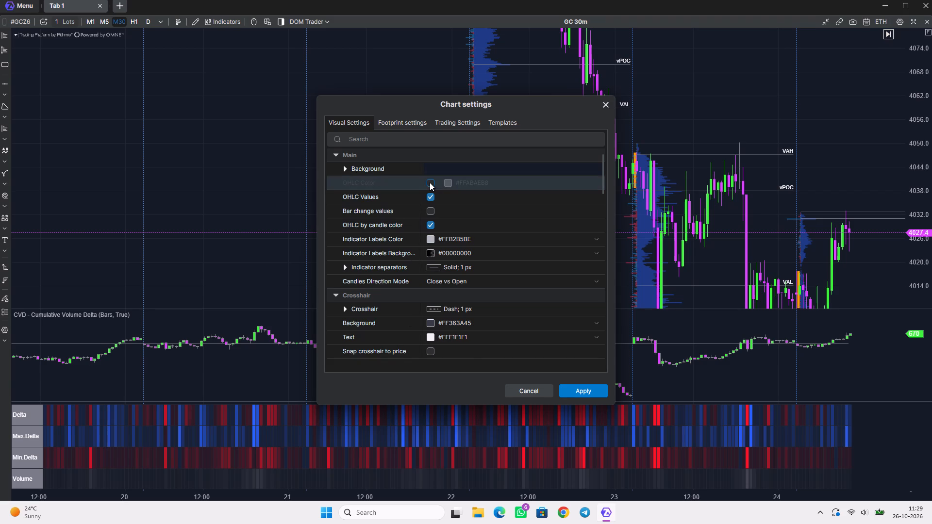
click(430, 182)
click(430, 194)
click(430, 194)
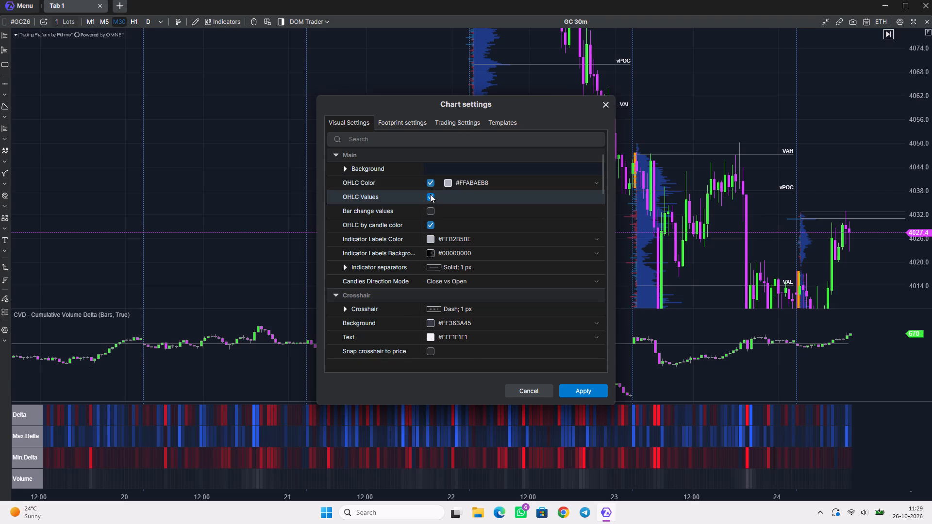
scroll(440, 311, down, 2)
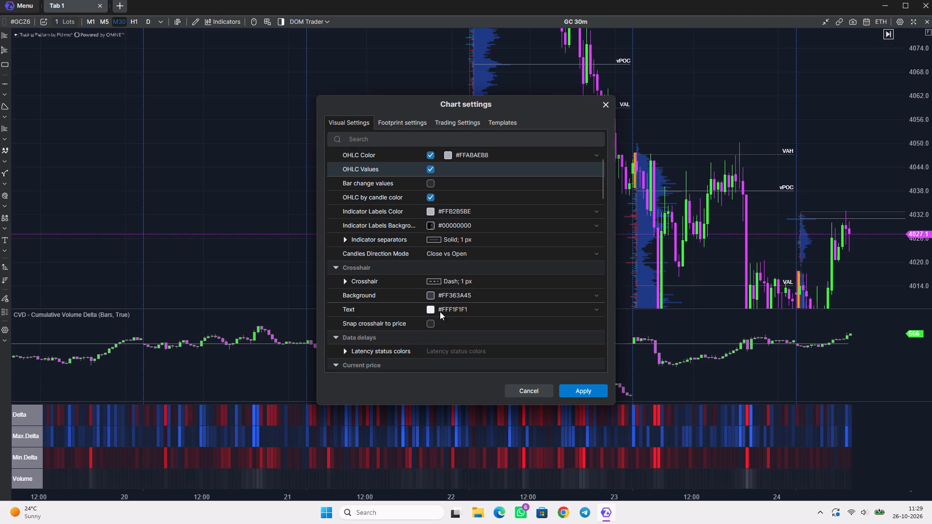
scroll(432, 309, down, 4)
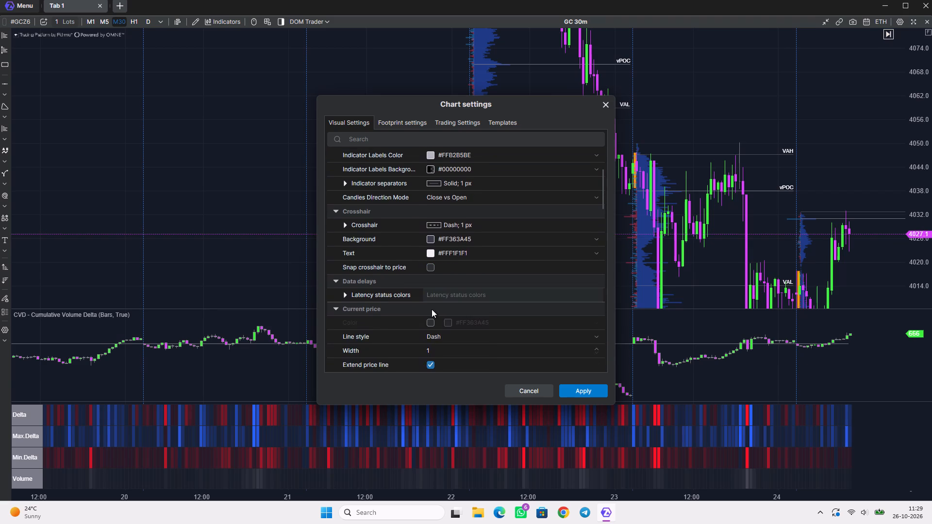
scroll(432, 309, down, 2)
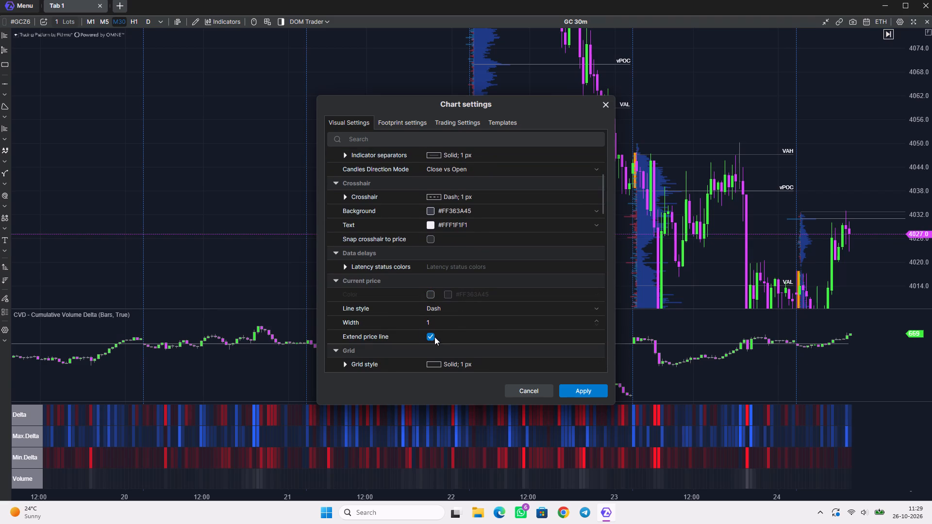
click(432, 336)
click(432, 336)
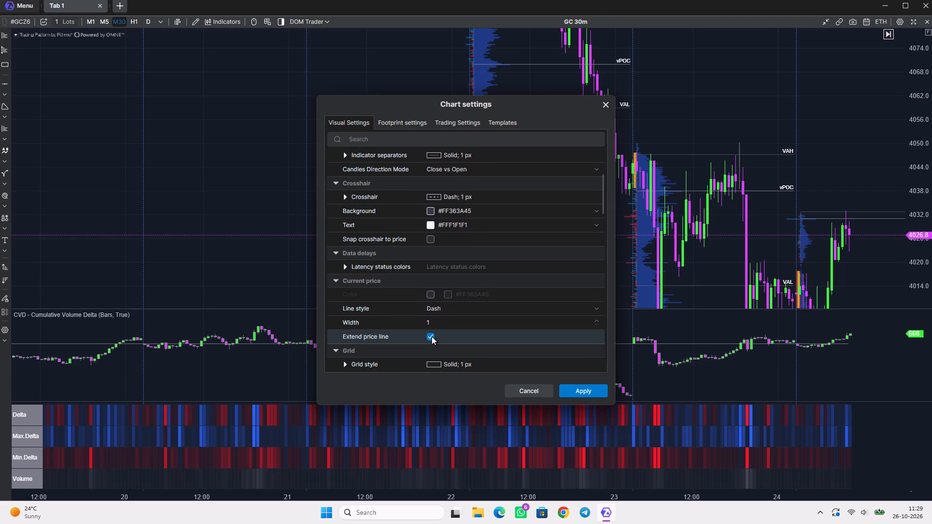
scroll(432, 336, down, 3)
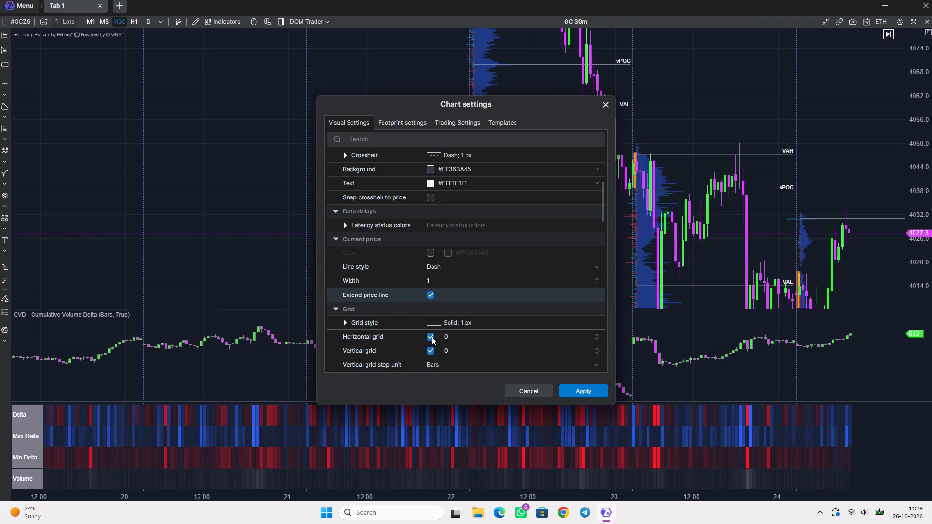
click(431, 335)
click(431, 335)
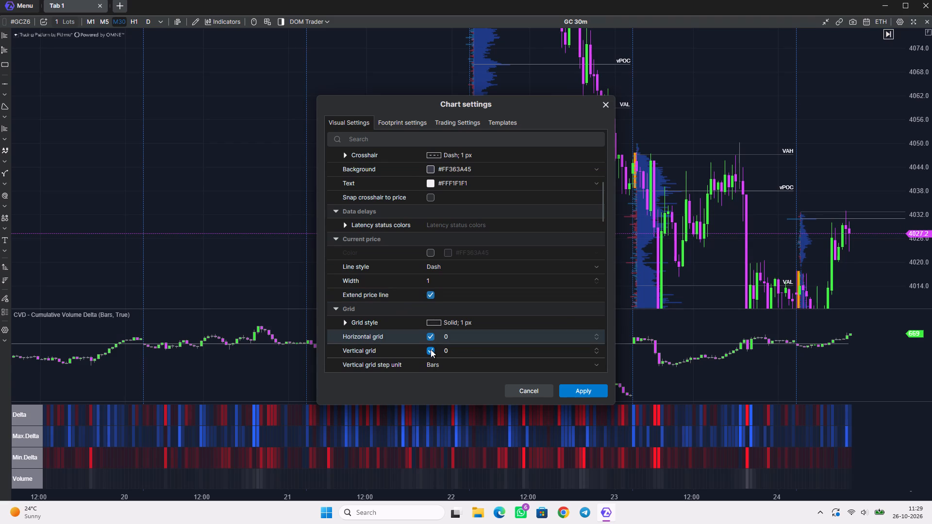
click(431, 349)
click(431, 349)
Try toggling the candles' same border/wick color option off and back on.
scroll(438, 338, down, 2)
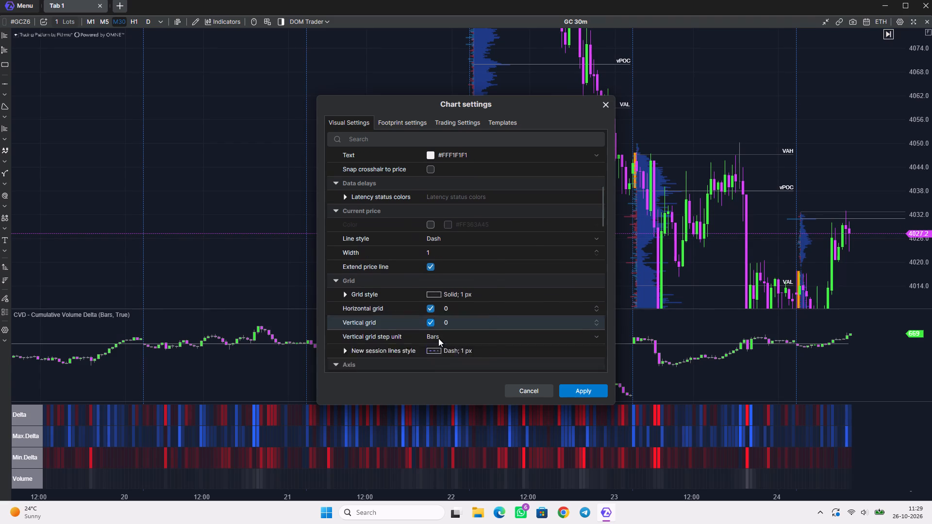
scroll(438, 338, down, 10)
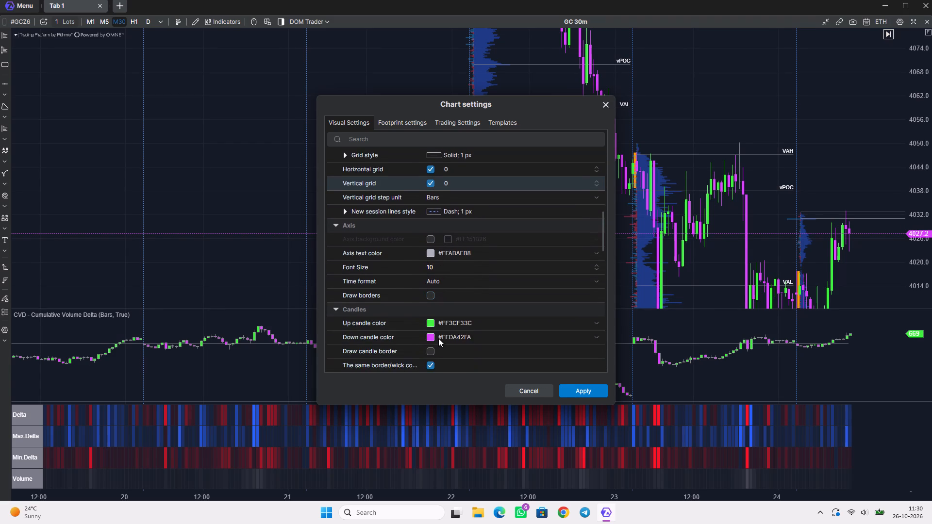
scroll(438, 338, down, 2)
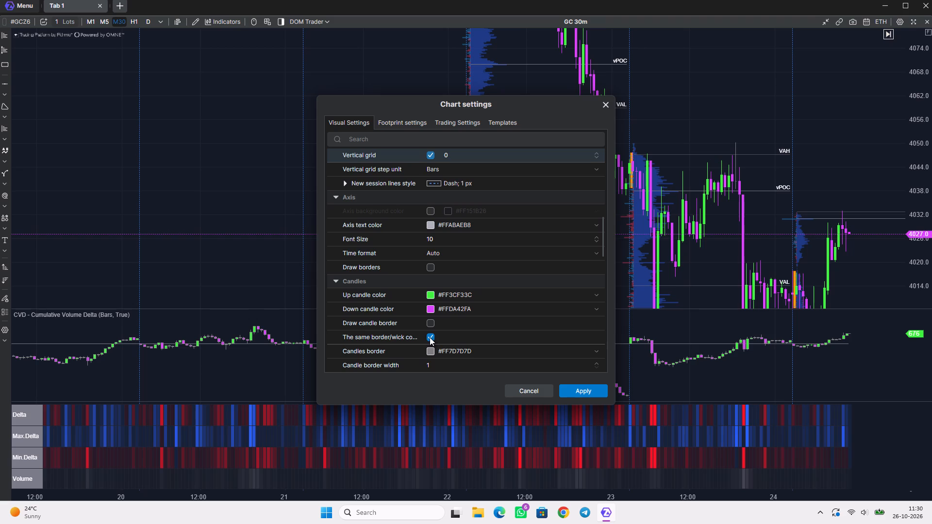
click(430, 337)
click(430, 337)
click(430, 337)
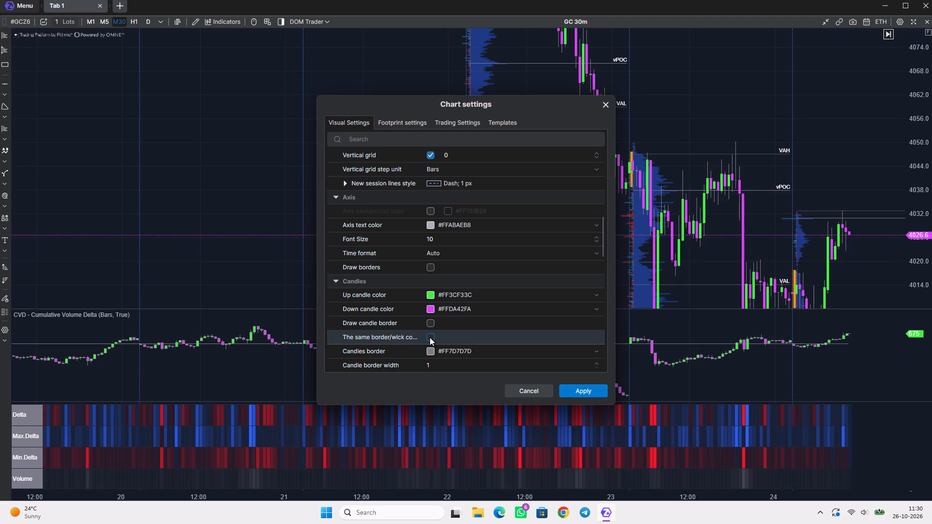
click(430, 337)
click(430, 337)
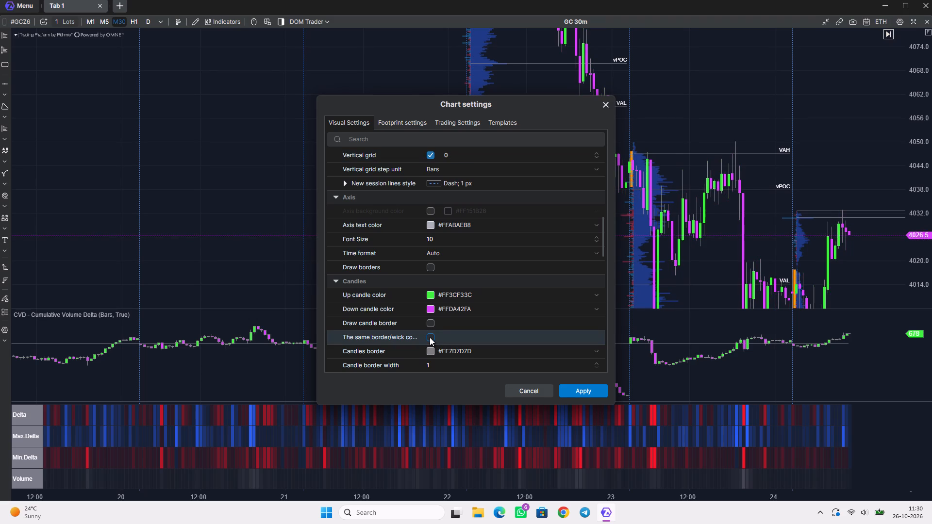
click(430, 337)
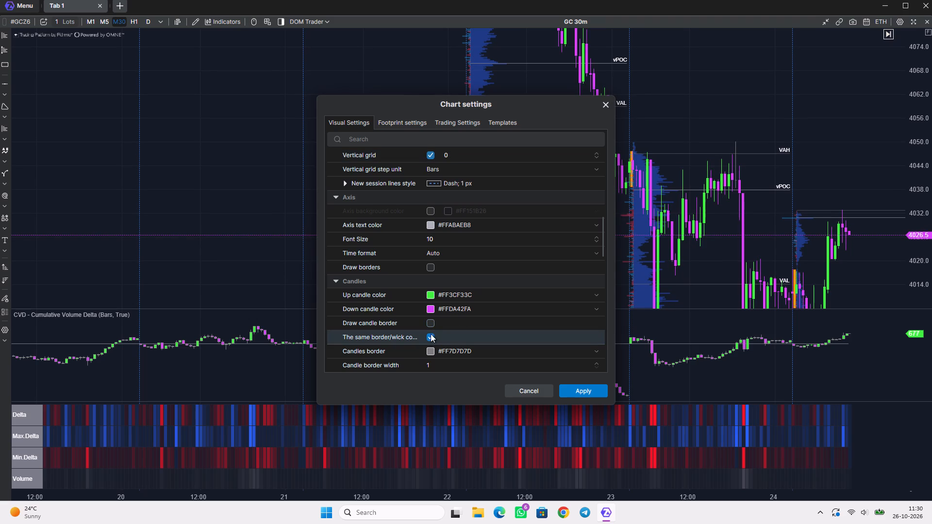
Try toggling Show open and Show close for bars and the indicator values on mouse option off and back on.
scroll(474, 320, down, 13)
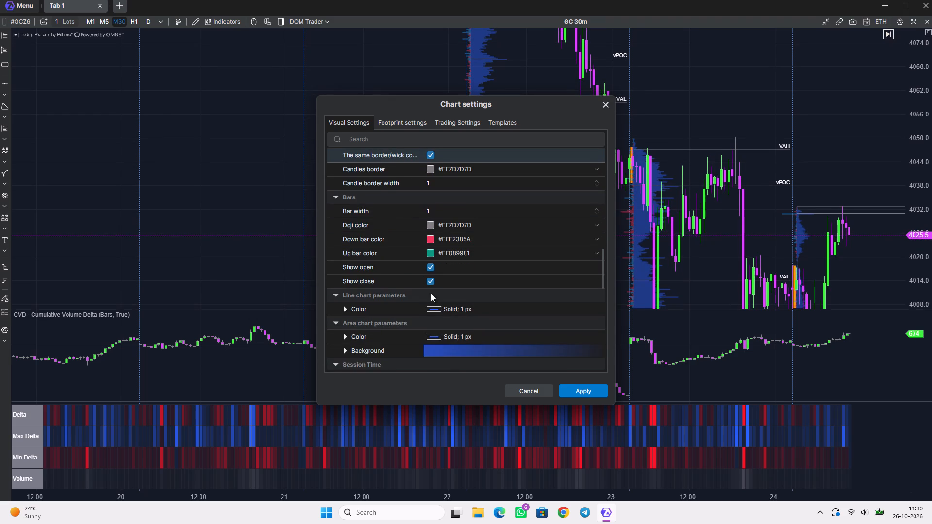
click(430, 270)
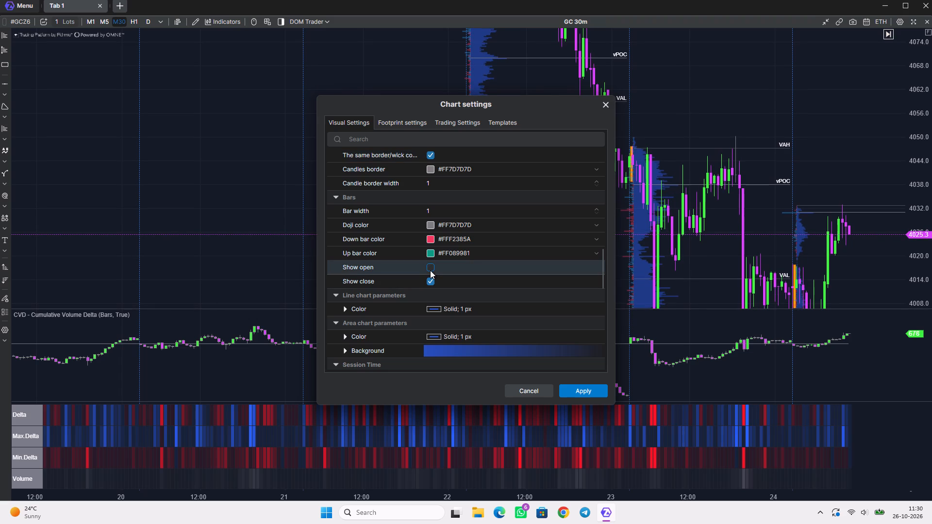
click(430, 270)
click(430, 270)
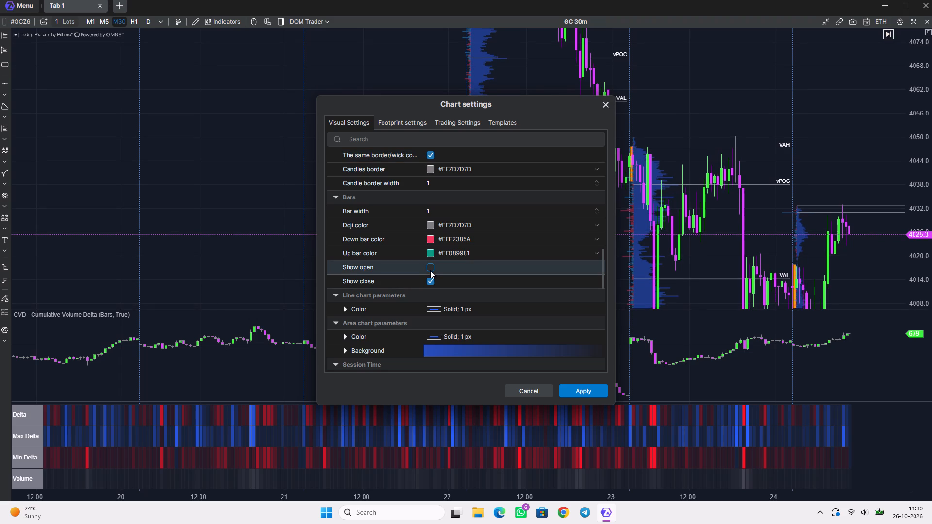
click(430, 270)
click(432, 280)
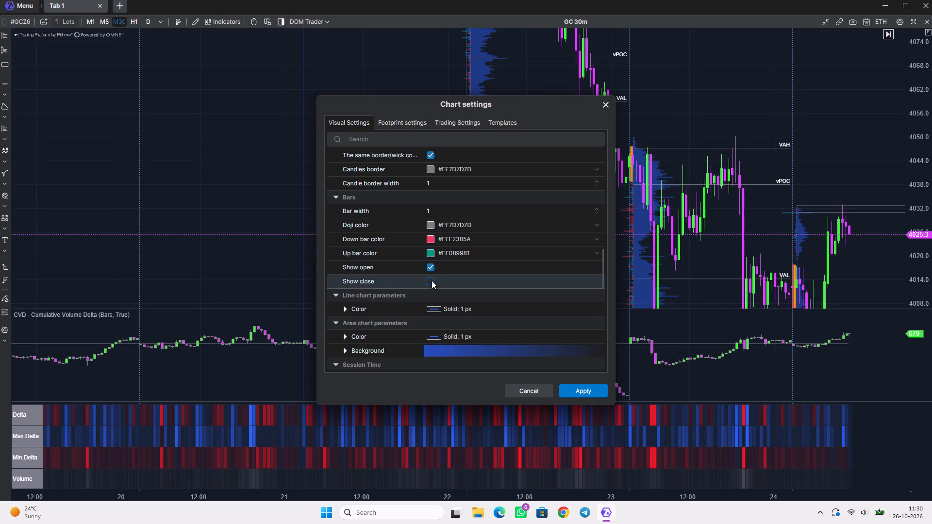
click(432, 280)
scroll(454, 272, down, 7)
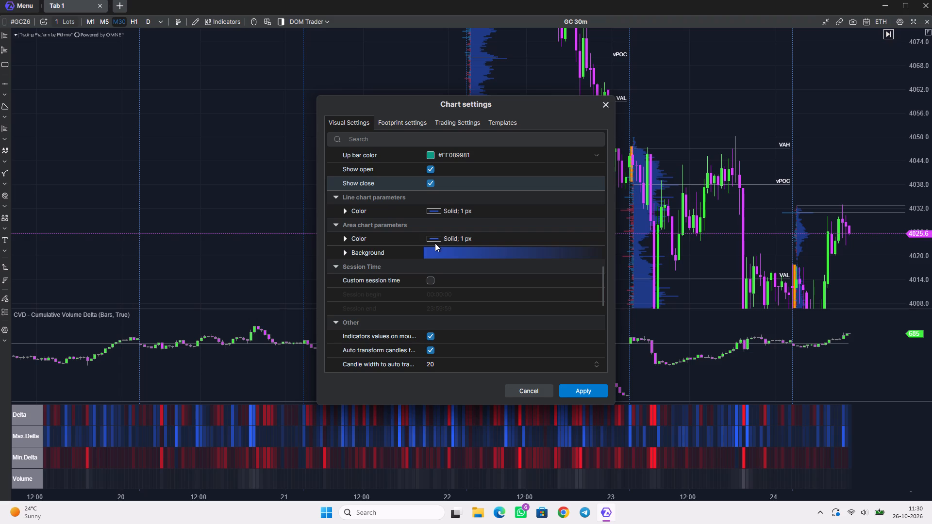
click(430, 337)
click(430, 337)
Review the axis and candle options and the Trading Settings for trades, orders and position.
scroll(447, 304, up, 4)
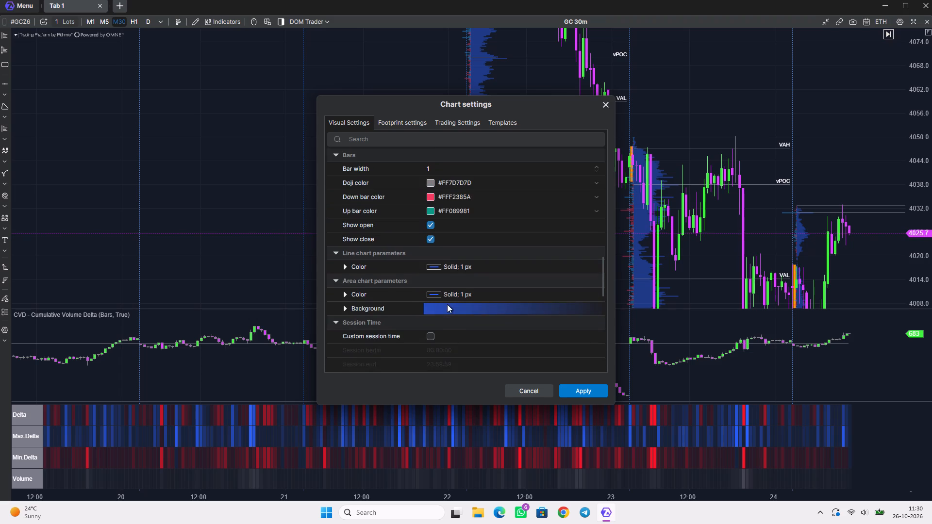
scroll(447, 304, up, 10)
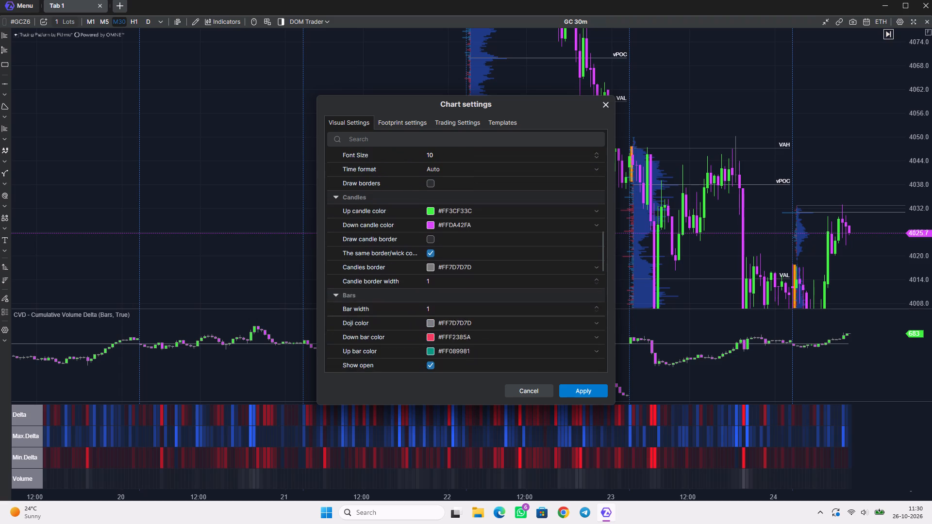
scroll(447, 304, up, 3)
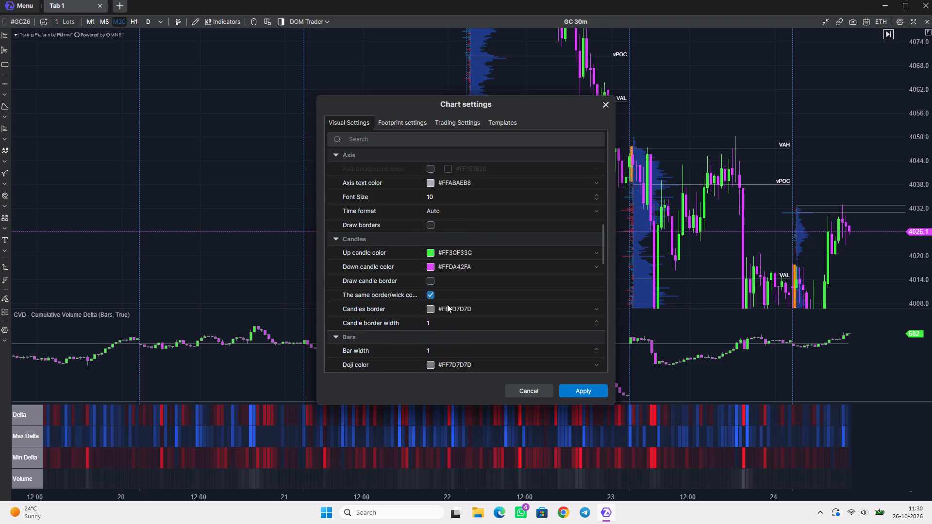
click(465, 125)
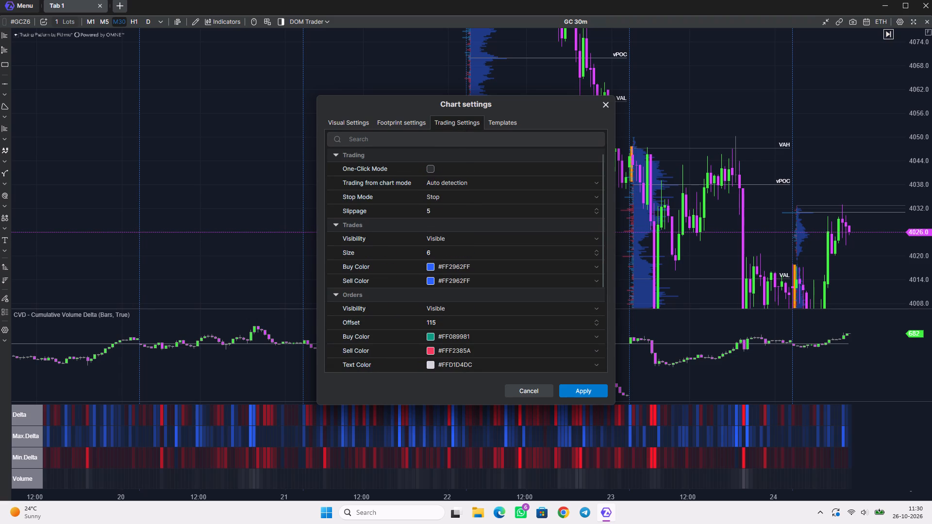
scroll(444, 254, down, 4)
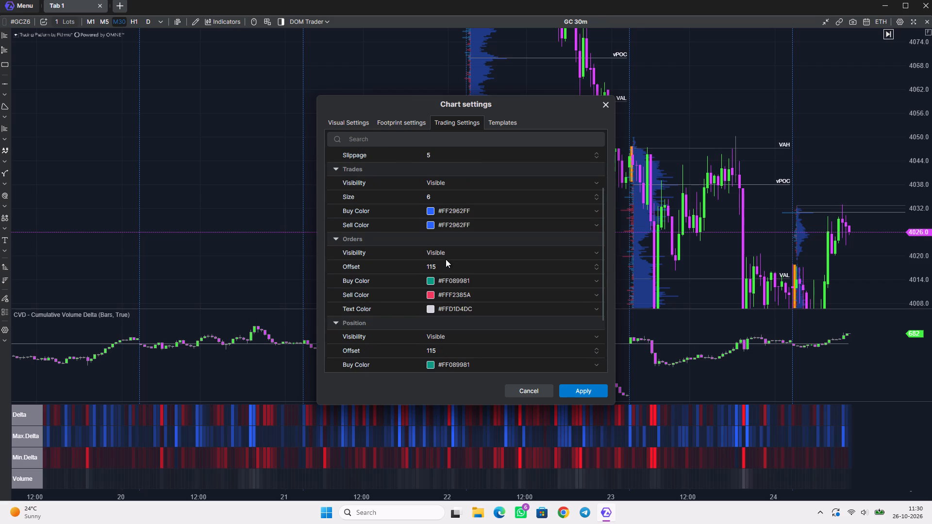
scroll(435, 258, down, 10)
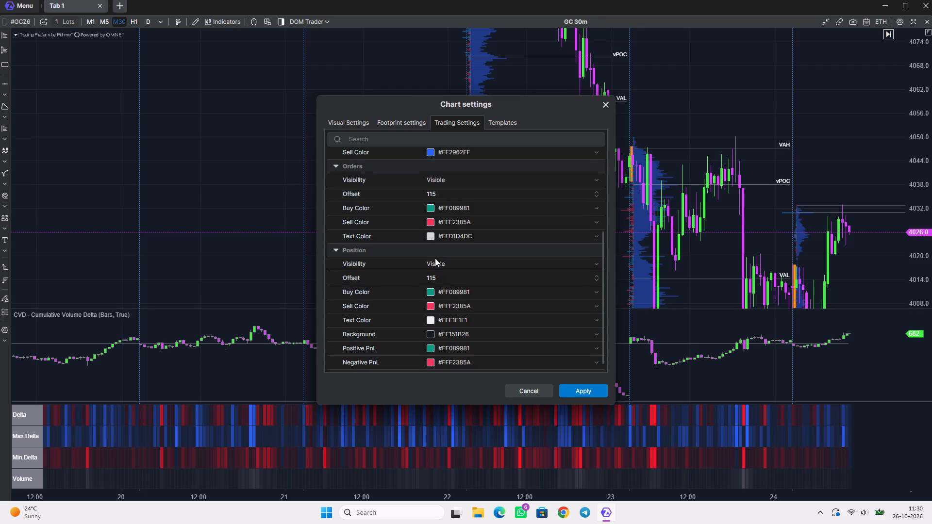
scroll(435, 258, down, 4)
Turn off the horizontal and vertical grid in the chart's visual settings and apply the changes.
click(355, 123)
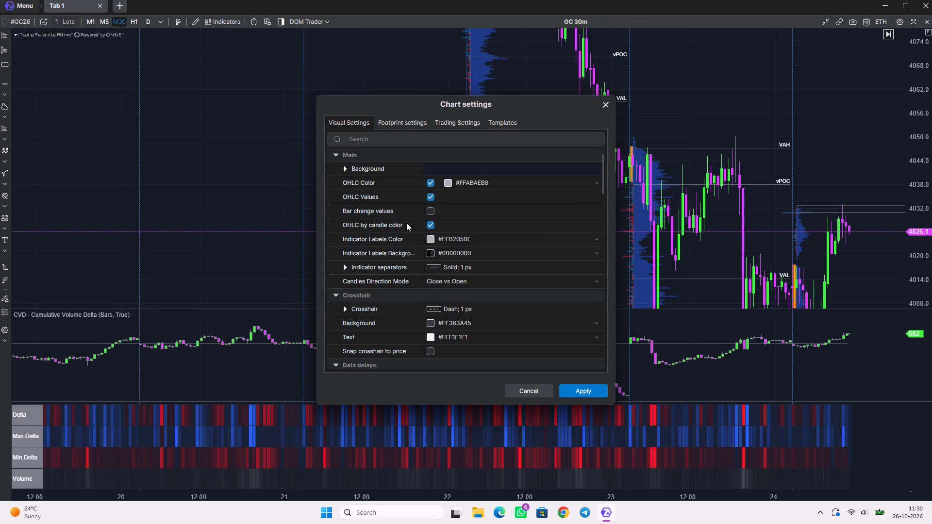
scroll(408, 279, down, 6)
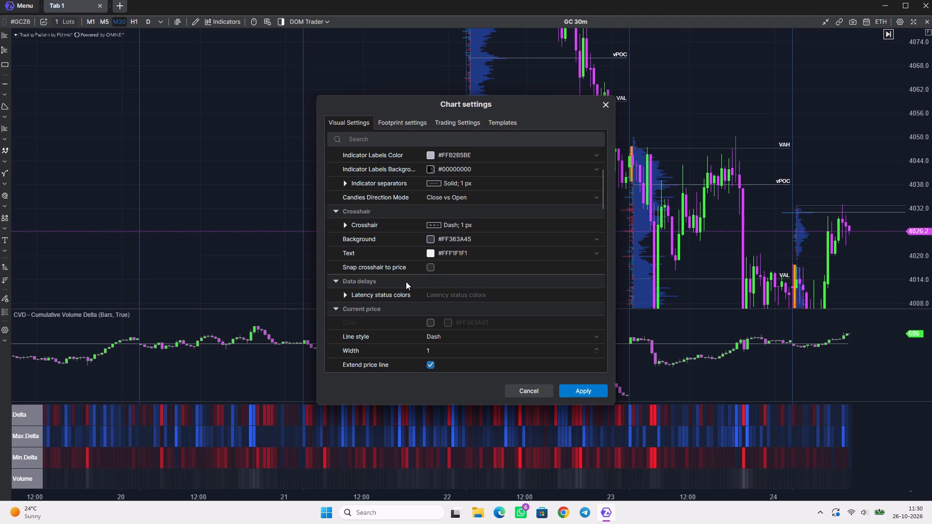
scroll(406, 281, down, 9)
click(430, 282)
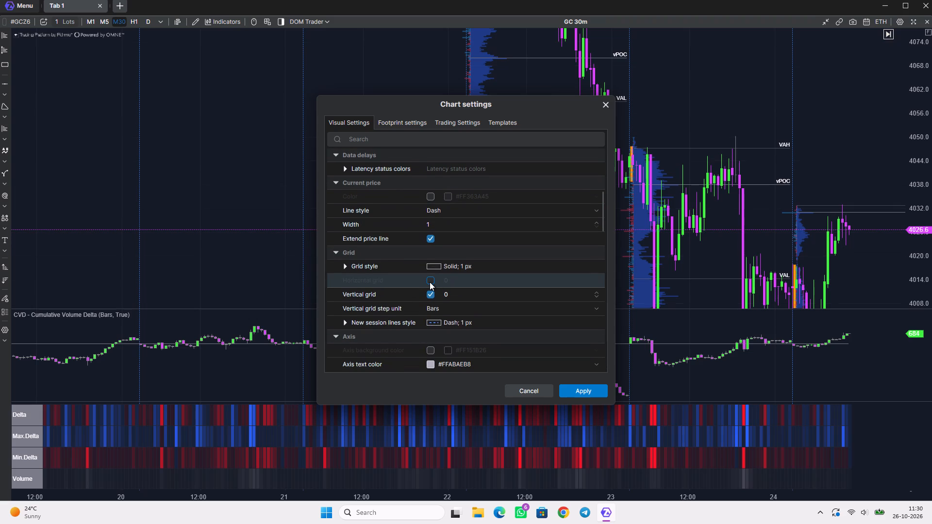
click(430, 281)
click(430, 281)
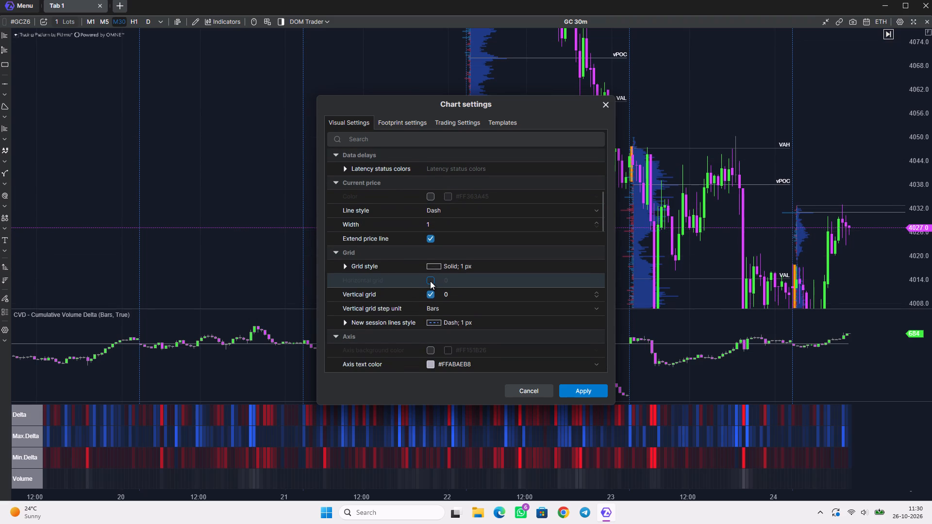
click(430, 295)
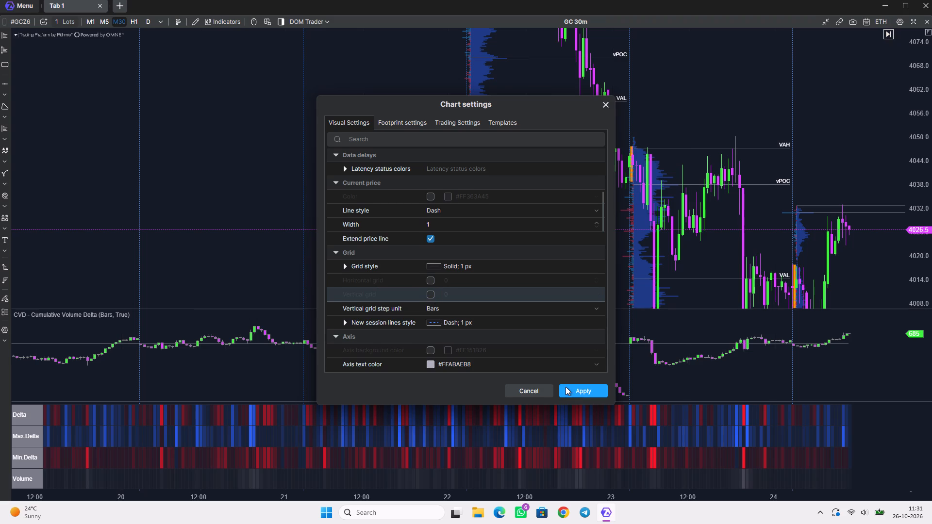
click(583, 393)
Check the chart without its grid, then reopen the chart settings and review the visual options from Main through Other.
scroll(484, 261, up, 4)
scroll(484, 262, down, 16)
scroll(484, 262, up, 4)
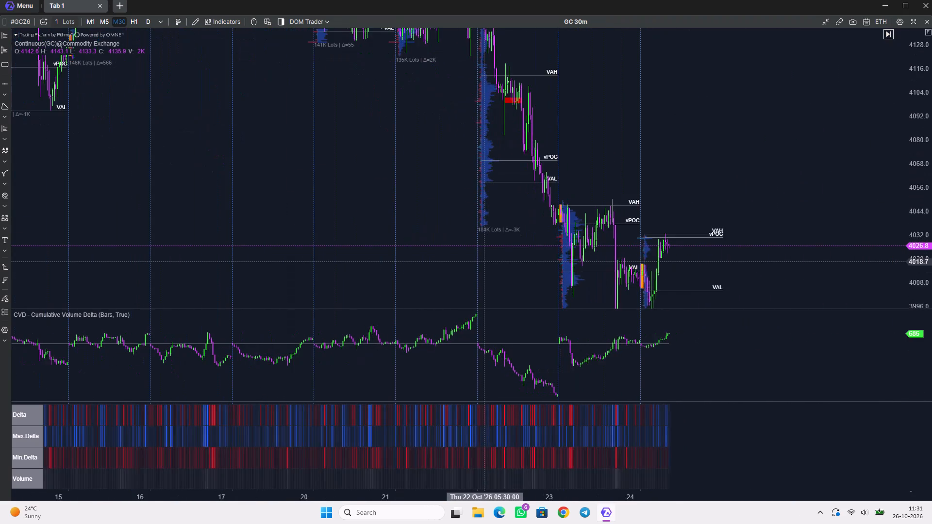
scroll(484, 262, up, 2)
right_click(355, 154)
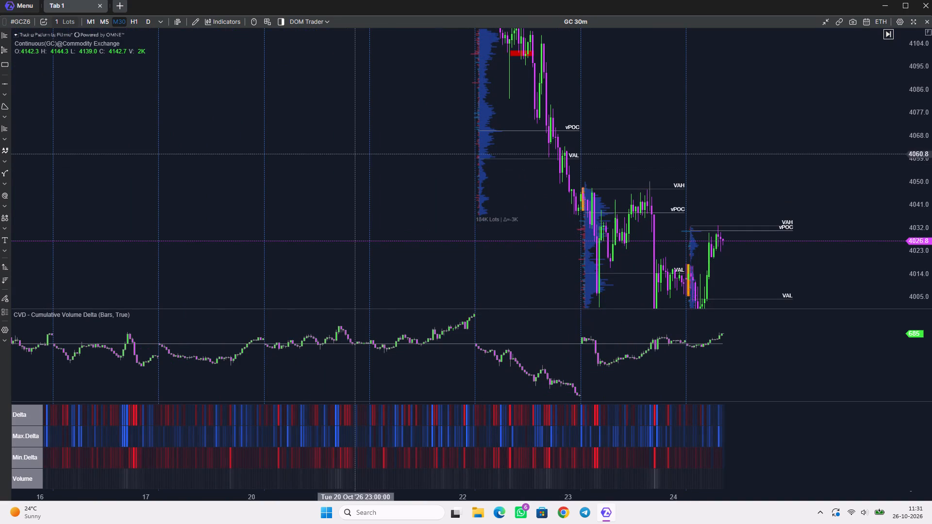
click(387, 433)
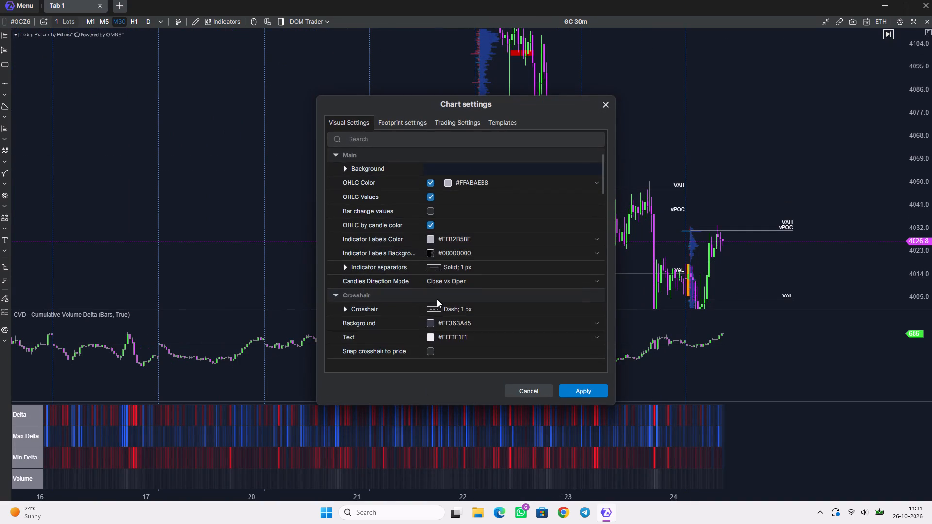
scroll(436, 291, down, 19)
scroll(436, 291, down, 4)
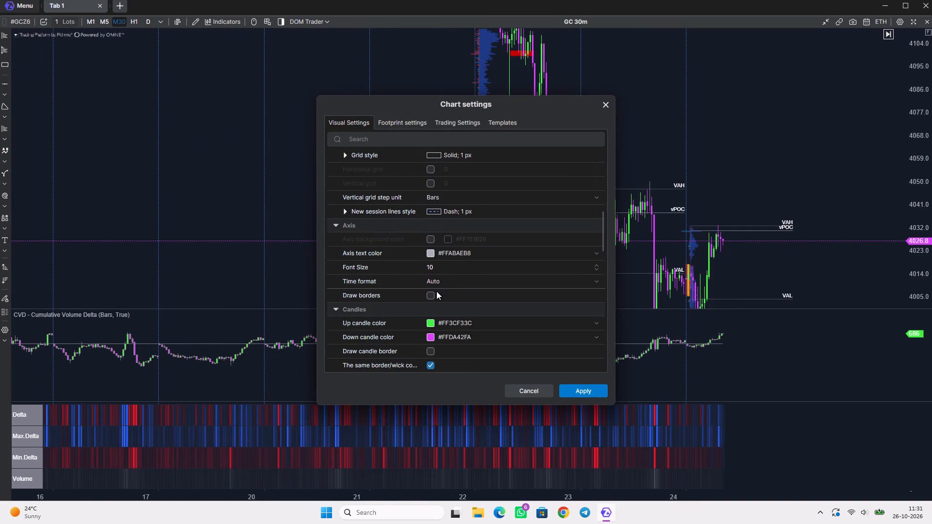
scroll(436, 291, down, 8)
scroll(436, 291, down, 13)
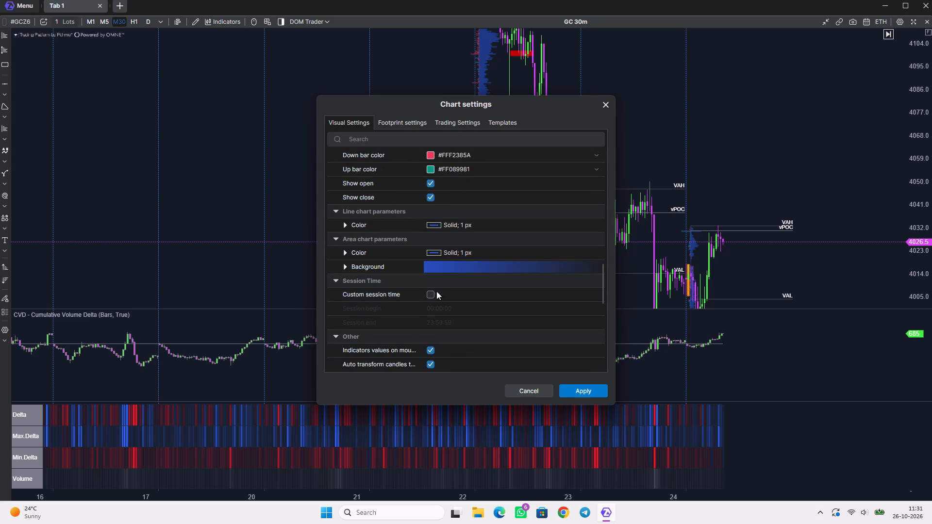
scroll(436, 291, down, 11)
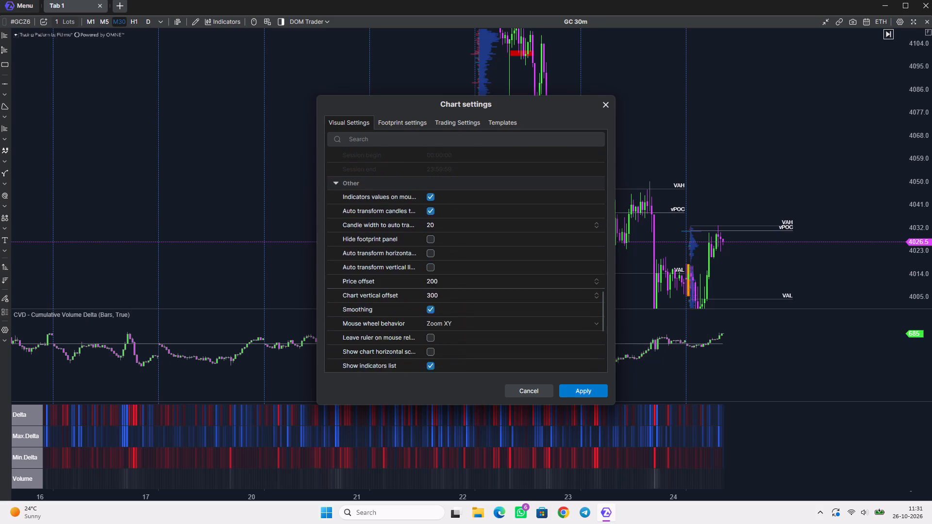
scroll(436, 291, down, 12)
scroll(436, 291, up, 10)
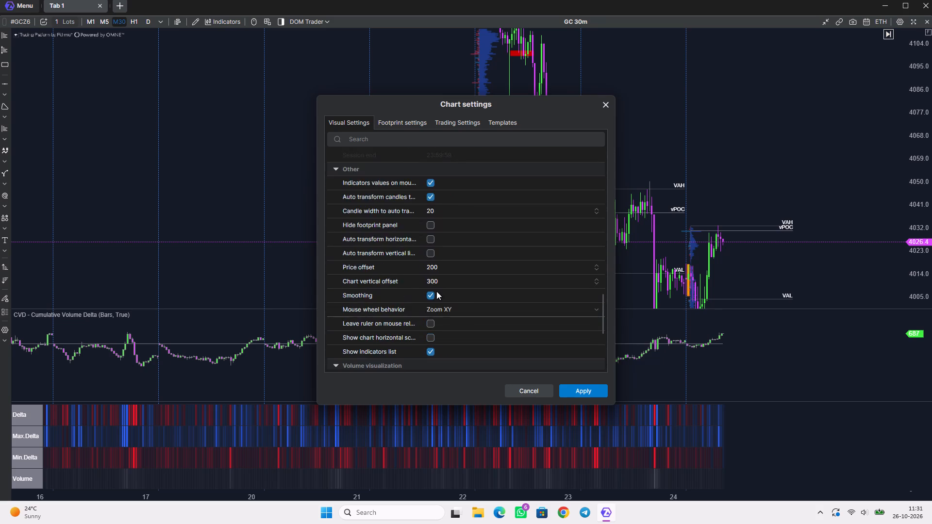
scroll(436, 291, up, 18)
scroll(436, 291, up, 3)
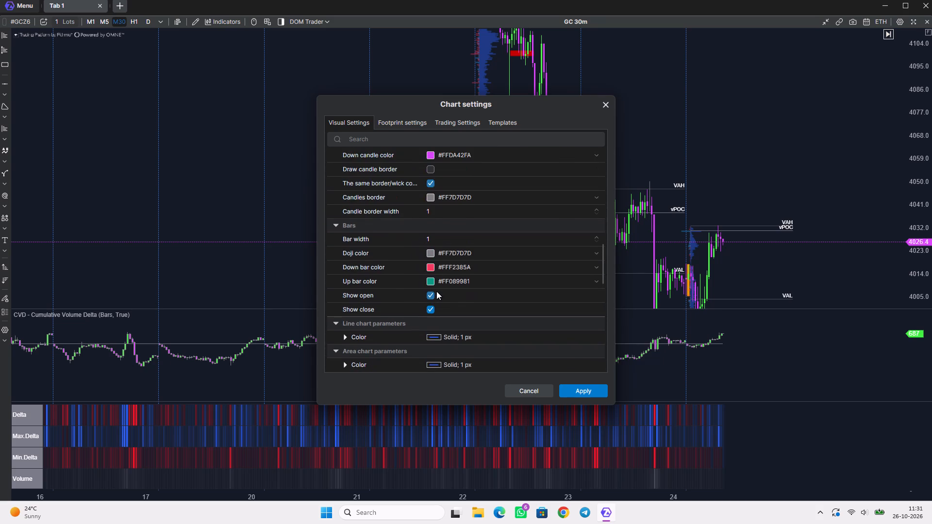
scroll(436, 291, up, 11)
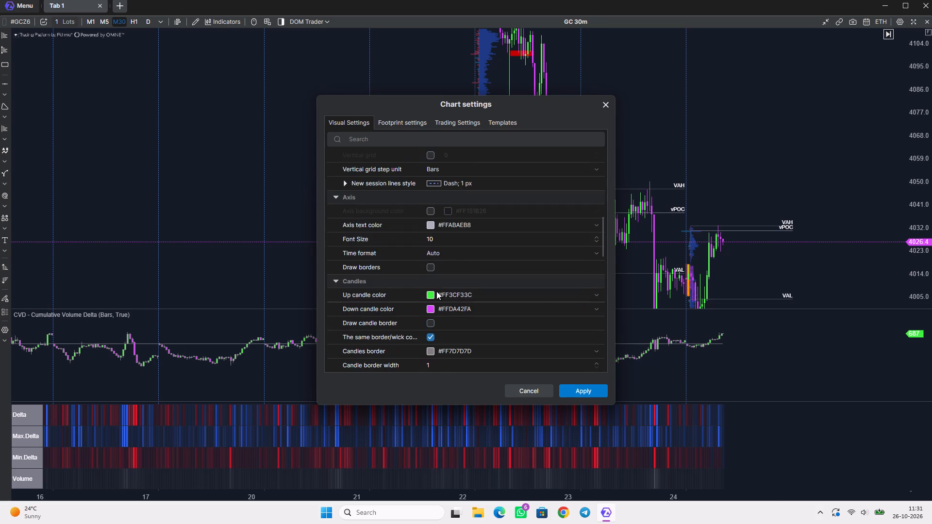
scroll(436, 291, up, 6)
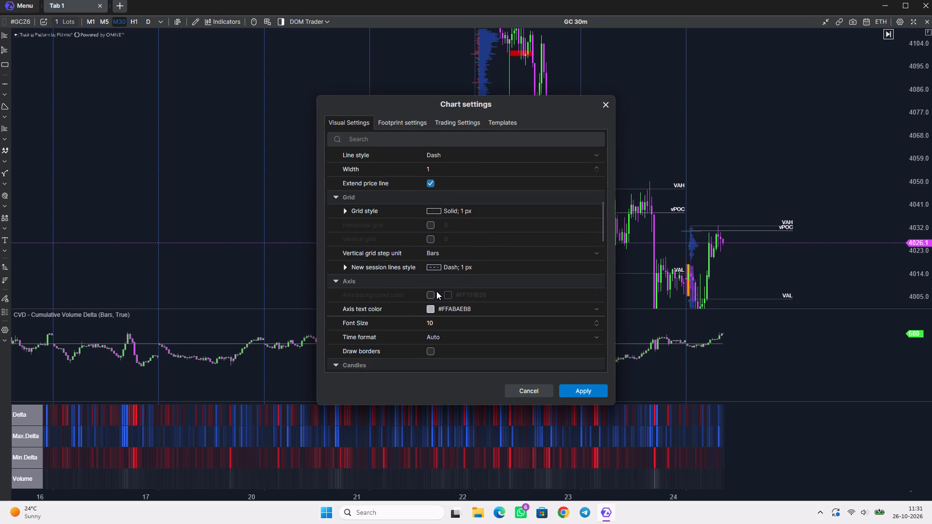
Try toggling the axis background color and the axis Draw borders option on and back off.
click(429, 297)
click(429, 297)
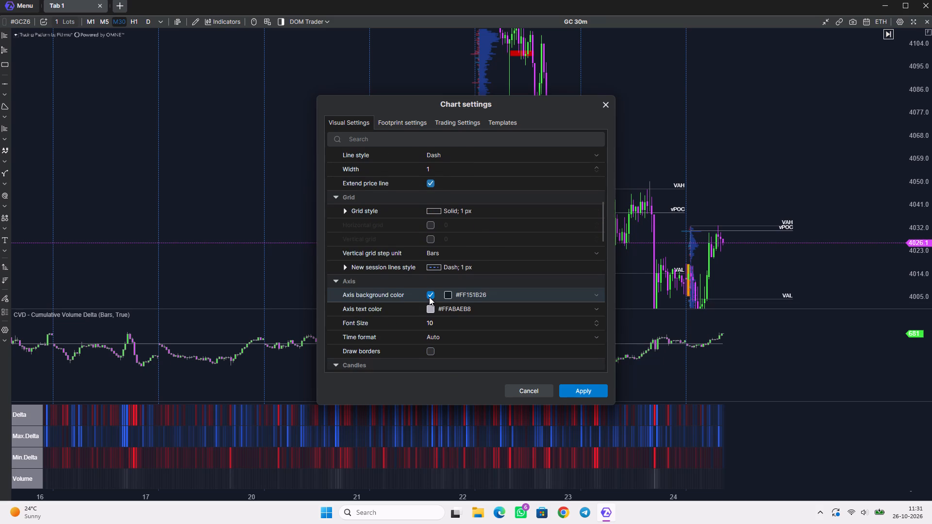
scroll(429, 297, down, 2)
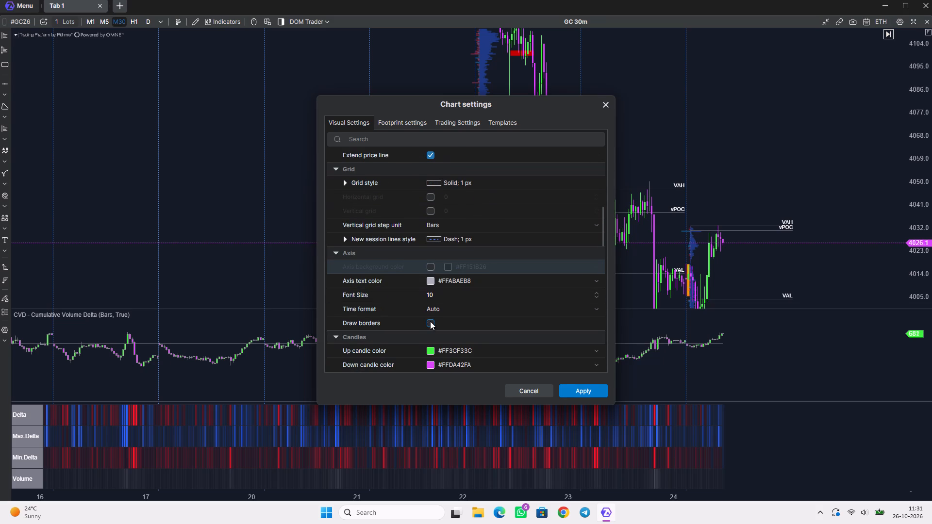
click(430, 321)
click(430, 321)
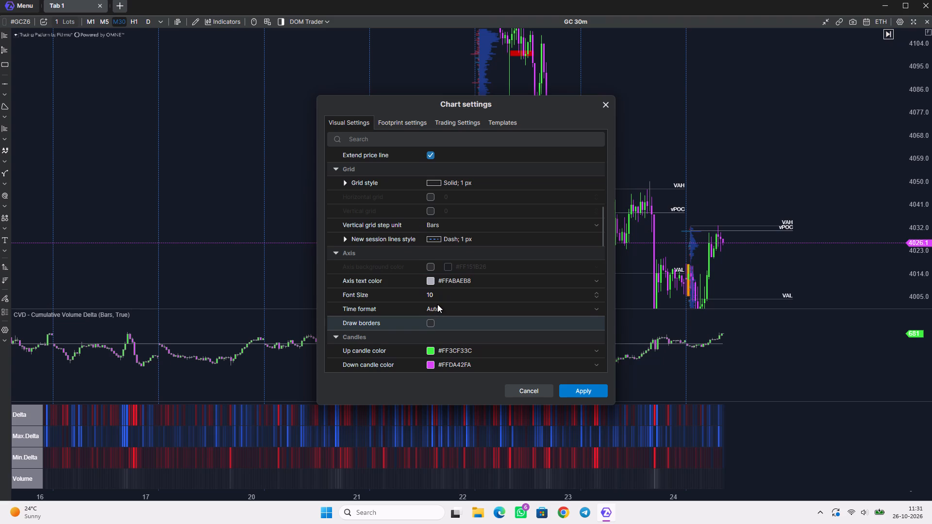
Turn on the horizontal grid and the vertical grid in the Grid settings.
scroll(437, 304, up, 5)
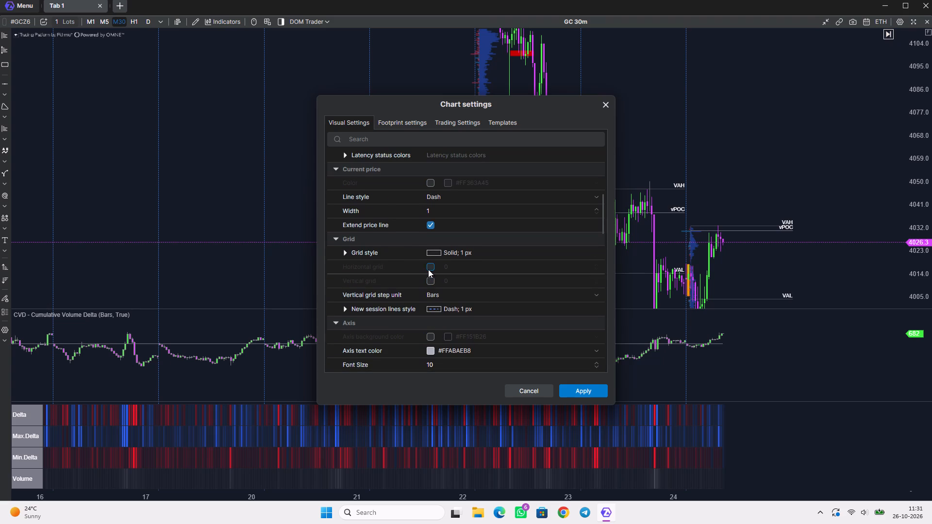
click(428, 269)
click(431, 284)
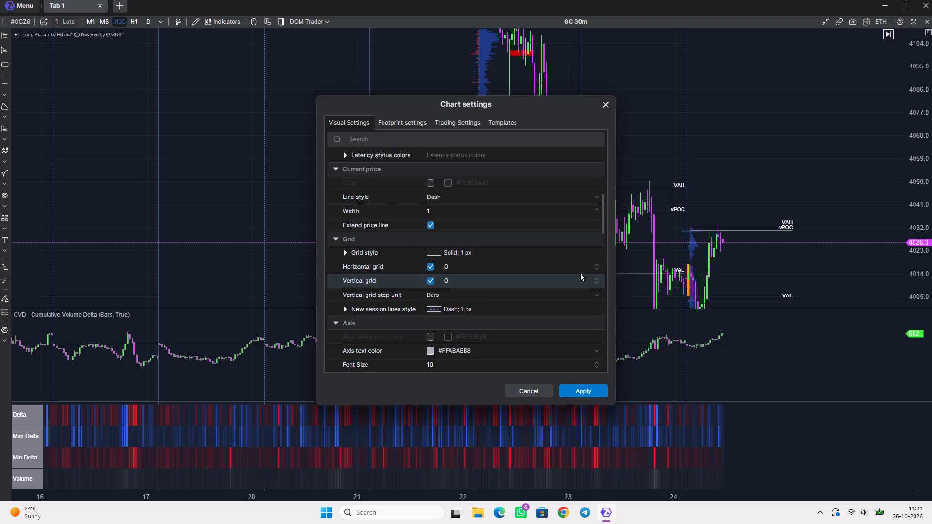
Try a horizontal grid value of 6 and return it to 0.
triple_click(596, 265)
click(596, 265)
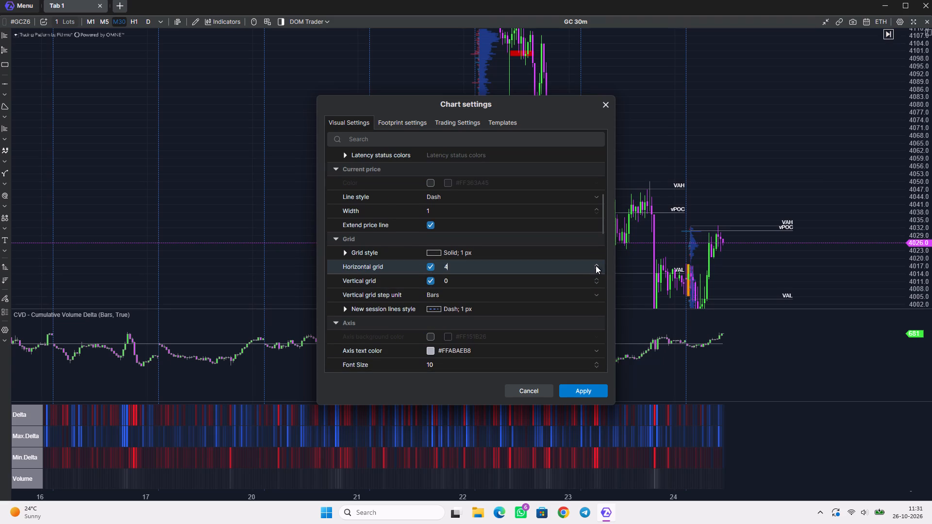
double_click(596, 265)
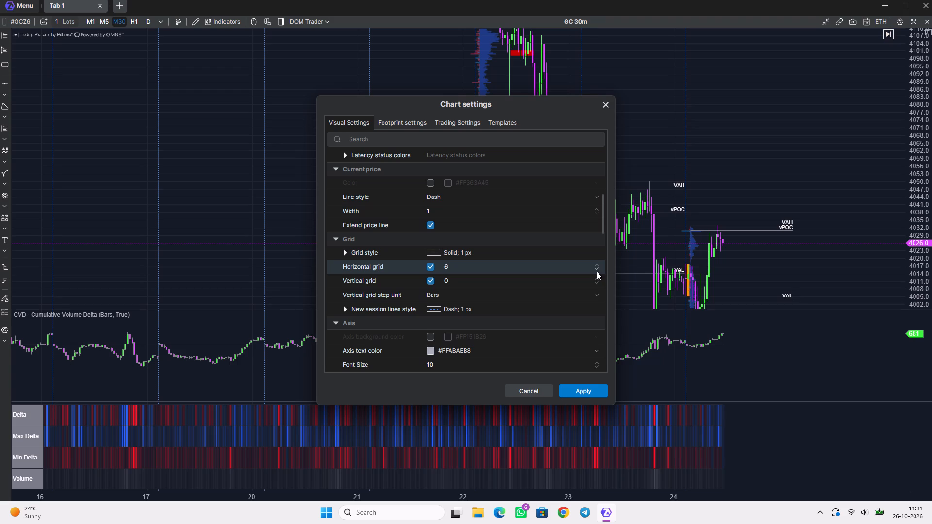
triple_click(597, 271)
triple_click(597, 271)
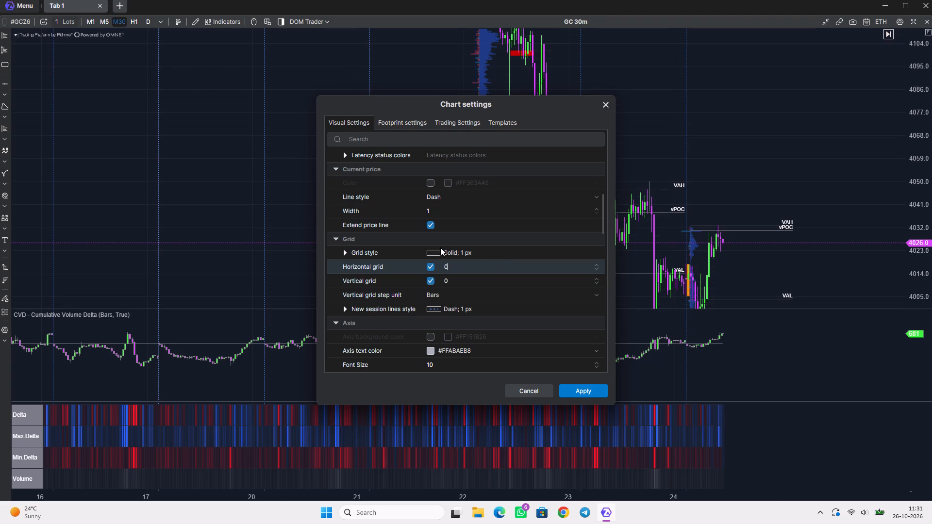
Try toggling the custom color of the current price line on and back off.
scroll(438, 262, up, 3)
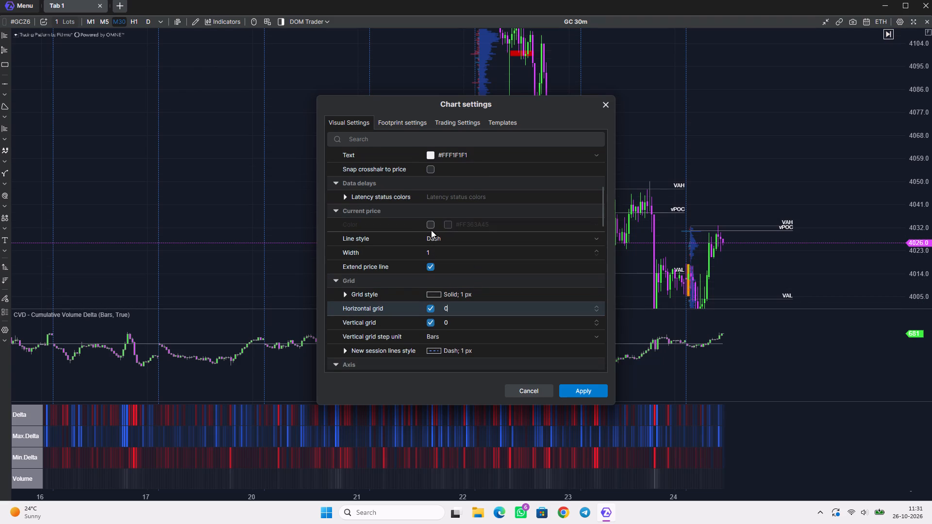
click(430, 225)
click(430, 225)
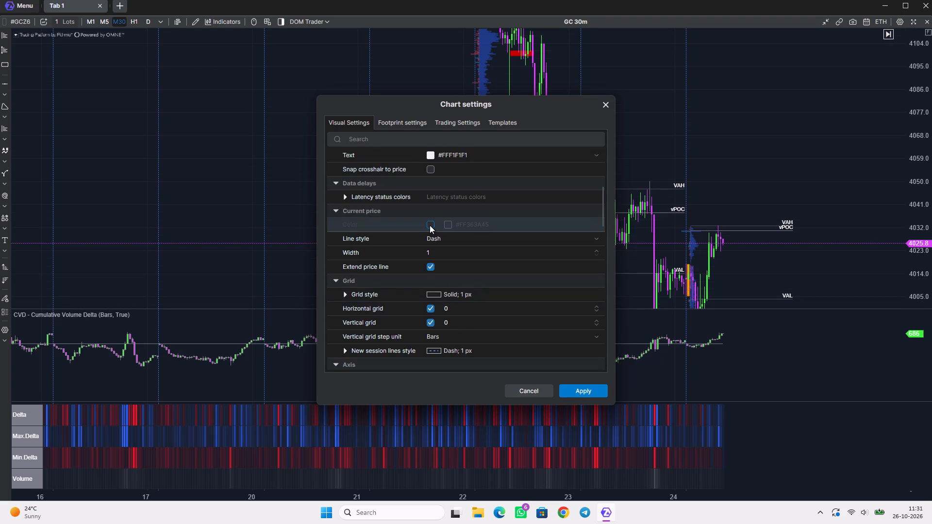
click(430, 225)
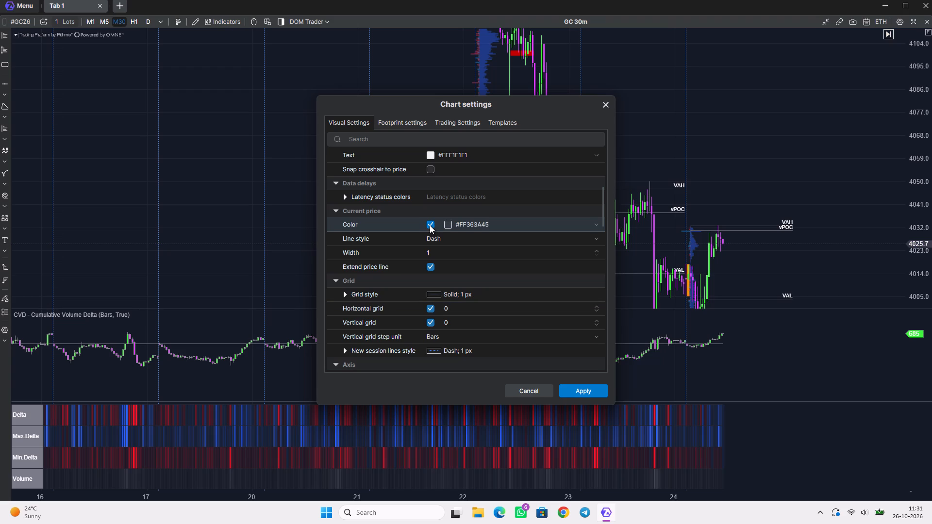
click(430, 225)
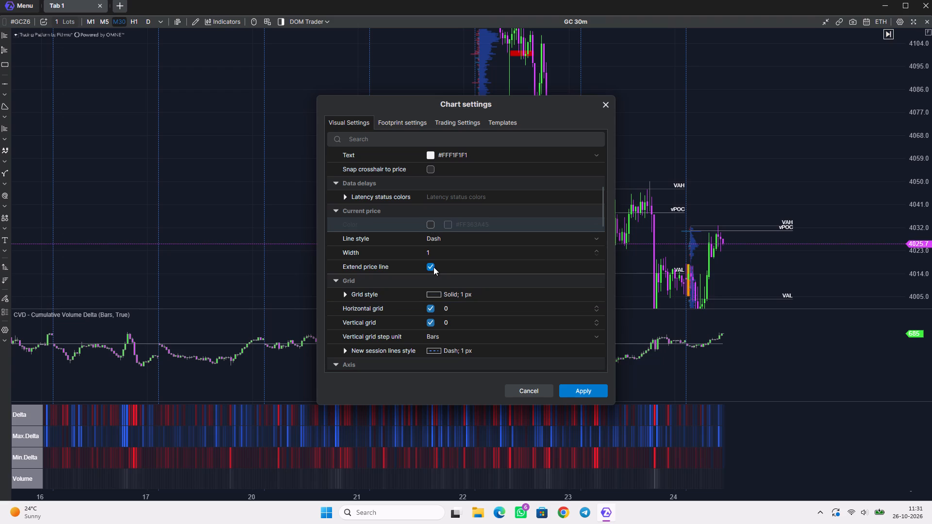
Compare the current price line with and without Extend price line, and leave the option turned off.
click(430, 267)
click(430, 267)
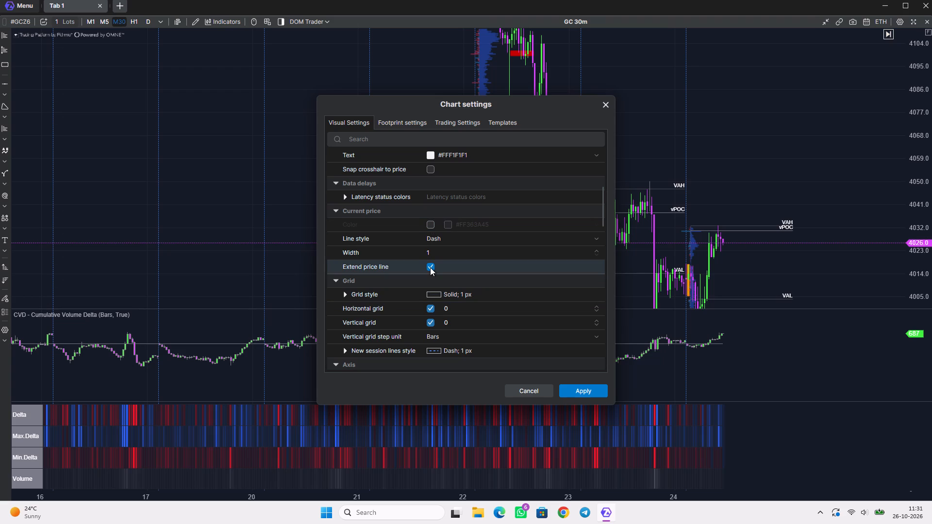
click(430, 267)
click(430, 267)
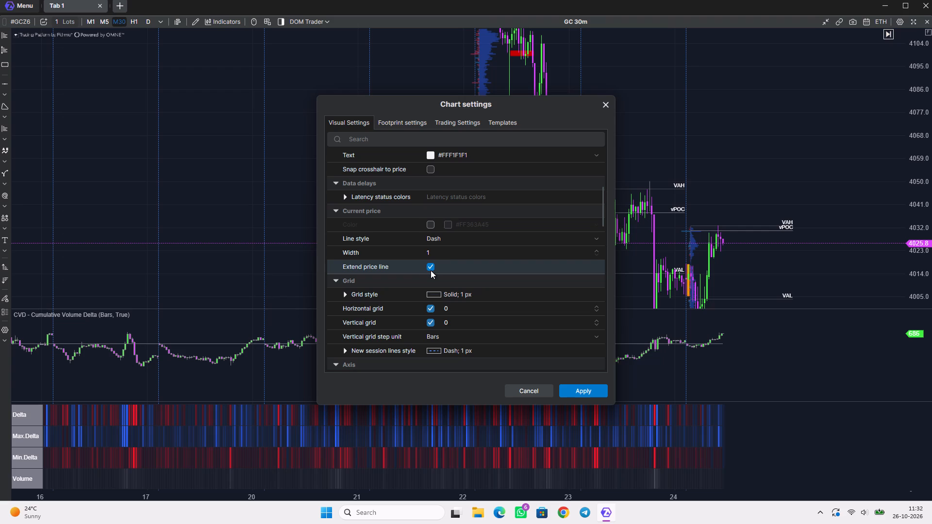
click(431, 270)
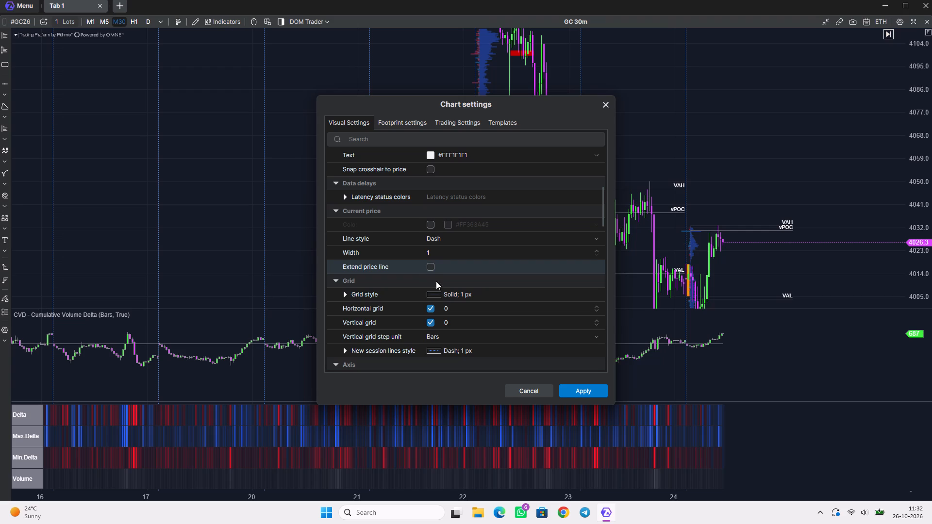
Inspect the grid style's color, line style and width options.
scroll(453, 304, down, 2)
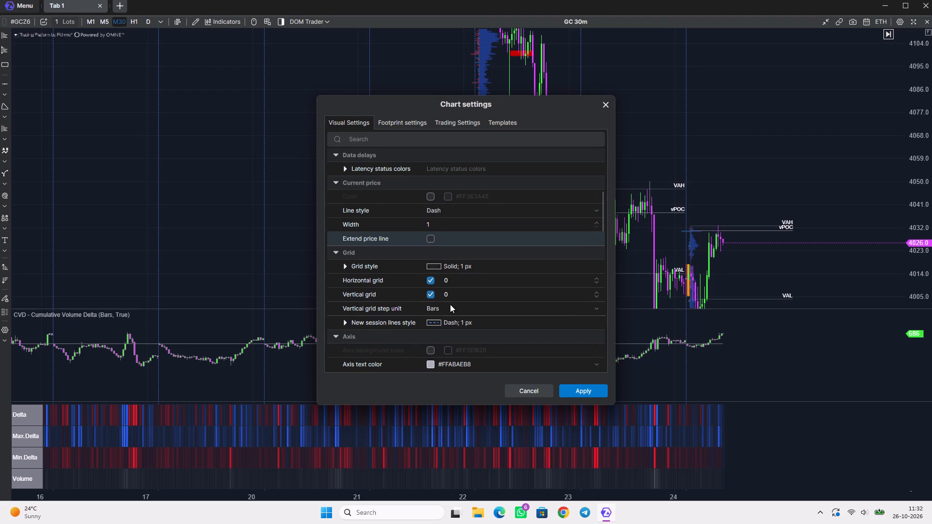
click(347, 266)
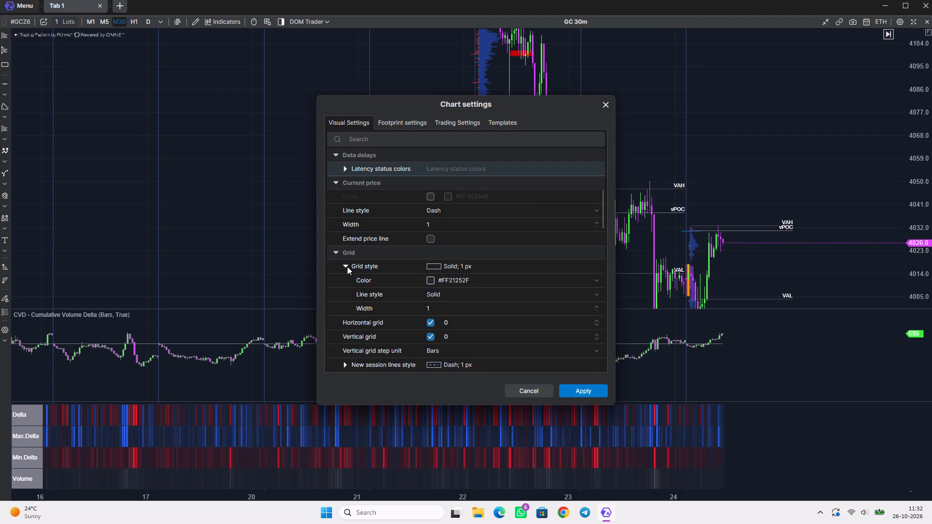
click(347, 266)
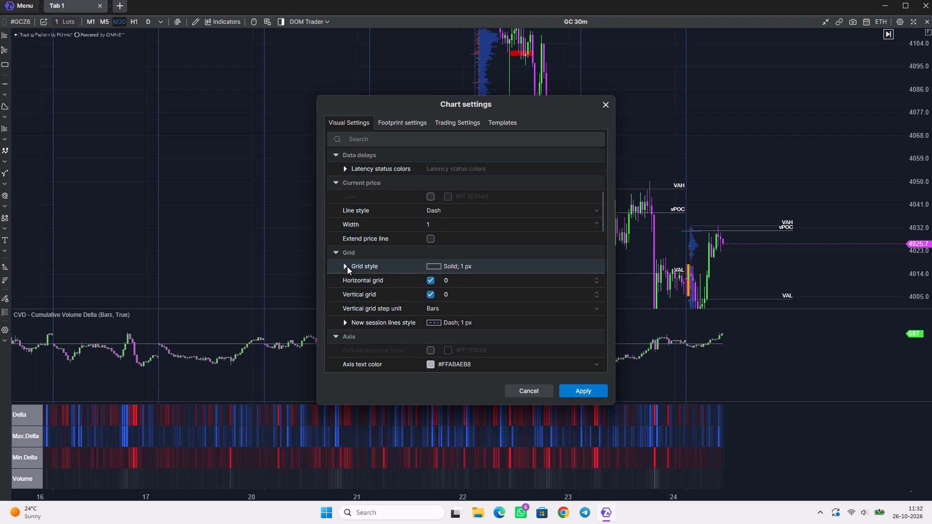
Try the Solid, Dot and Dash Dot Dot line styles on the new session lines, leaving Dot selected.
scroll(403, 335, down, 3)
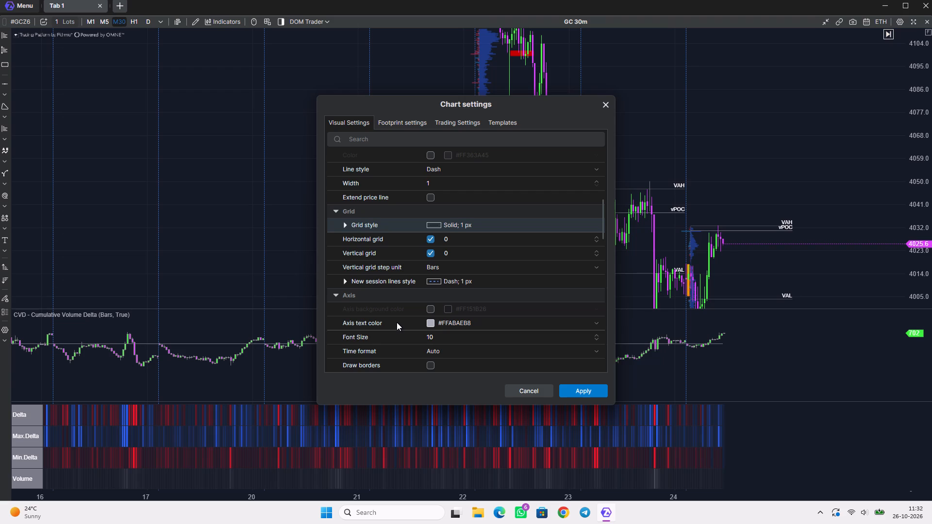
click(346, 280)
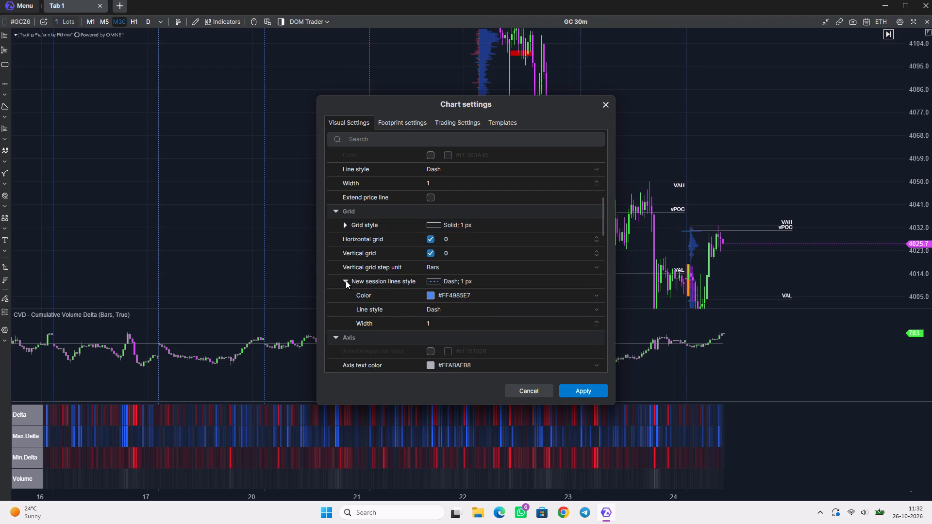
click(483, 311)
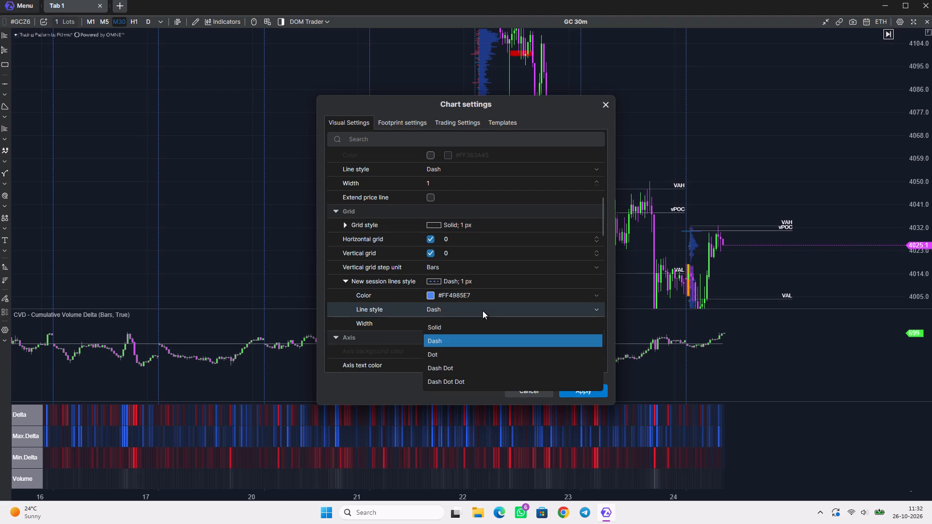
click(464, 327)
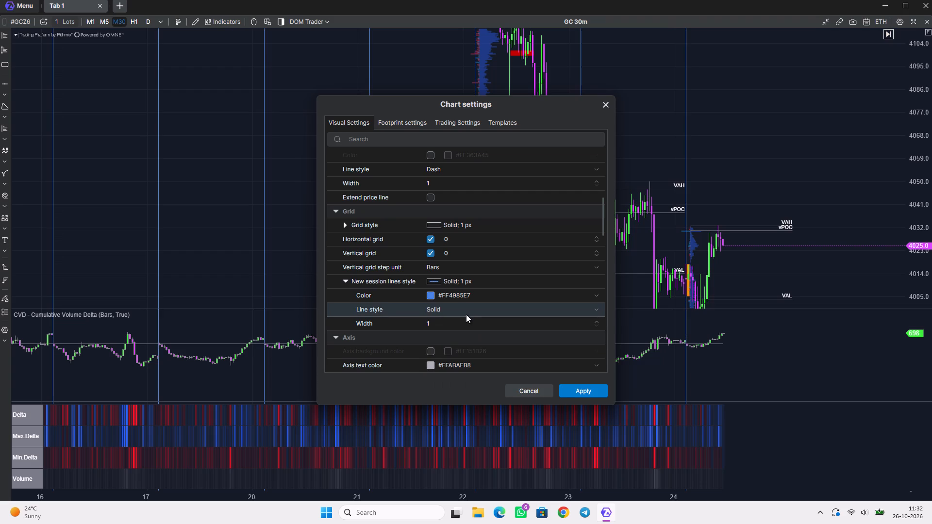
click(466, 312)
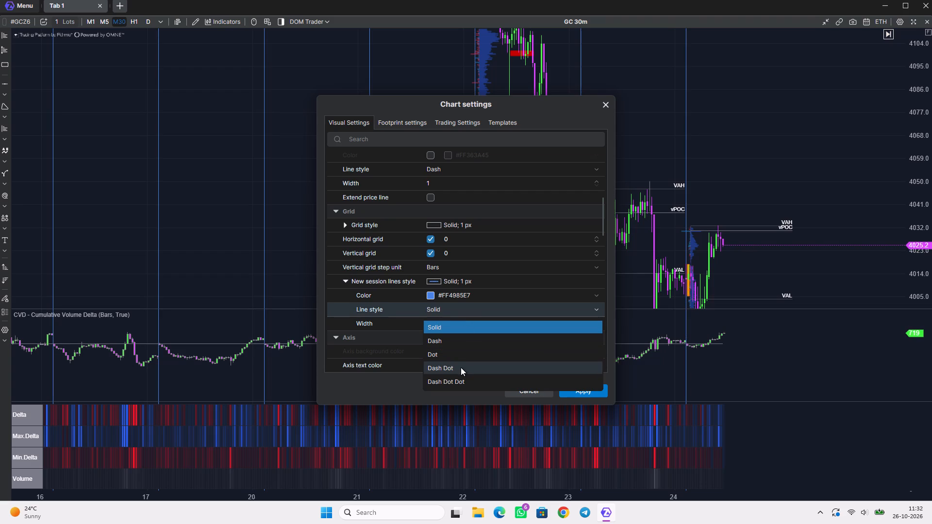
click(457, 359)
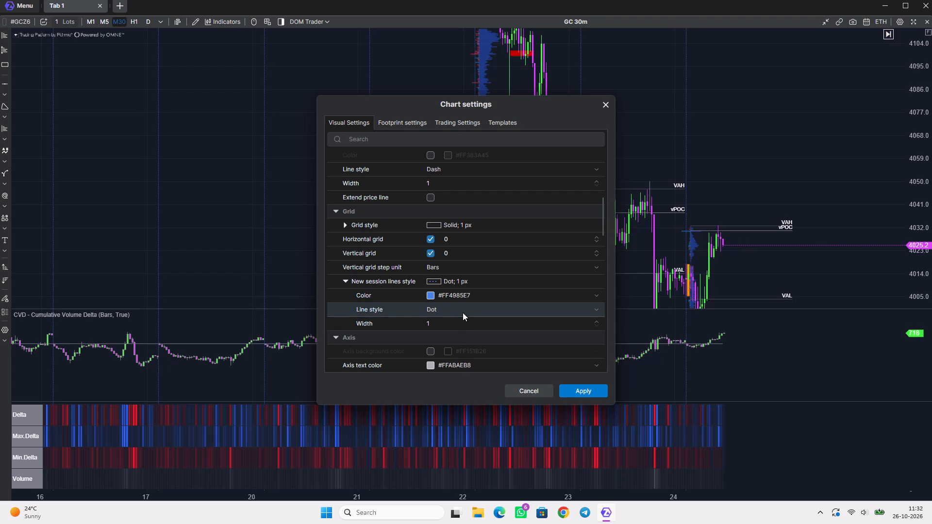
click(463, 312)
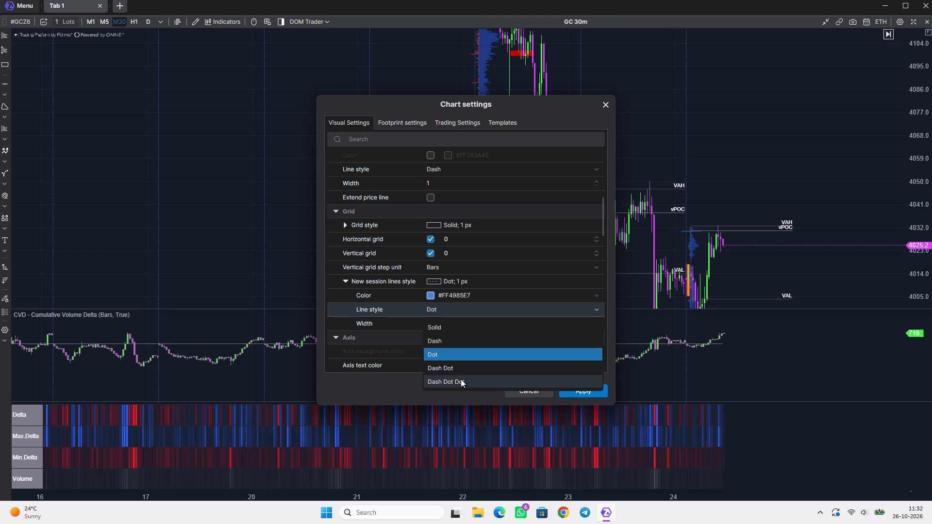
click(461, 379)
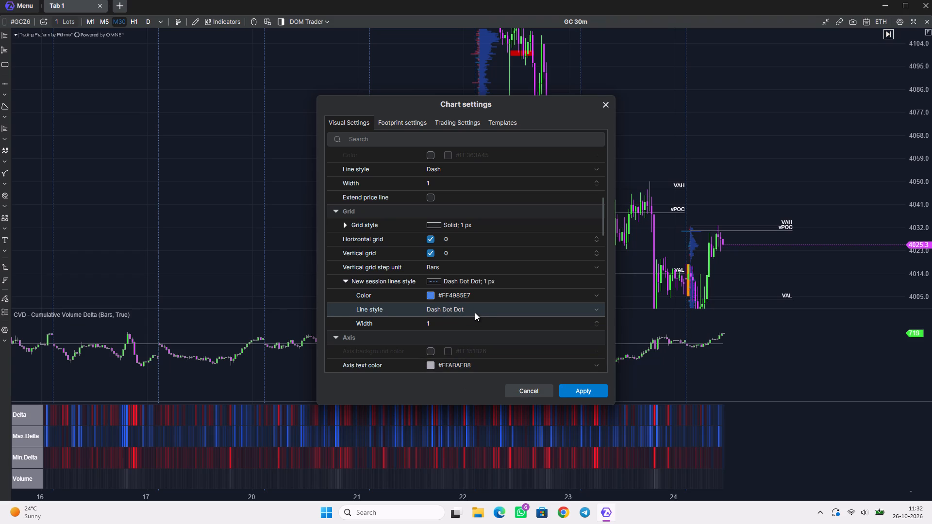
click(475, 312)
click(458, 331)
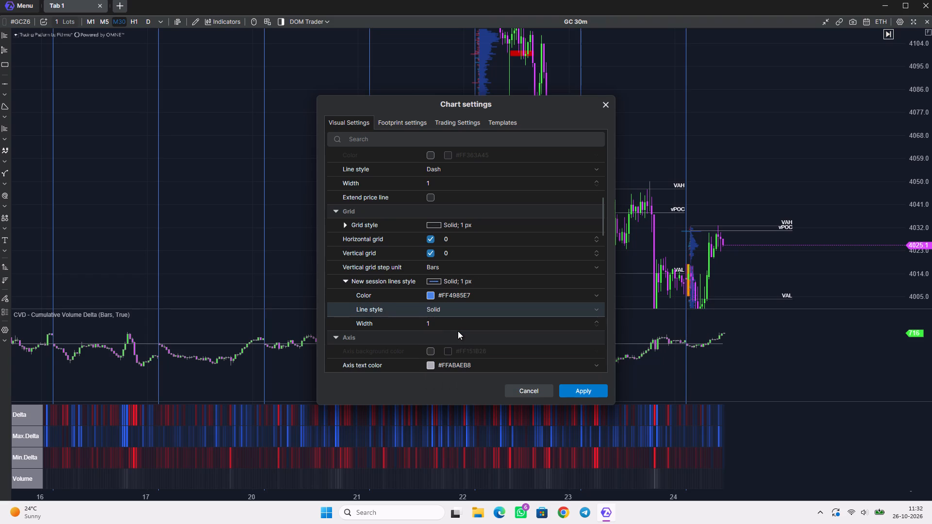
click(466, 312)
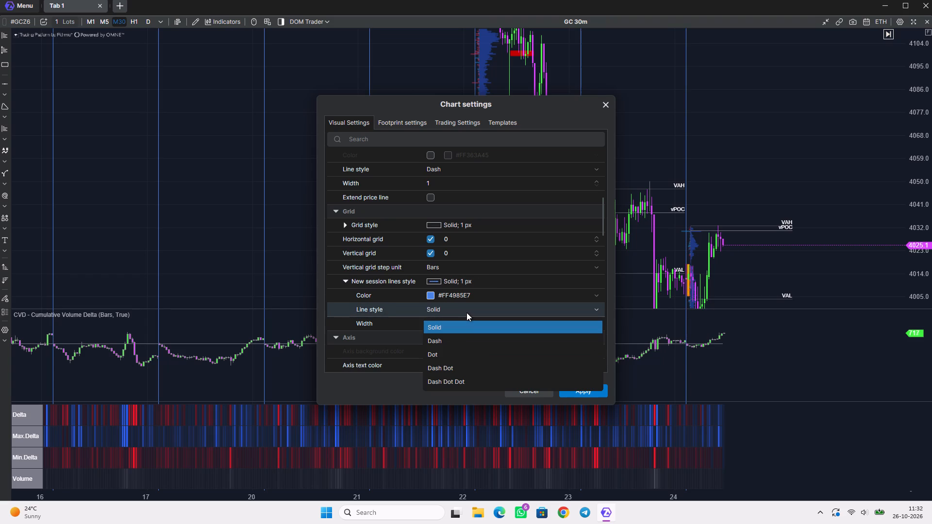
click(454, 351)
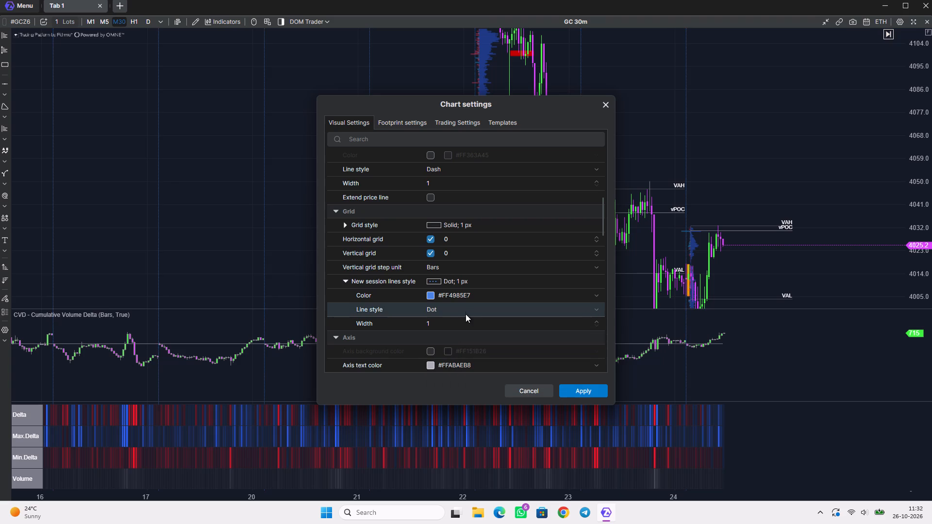
Try Black for the new session lines and set their color to Dark Blue.
click(595, 294)
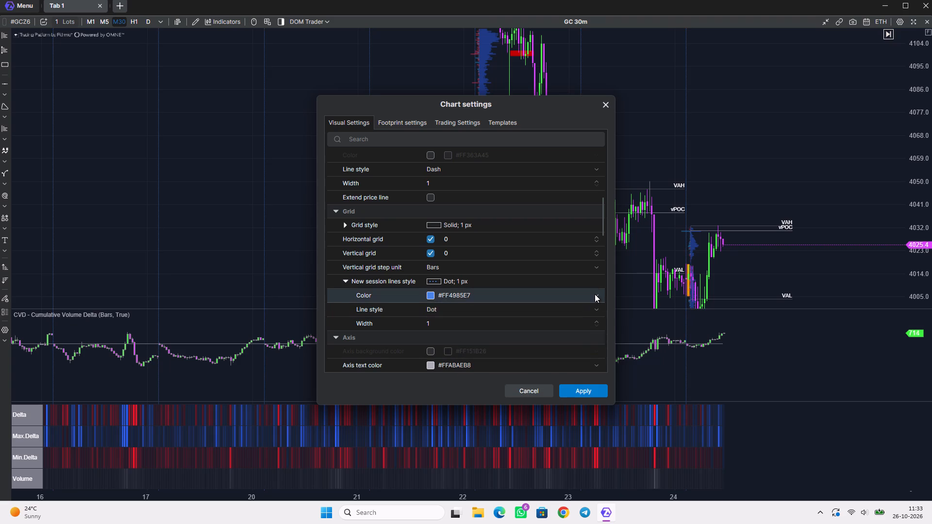
click(446, 344)
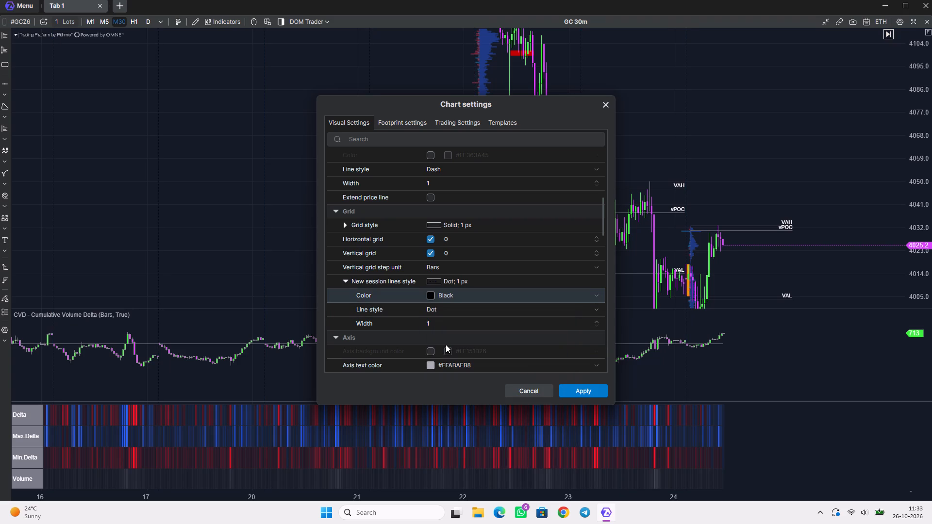
click(596, 297)
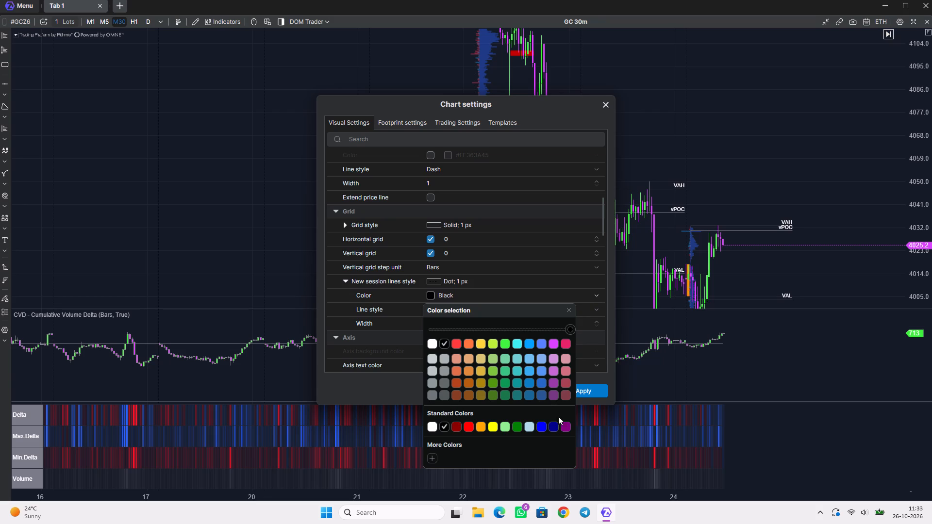
click(550, 426)
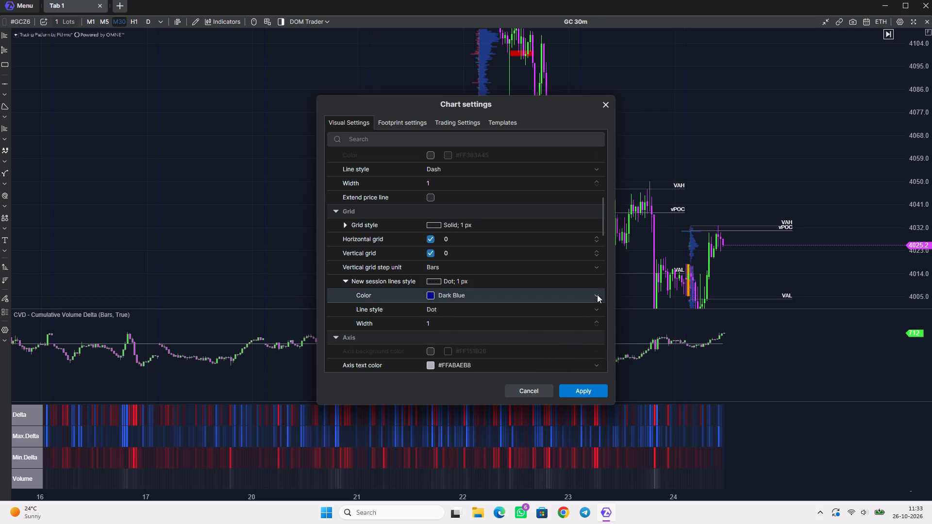
click(597, 295)
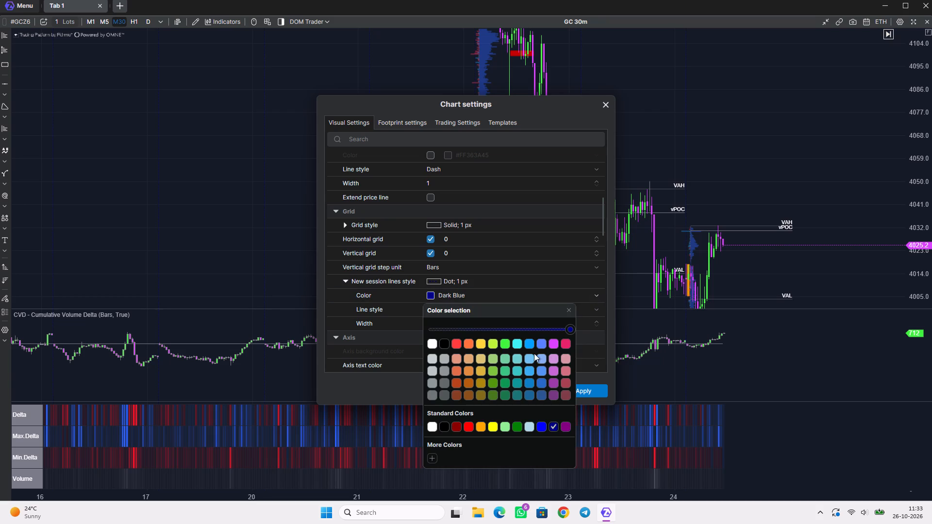
click(409, 321)
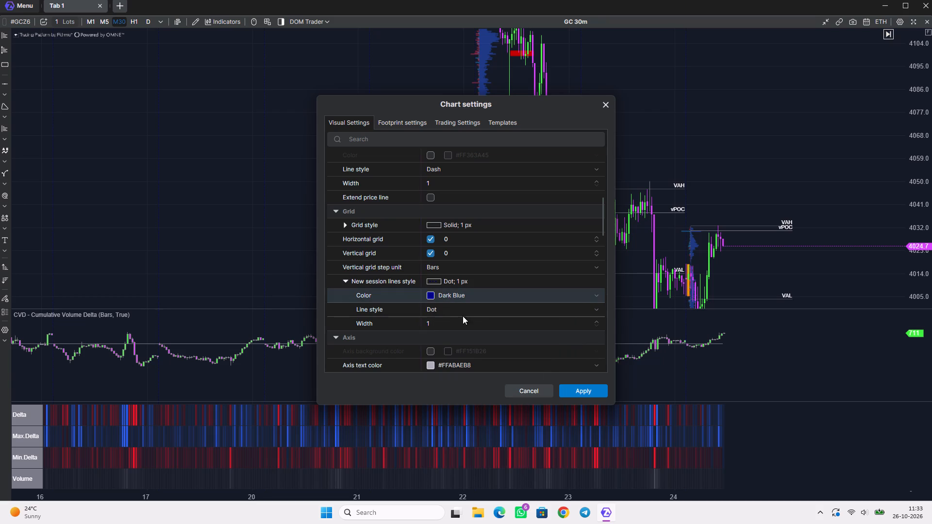
Set the new session lines' line style to Solid.
click(464, 311)
click(457, 326)
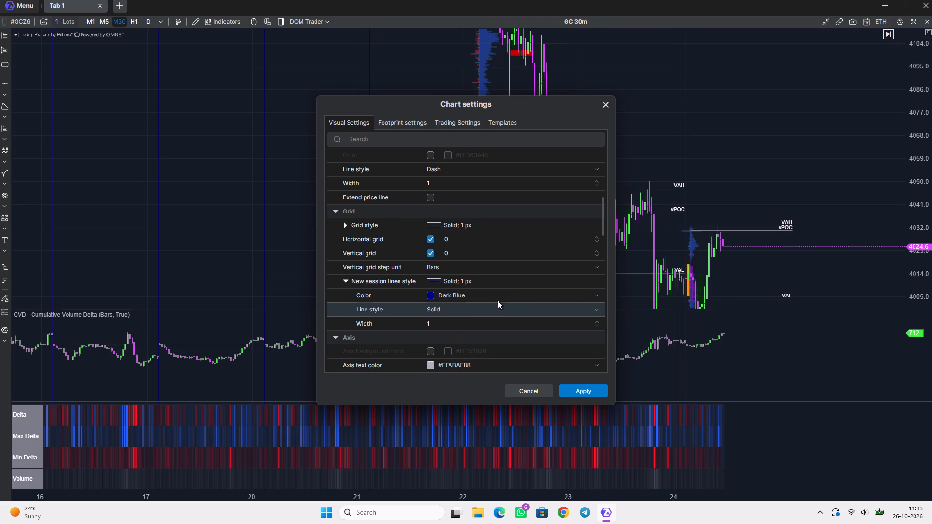
click(595, 307)
click(595, 307)
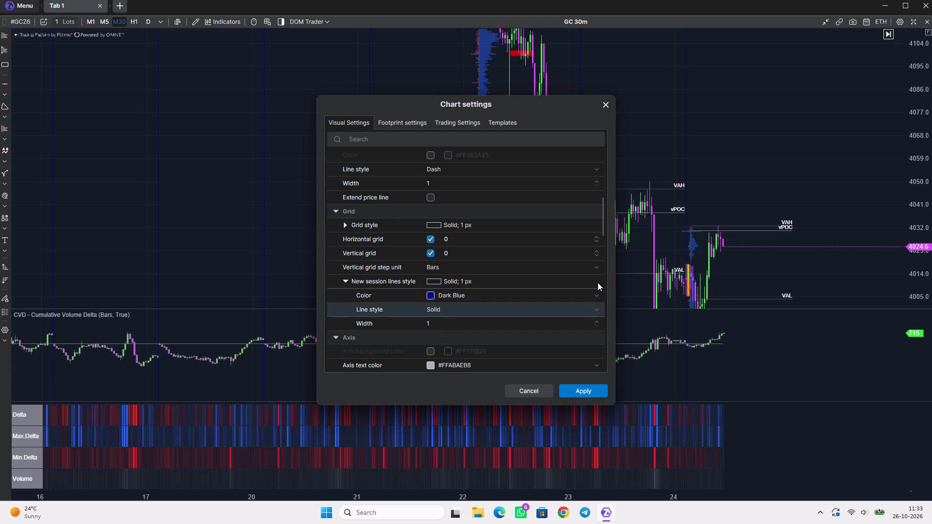
click(598, 282)
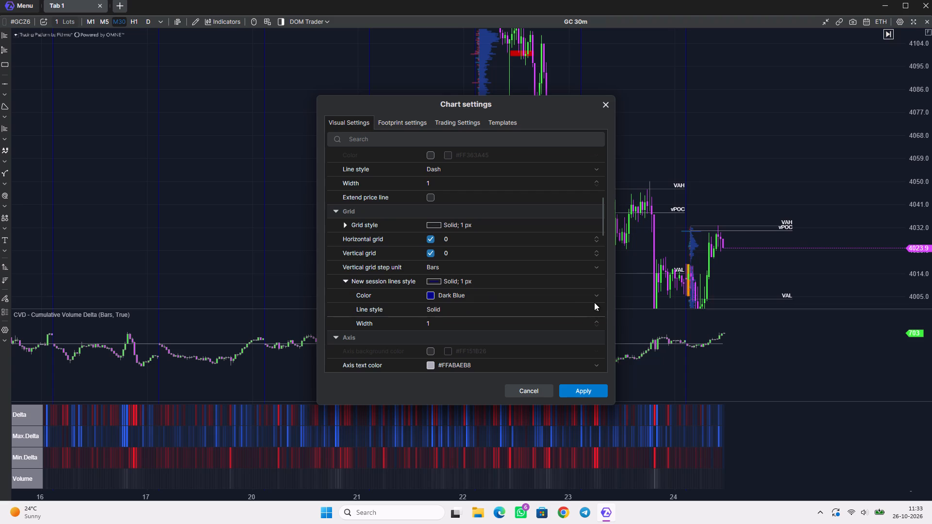
Make the new session lines' color fully transparent (#0000008B) and apply the chart settings.
click(595, 298)
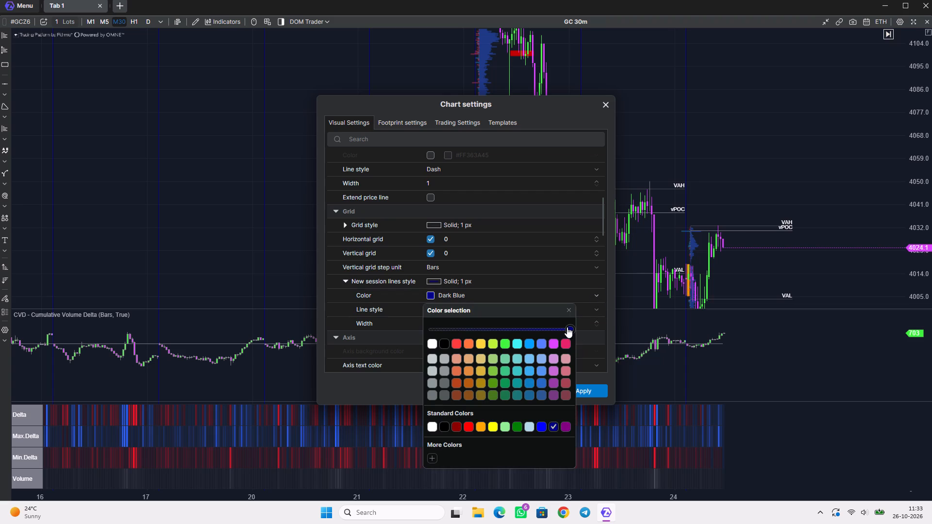
drag(566, 329, 413, 325)
click(612, 342)
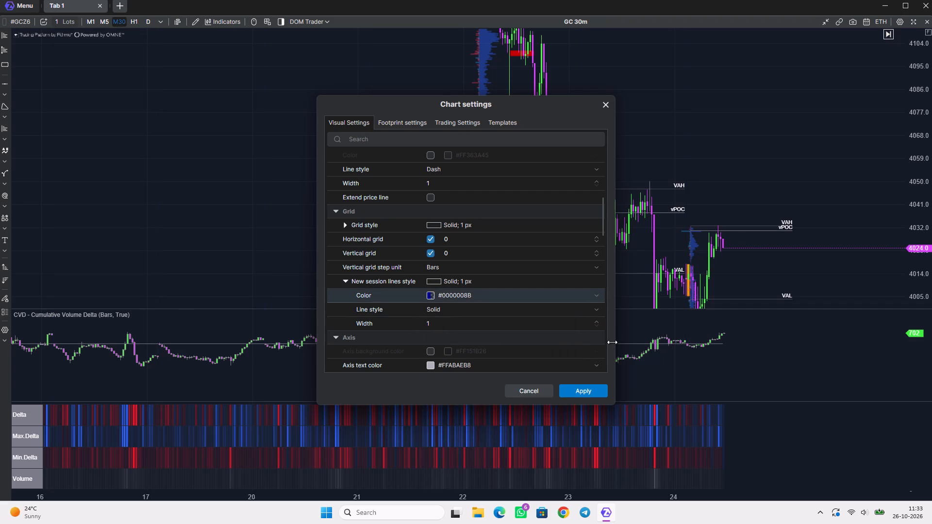
click(590, 389)
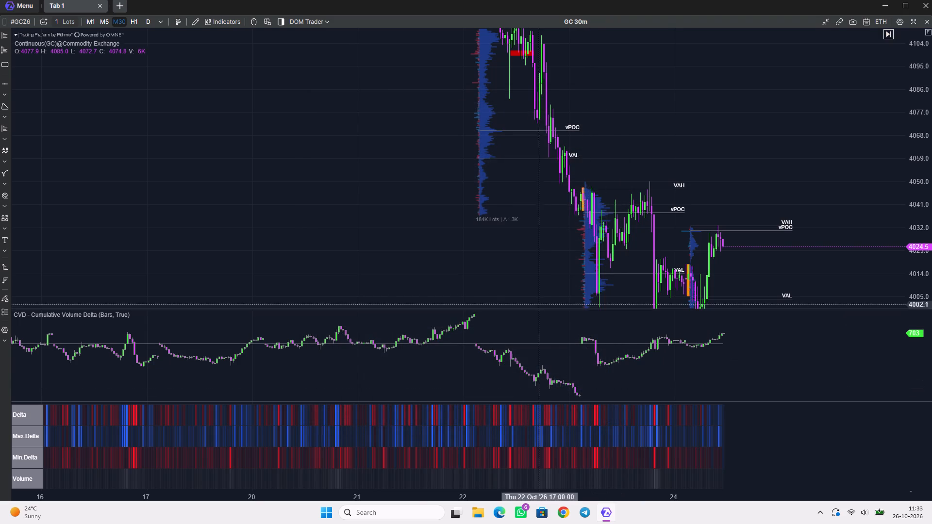
Examine the GC chart without session lines, checking the daily volume profiles and candles at wide and close range.
scroll(468, 97, down, 12)
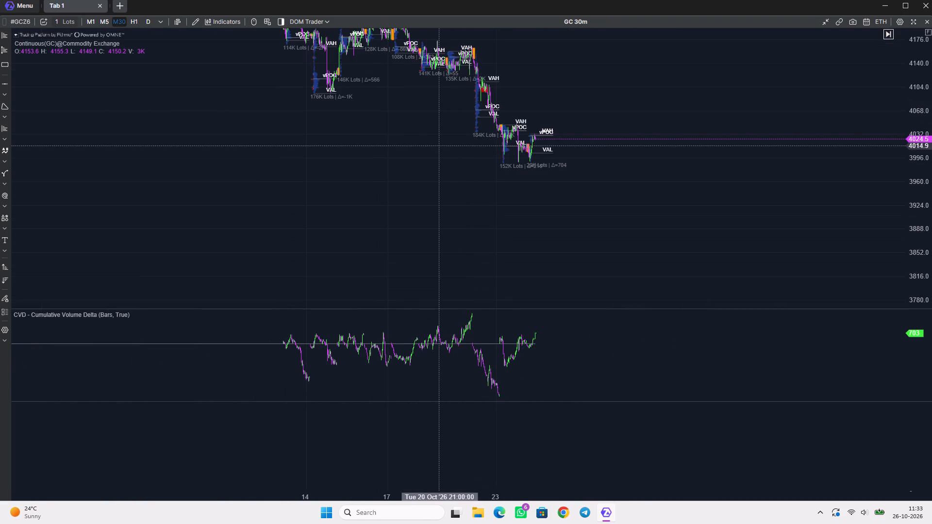
drag(438, 105, 474, 186)
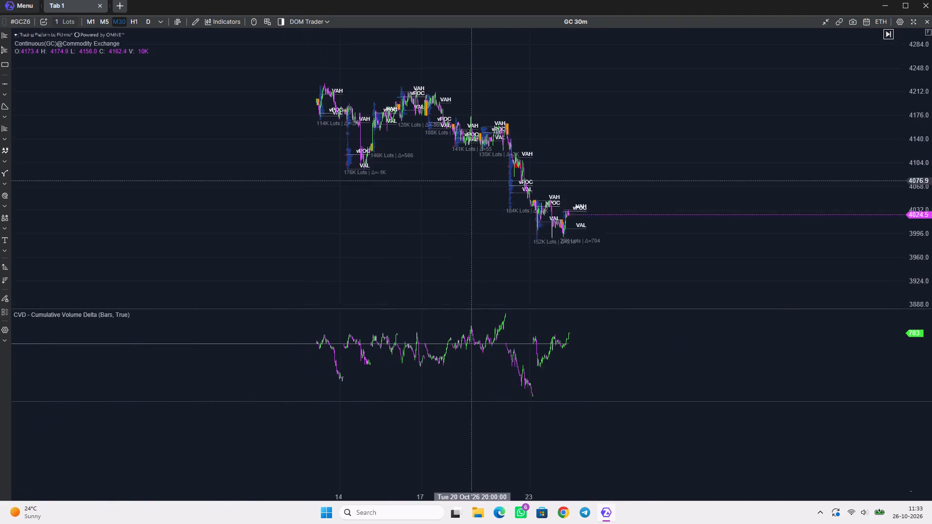
drag(474, 186, 481, 208)
scroll(514, 215, up, 9)
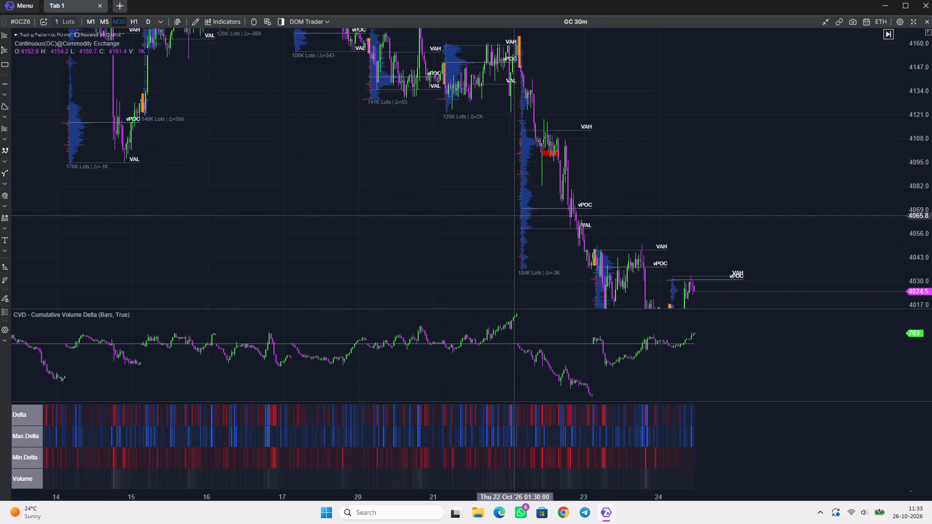
scroll(514, 215, up, 4)
drag(584, 267, 495, 167)
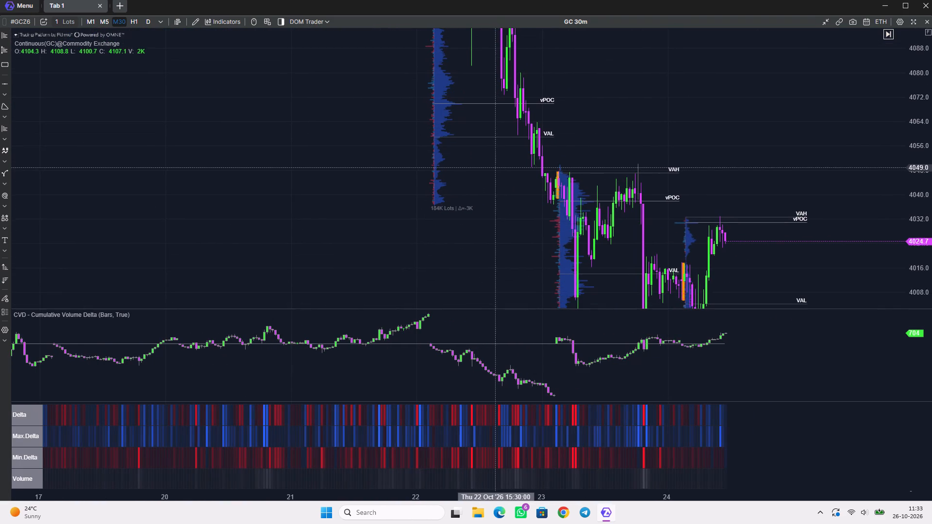
drag(603, 251, 520, 162)
scroll(558, 183, up, 3)
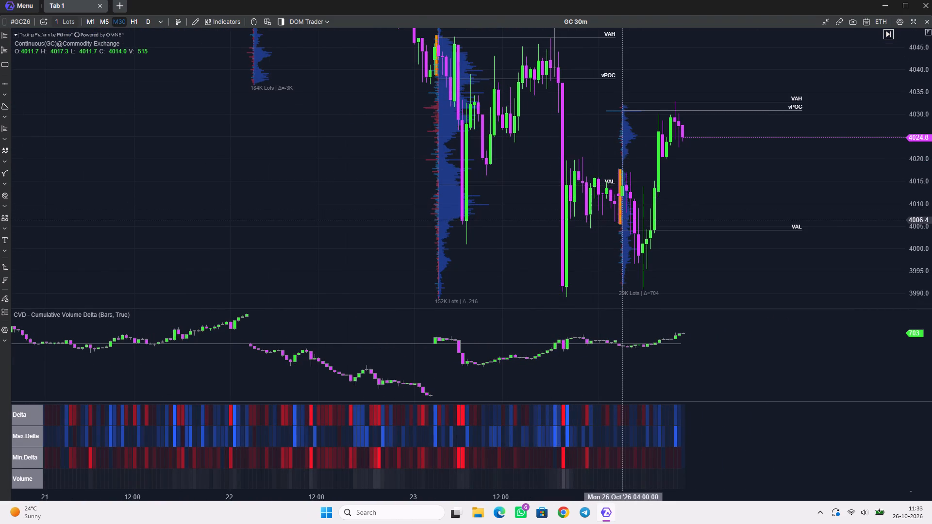
scroll(622, 220, up, 3)
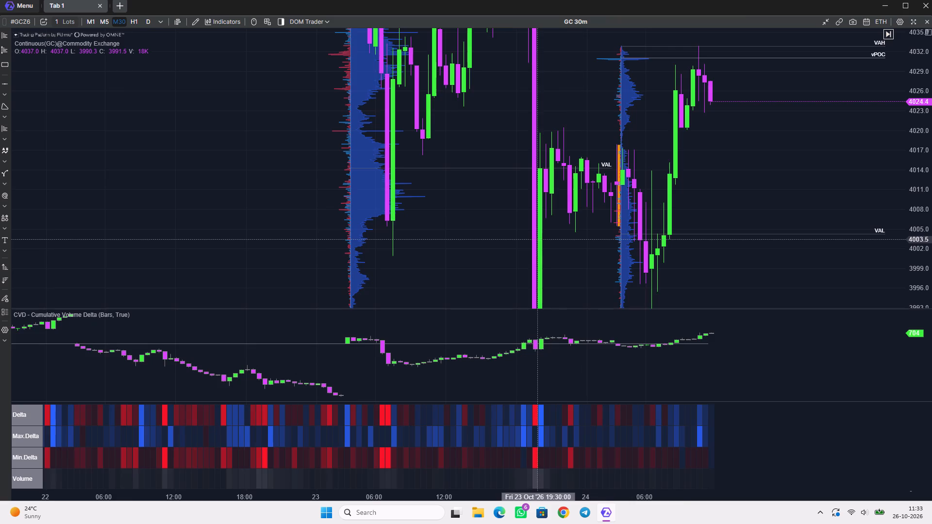
scroll(537, 239, up, 2)
drag(624, 226, 541, 189)
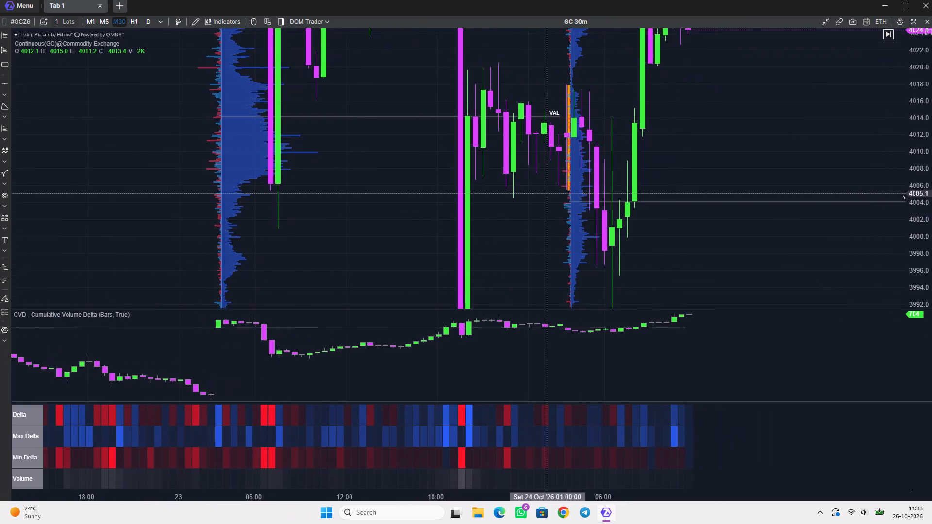
drag(541, 189, 498, 157)
scroll(497, 157, down, 2)
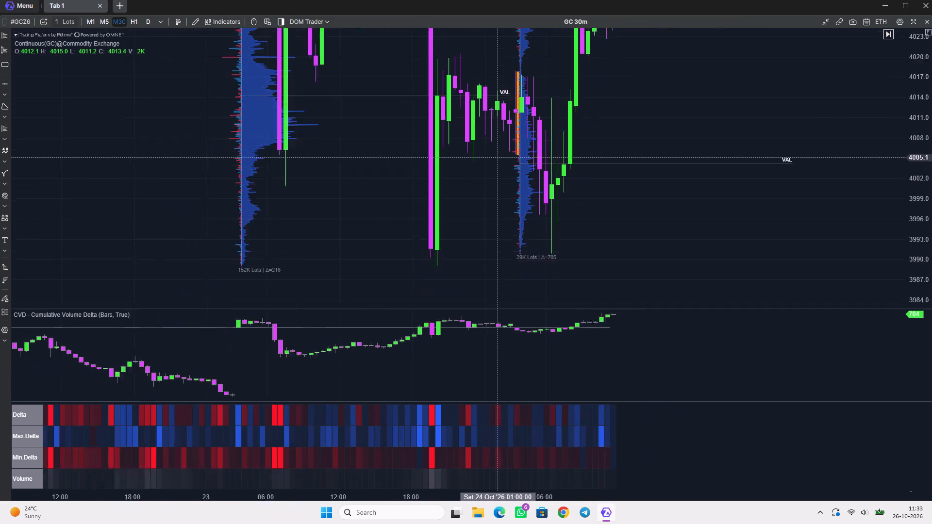
scroll(497, 157, down, 1)
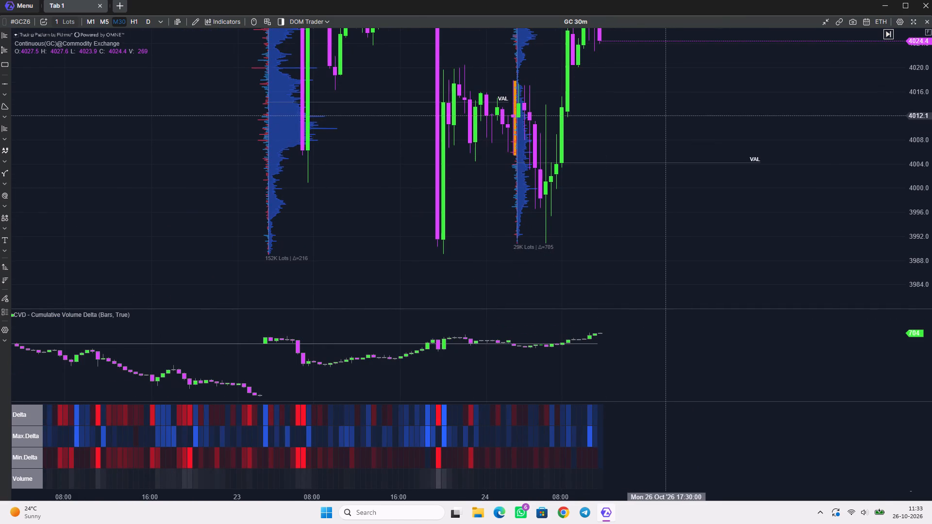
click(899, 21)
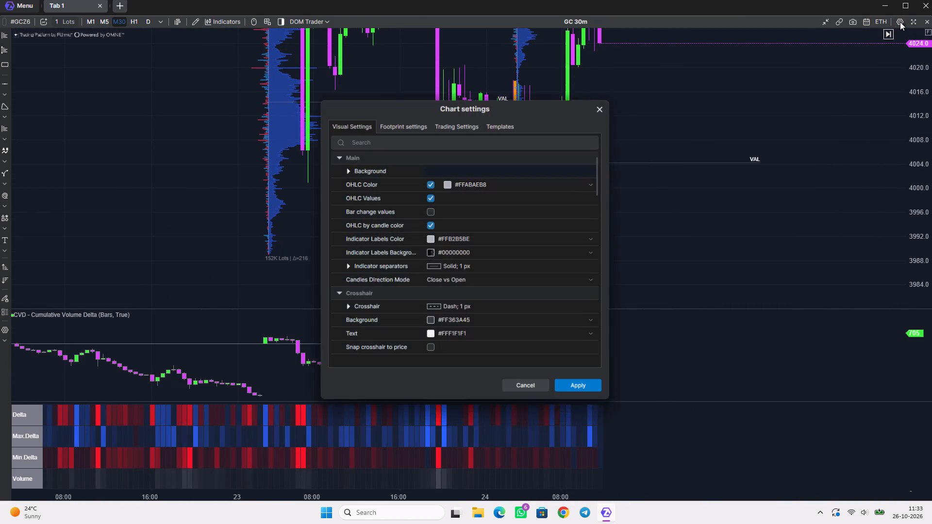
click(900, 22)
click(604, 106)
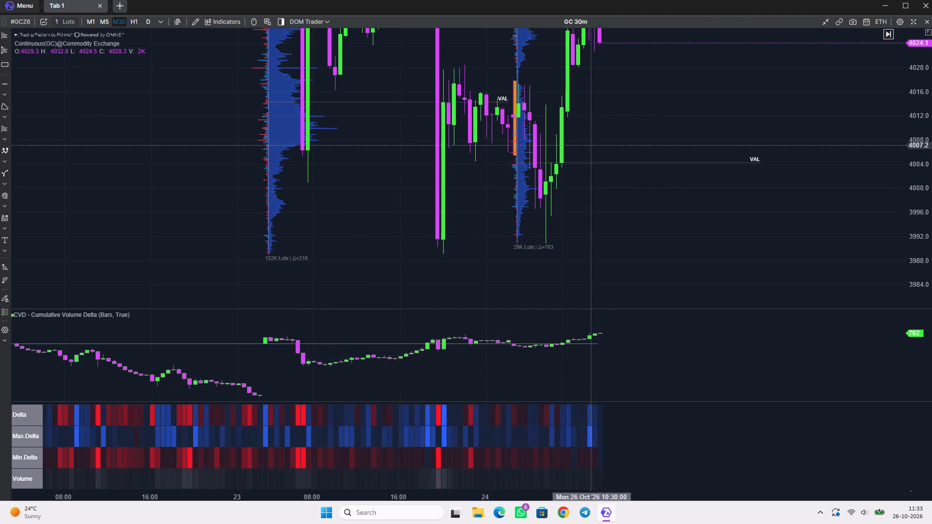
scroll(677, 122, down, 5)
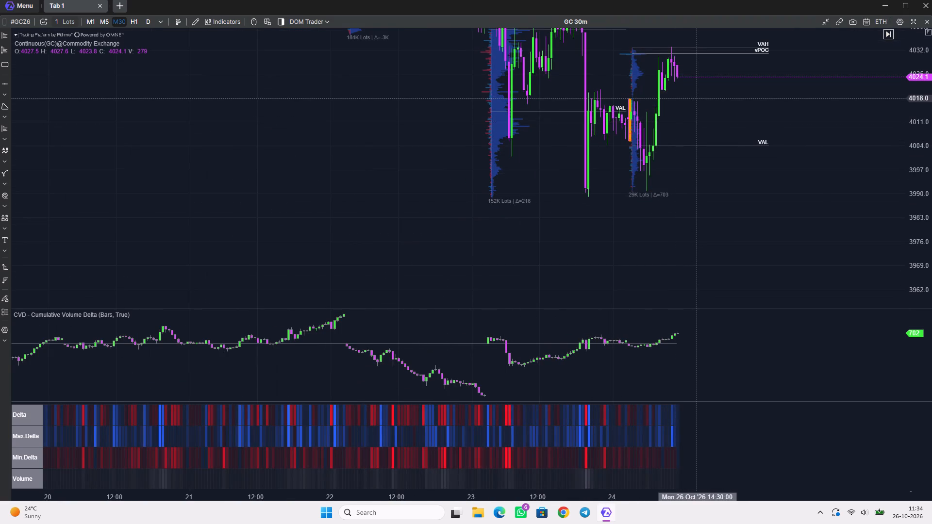
Set the GC chart's loaded history to a days count of 20 and apply it to the 30-minute chart.
drag(697, 98, 649, 157)
scroll(642, 156, down, 9)
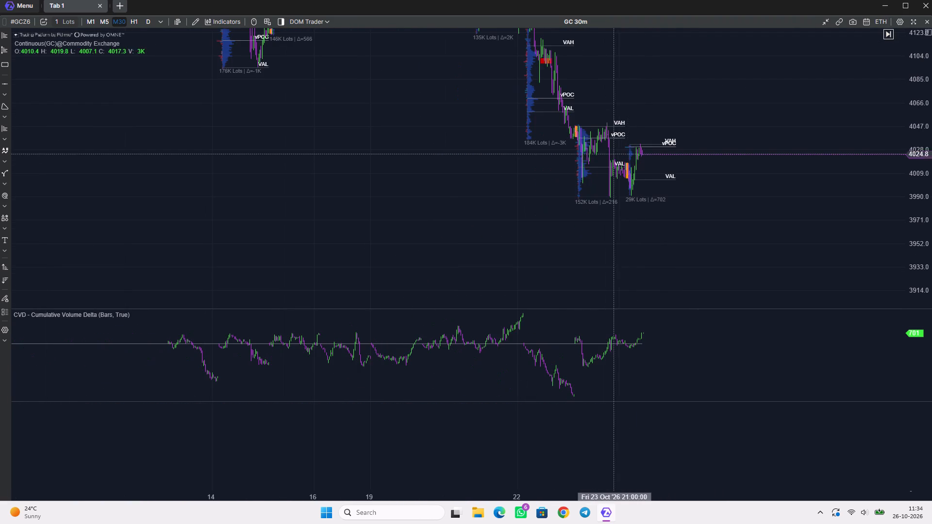
drag(346, 89, 387, 125)
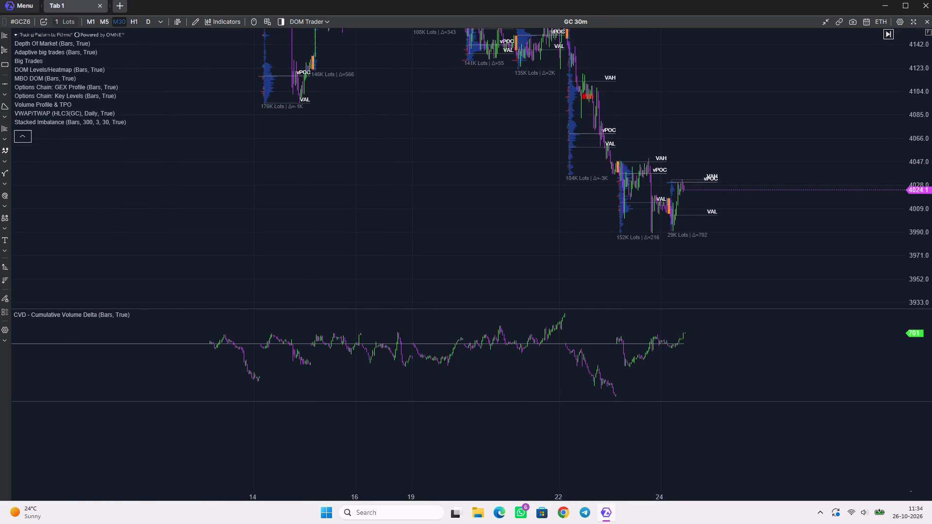
click(162, 19)
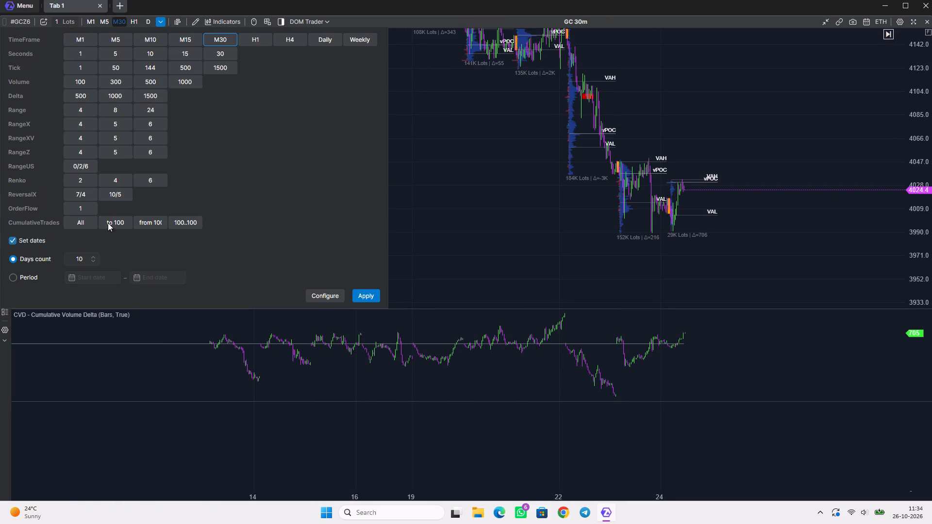
click(83, 259)
key(BackSpace)
key(BackSpace)
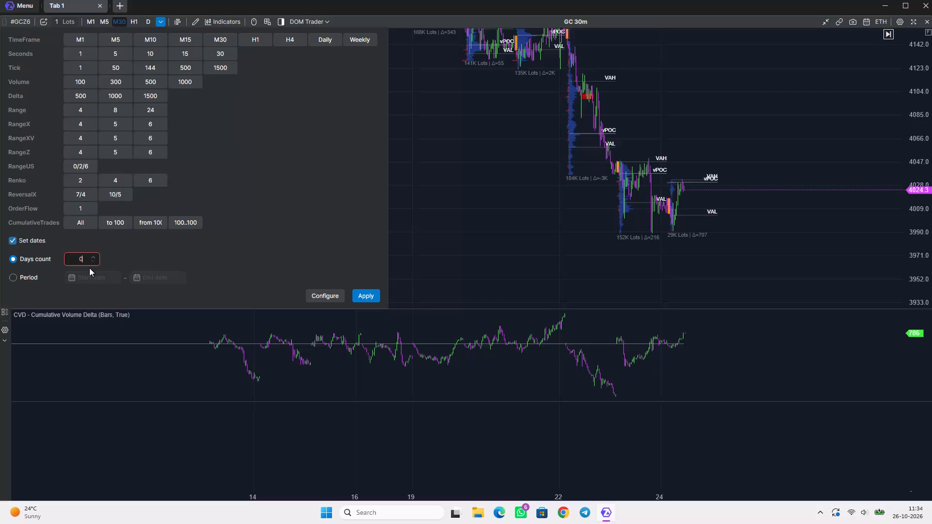
text(20)
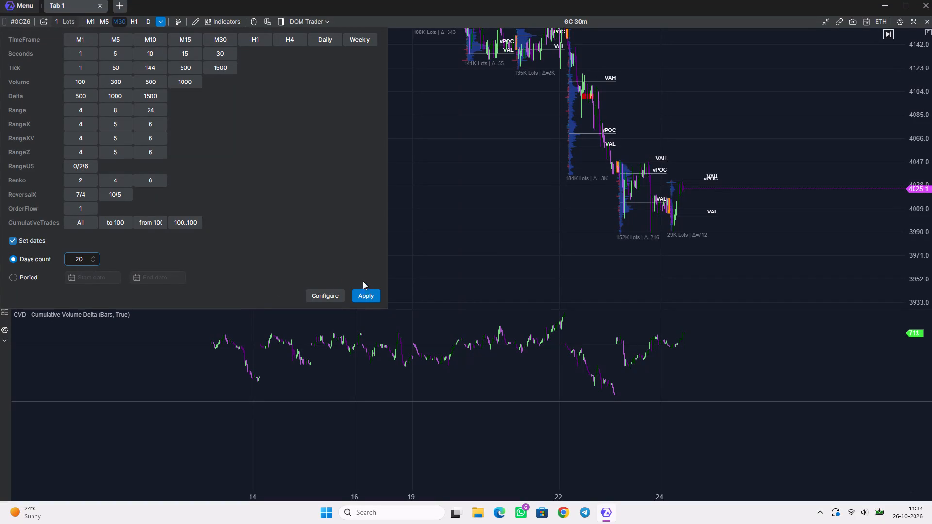
click(364, 296)
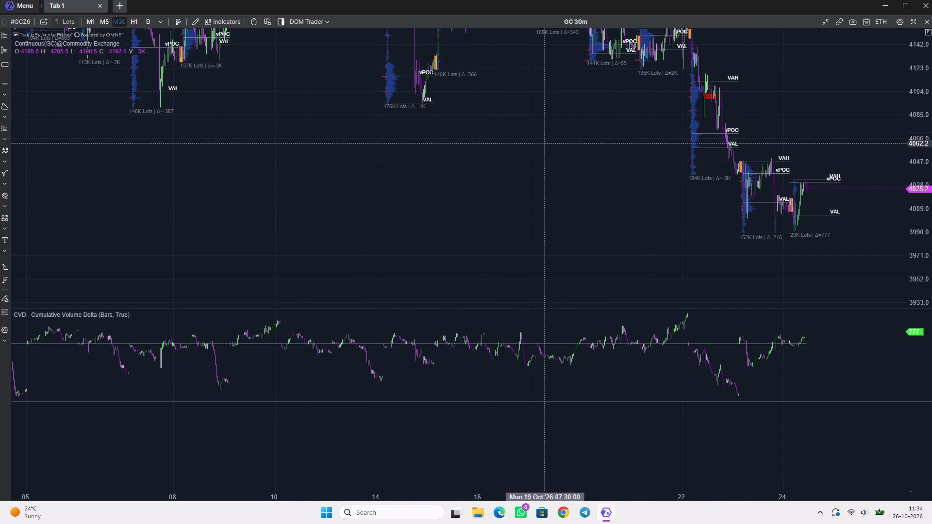
Shrink the Cluster Statistic panel to about half its height, giving the price chart more vertical room.
drag(648, 120, 476, 162)
scroll(559, 206, up, 6)
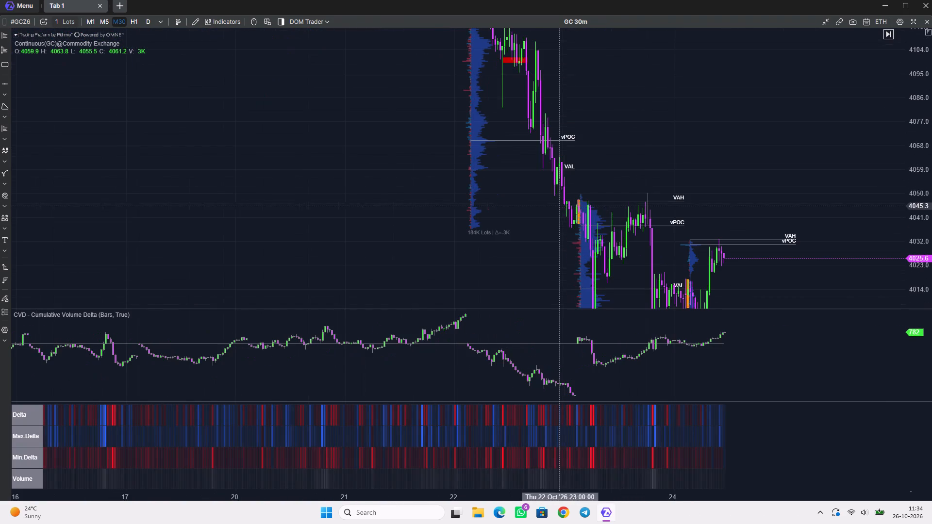
drag(629, 180, 571, 70)
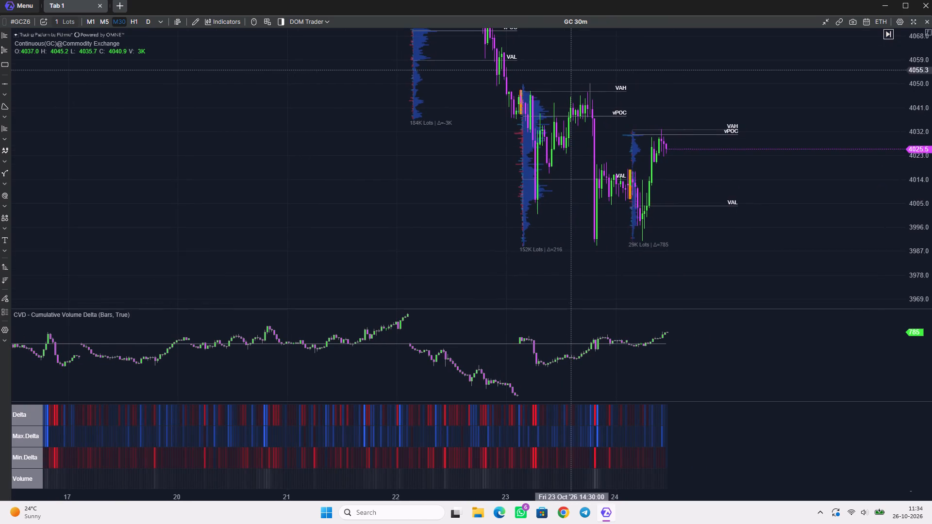
scroll(520, 169, up, 5)
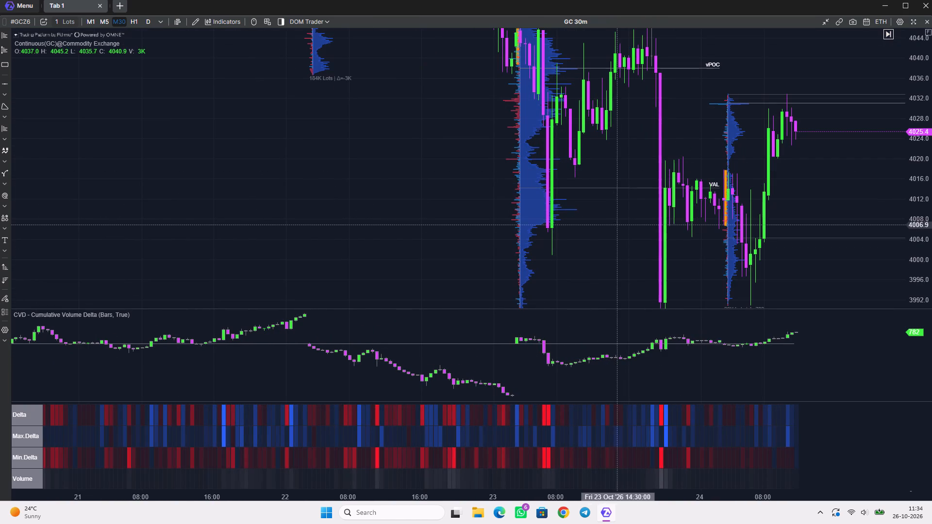
drag(601, 219, 519, 164)
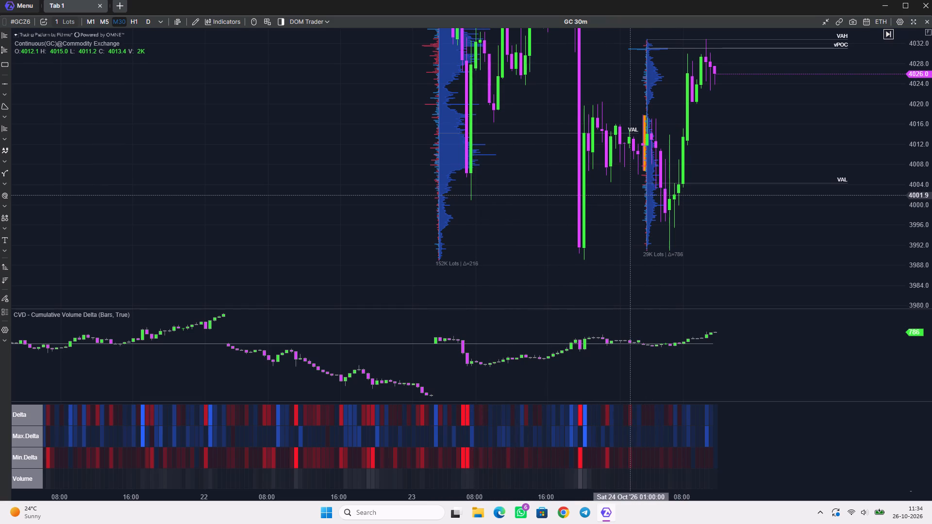
drag(510, 144, 513, 223)
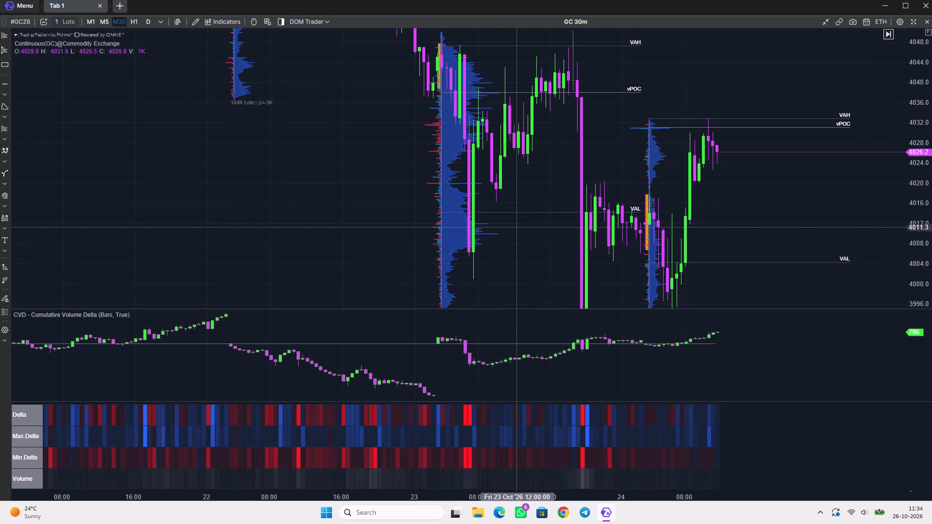
drag(476, 402, 466, 449)
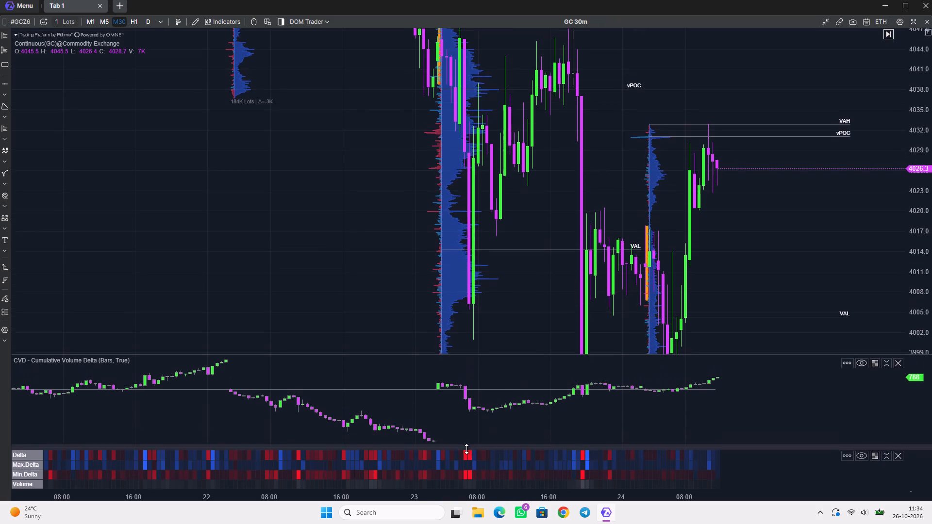
drag(466, 449, 465, 452)
Examine the 23 and 24 October volume profiles, their VAH, vPOC and VAL levels, and the surrounding candles.
drag(544, 321, 538, 283)
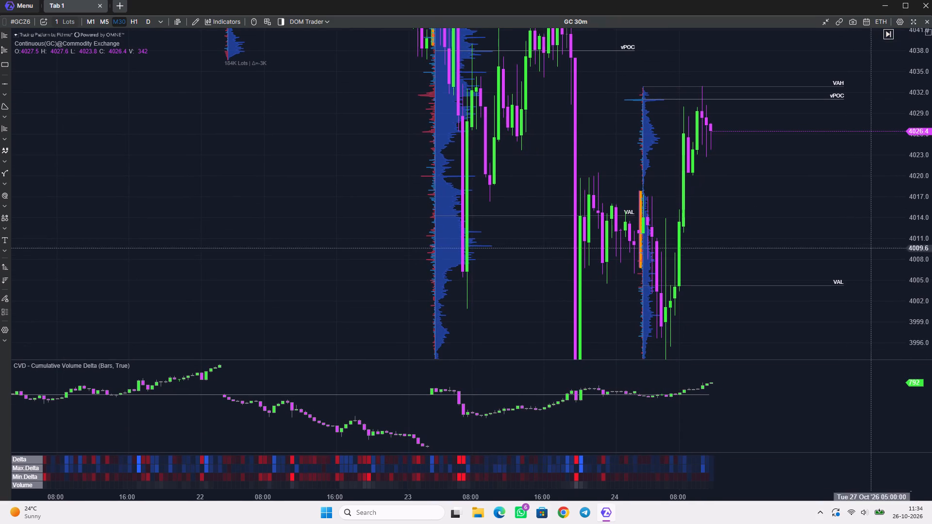
scroll(922, 212, down, 16)
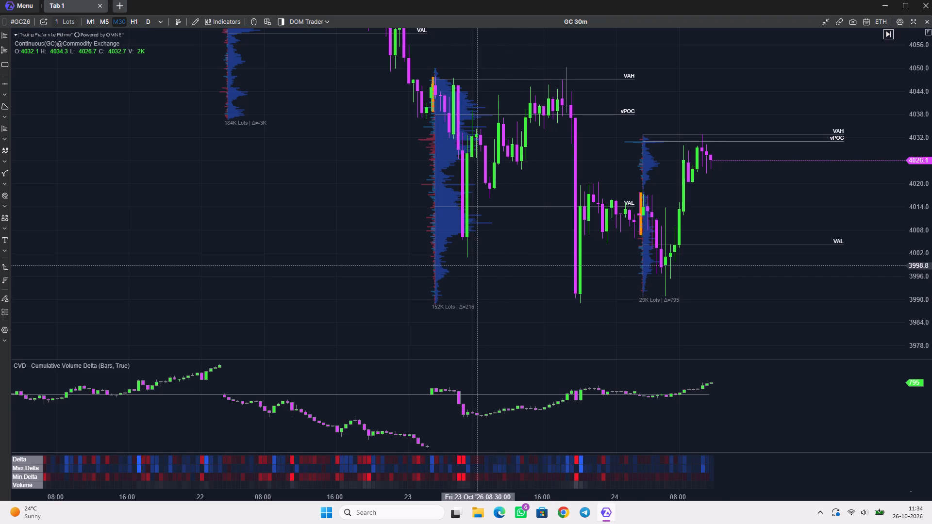
scroll(475, 264, up, 2)
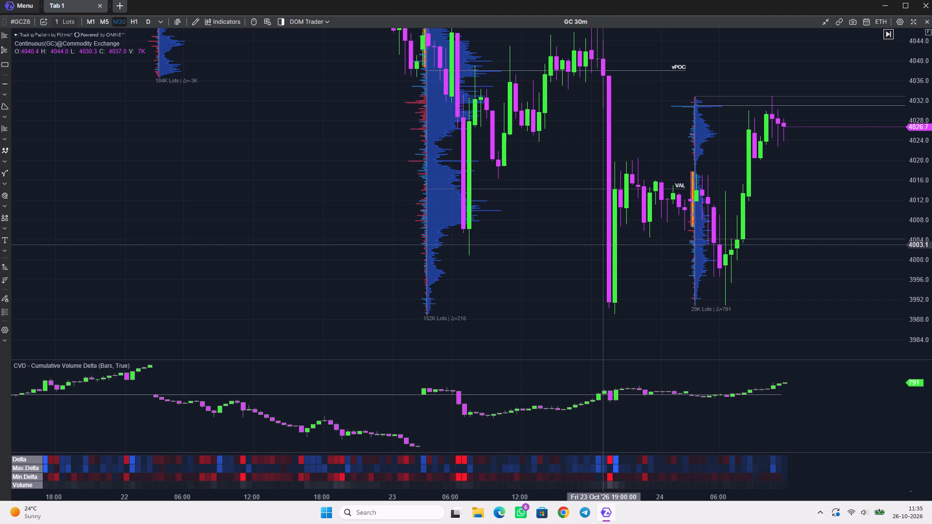
drag(603, 245, 591, 249)
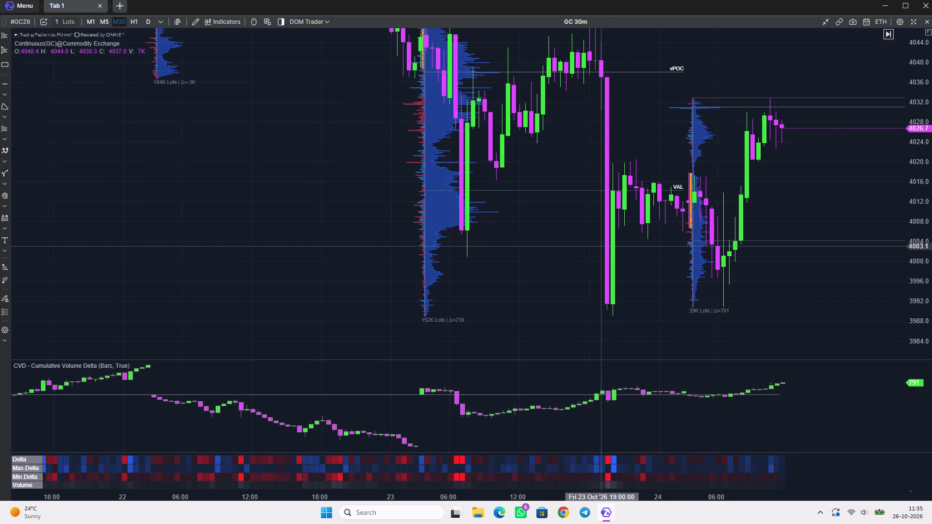
drag(591, 249, 478, 273)
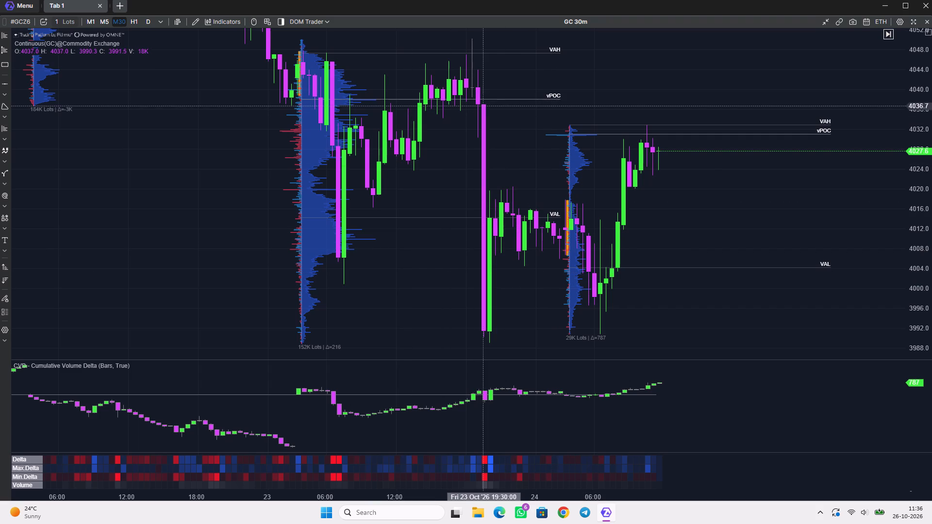
drag(472, 99, 461, 125)
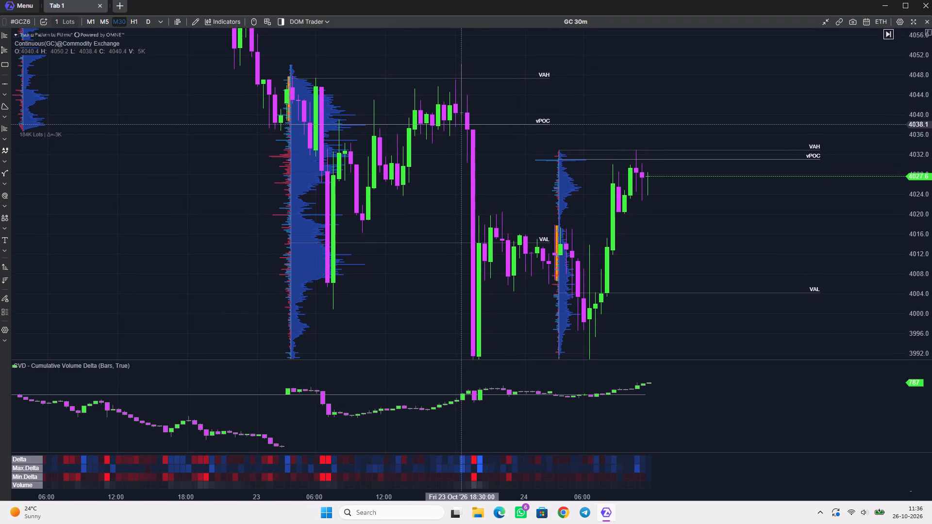
drag(461, 125, 460, 126)
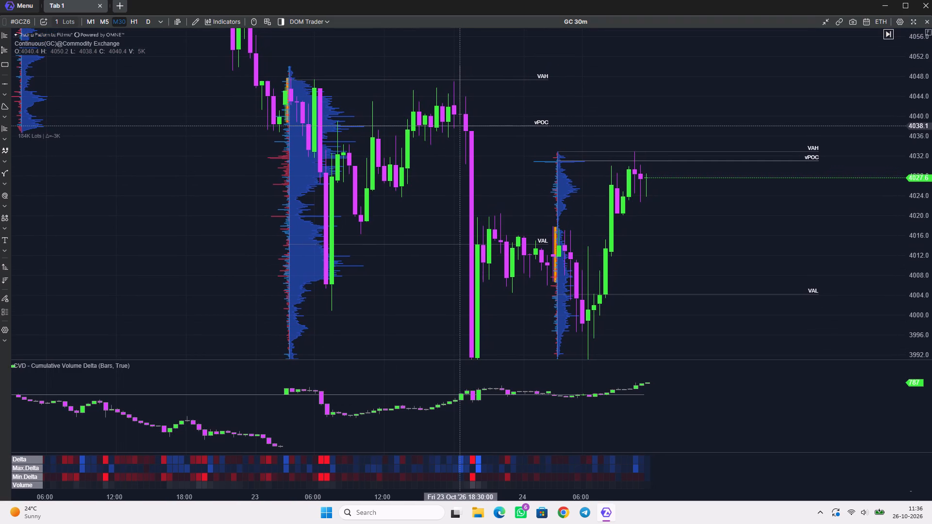
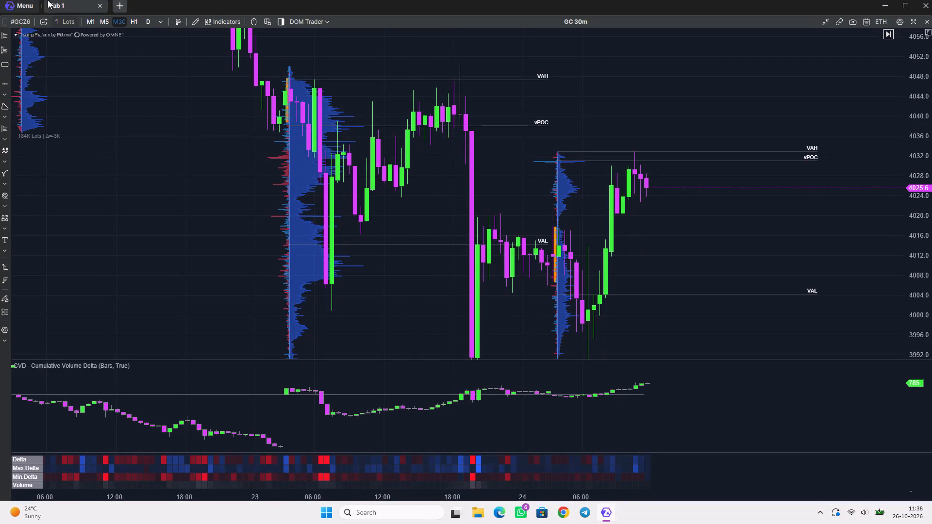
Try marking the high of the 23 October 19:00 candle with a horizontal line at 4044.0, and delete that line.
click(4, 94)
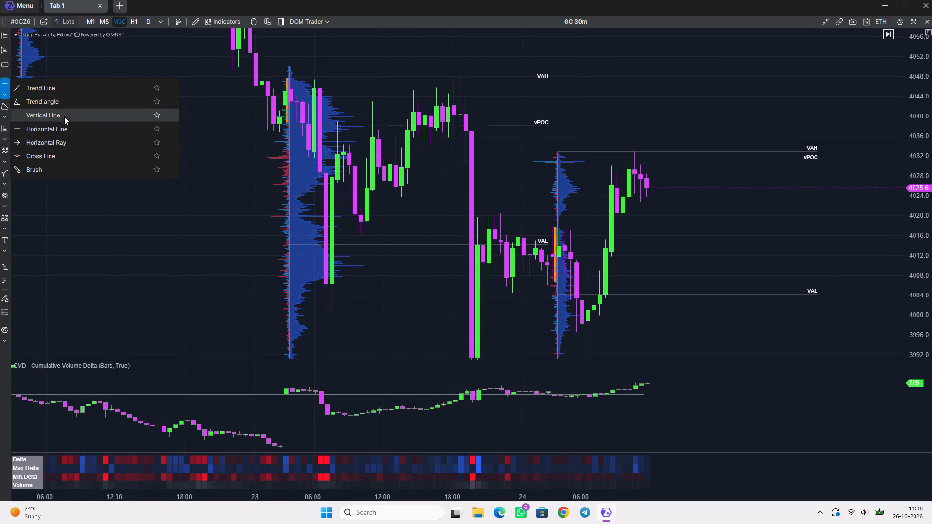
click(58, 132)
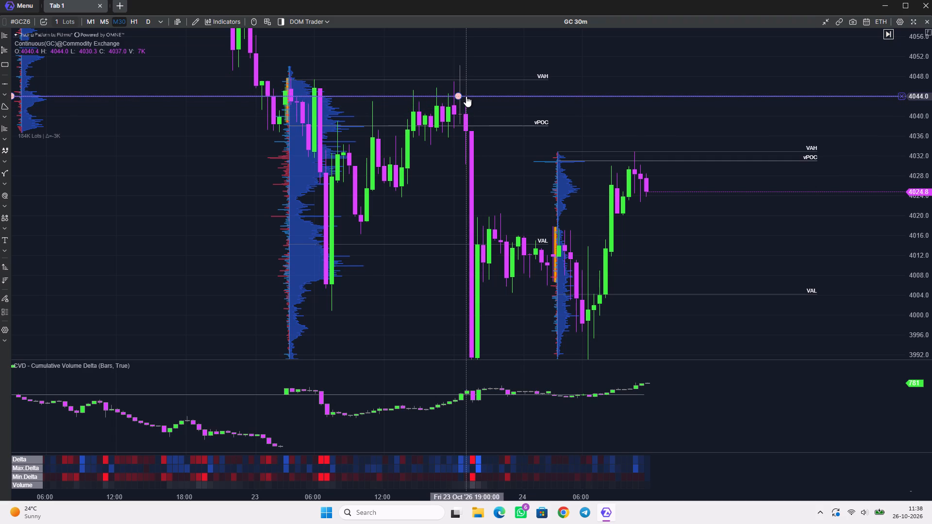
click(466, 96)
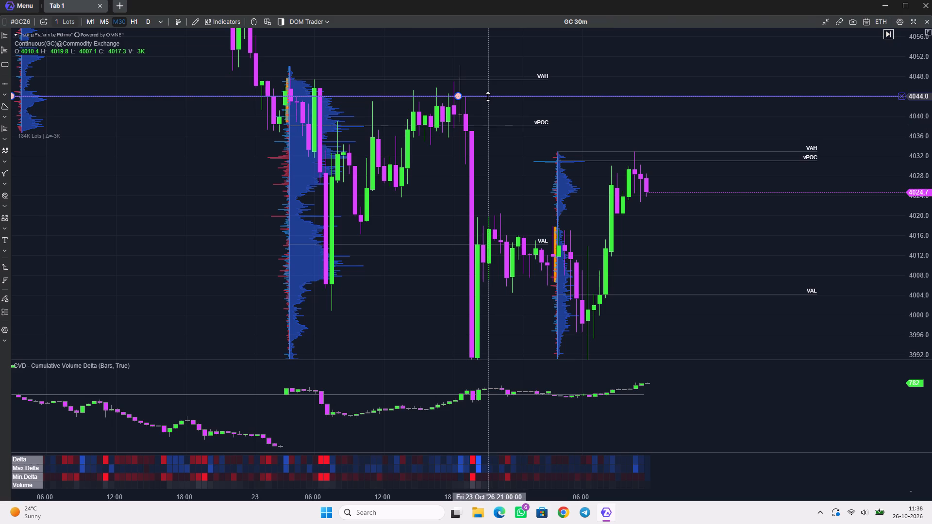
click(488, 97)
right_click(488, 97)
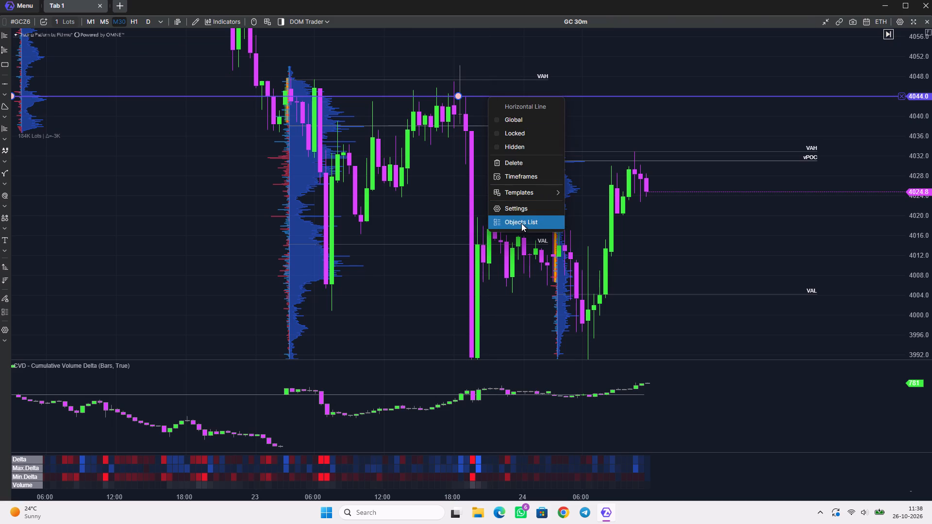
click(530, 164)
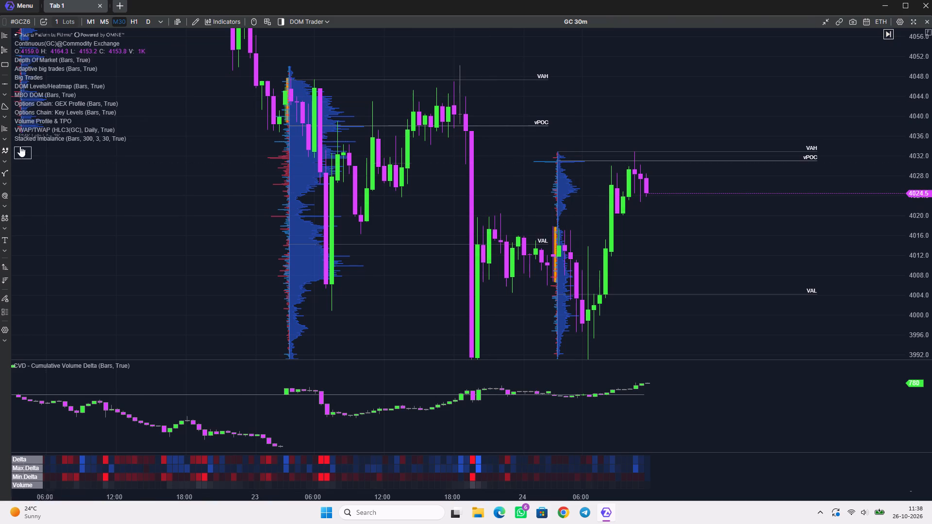
Draw horizontal rays from the 23 October 19:00 candle, one near its high at 4044.1 and one near its low at 4030.7.
click(1, 95)
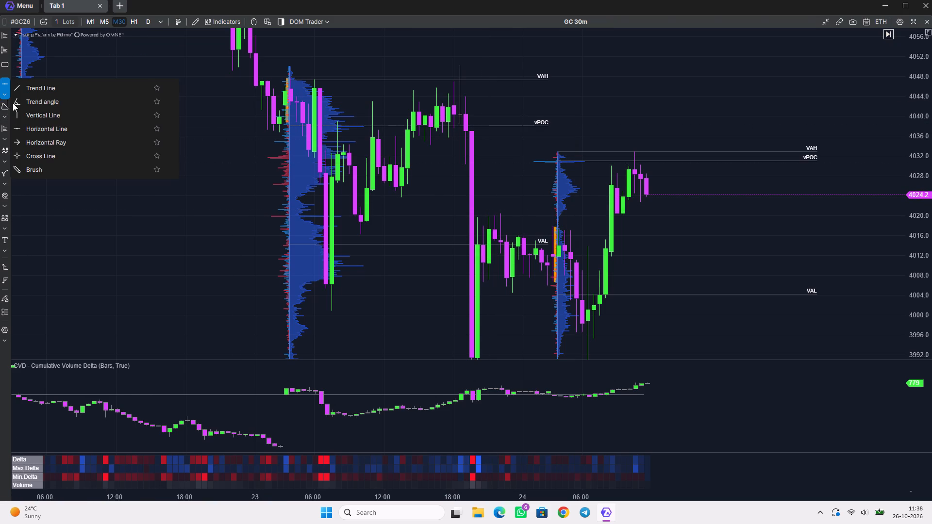
click(35, 139)
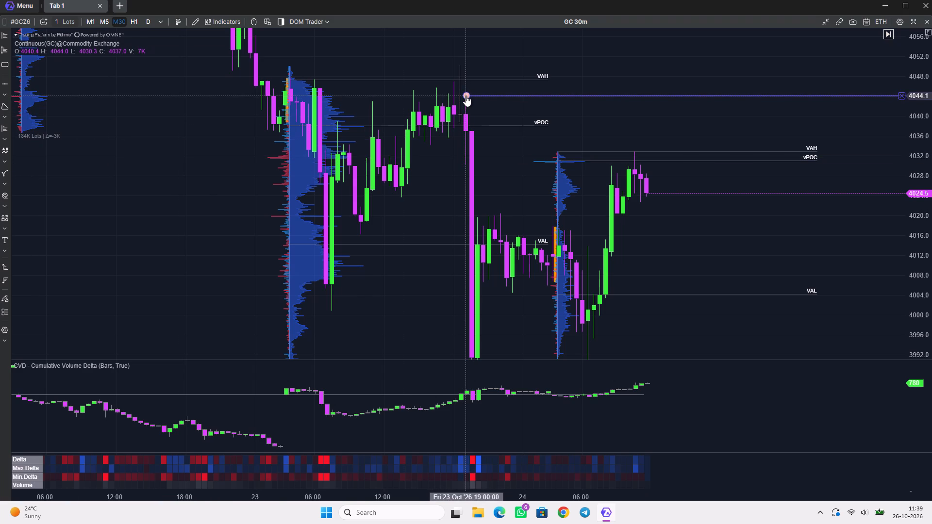
click(466, 96)
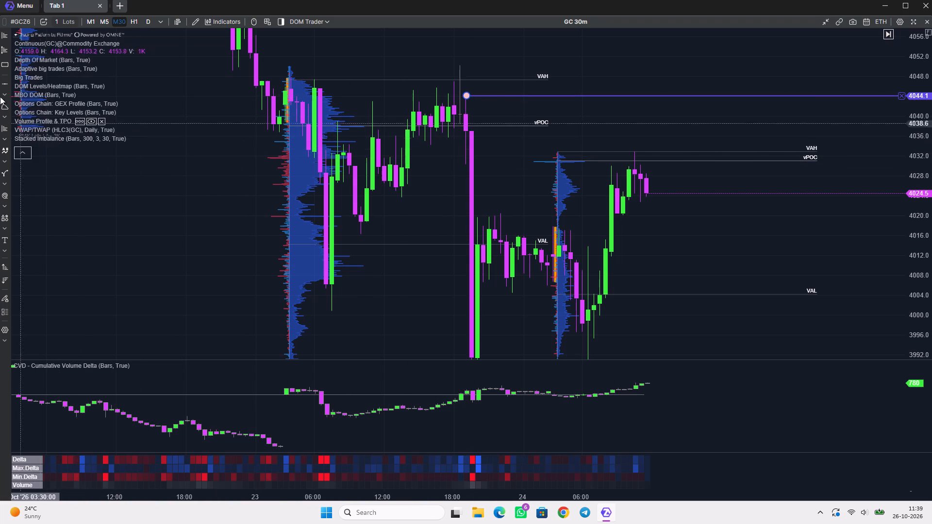
click(3, 87)
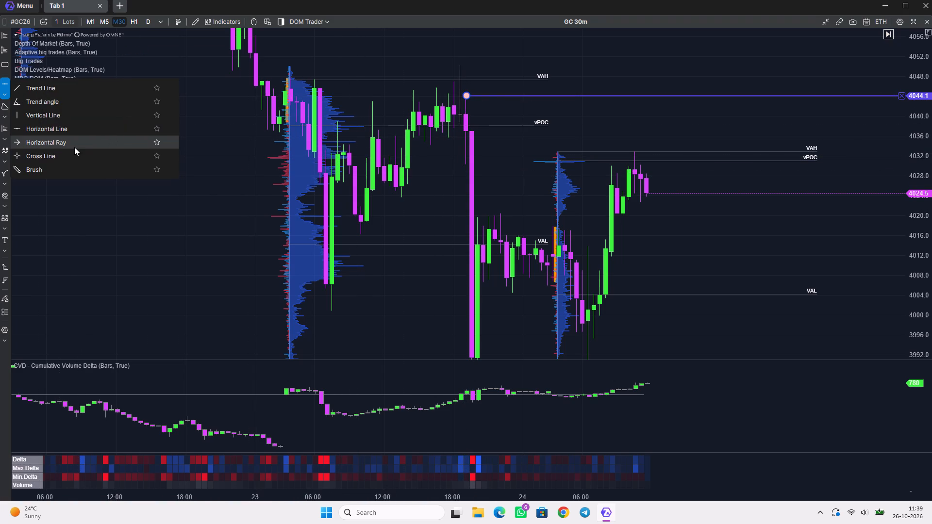
click(67, 145)
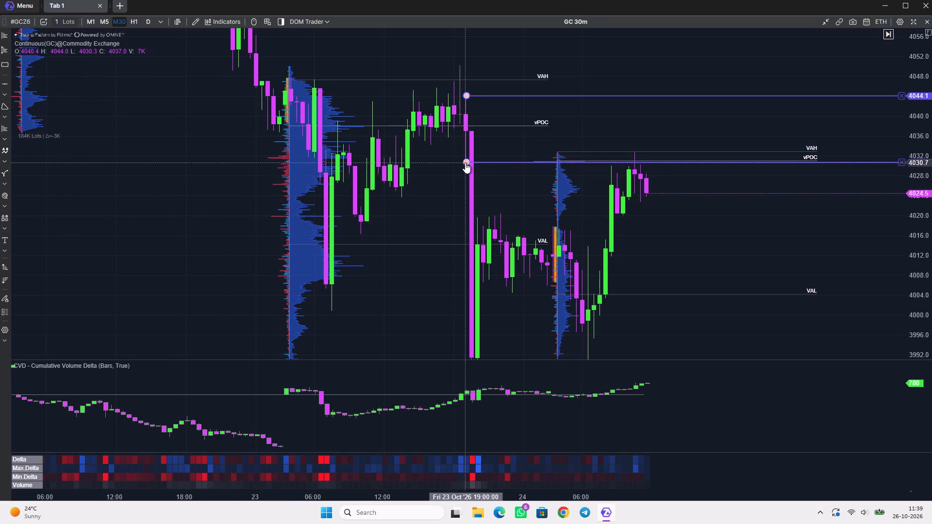
click(465, 163)
click(495, 184)
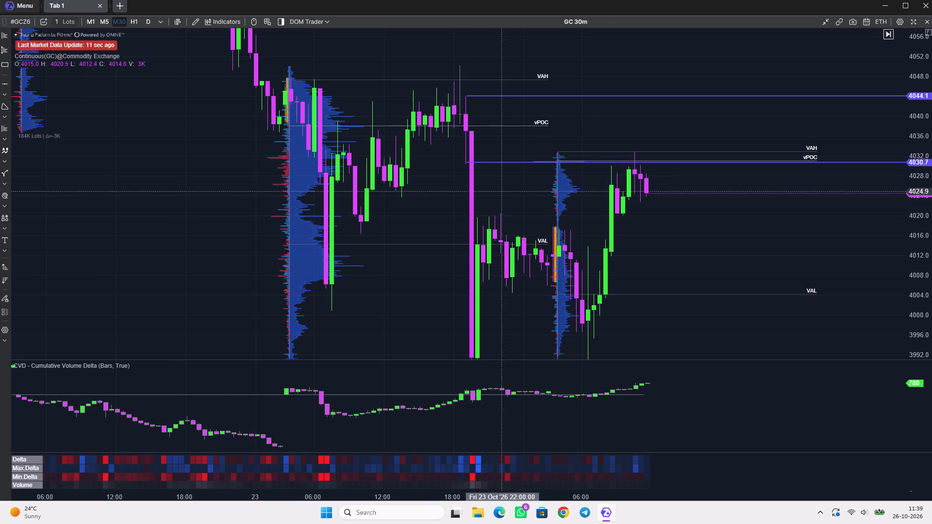
Set the colour of the 4044.1 horizontal ray to the pink-red #FFE72268.
double_click(531, 96)
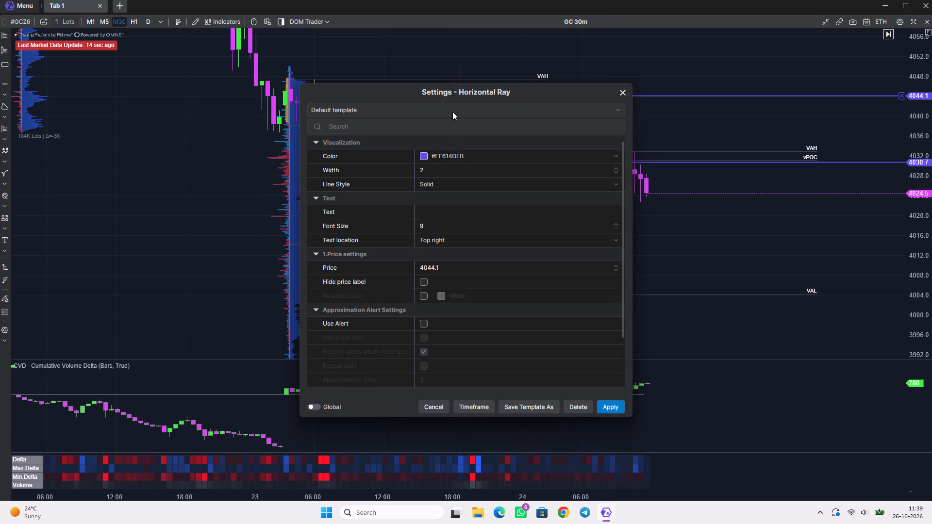
drag(466, 94, 400, 94)
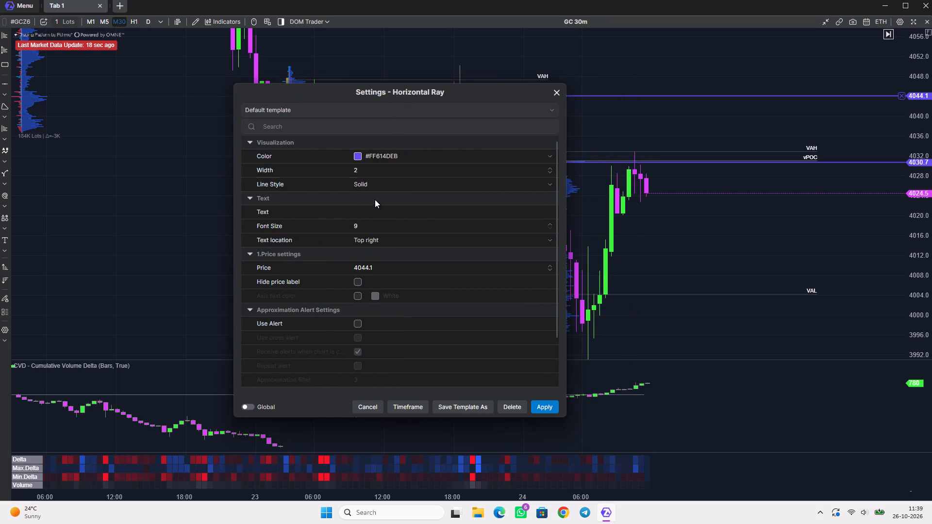
click(356, 154)
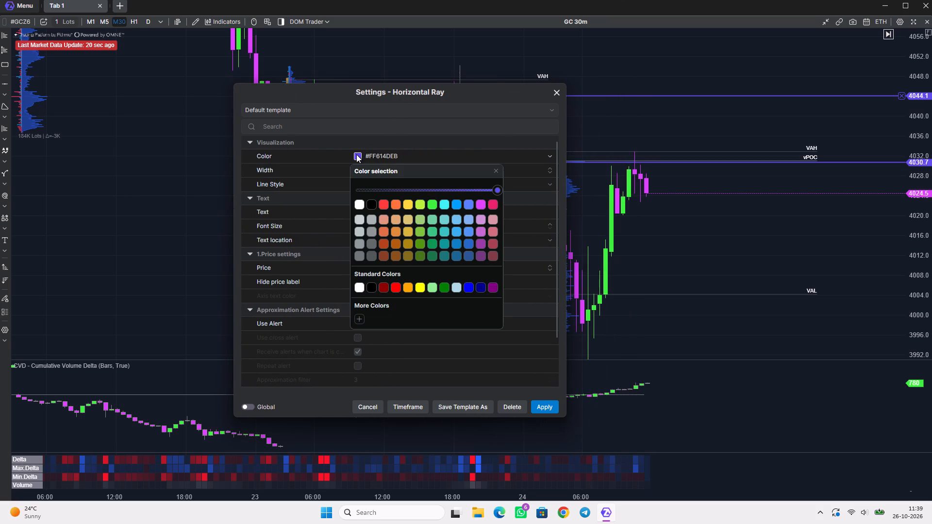
click(494, 208)
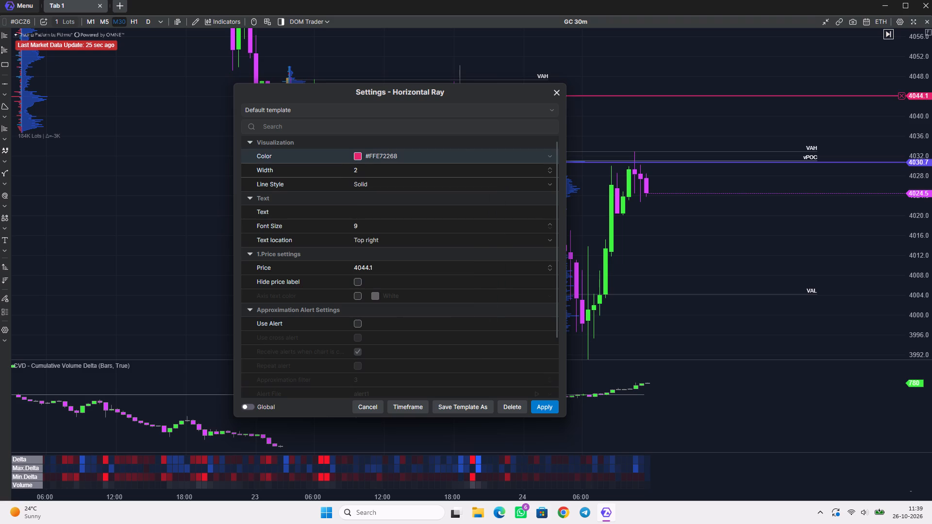
click(557, 92)
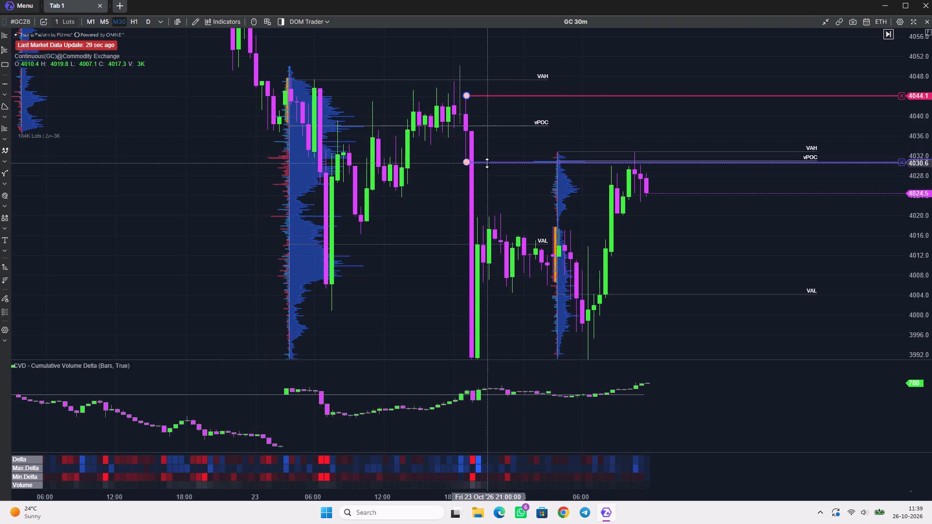
Set the colour of the 4030.7 horizontal ray to #FFE72268 and apply it.
double_click(486, 163)
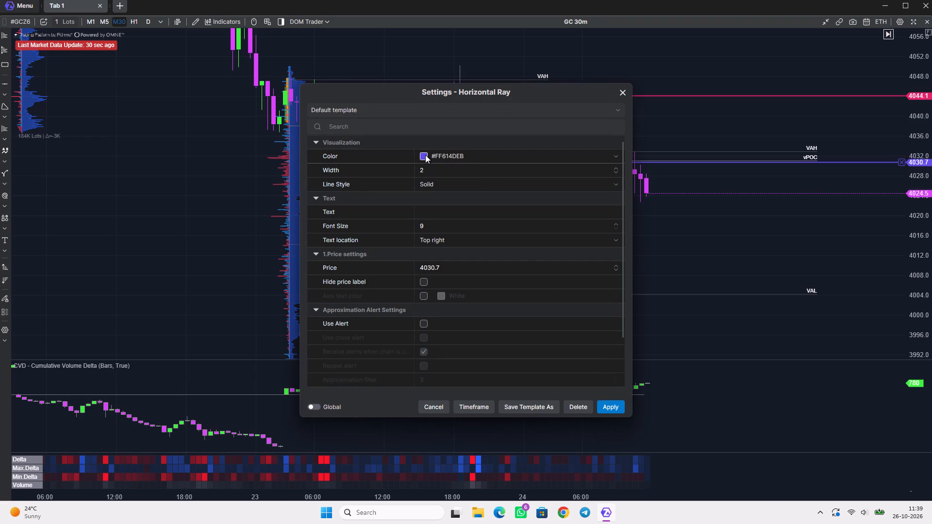
click(425, 155)
click(558, 205)
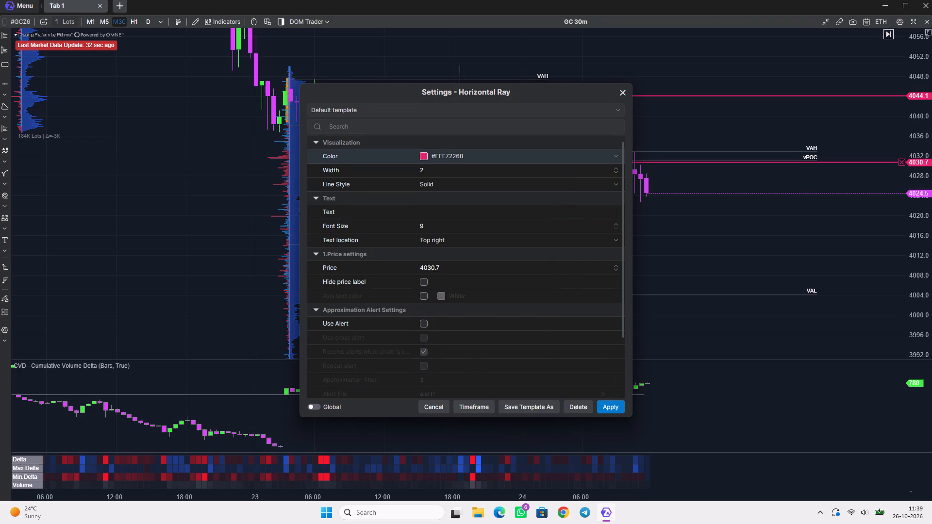
click(614, 409)
Switch the GC chart to the 1-minute timeframe.
scroll(920, 196, up, 2)
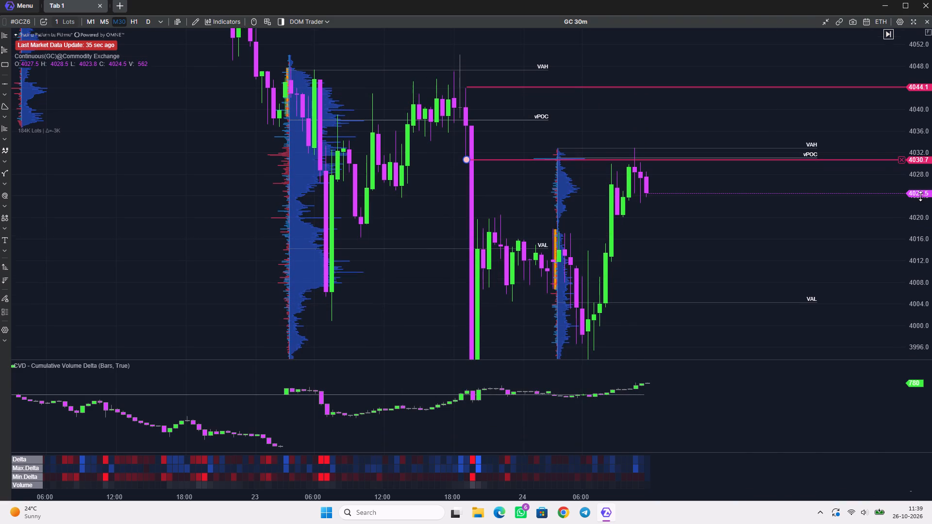
scroll(920, 196, up, 4)
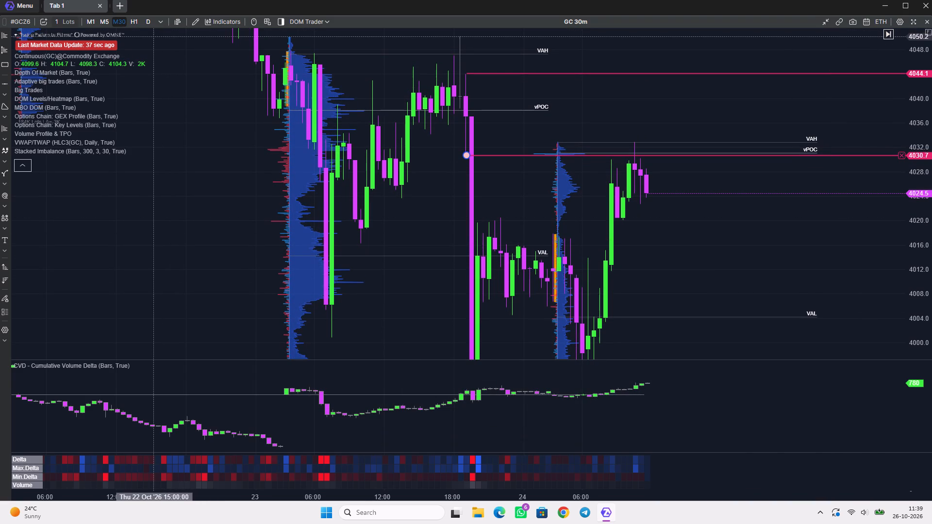
click(94, 21)
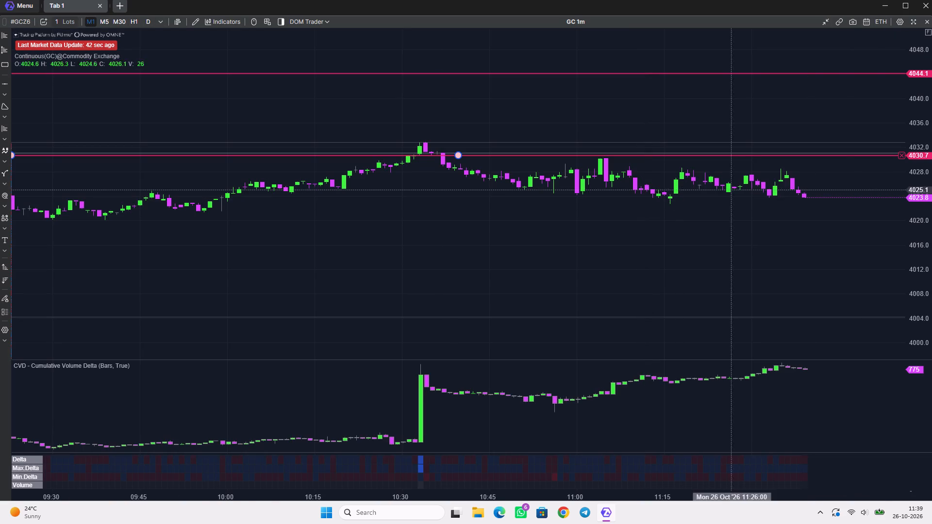
Examine the 1-minute chart from 23 to 26 October, comparing price and the volume profile with the 4044.1 and 4030.7 rays.
scroll(409, 225, down, 11)
drag(144, 227, 144, 226)
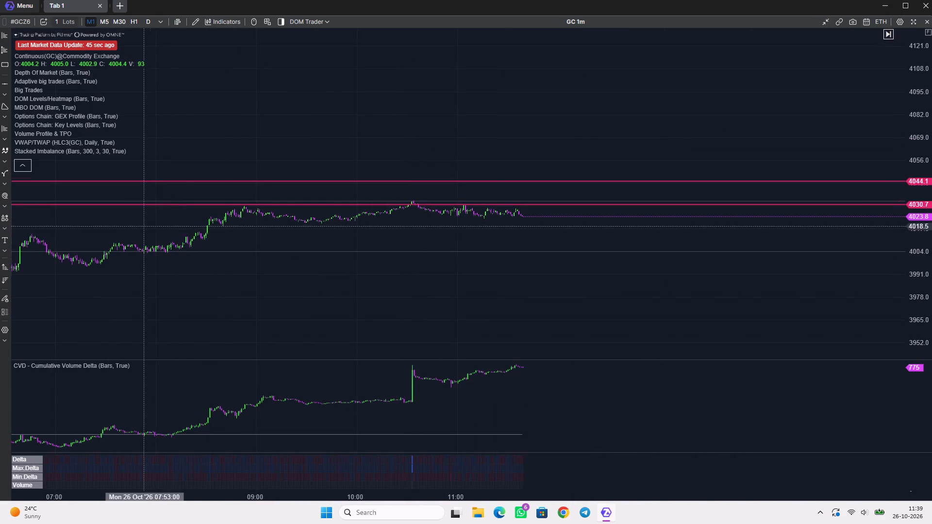
drag(144, 226, 392, 220)
scroll(183, 219, down, 14)
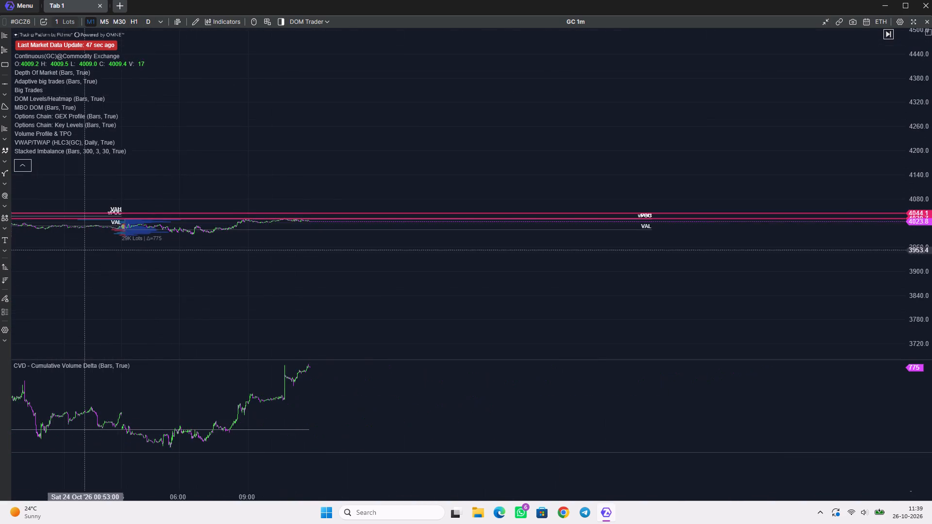
drag(78, 251, 276, 286)
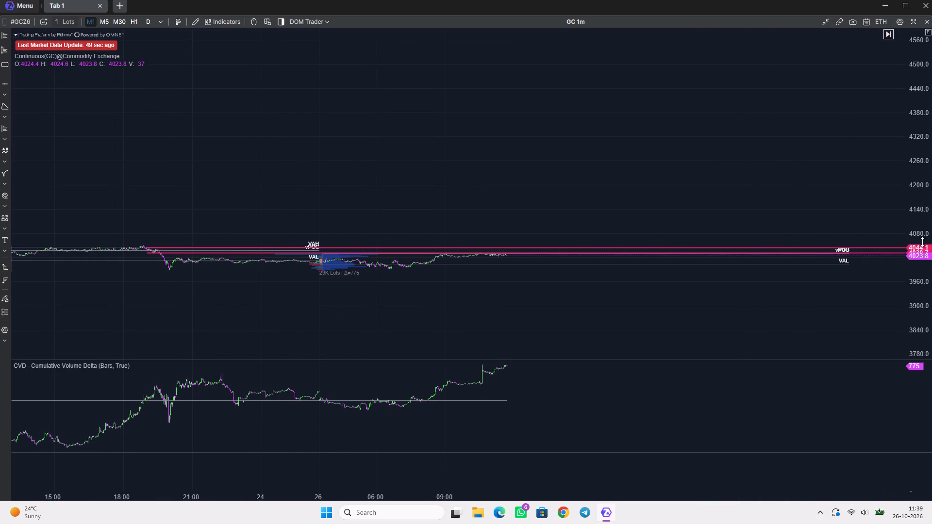
double_click(922, 242)
scroll(913, 250, up, 9)
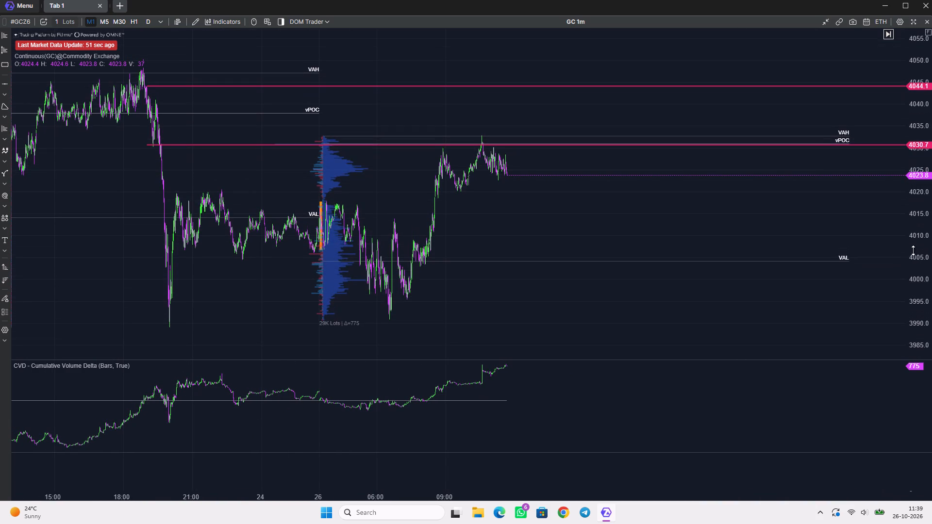
drag(556, 260, 518, 234)
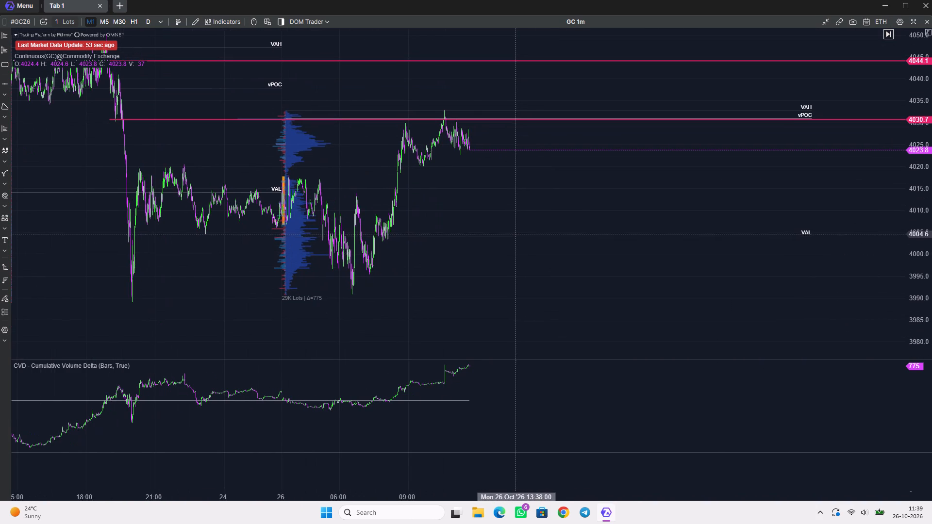
Examine the 1-minute price action and volume profile from 23 to 26 October against the 4044.1 and 4030.7 rays.
scroll(357, 262, up, 4)
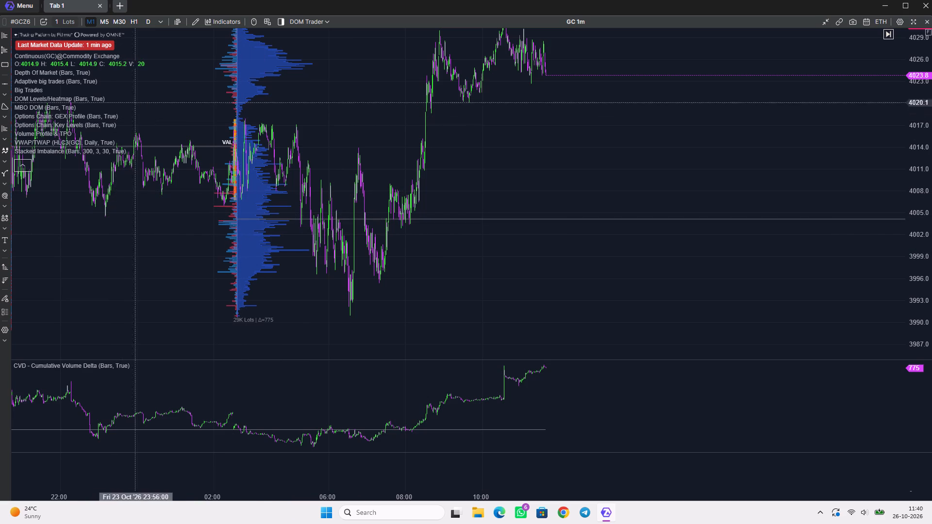
drag(142, 93, 300, 233)
scroll(282, 214, down, 3)
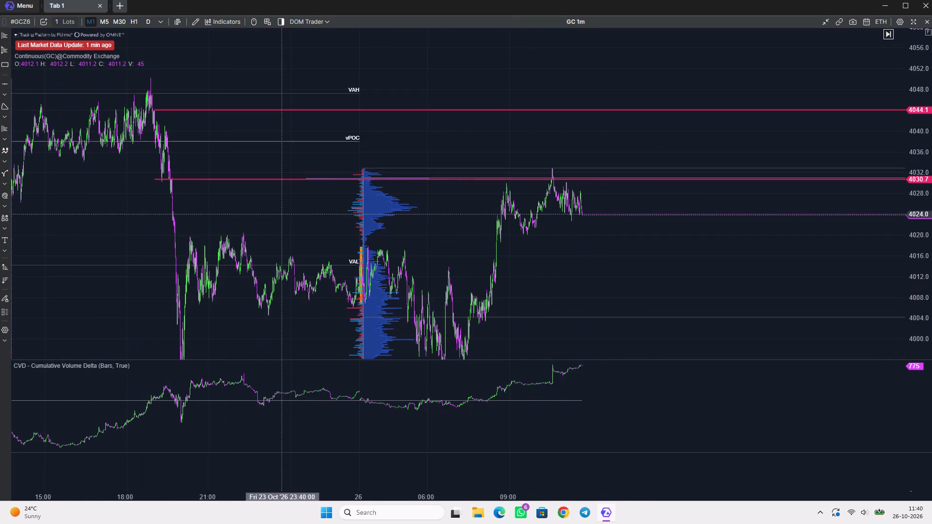
drag(261, 213, 265, 212)
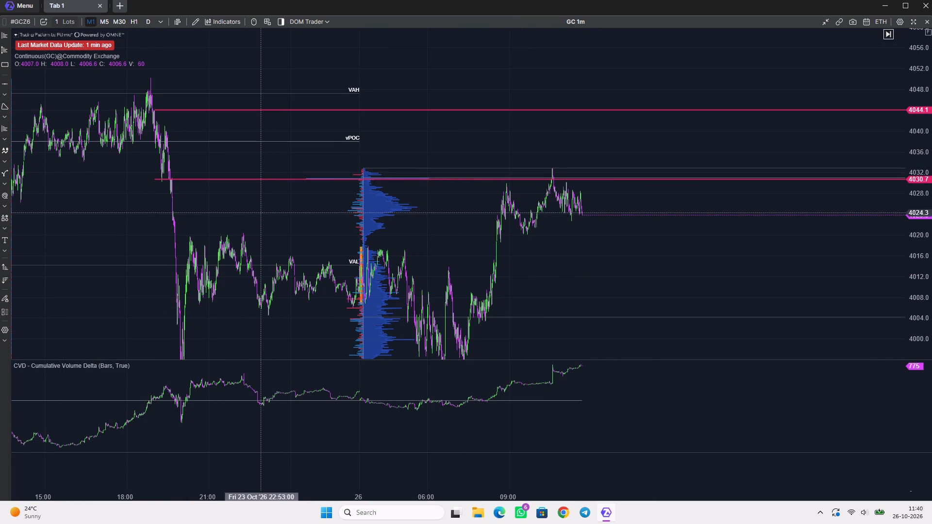
drag(265, 212, 294, 203)
drag(266, 212, 283, 200)
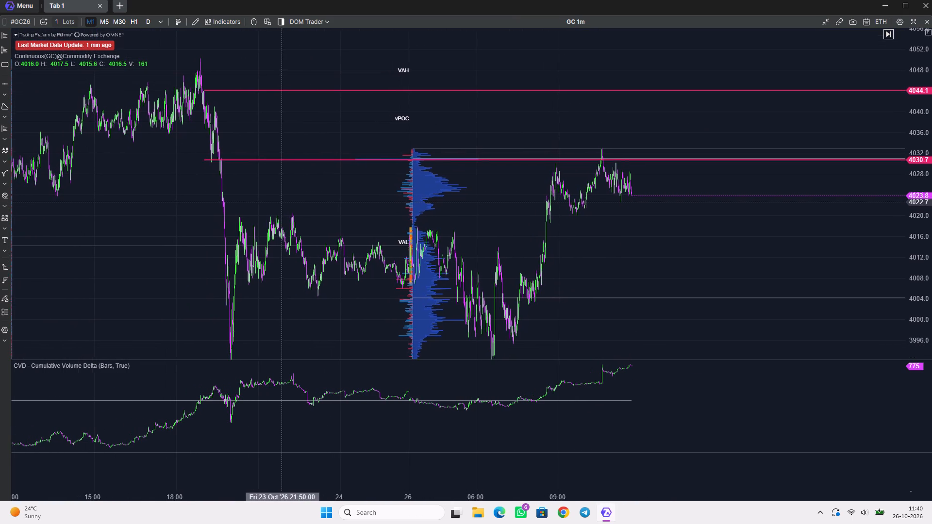
drag(283, 200, 285, 199)
drag(280, 201, 293, 194)
drag(291, 194, 349, 166)
scroll(271, 187, down, 6)
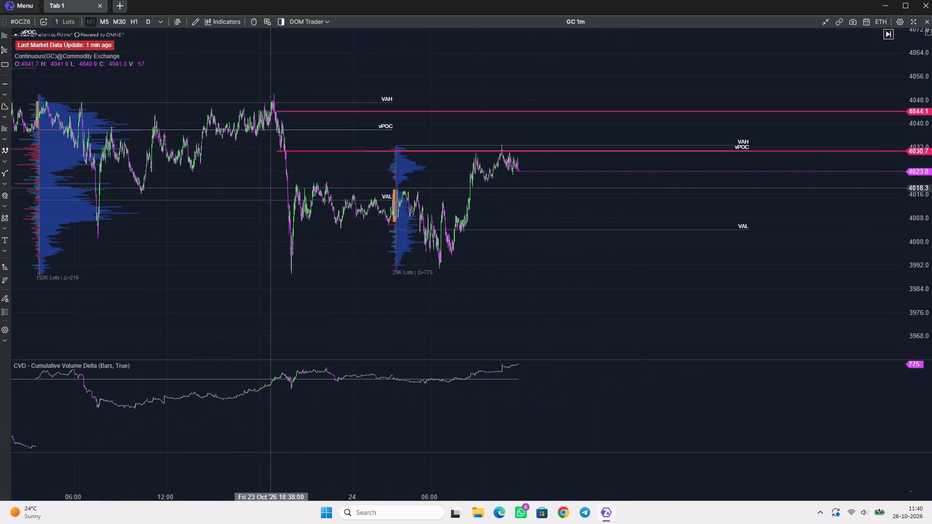
scroll(270, 188, up, 4)
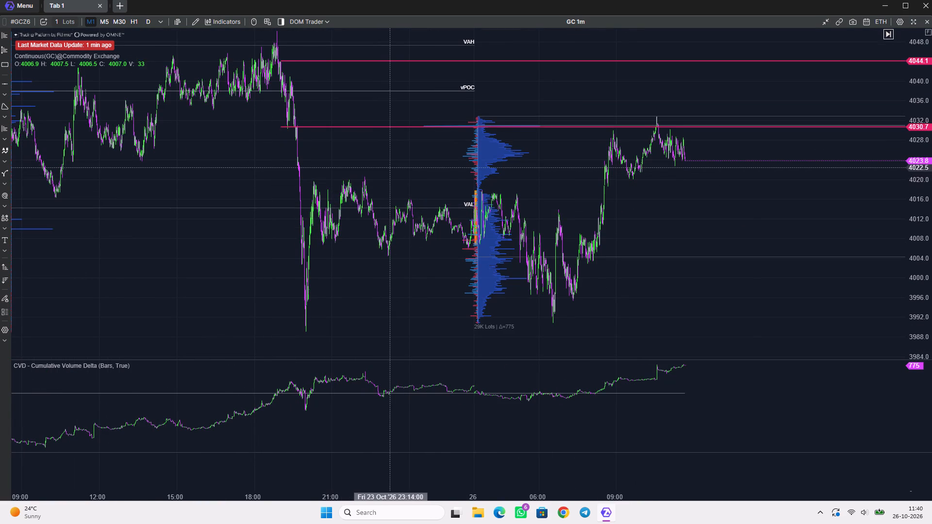
drag(391, 166, 332, 183)
drag(284, 178, 398, 229)
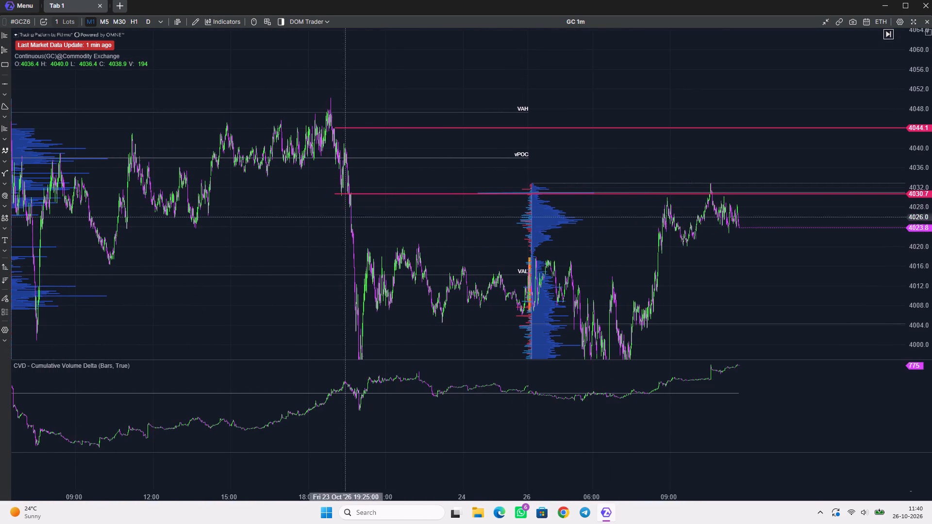
Inspect the 23 October decline around 19:00 to 20:00 up close, between the 4044.1 and 4030.7 rays.
scroll(294, 194, up, 7)
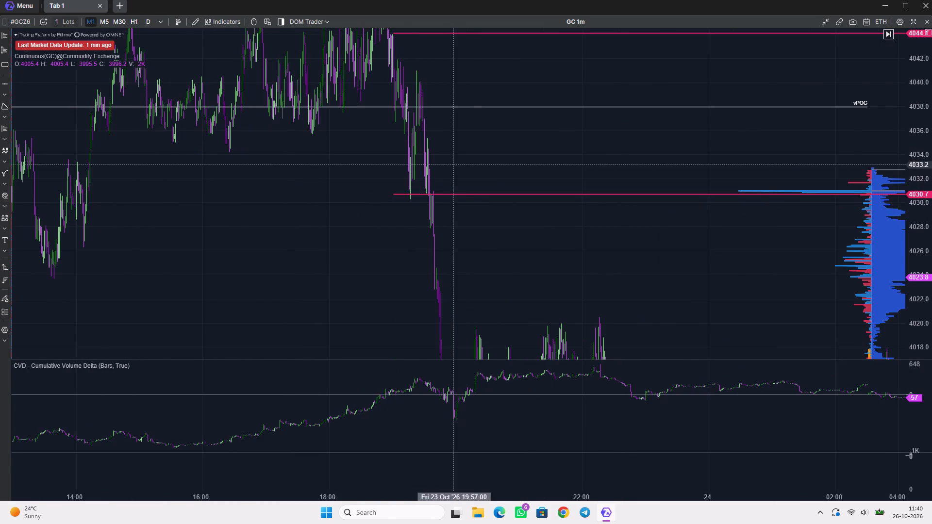
drag(479, 158, 433, 182)
scroll(354, 197, up, 4)
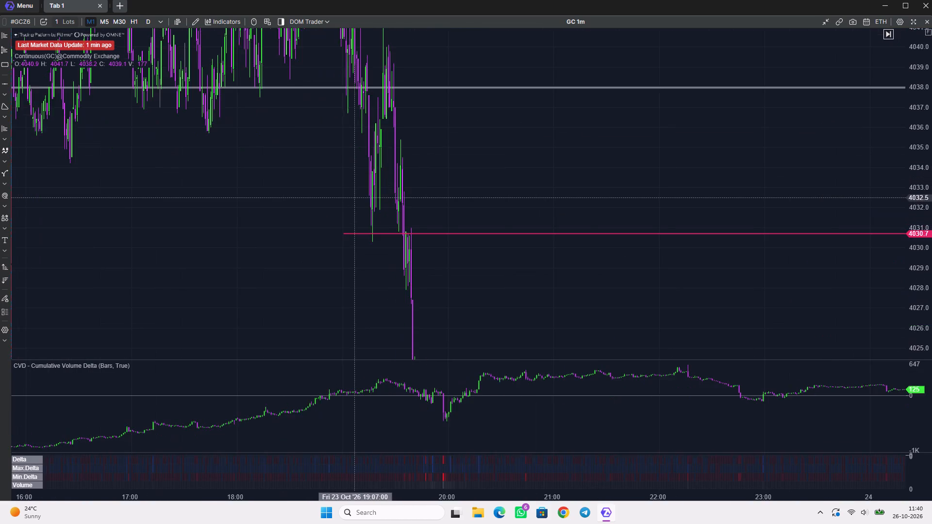
scroll(354, 197, up, 3)
scroll(354, 198, down, 9)
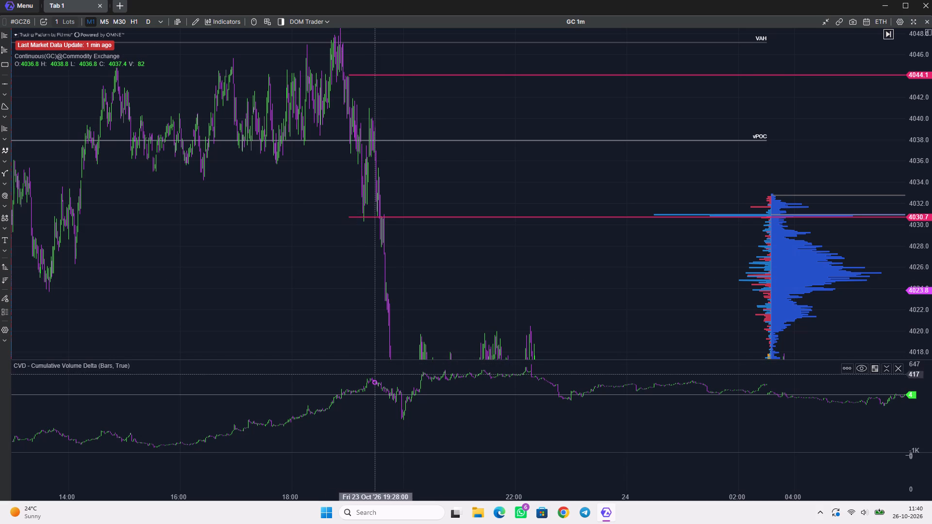
scroll(349, 201, up, 3)
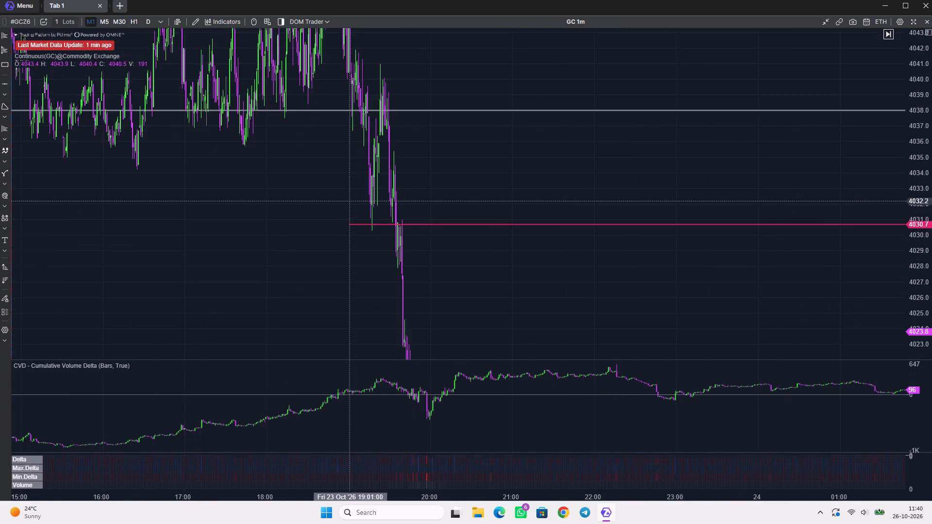
scroll(349, 201, up, 2)
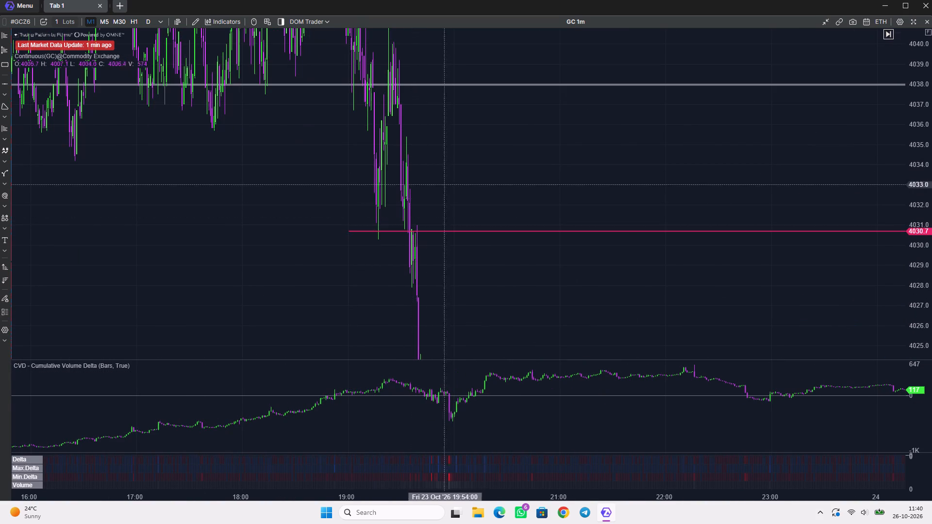
drag(458, 151, 448, 323)
drag(405, 168, 411, 212)
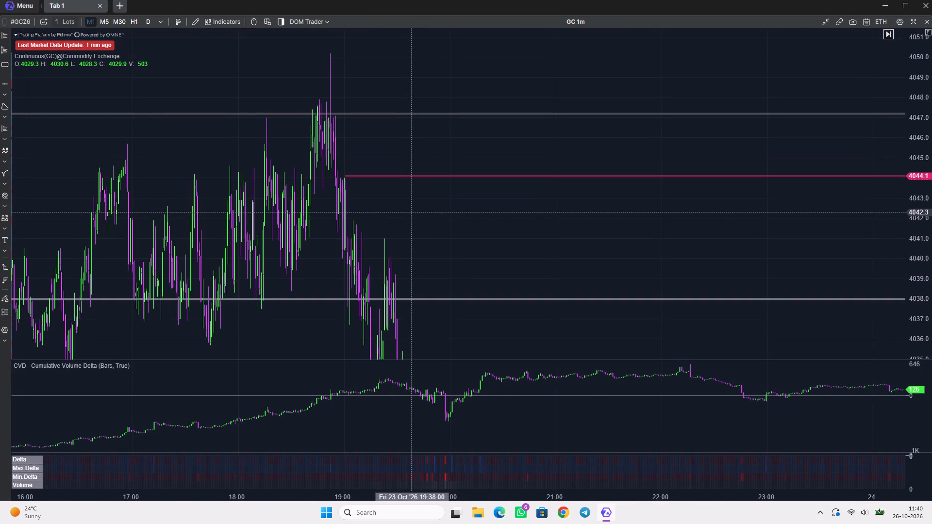
drag(411, 212, 414, 151)
drag(491, 305, 451, 234)
scroll(379, 235, up, 4)
scroll(393, 232, down, 8)
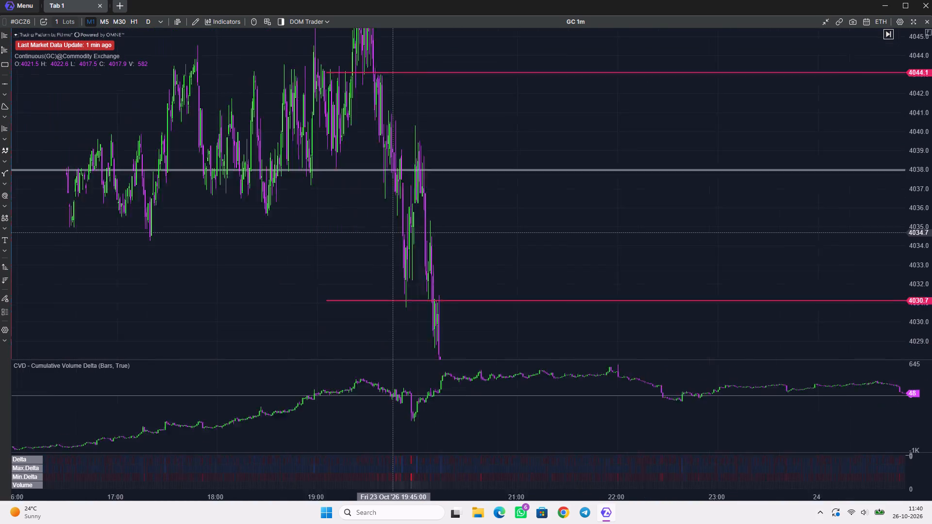
Compare the 23 and 26 October volume profiles and their VAH, vPOC and VAL levels with the two pink-red rays.
scroll(393, 232, down, 9)
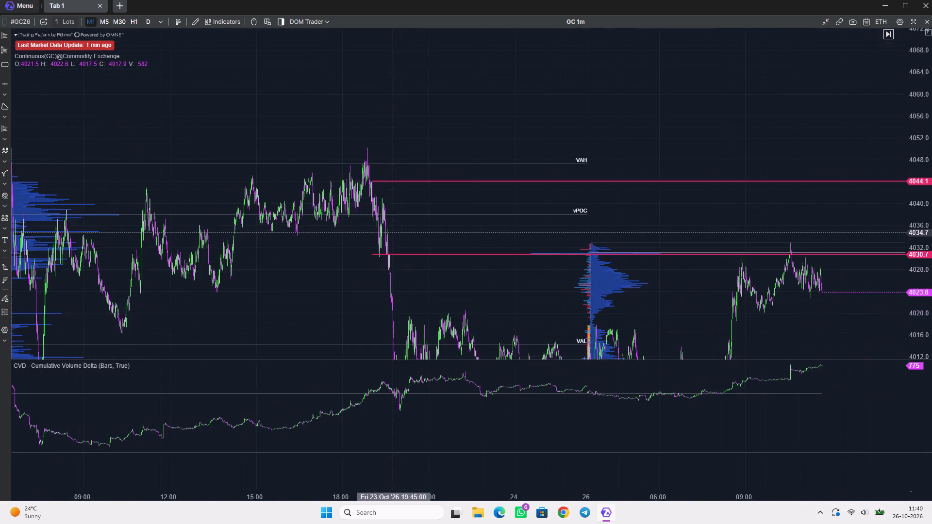
scroll(393, 232, down, 3)
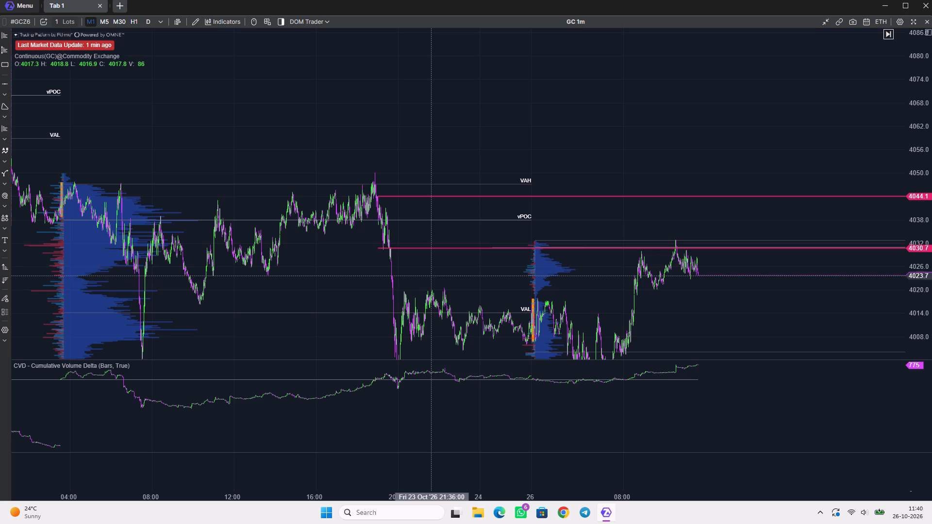
drag(500, 290, 419, 202)
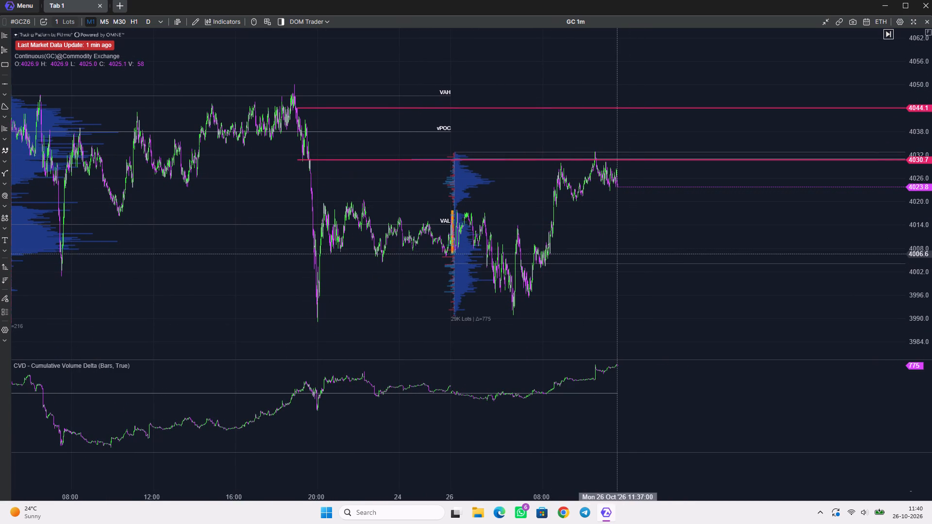
scroll(617, 254, down, 2)
drag(666, 242, 593, 241)
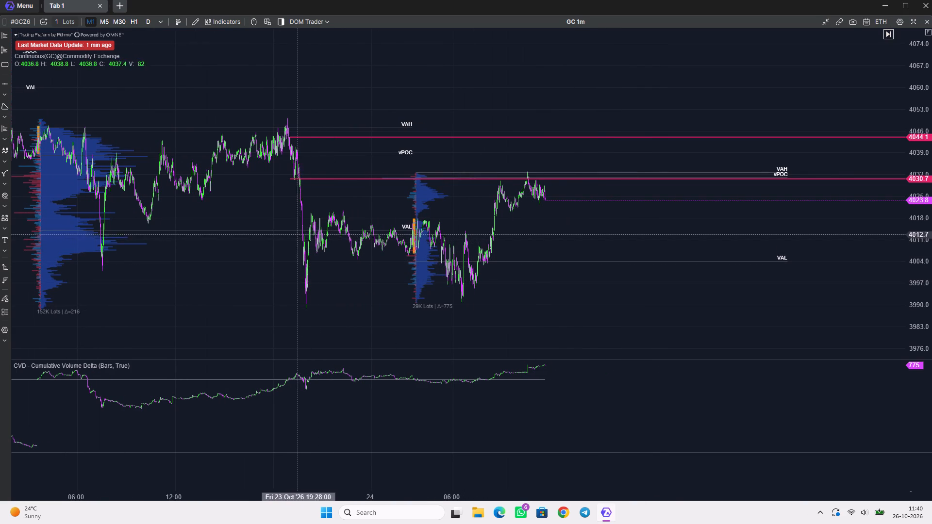
drag(318, 206, 377, 233)
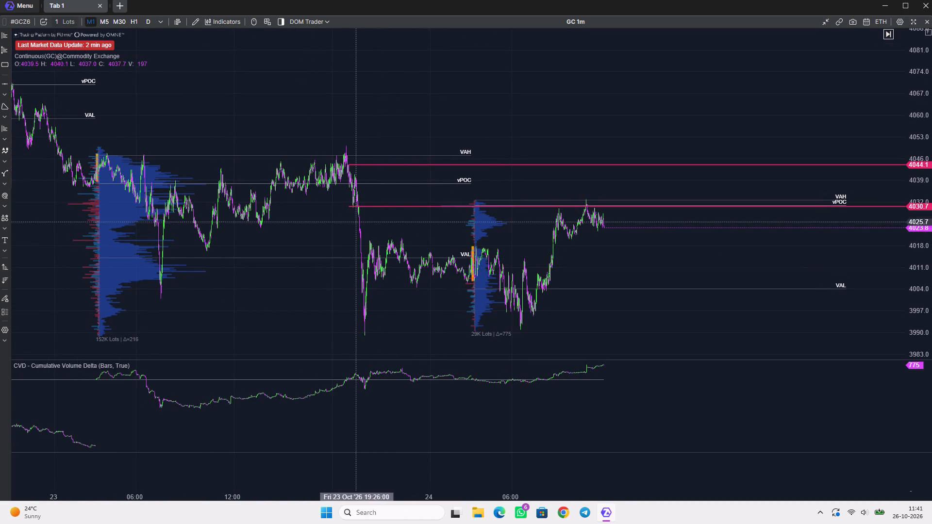
drag(341, 233, 446, 285)
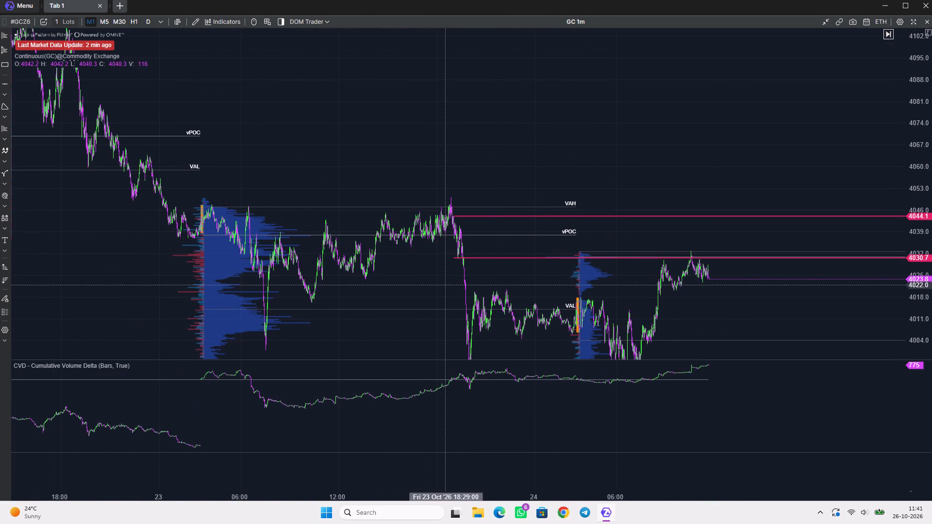
scroll(916, 270, up, 4)
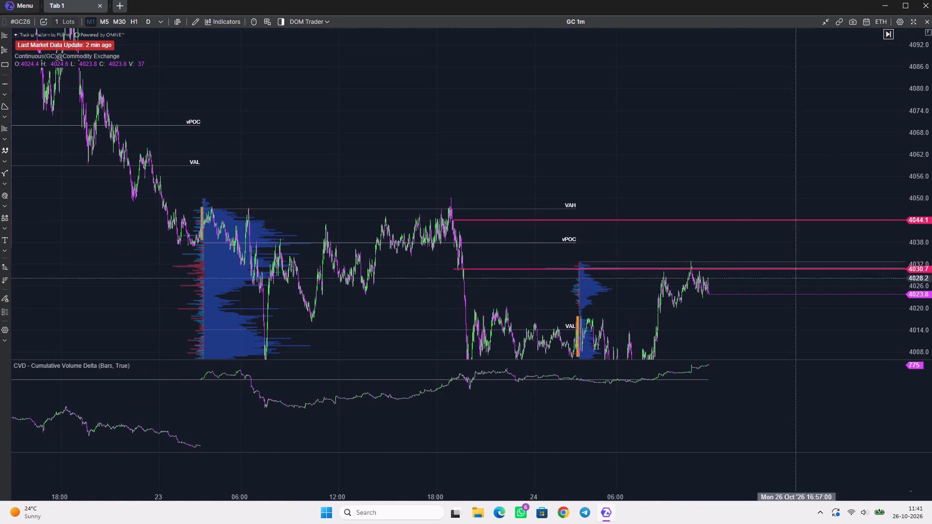
drag(525, 291, 580, 275)
scroll(476, 266, up, 3)
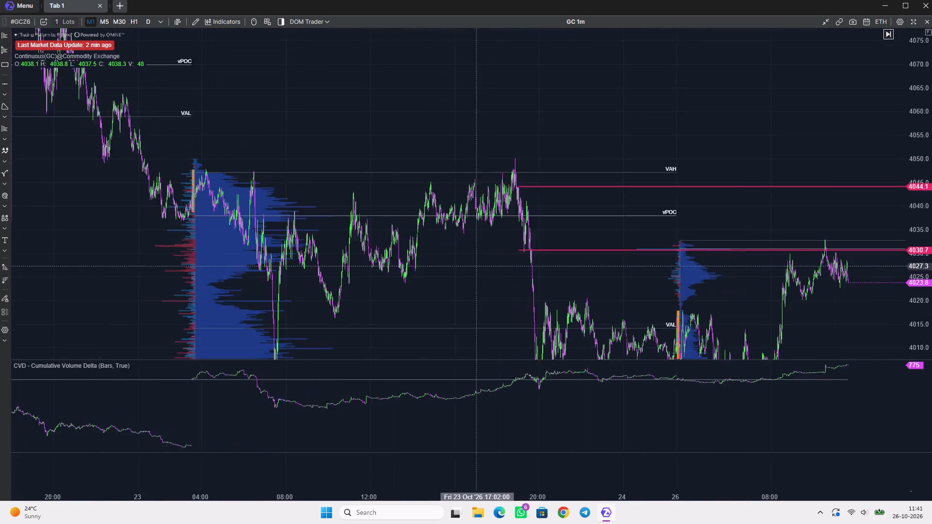
Study the individual 1-minute candles of 23 October from about 19:00 to 20:00 around the 4044.1 and 4030.7 rays.
scroll(476, 266, up, 5)
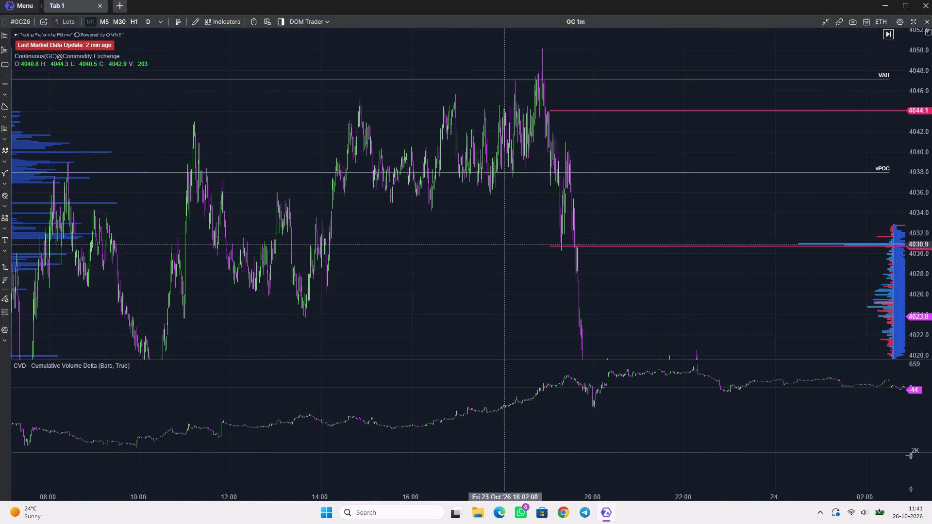
scroll(504, 244, up, 10)
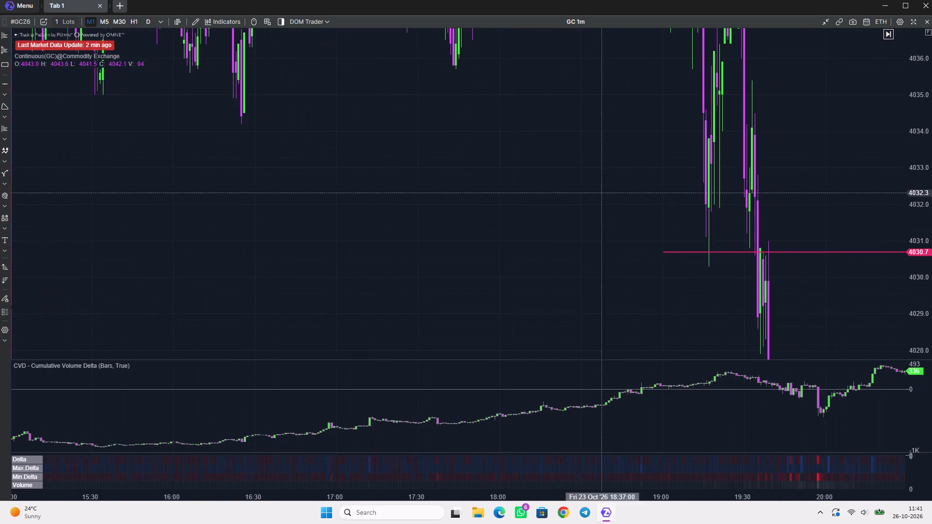
drag(608, 181, 422, 260)
scroll(922, 130, down, 14)
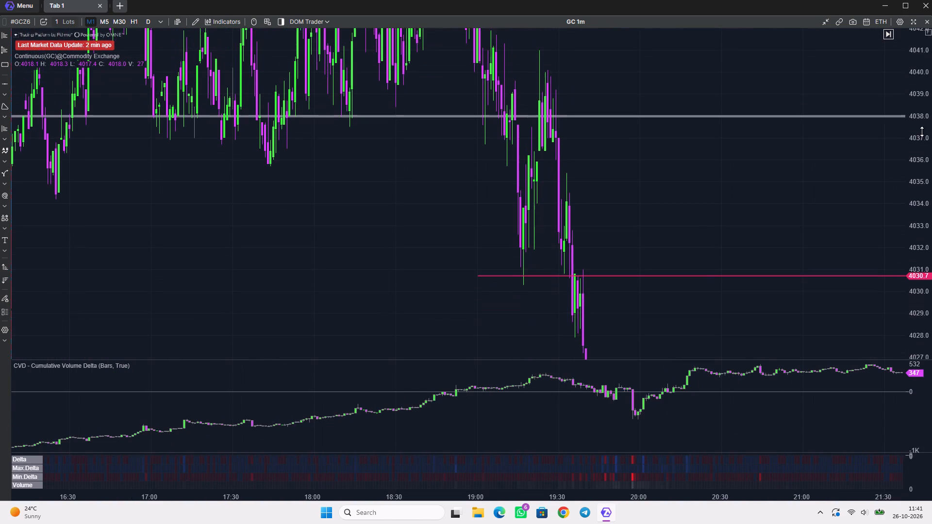
scroll(922, 131, down, 20)
scroll(922, 131, down, 13)
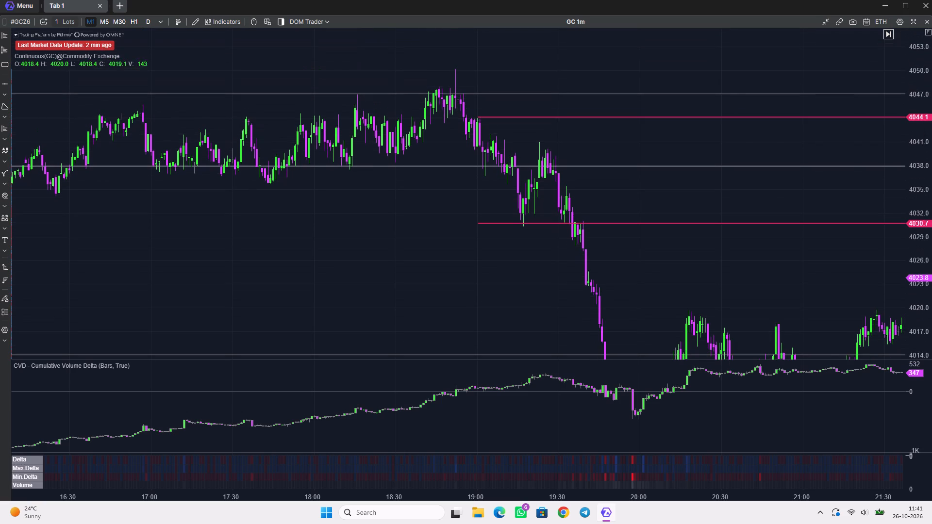
drag(729, 190, 619, 209)
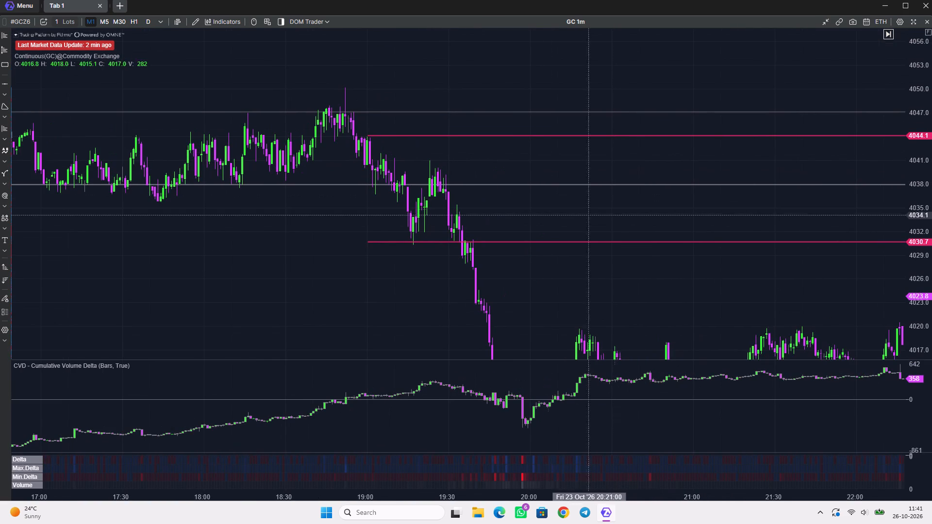
drag(592, 217, 525, 213)
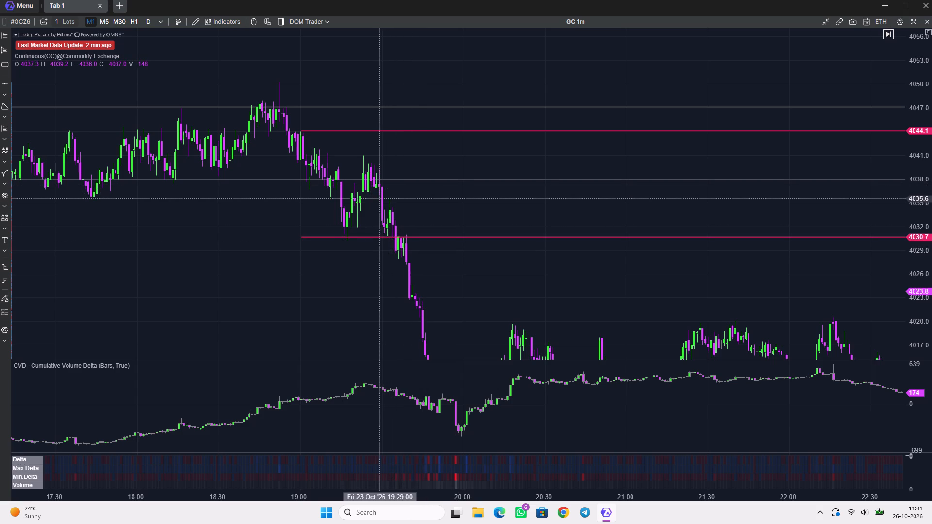
Review the wider 1-minute chart across the 23 and 26 October sessions, including both volume profiles and cumulative delta.
scroll(379, 198, down, 15)
drag(204, 240, 246, 250)
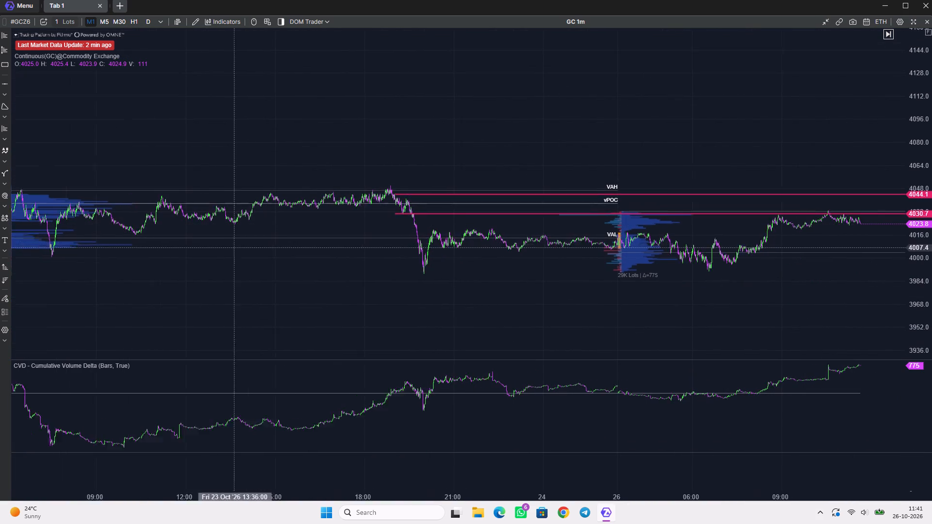
drag(246, 250, 381, 276)
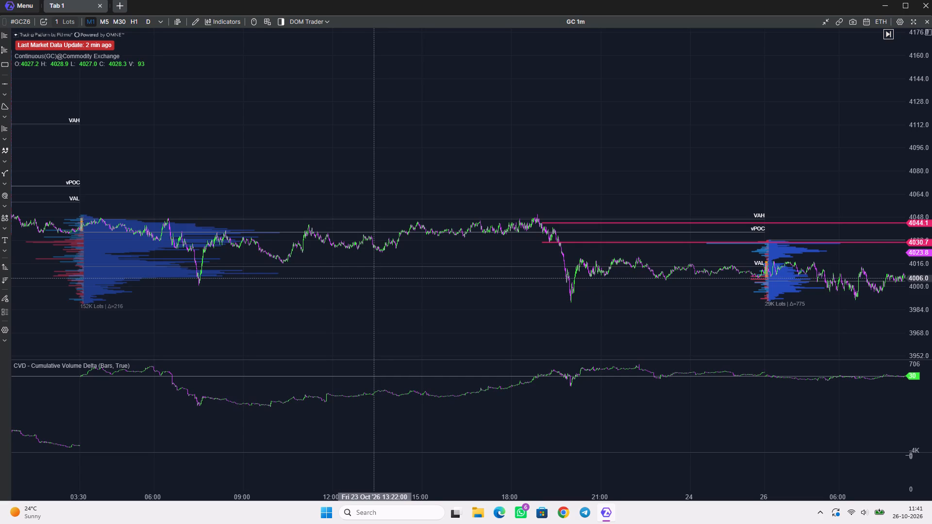
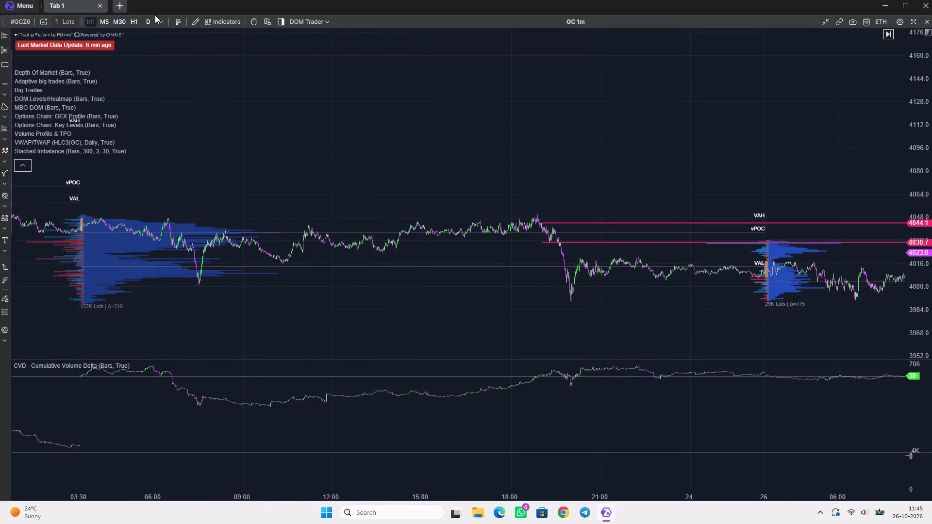
Search the indicators for "line" and compare the descriptions of Daily Lines and Open Line.
click(218, 17)
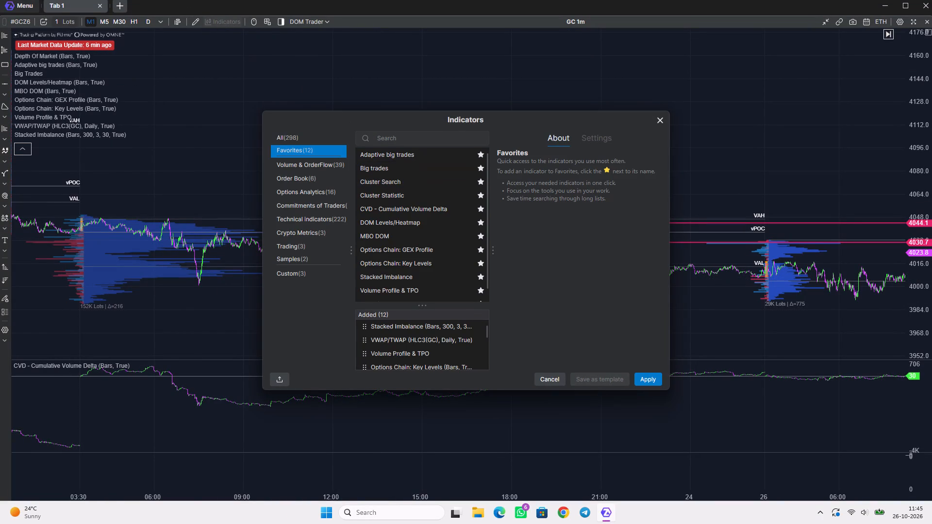
click(402, 135)
text(line)
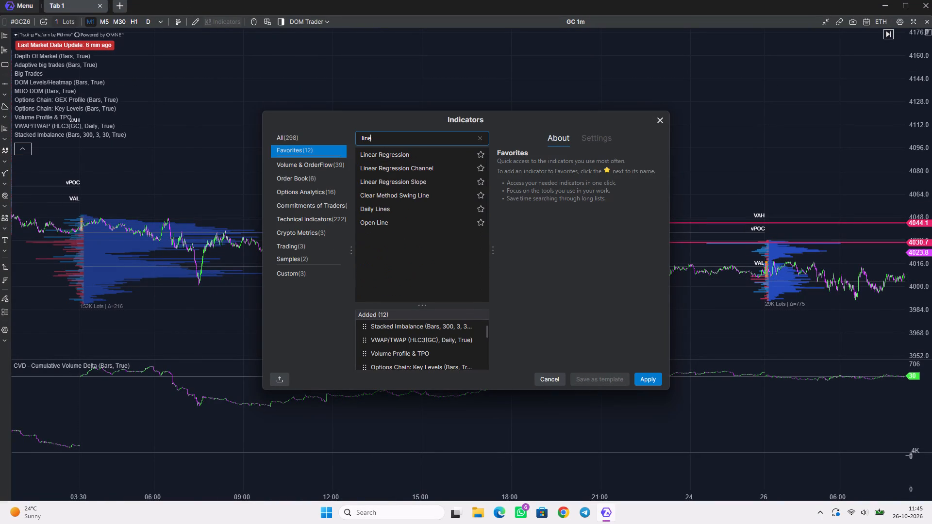
click(414, 204)
click(564, 136)
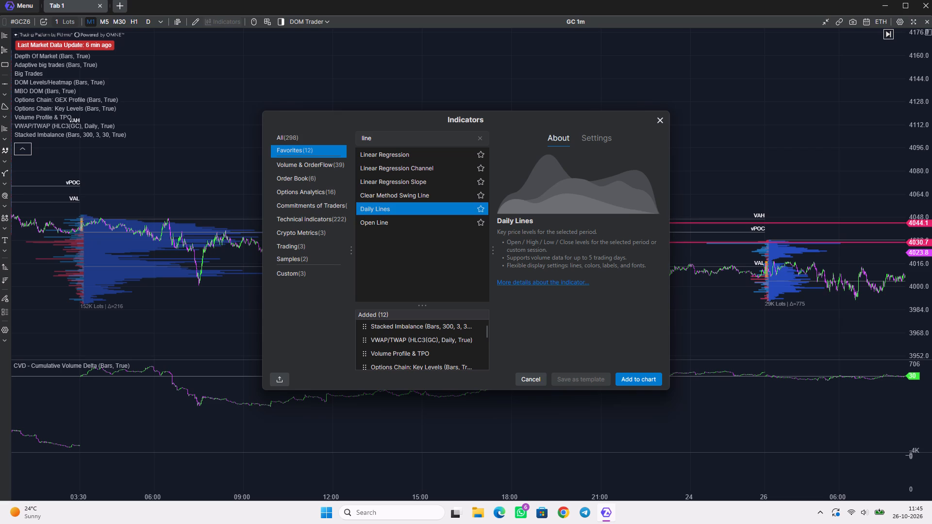
click(401, 224)
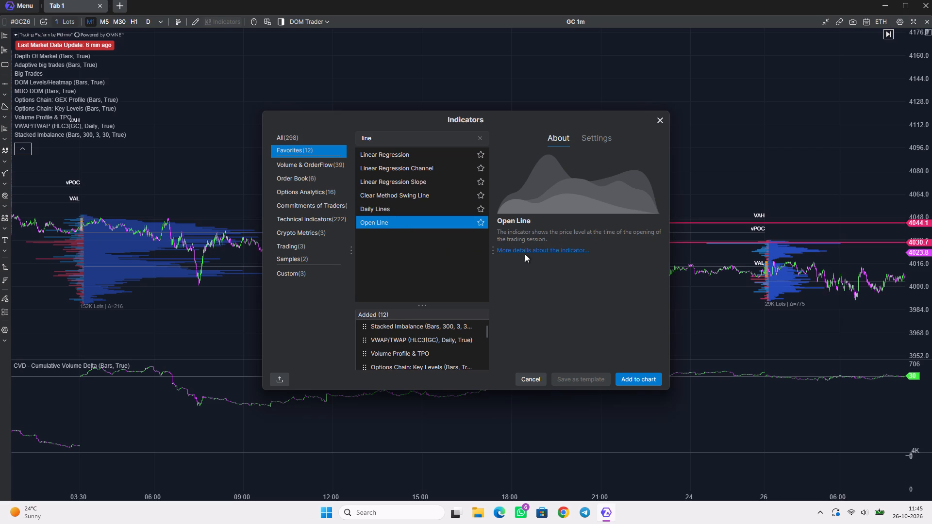
click(408, 207)
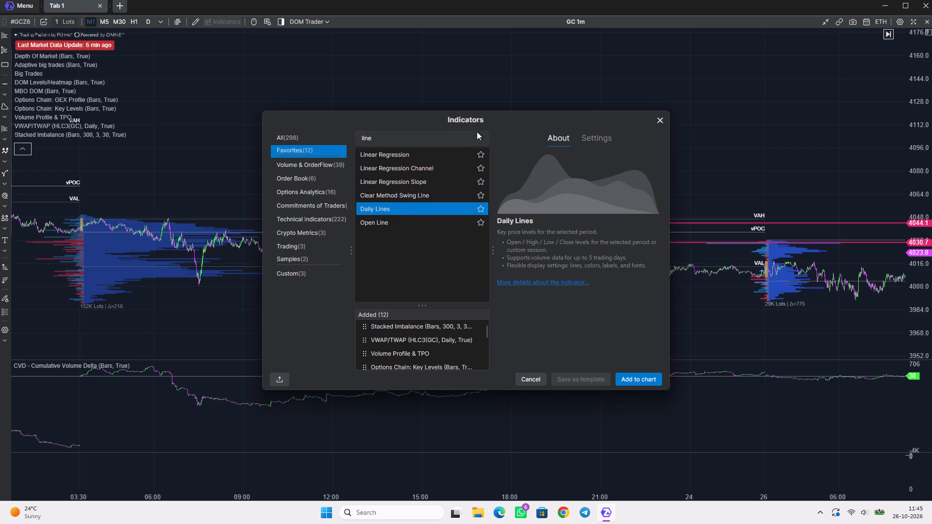
Search the indicators for "open ra" in place of the previous term, and start clearing that query.
click(479, 137)
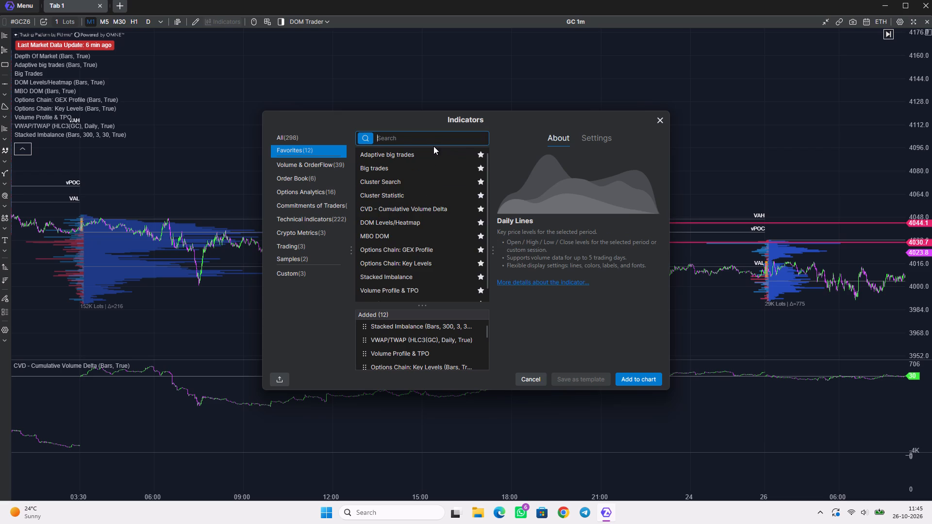
text(ope)
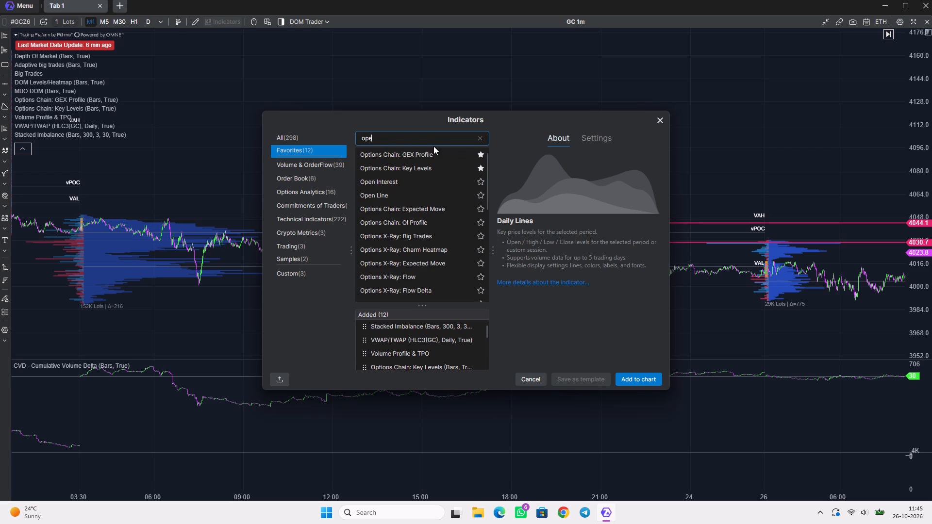
key(n)
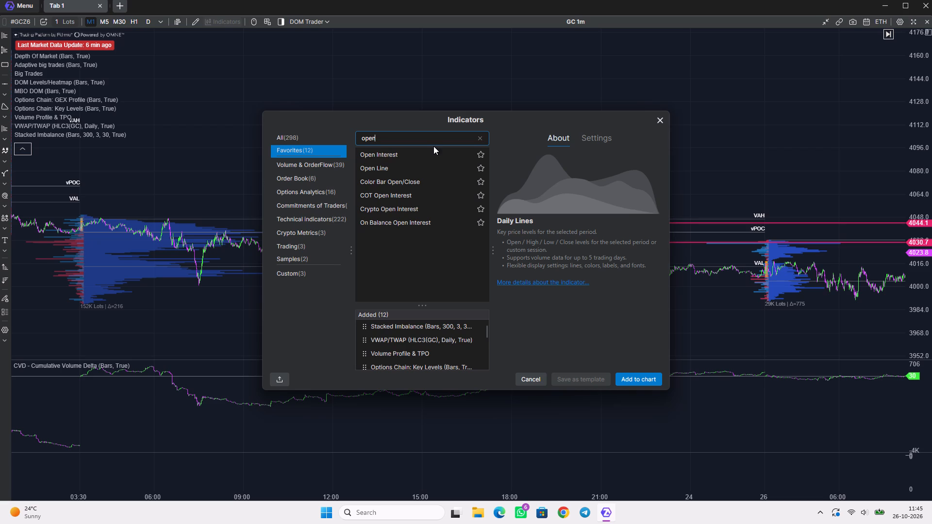
key(space)
text(ra)
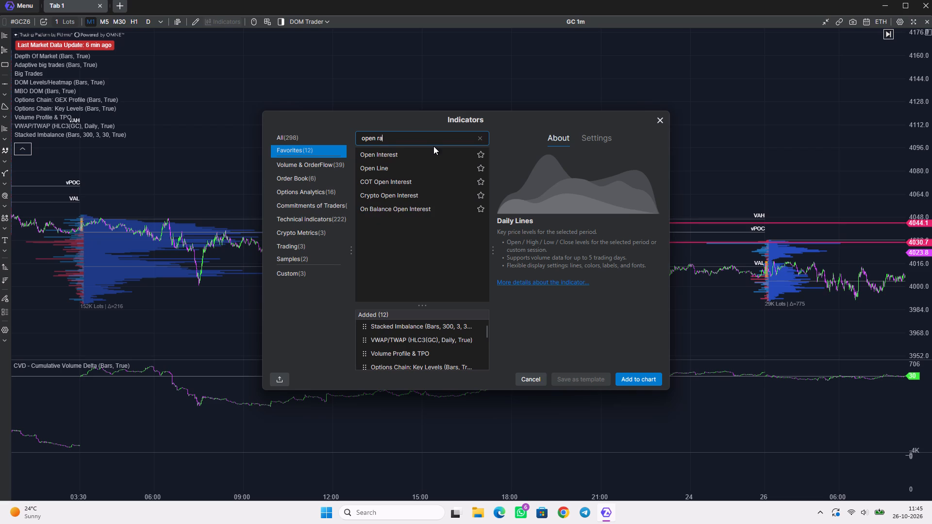
key(BackSpace)
key(BackSpace)
key(BackSpace)
key(BackSpace)
key(BackSpace)
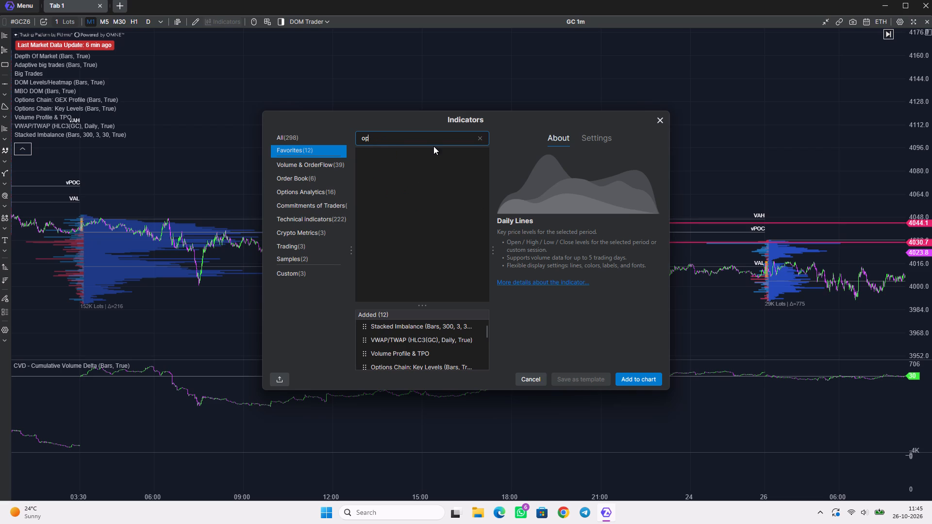
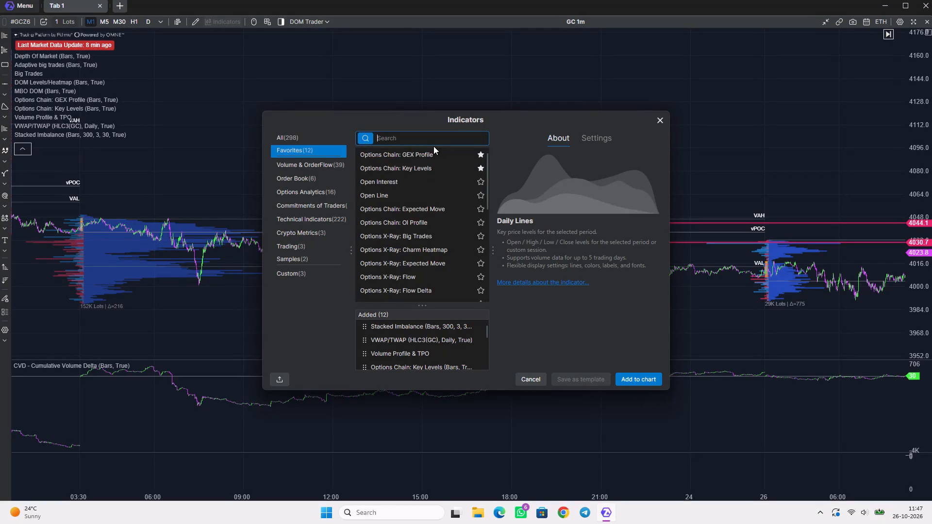
Search the indicators for "flo".
key(g)
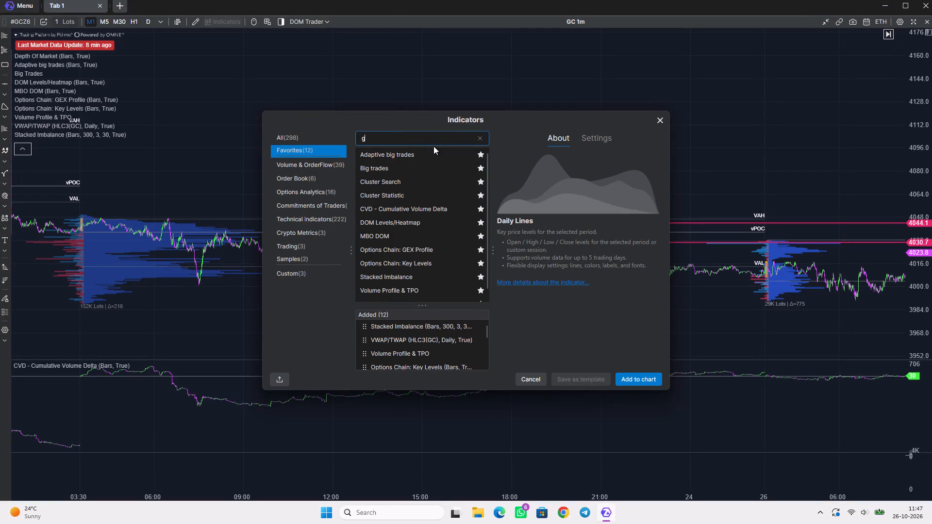
key(BackSpace)
key(f)
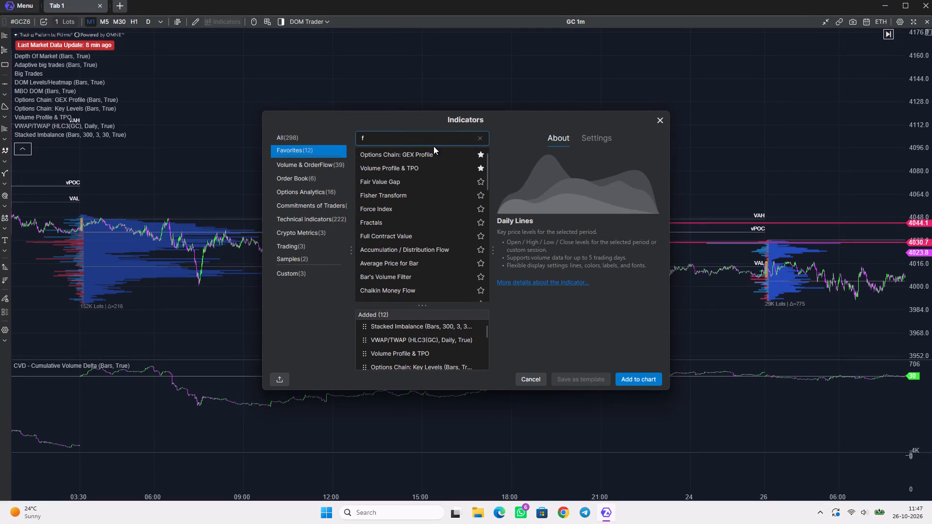
text(lo)
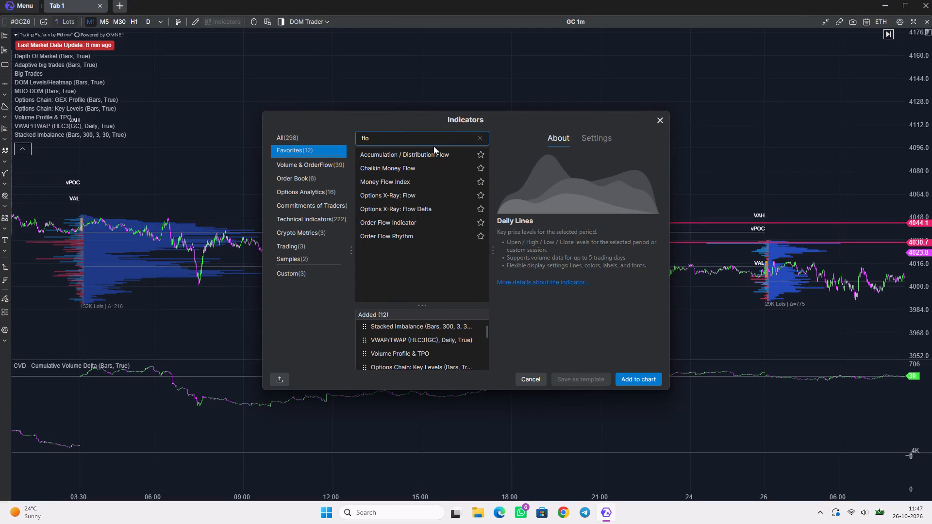
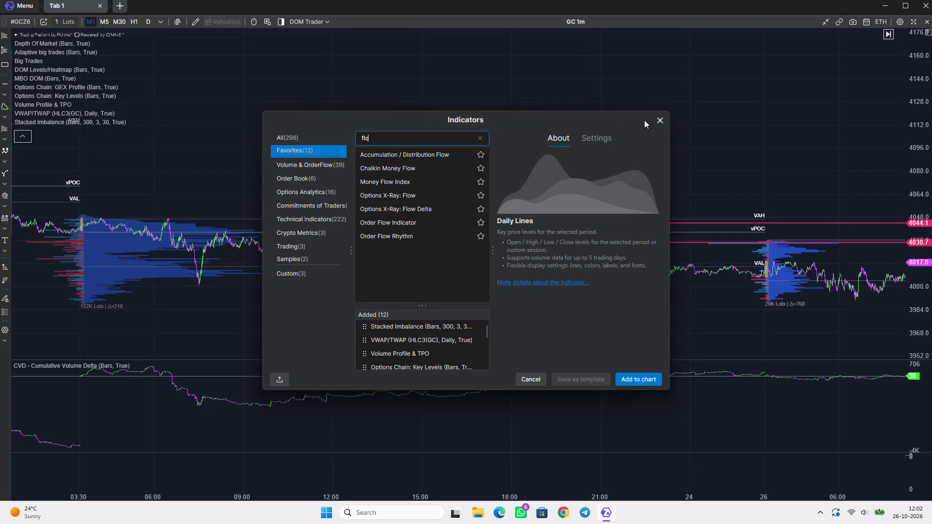
Close the indicator search without adding anything to the chart.
click(660, 116)
Switch to Chrome, open the "Your Chrome" profile and search Google for "newyork session in ist".
click(566, 517)
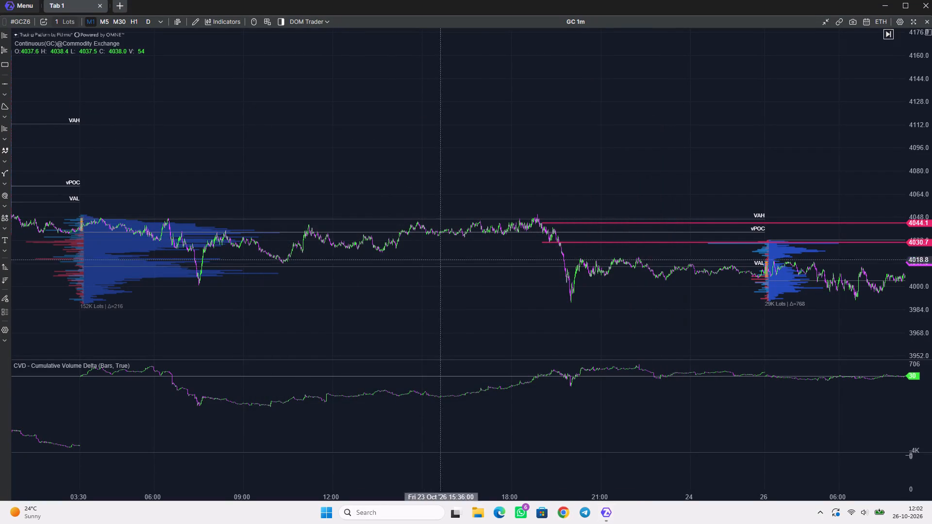
click(678, 59)
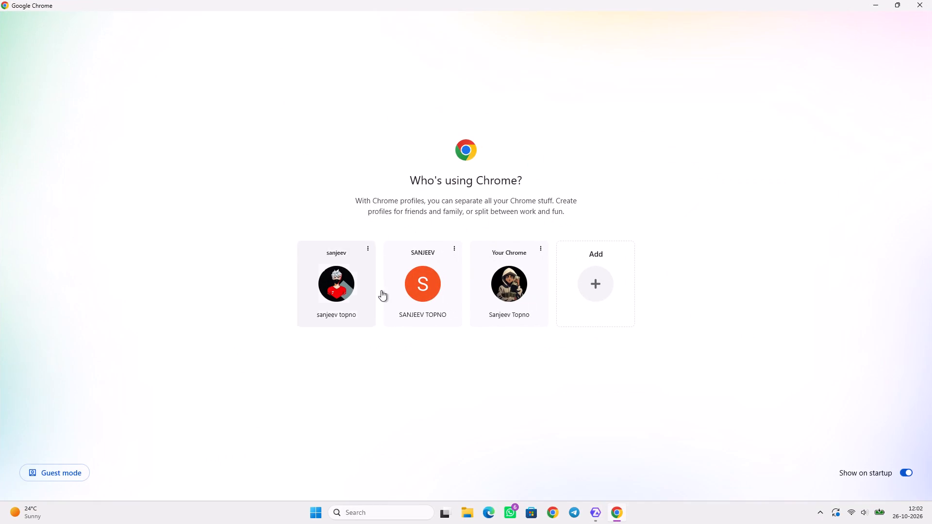
click(496, 286)
click(239, 29)
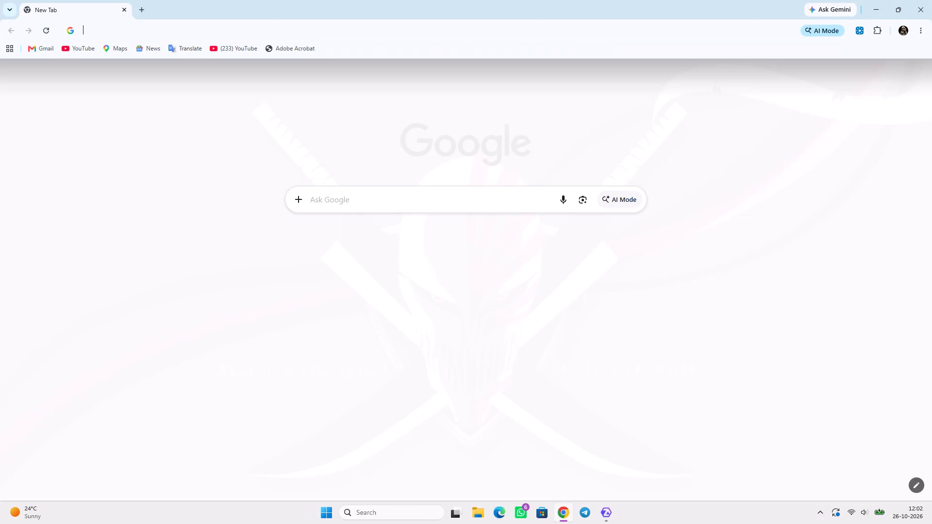
text(ne)
text(wyorl)
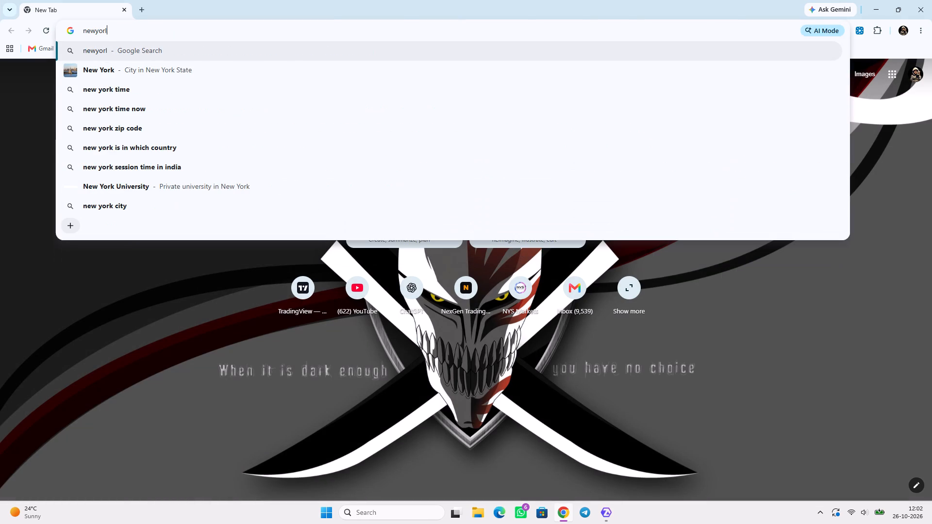
key(BackSpace)
text(k see)
key(BackSpace)
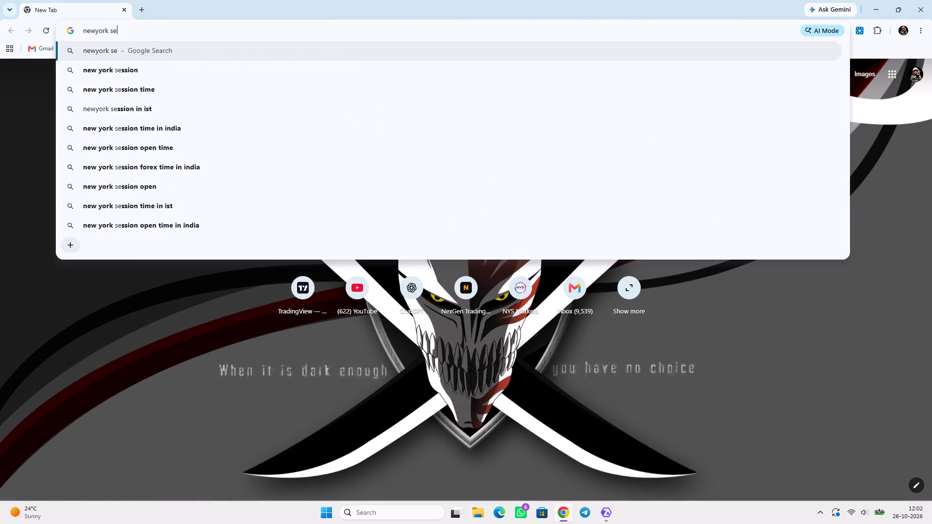
click(192, 103)
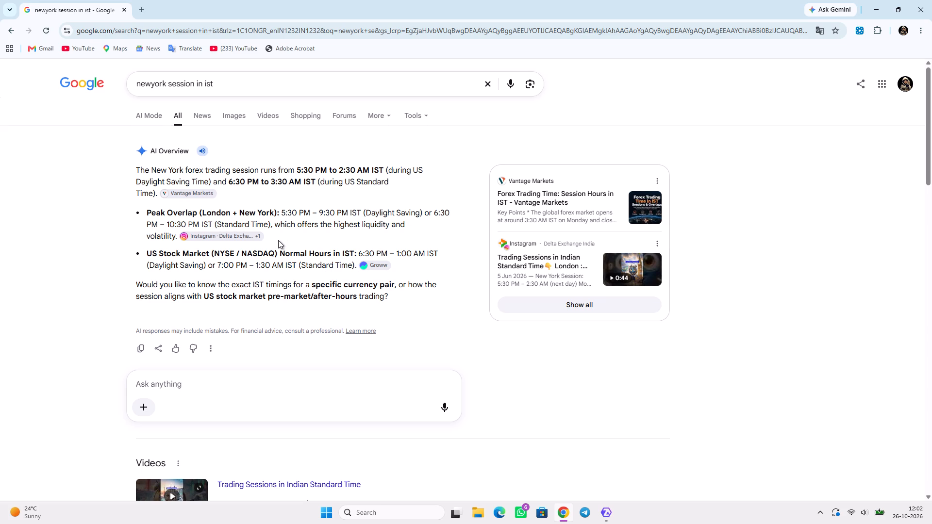
Return to ATAS and examine the 23 October price action and volume profile on the GC 1-minute chart.
click(608, 515)
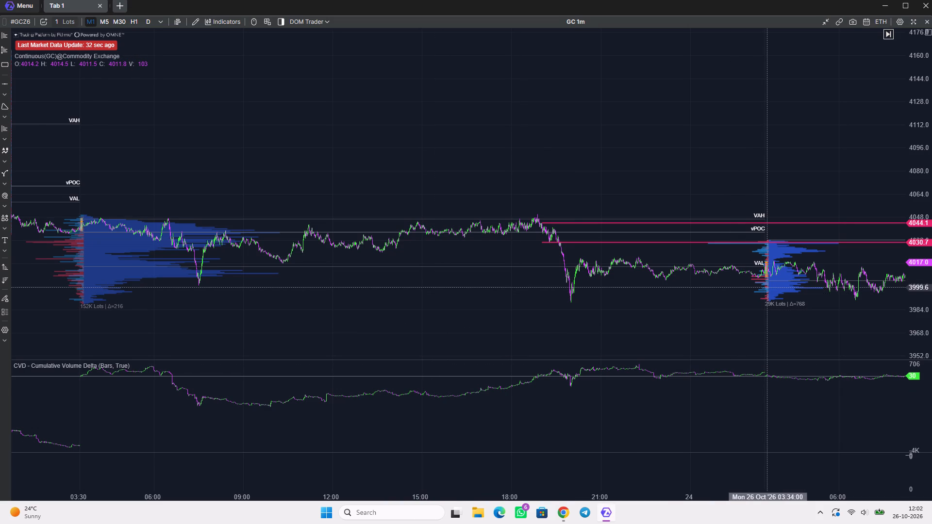
scroll(767, 287, down, 4)
drag(395, 318, 546, 298)
scroll(913, 291, up, 6)
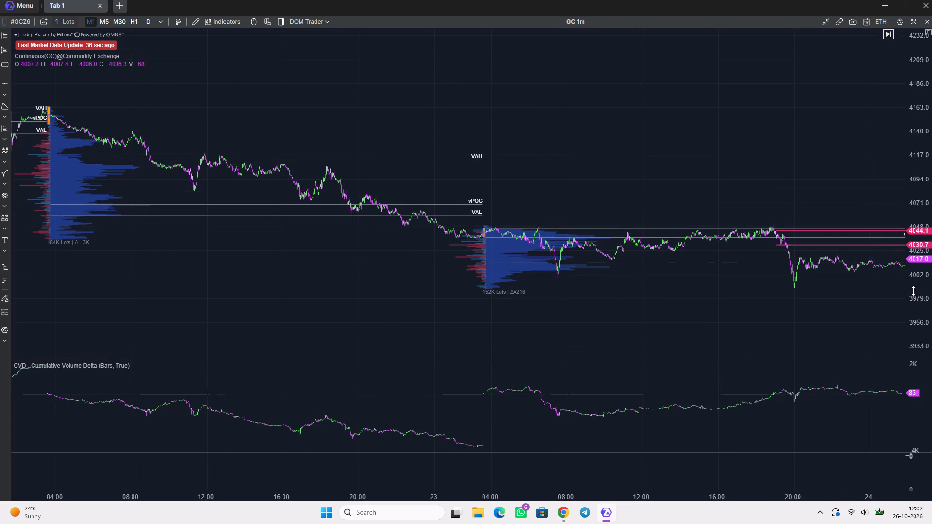
scroll(913, 291, up, 18)
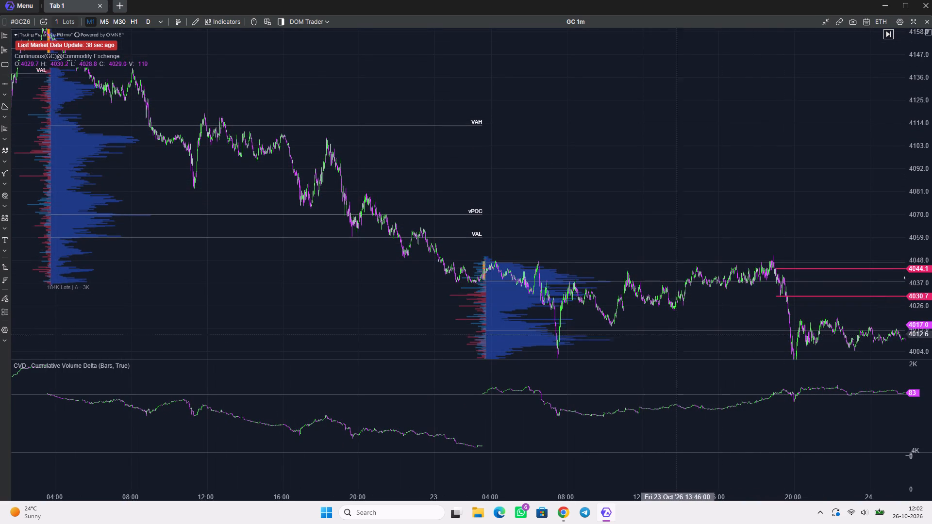
drag(664, 342, 700, 222)
scroll(918, 269, up, 10)
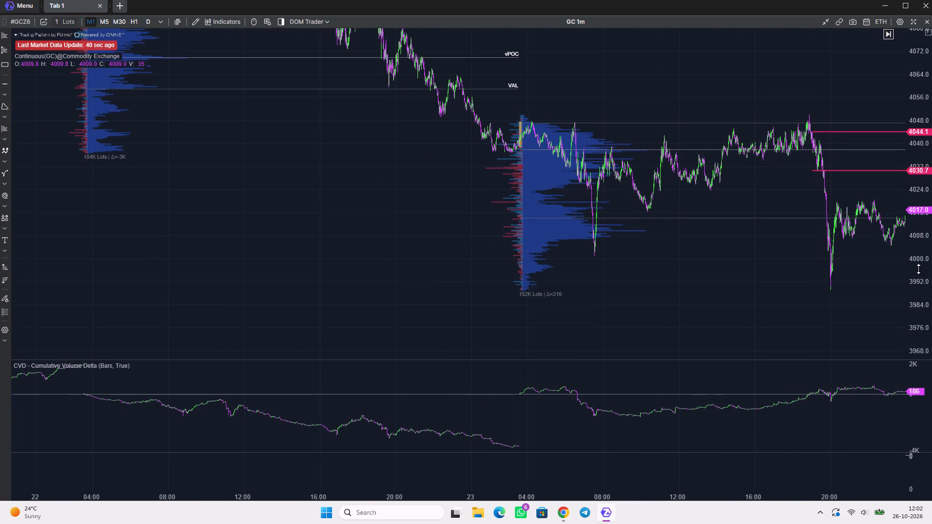
scroll(487, 288, up, 4)
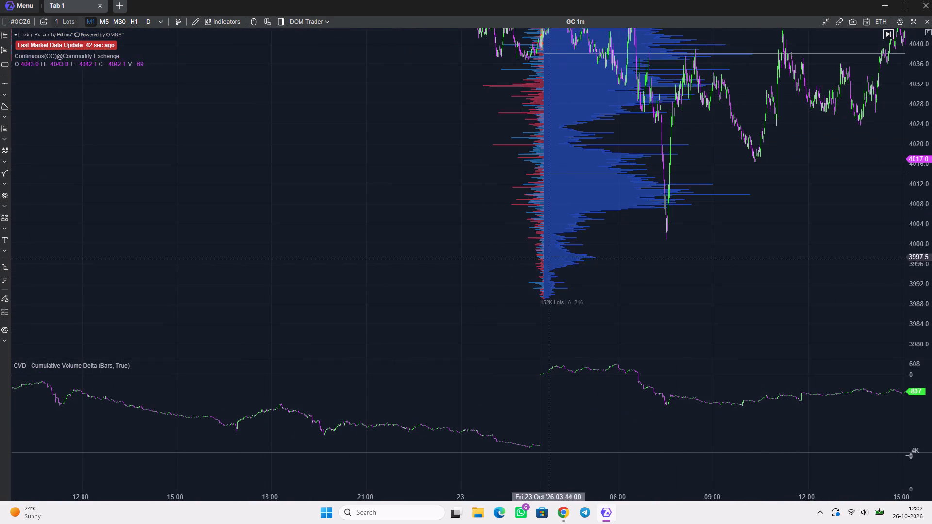
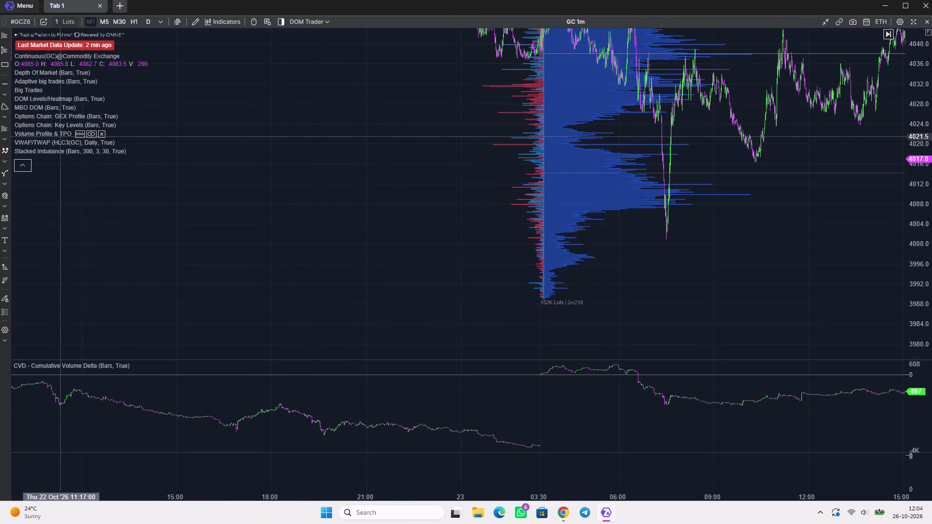
Search the indicator library for "market profil", then clear the search and close the library without adding anything.
click(218, 24)
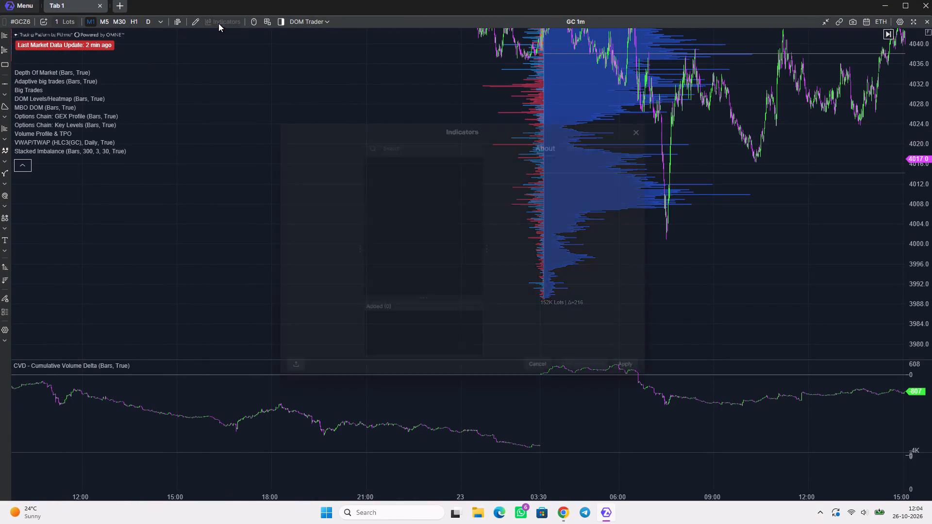
click(433, 134)
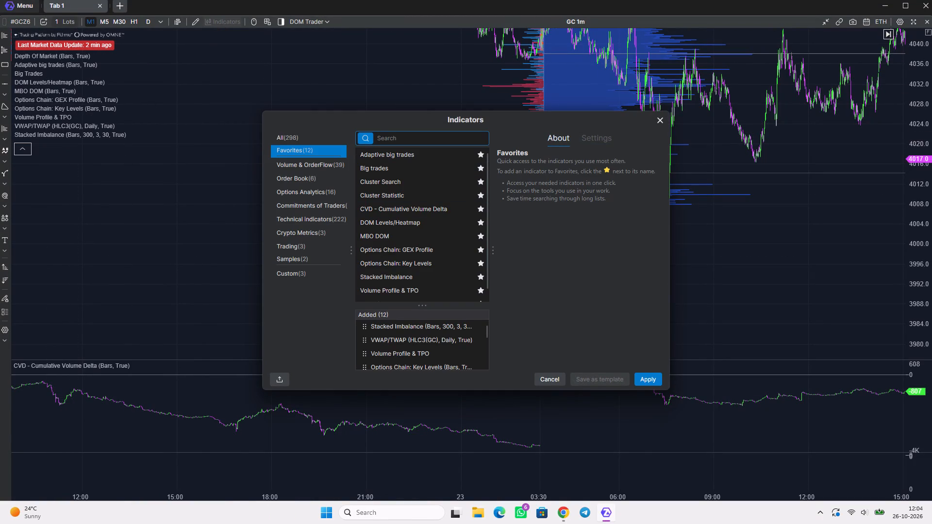
text(mar)
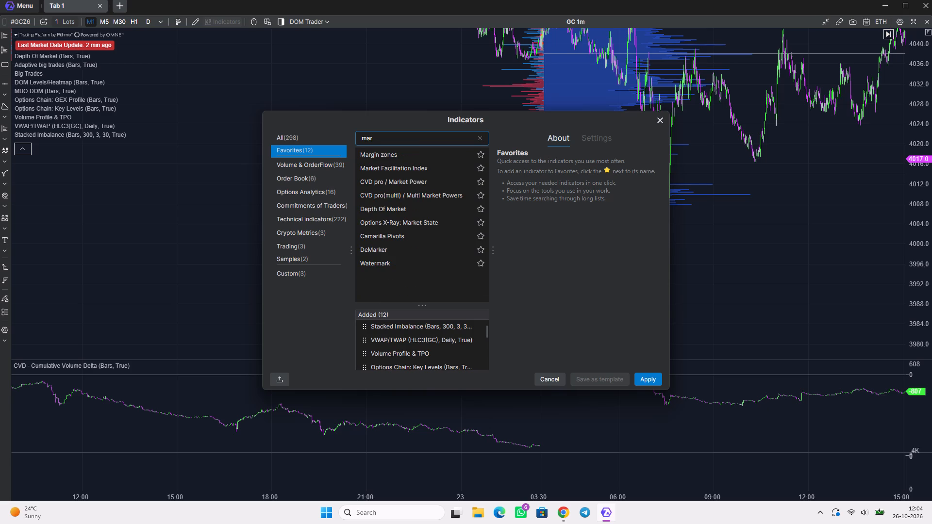
text(ket)
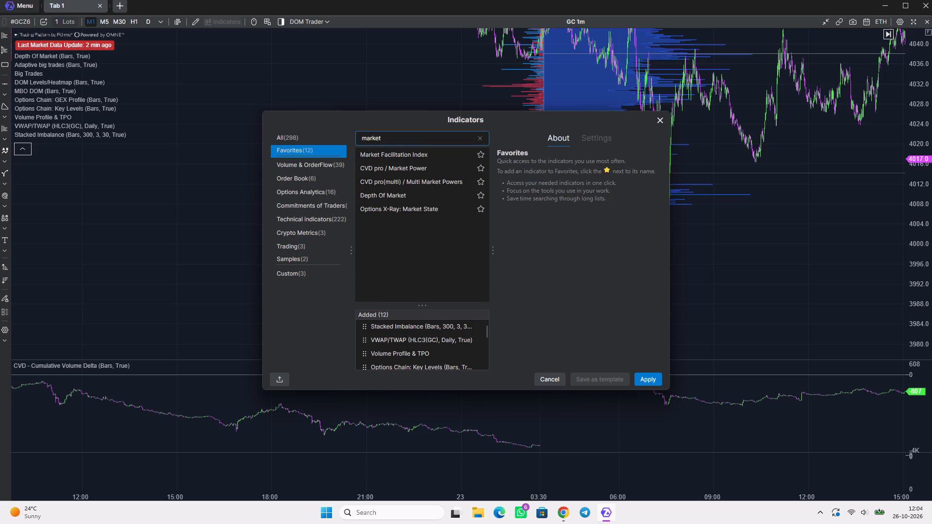
key(space)
text(profil)
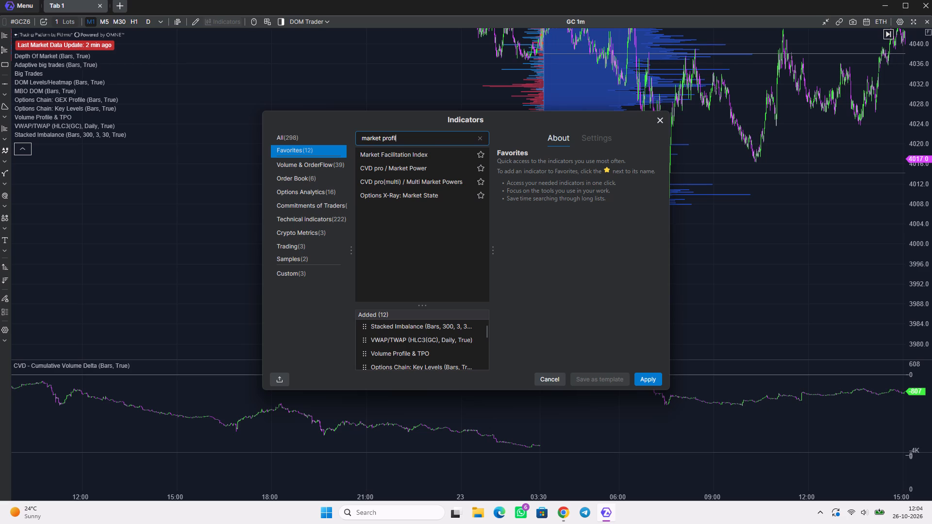
key(BackSpace)
key(BackSpace)
key(BackSpace)
key(BackSpace)
key(BackSpace)
key(BackSpace)
key(BackSpace)
key(BackSpace)
key(BackSpace)
key(BackSpace)
key(BackSpace)
key(BackSpace)
key(BackSpace)
key(BackSpace)
key(BackSpace)
key(BackSpace)
key(BackSpace)
key(BackSpace)
key(BackSpace)
key(BackSpace)
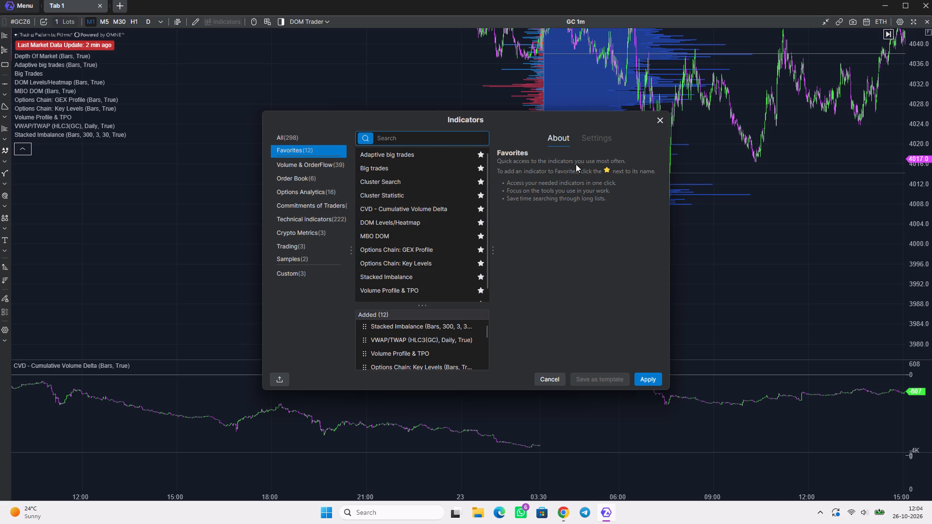
click(659, 116)
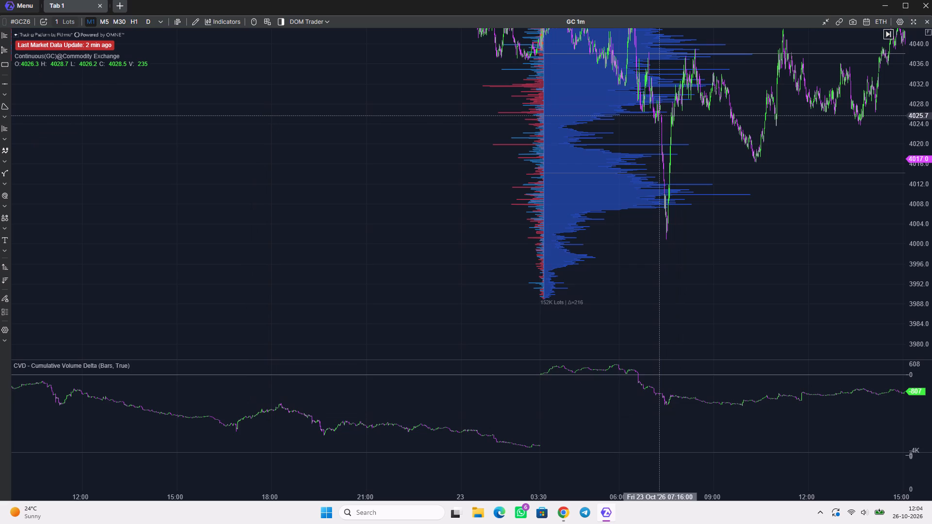
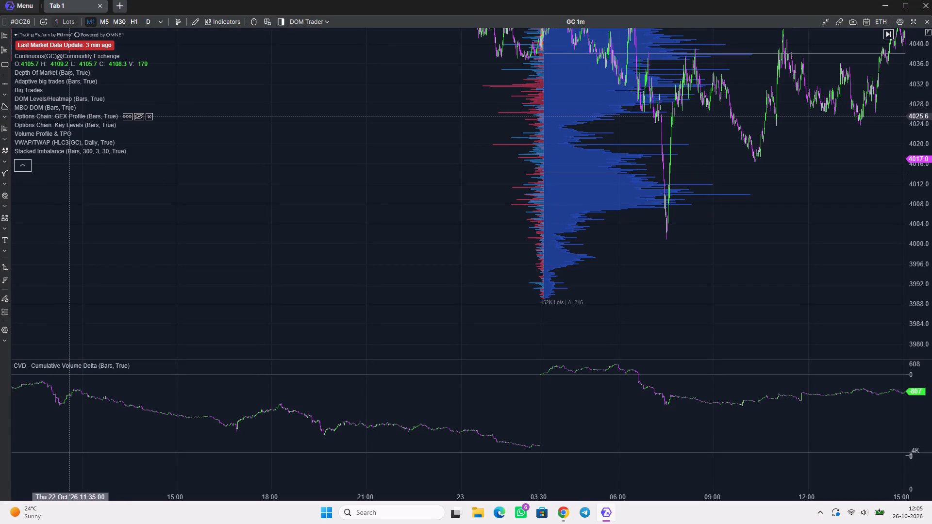
Open the Volume Profile & TPO indicator's settings and examine its data options, including mode, external period, profile type, initial balance and filter.
click(81, 134)
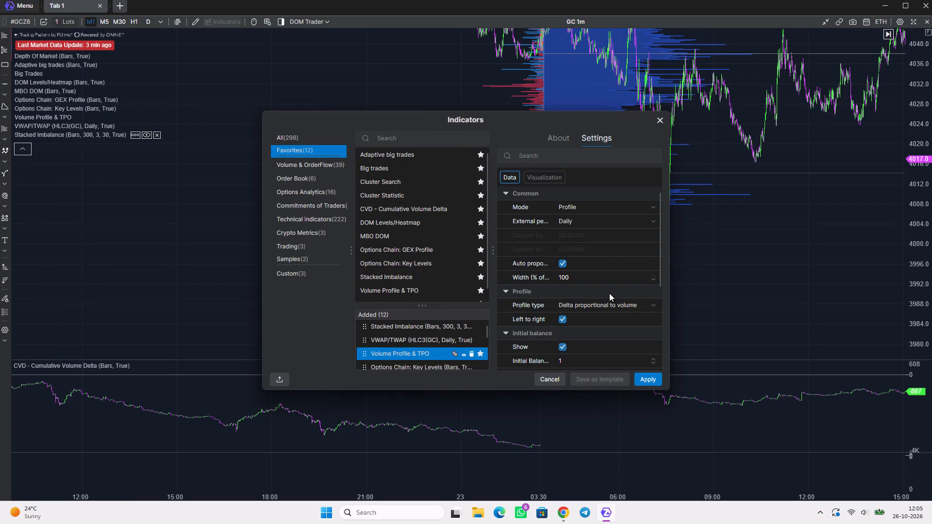
scroll(582, 310, down, 2)
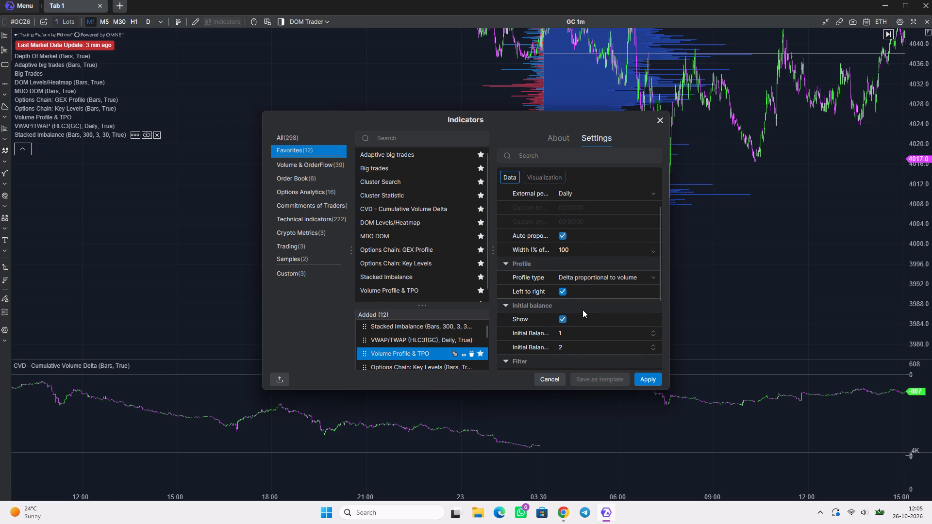
scroll(582, 310, down, 5)
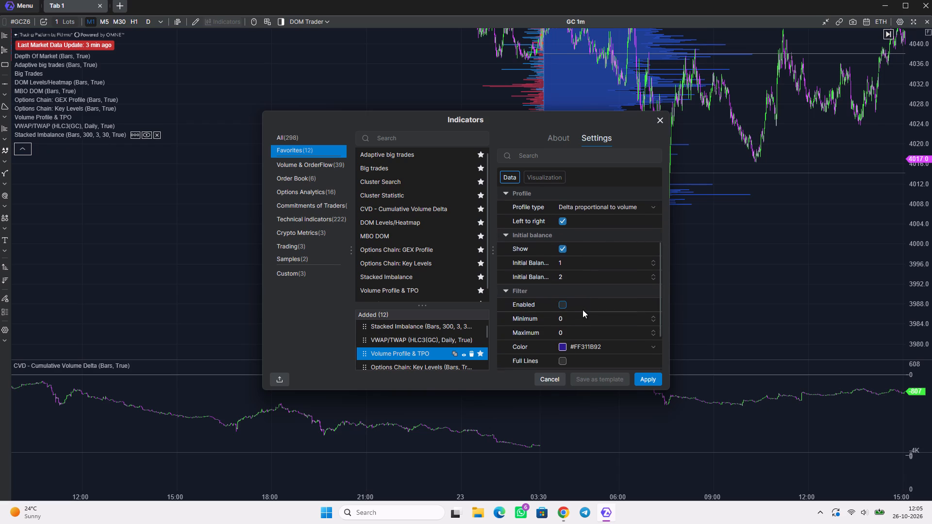
scroll(582, 310, down, 11)
scroll(582, 310, up, 8)
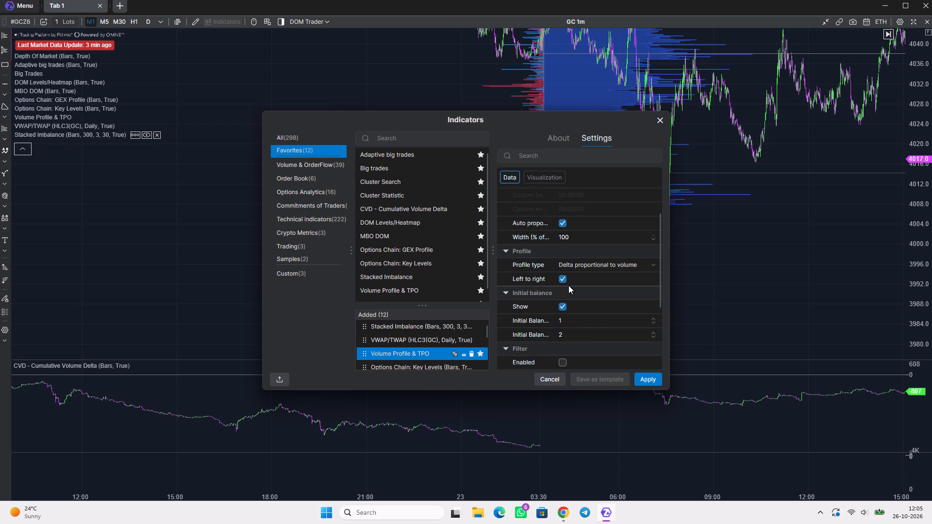
scroll(568, 285, up, 6)
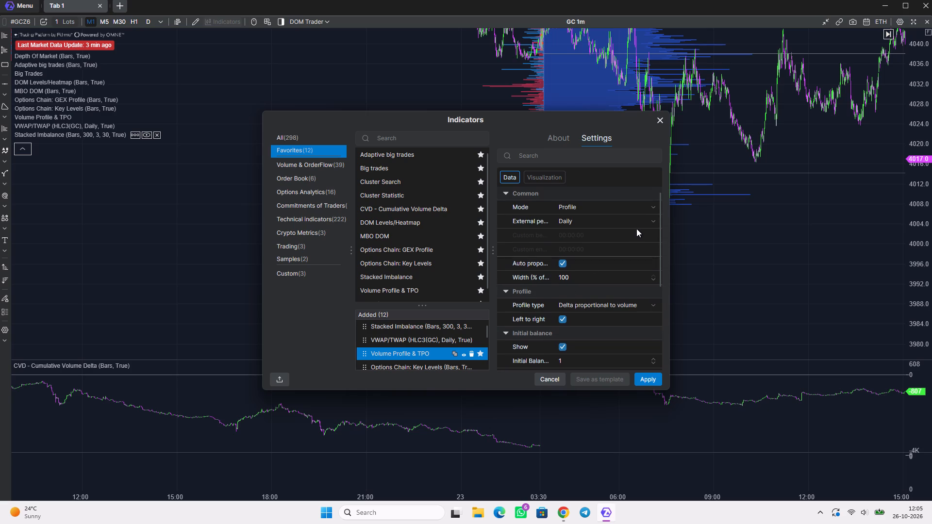
click(639, 223)
click(639, 223)
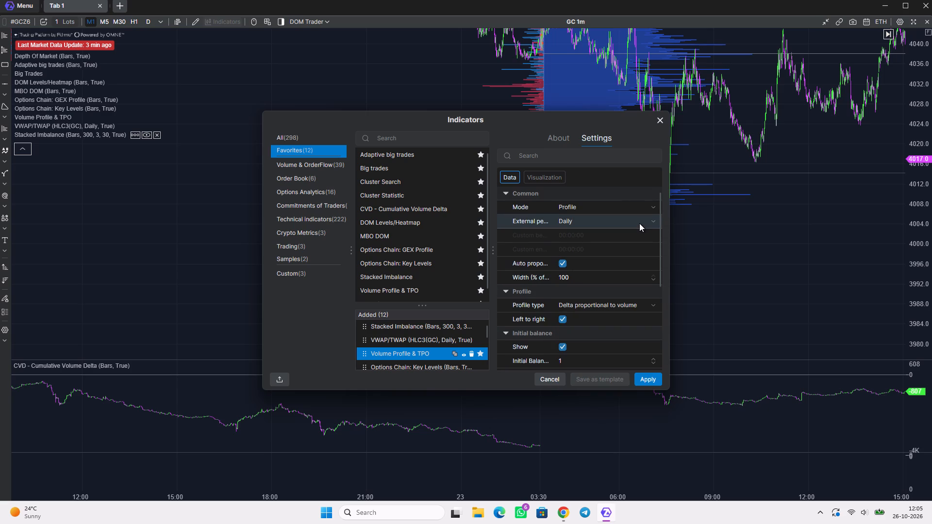
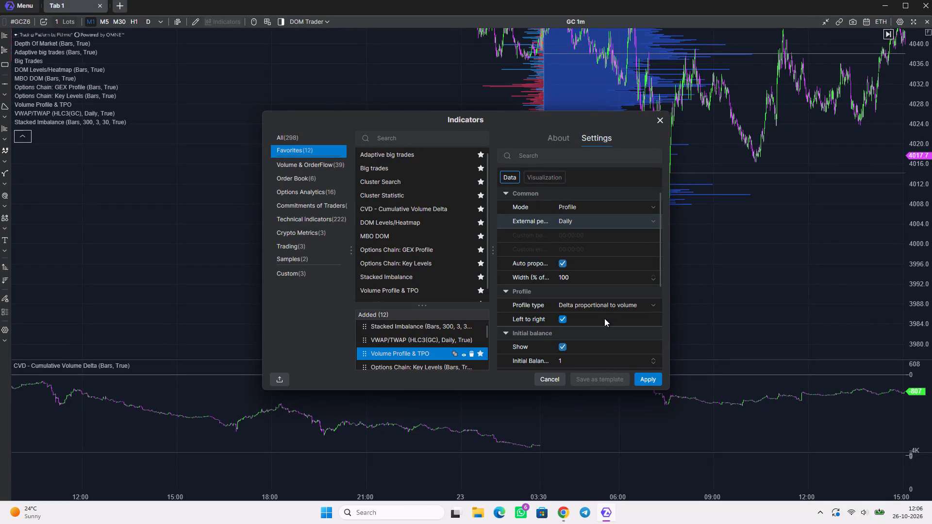
Close the indicator settings and review the daily volume profiles from 20 to 24 October on the one-minute chart.
click(662, 121)
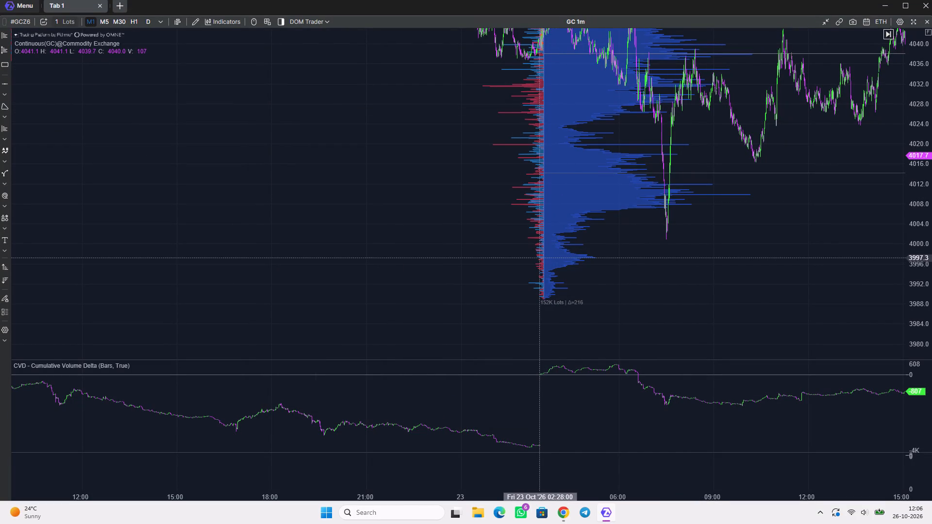
scroll(543, 253, down, 7)
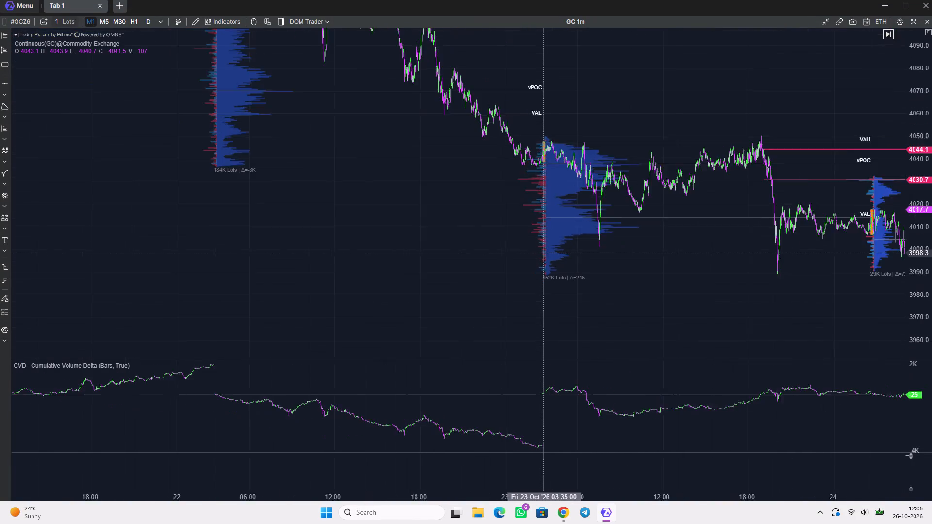
scroll(543, 253, down, 5)
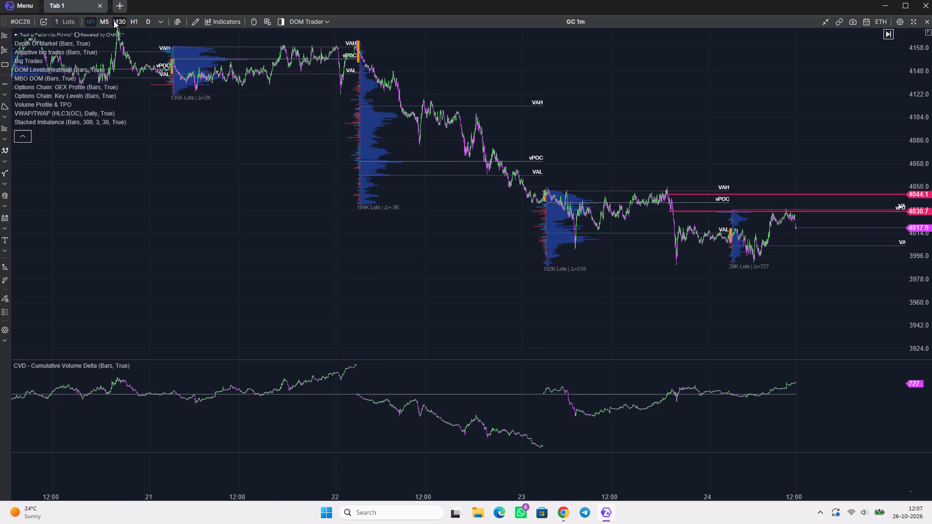
scroll(284, 170, down, 3)
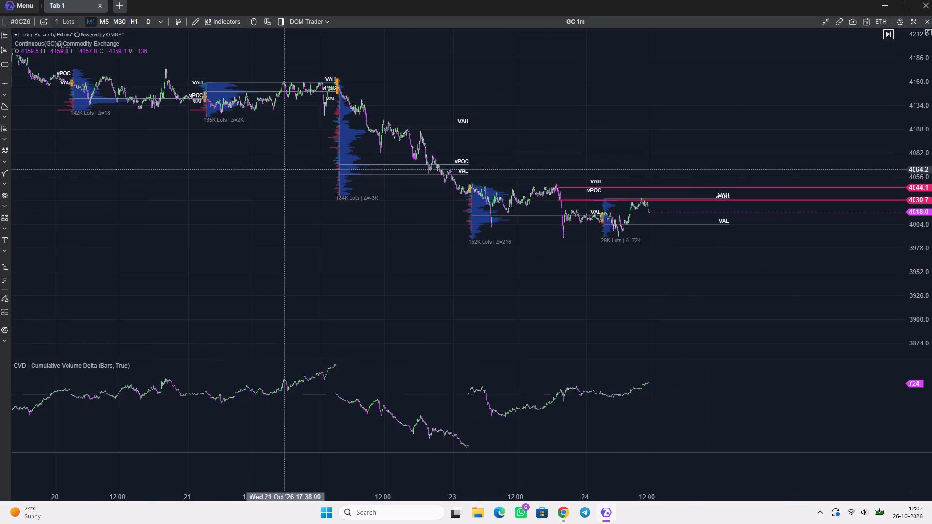
scroll(284, 169, up, 4)
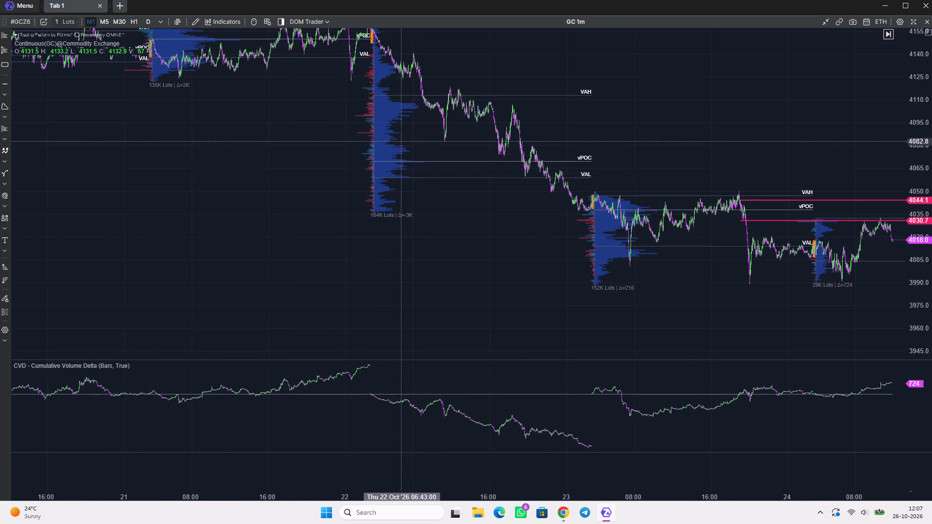
Switch the GC chart to the 30-minute timeframe and examine the latest daily profiles around the 4044.1 and 4030.7 levels.
click(122, 18)
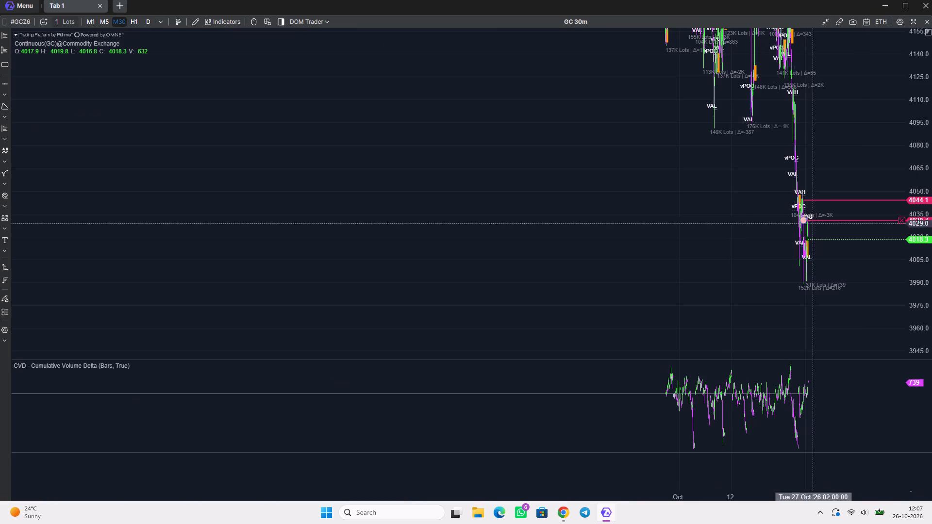
scroll(724, 249, up, 5)
double_click(920, 177)
scroll(802, 213, up, 4)
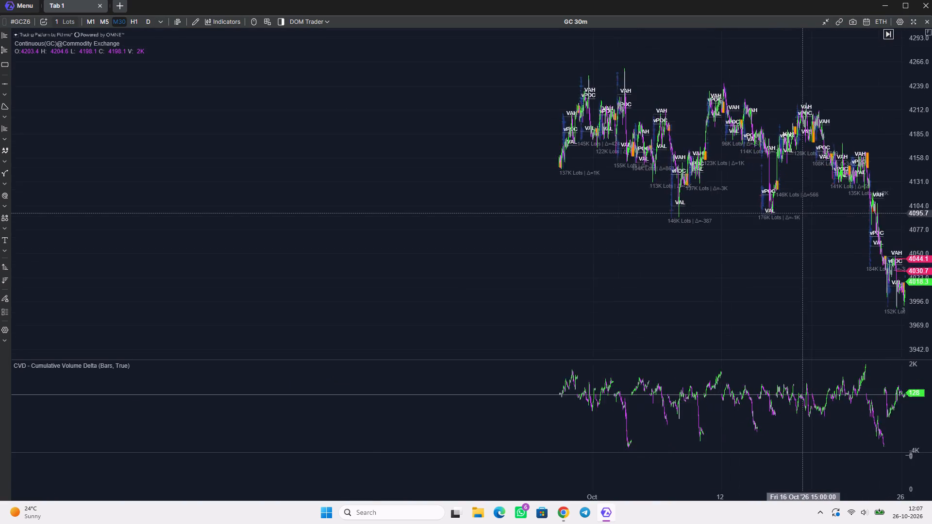
scroll(802, 213, up, 5)
drag(843, 237, 328, 147)
scroll(399, 214, up, 7)
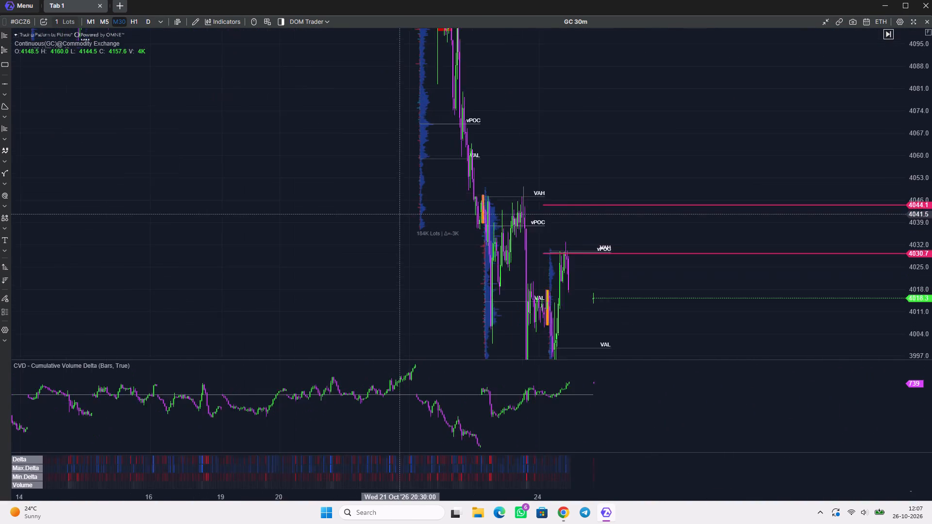
scroll(399, 214, up, 2)
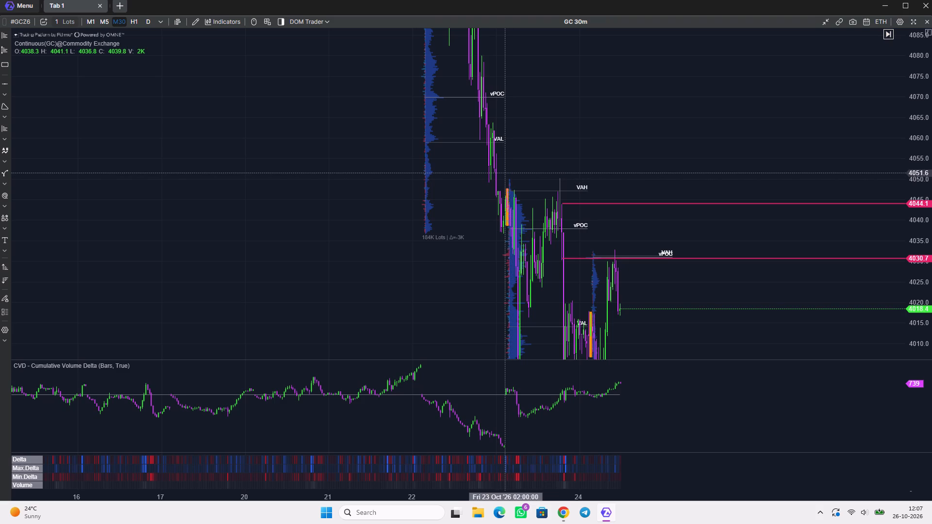
drag(649, 186, 636, 96)
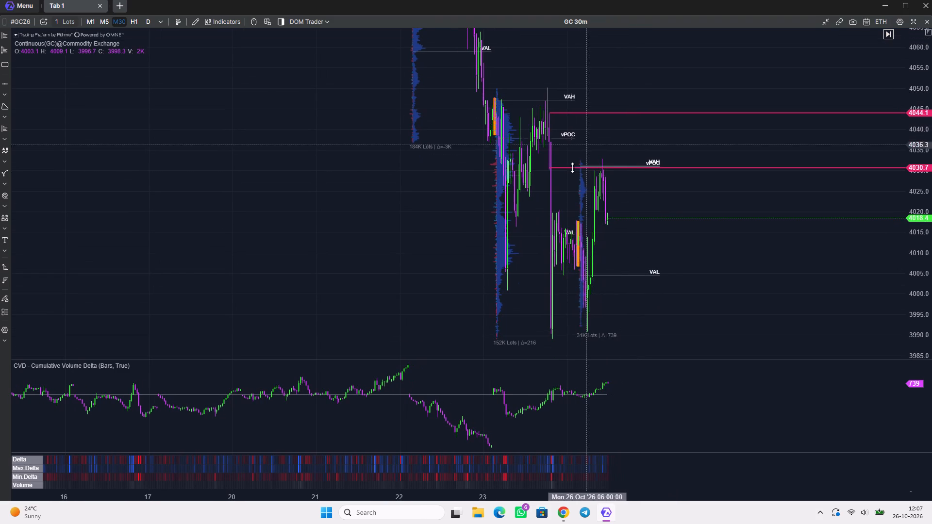
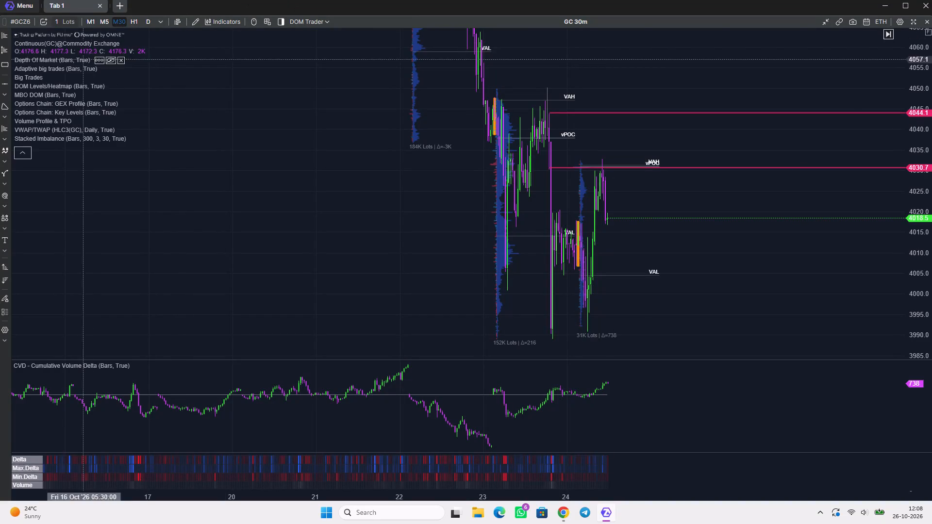
Switch the GC chart back to the one-minute timeframe and examine the 24 October session around the 4044.1 and 4030.7 levels.
click(87, 23)
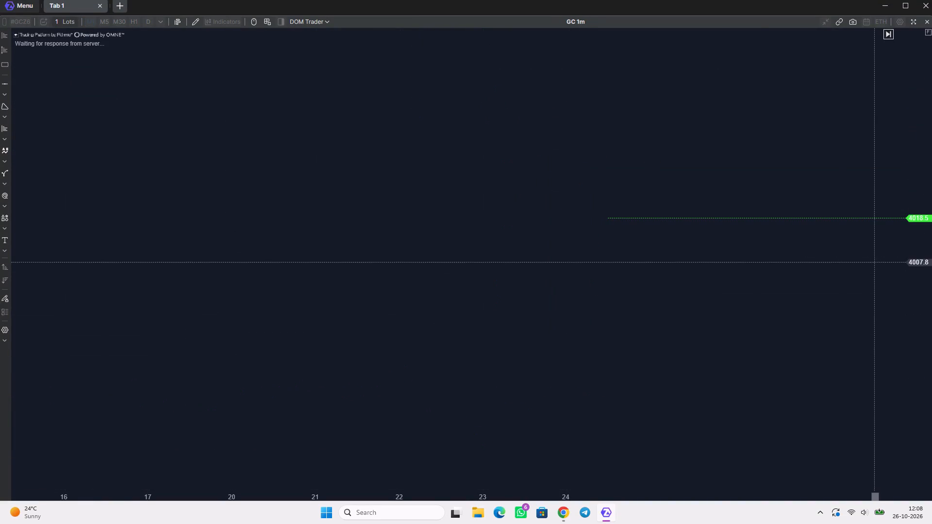
click(917, 208)
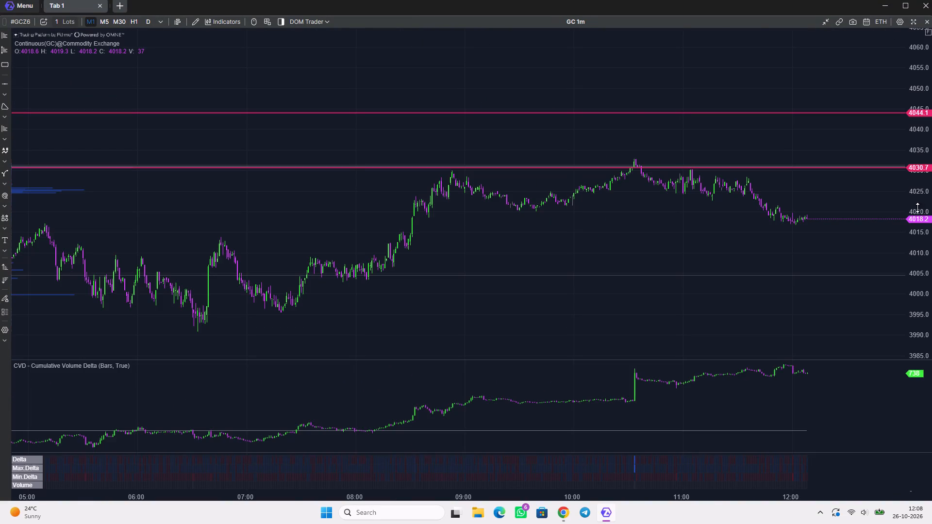
scroll(629, 245, down, 9)
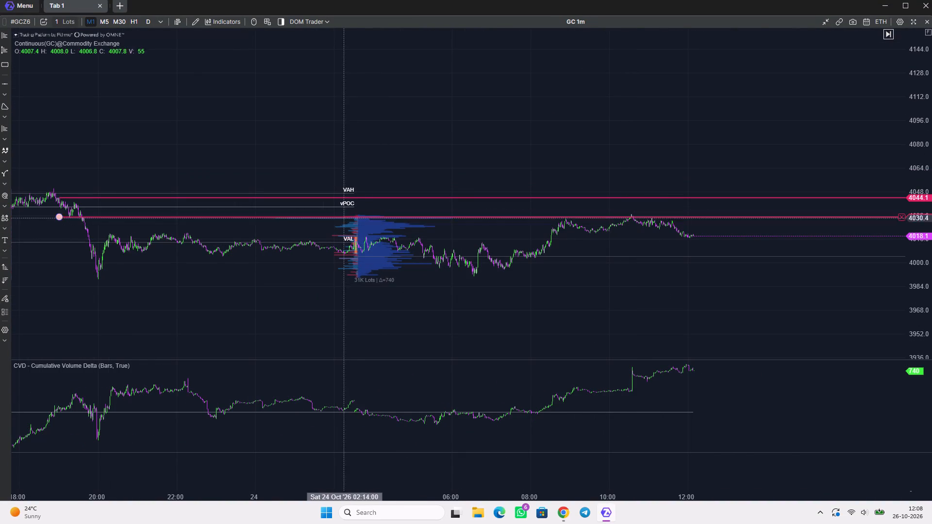
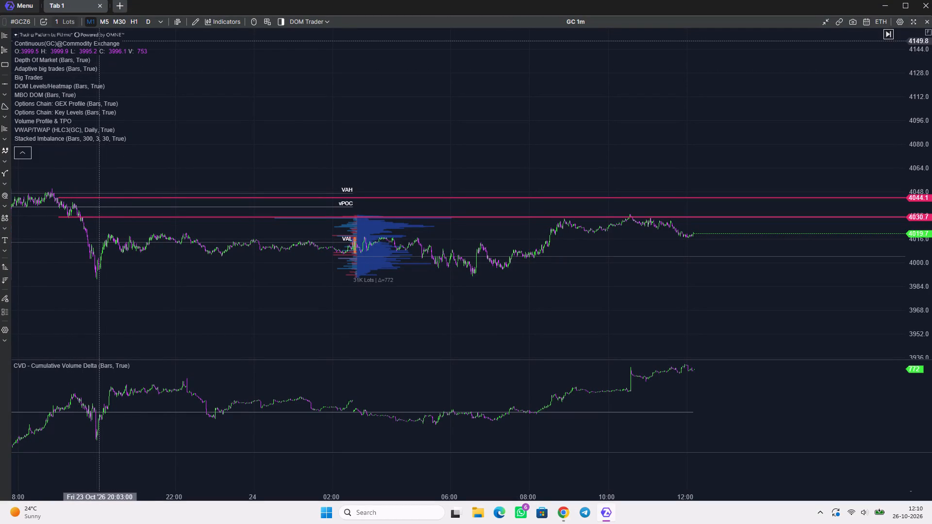
Reload the one-minute GC chart with a 20-day data range and return to the latest bars.
click(157, 20)
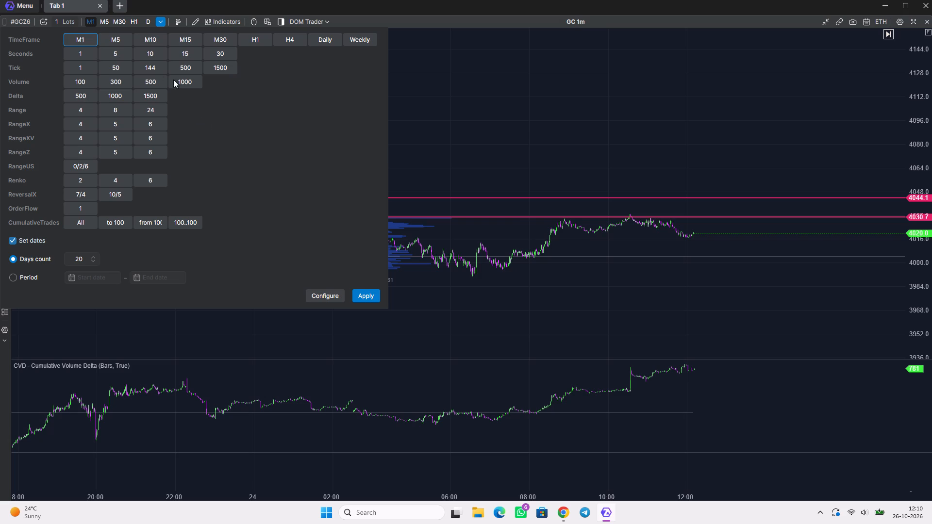
click(373, 295)
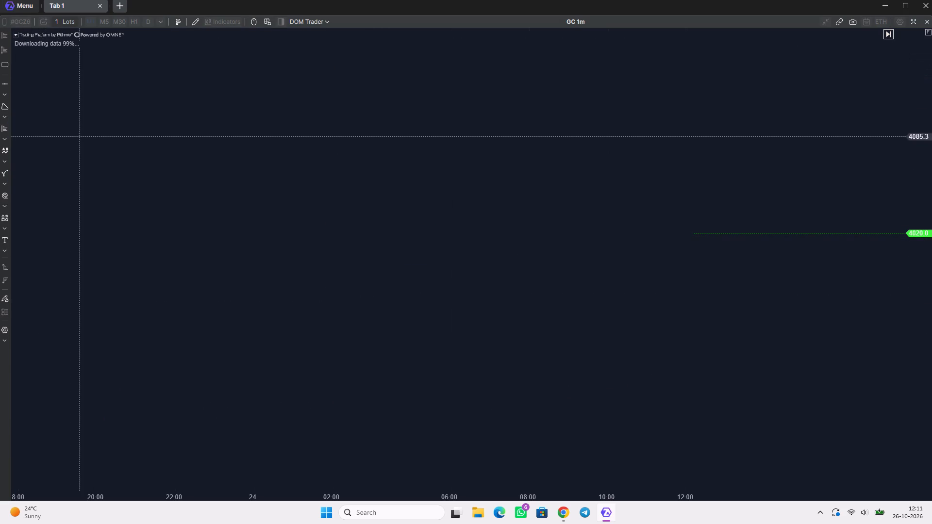
scroll(111, 164, down, 5)
click(887, 36)
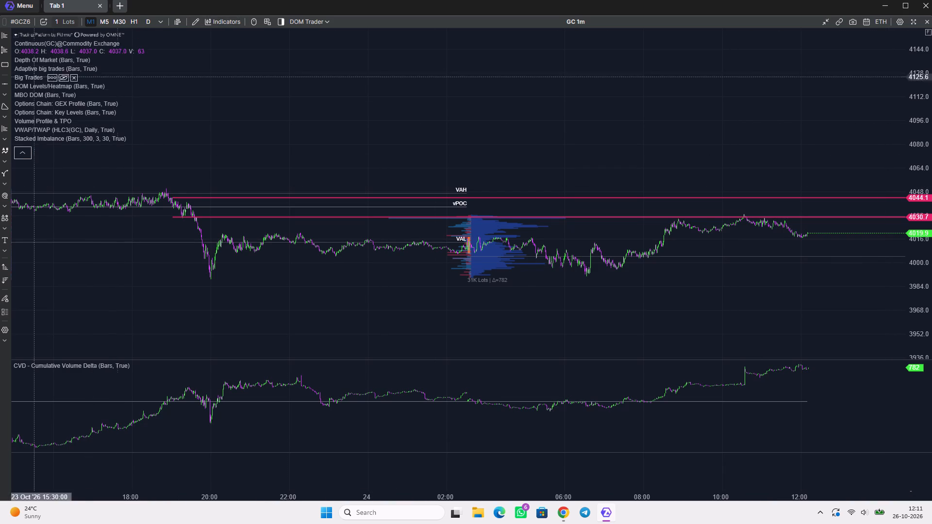
Set the external period of the Volume Profile & TPO indicator to Custom.
click(81, 122)
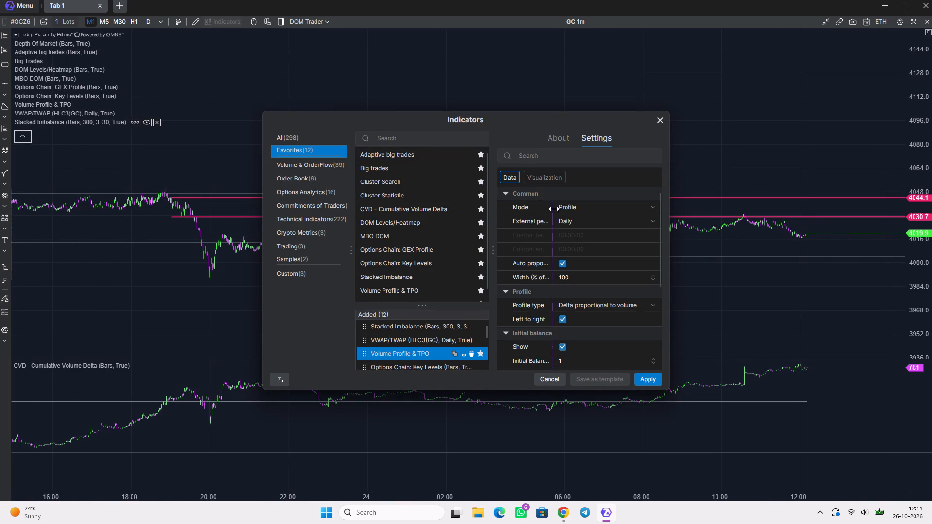
click(590, 221)
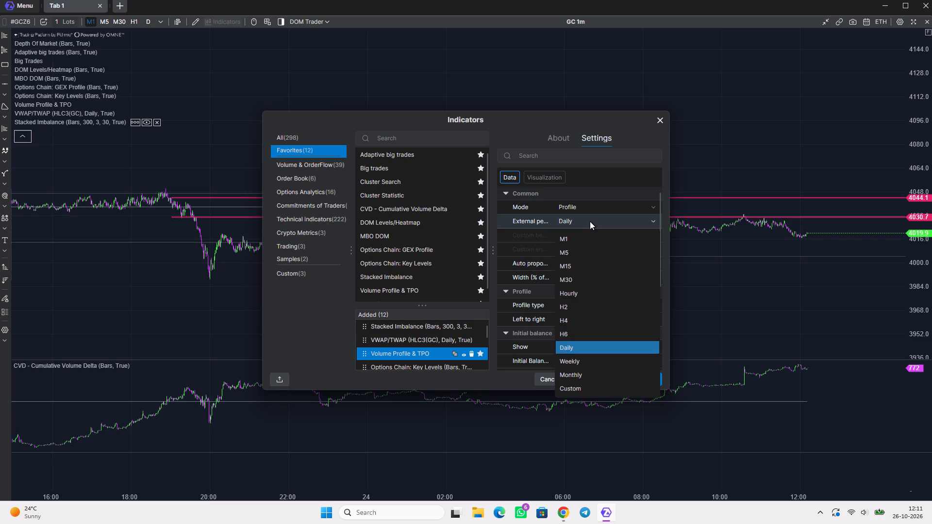
click(590, 221)
click(548, 236)
triple_click(575, 237)
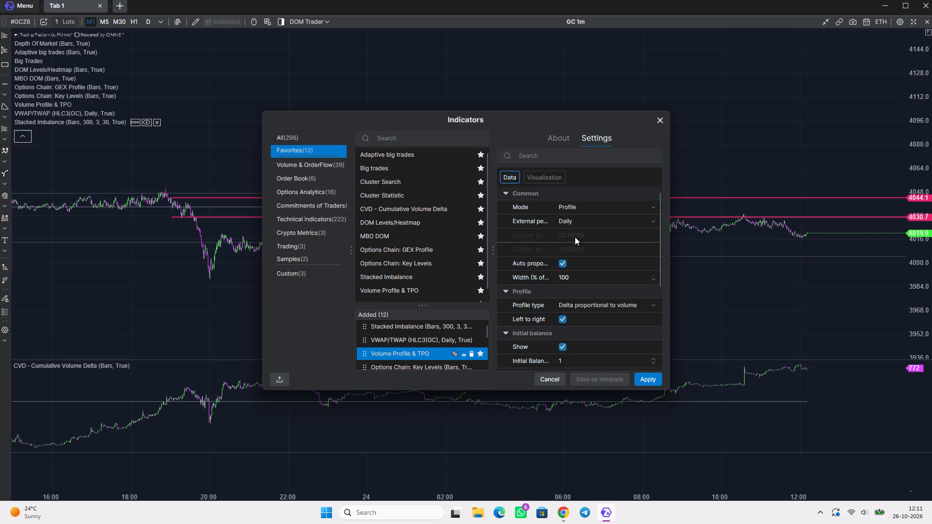
click(586, 222)
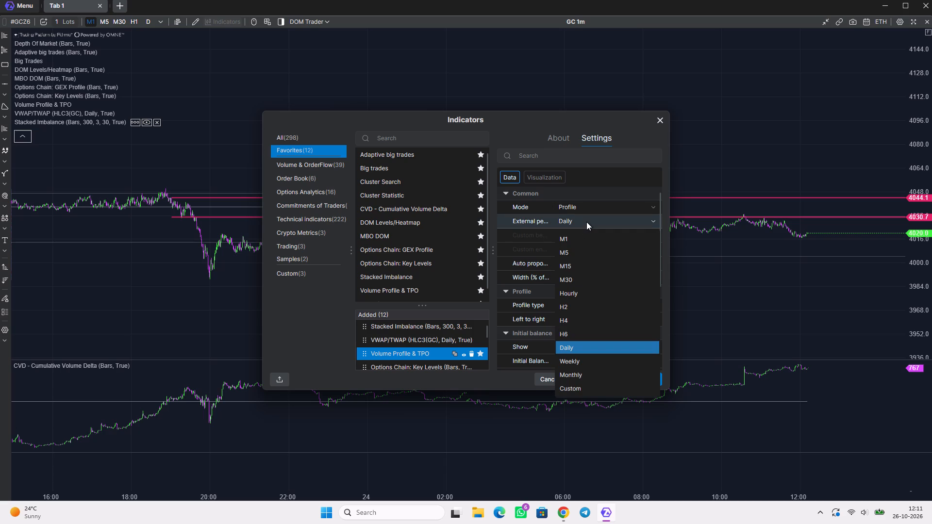
click(580, 390)
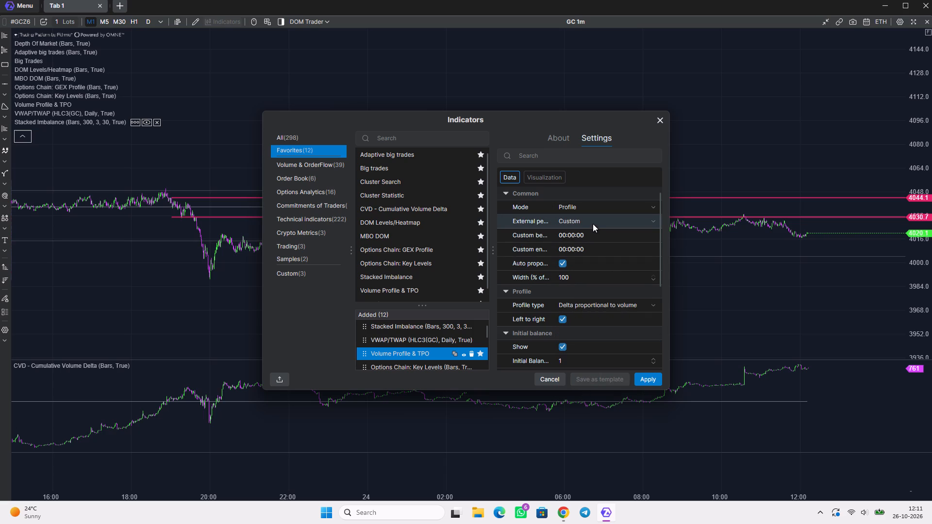
Set the profile's custom session to begin at 13:30:00 and end at 20:00:00, and apply the indicator settings.
drag(518, 120, 789, 176)
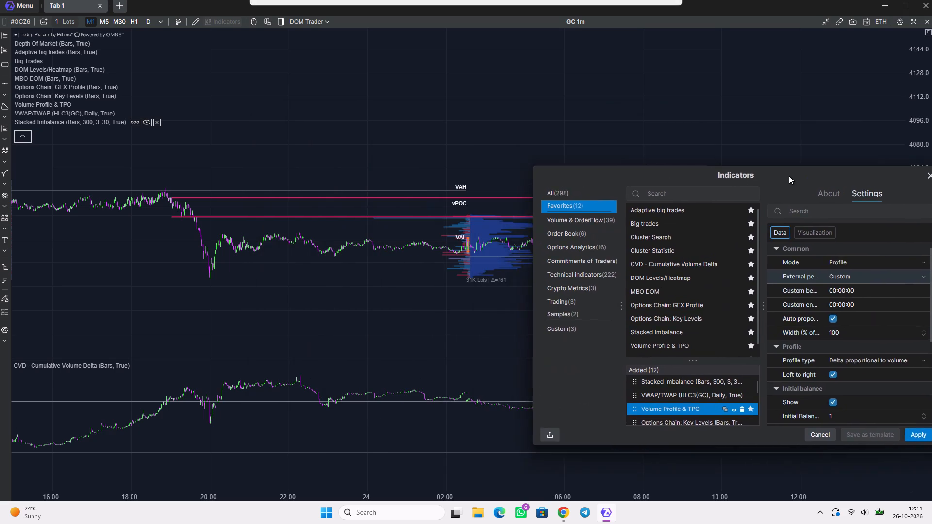
drag(789, 176, 427, 132)
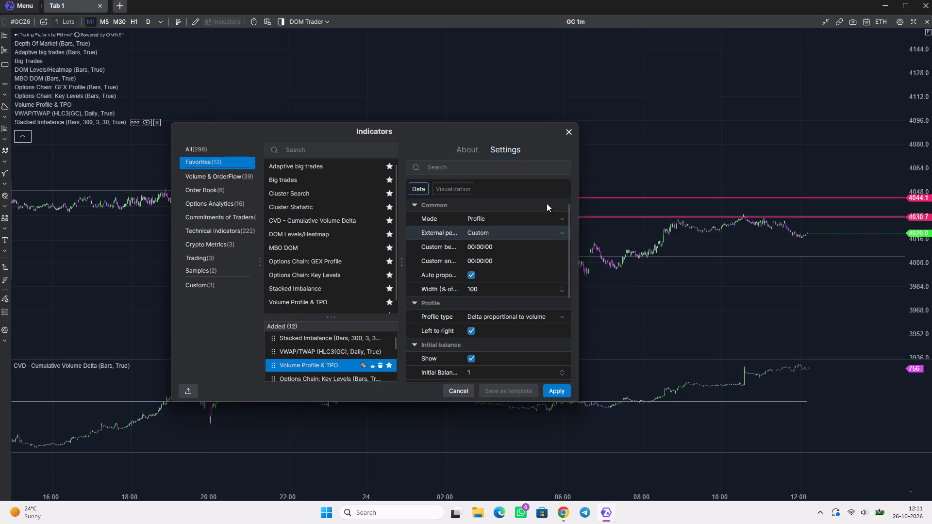
drag(436, 134, 277, 99)
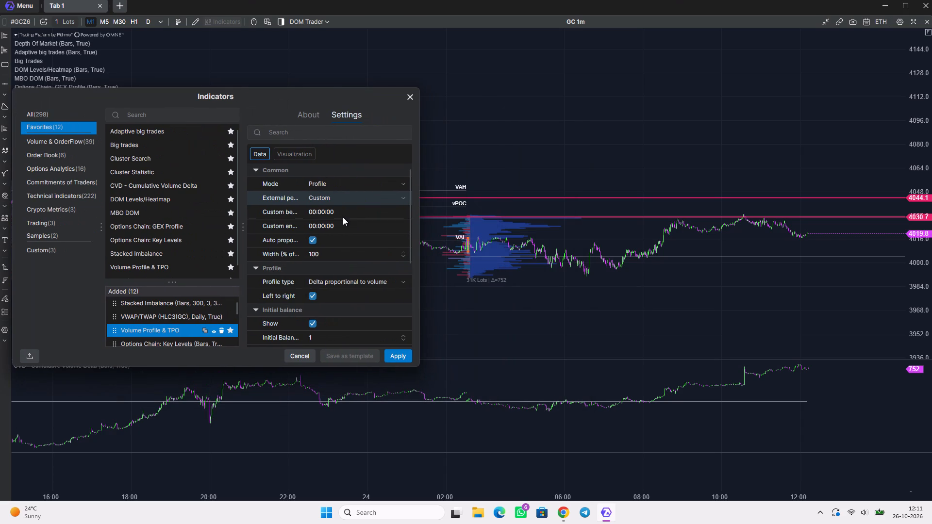
click(346, 213)
click(313, 210)
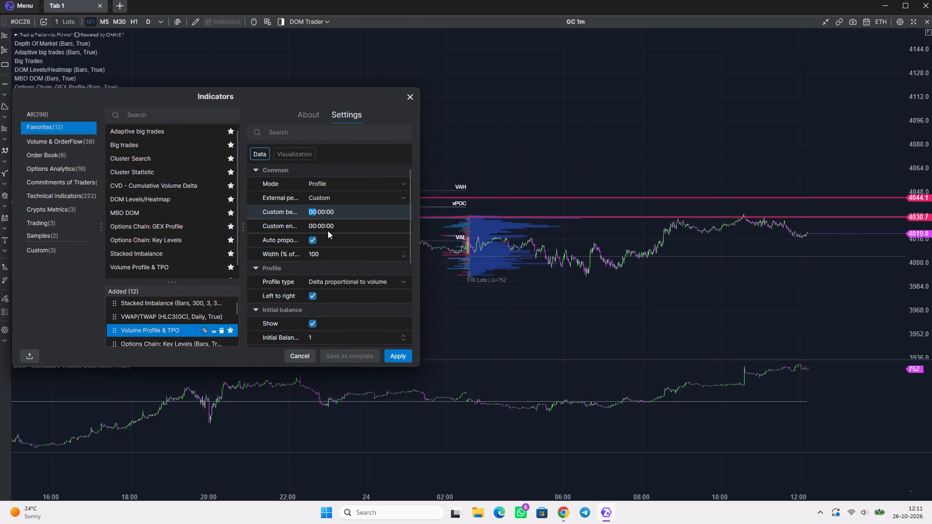
key(BackSpace)
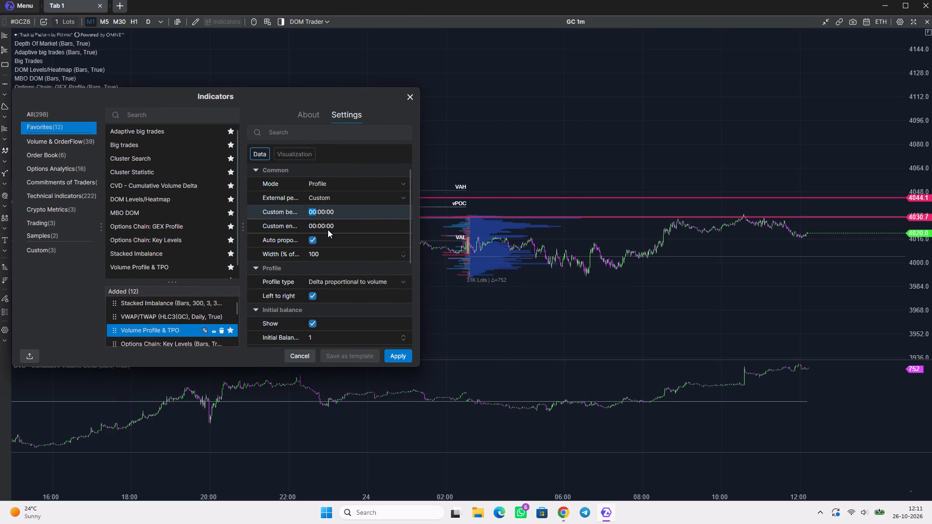
text(13)
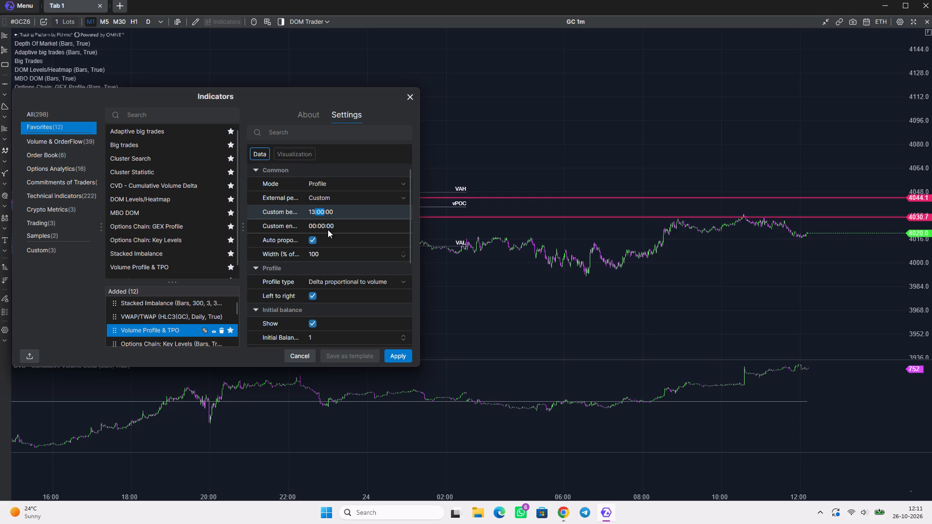
text(30)
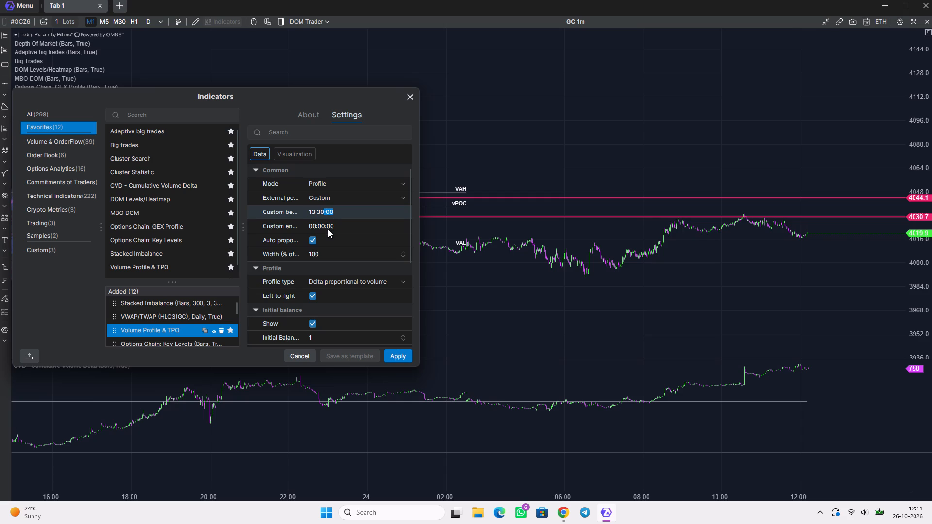
click(312, 225)
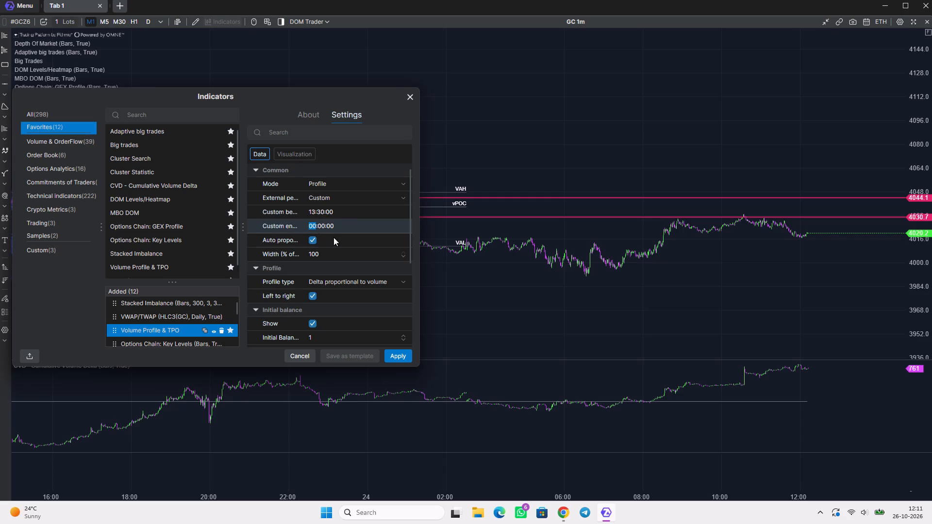
text(20)
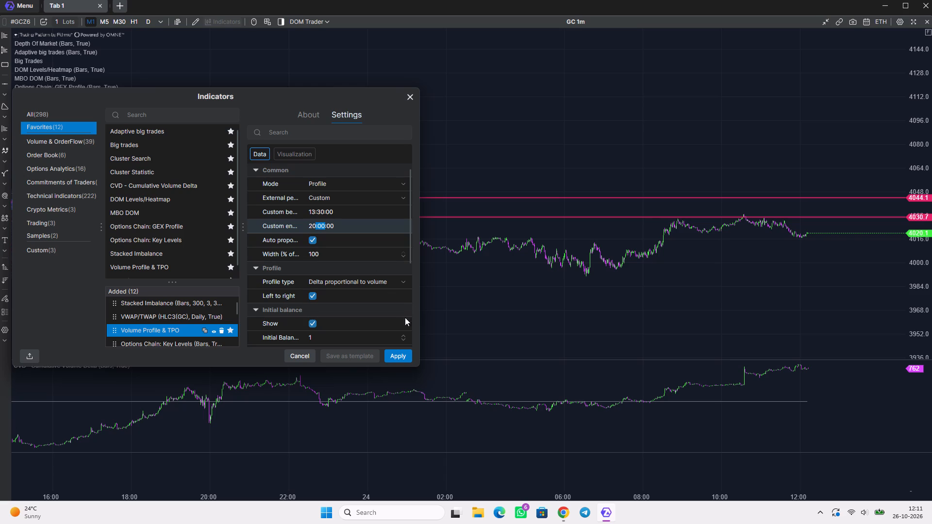
click(406, 349)
Examine the custom-session volume profiles and their value areas from 21 to 24 October against the 4044.1 and 4030.7 levels.
scroll(297, 276, down, 7)
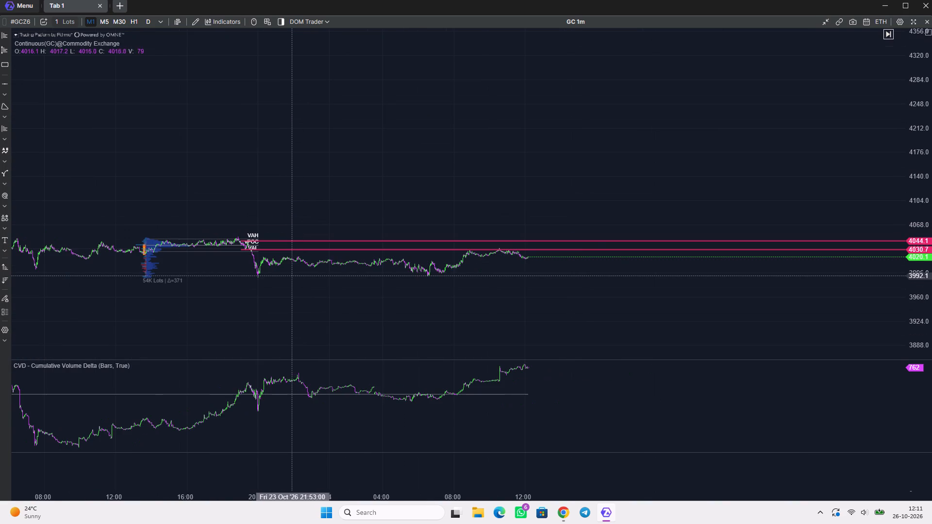
drag(217, 263, 357, 264)
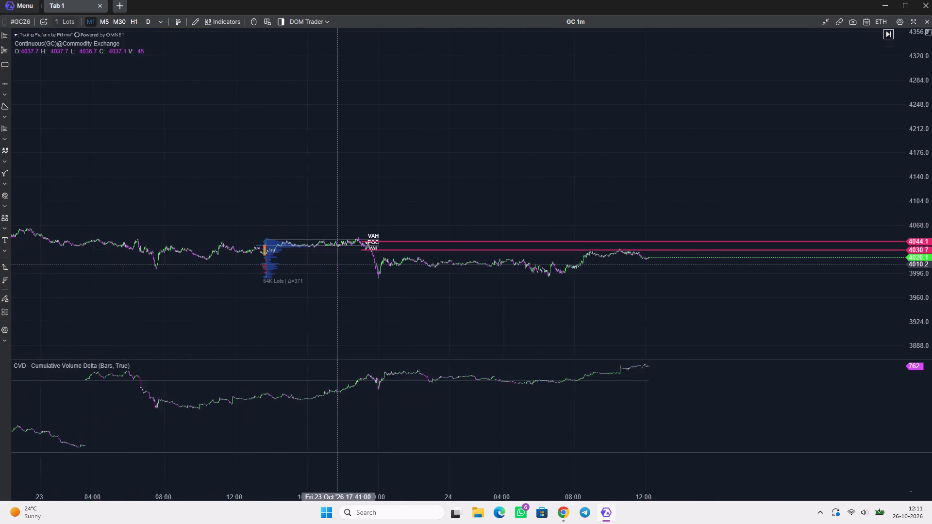
drag(357, 264, 399, 264)
scroll(917, 277, up, 5)
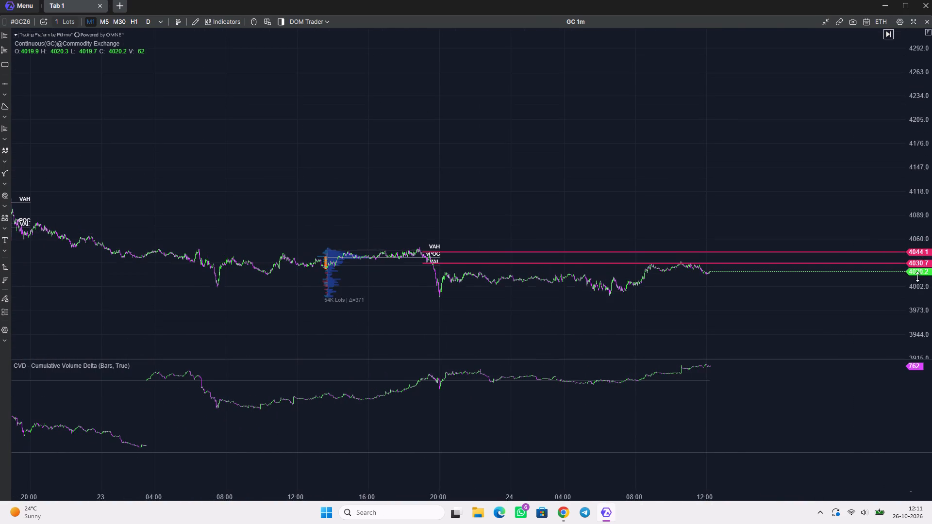
scroll(693, 276, down, 9)
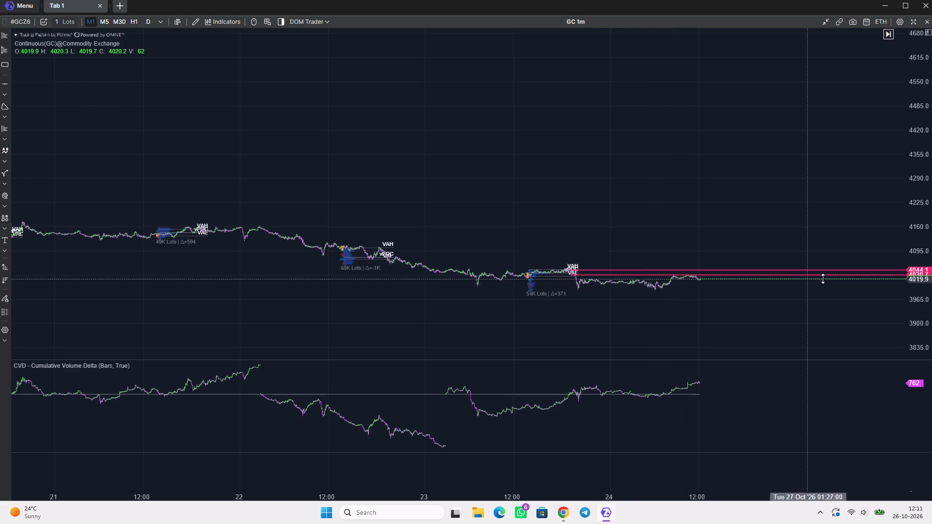
scroll(918, 305, up, 16)
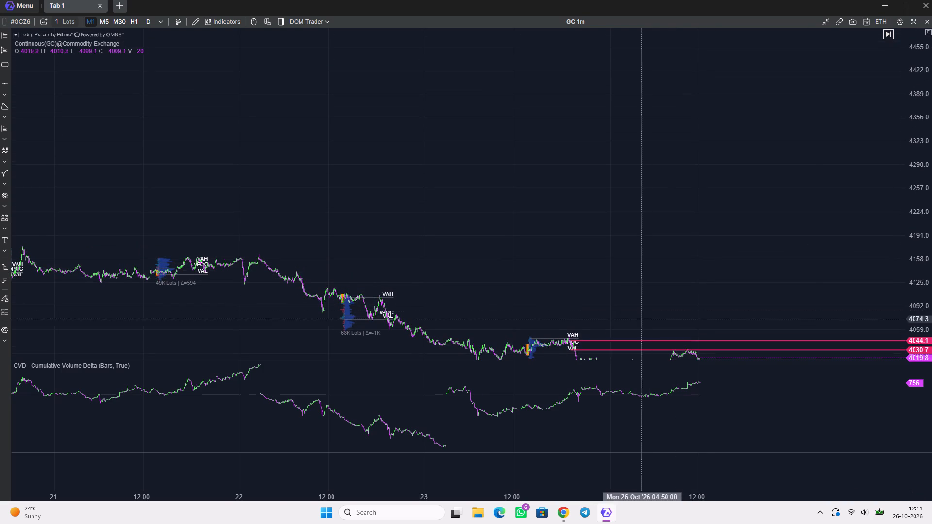
drag(637, 315, 682, 207)
scroll(924, 298, up, 5)
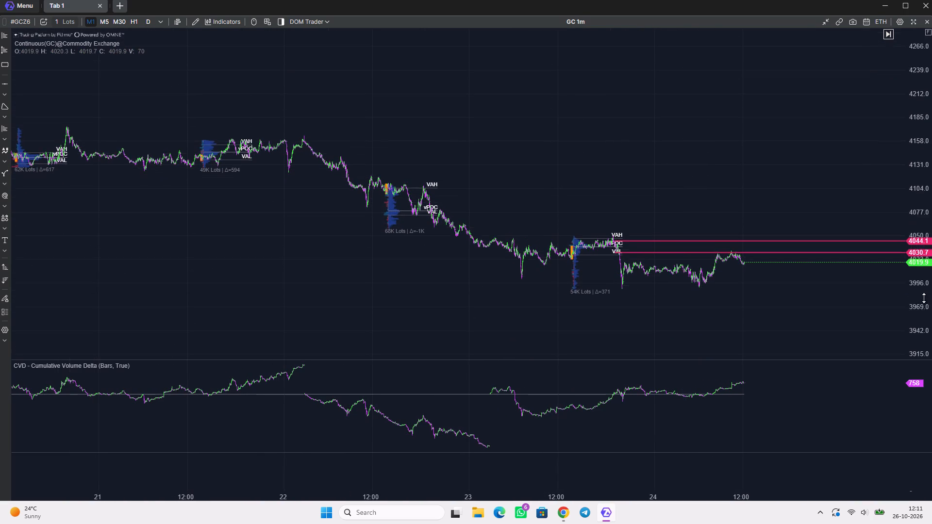
scroll(924, 298, up, 16)
scroll(921, 298, up, 5)
drag(610, 267, 611, 266)
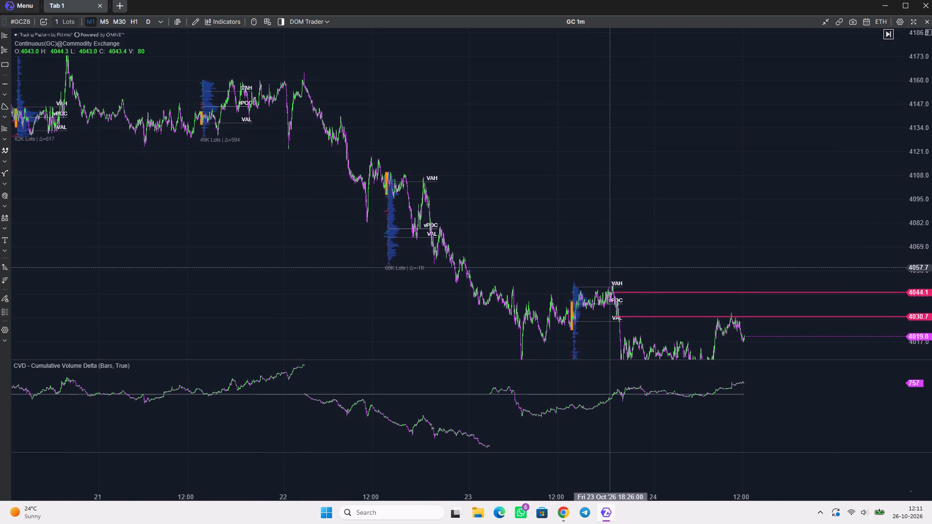
drag(611, 266, 651, 205)
scroll(611, 243, up, 3)
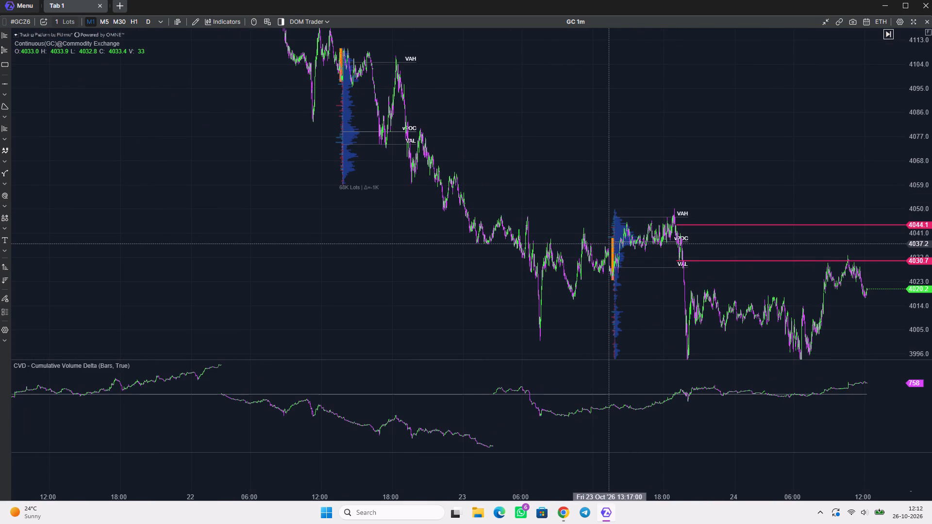
scroll(561, 226, down, 2)
drag(702, 273, 589, 246)
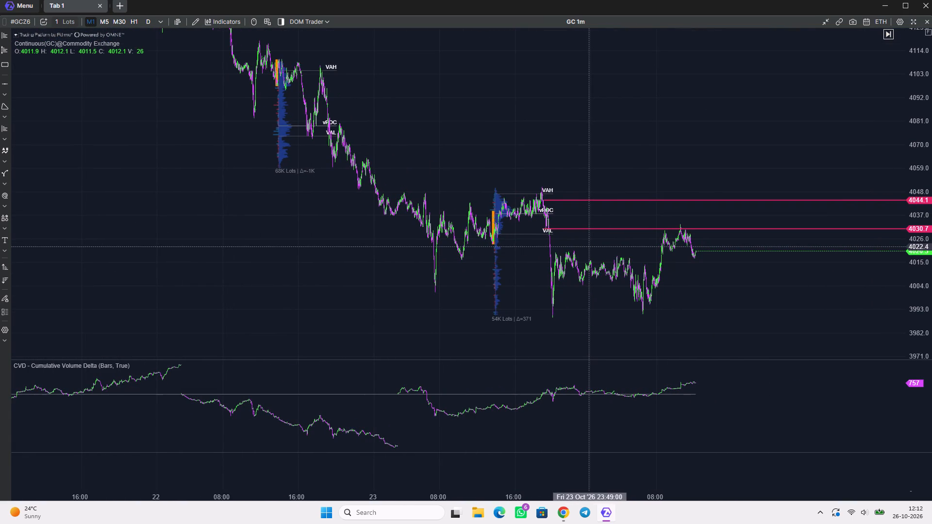
drag(741, 268, 555, 267)
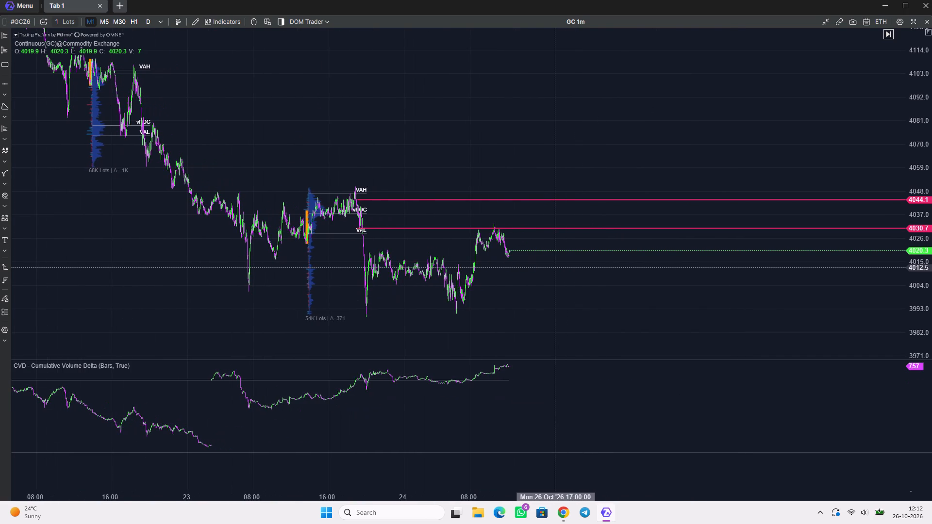
scroll(555, 267, down, 2)
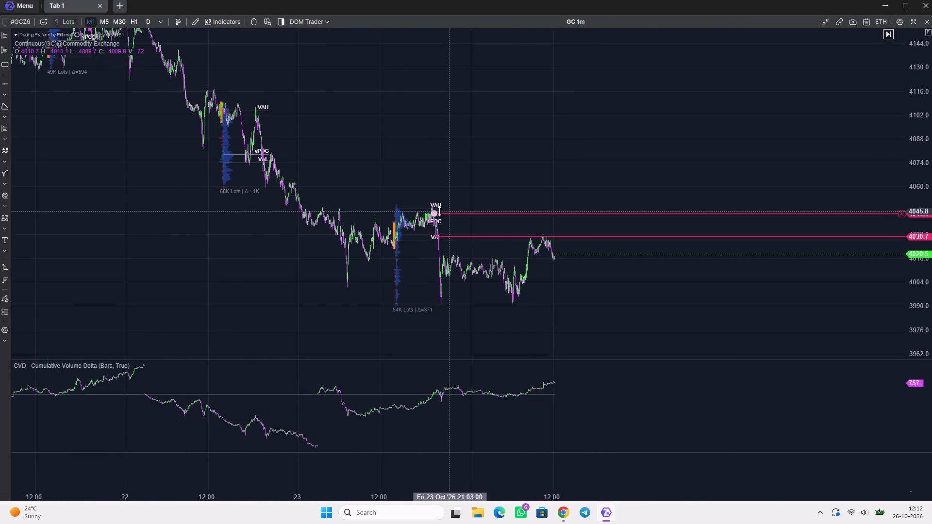
drag(375, 192, 463, 197)
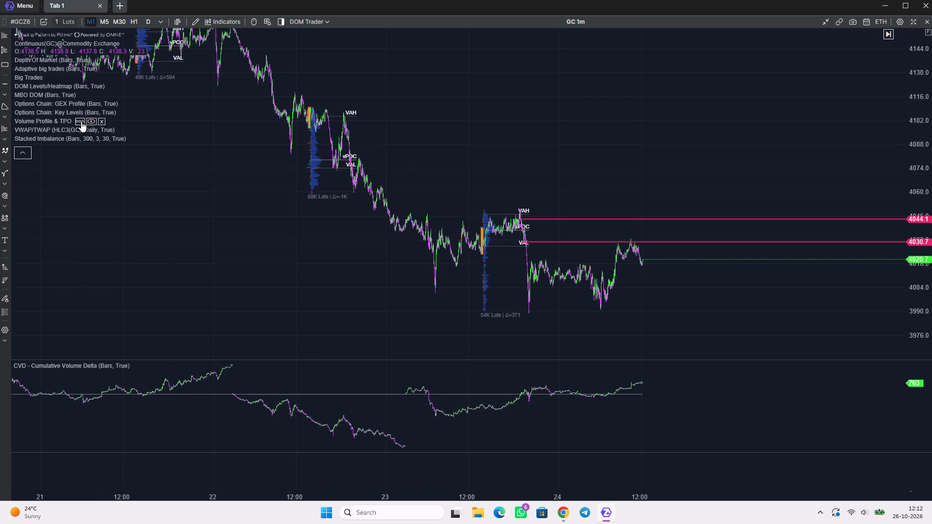
Review the custom period settings of the Volume Profile & TPO indicator.
click(81, 121)
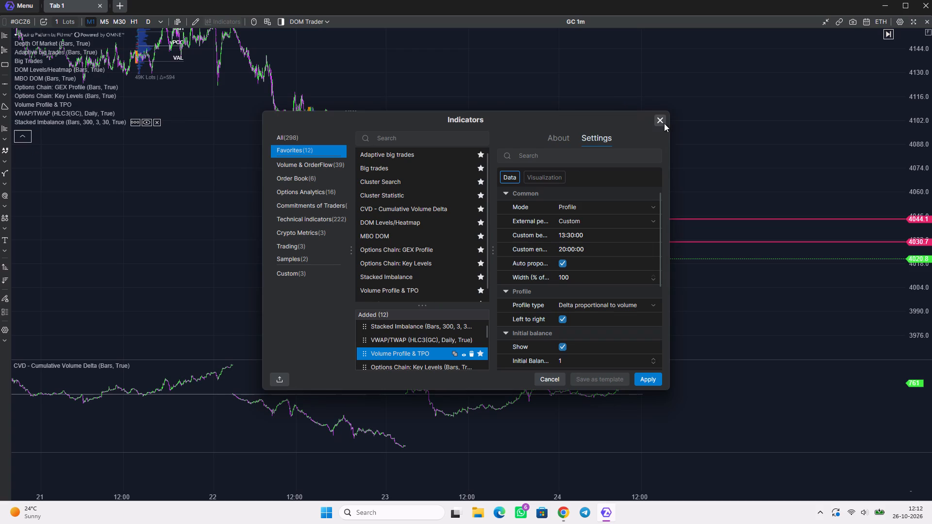
click(664, 123)
Switch the GC chart to the 30-minute timeframe and examine the 23–24 October price action around the 4044.1 and 4030.7 levels.
click(120, 18)
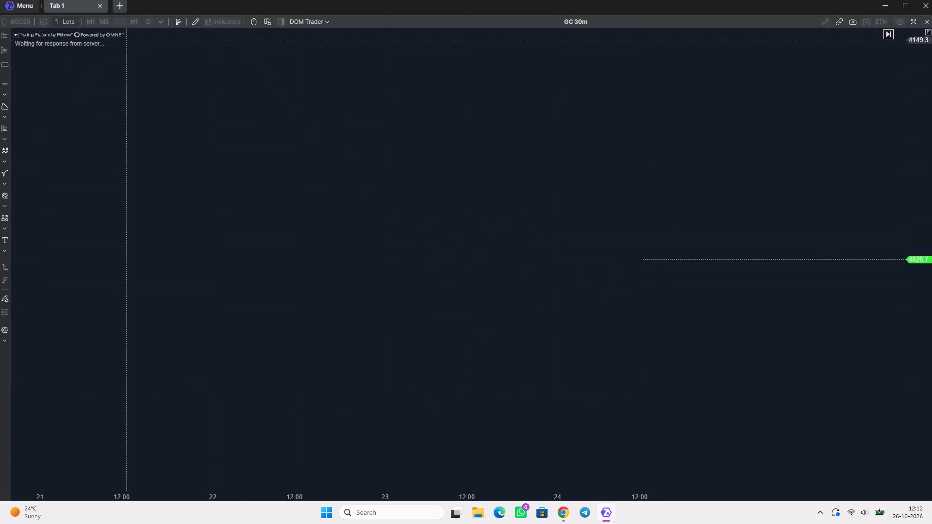
double_click(921, 234)
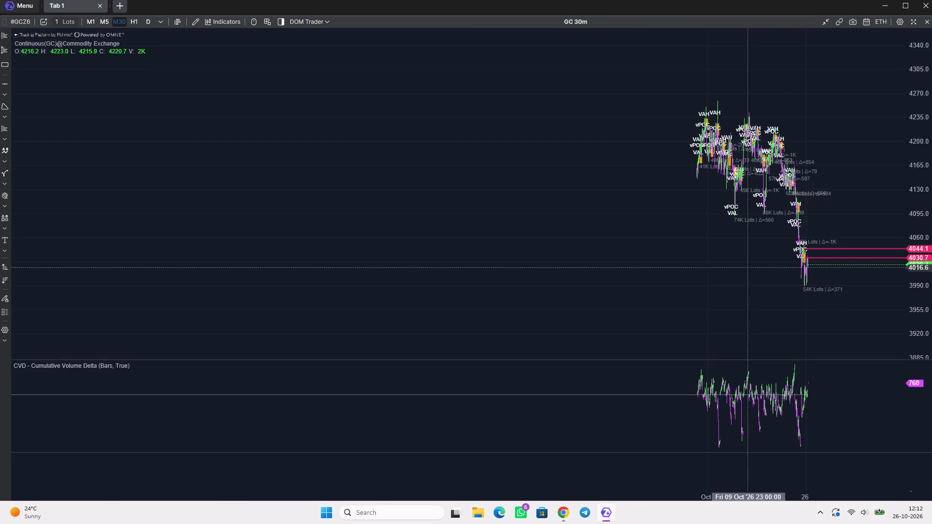
scroll(741, 270, up, 15)
drag(854, 231, 510, 233)
scroll(673, 229, up, 3)
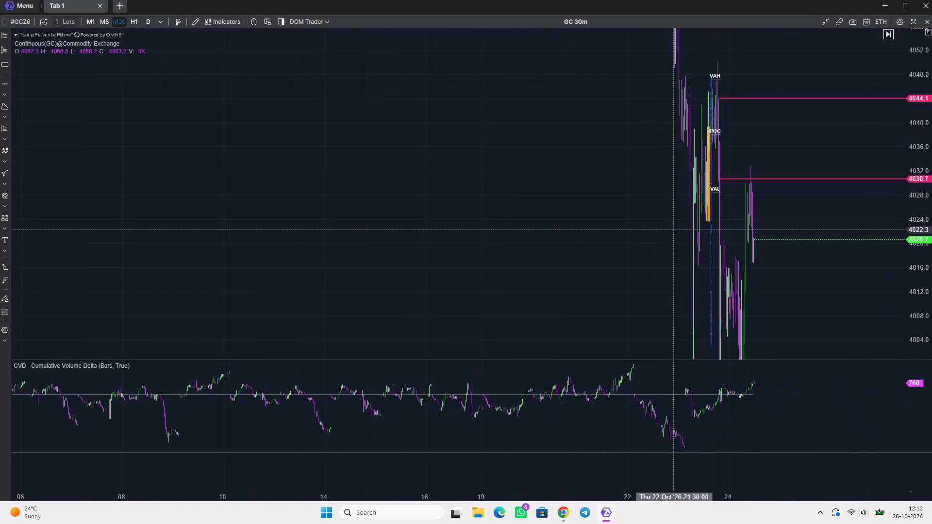
scroll(673, 229, up, 9)
scroll(919, 155, down, 12)
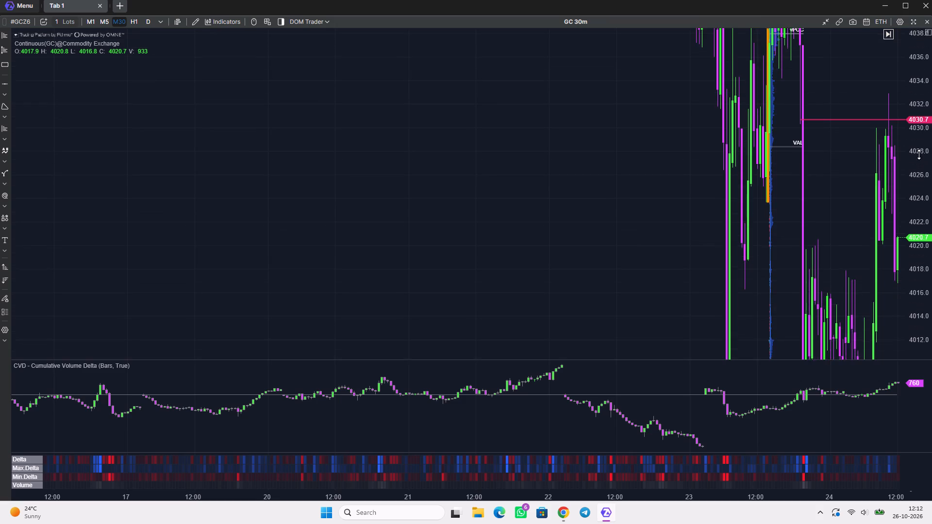
scroll(919, 154, down, 11)
scroll(919, 154, up, 1)
scroll(919, 154, down, 20)
scroll(919, 154, down, 9)
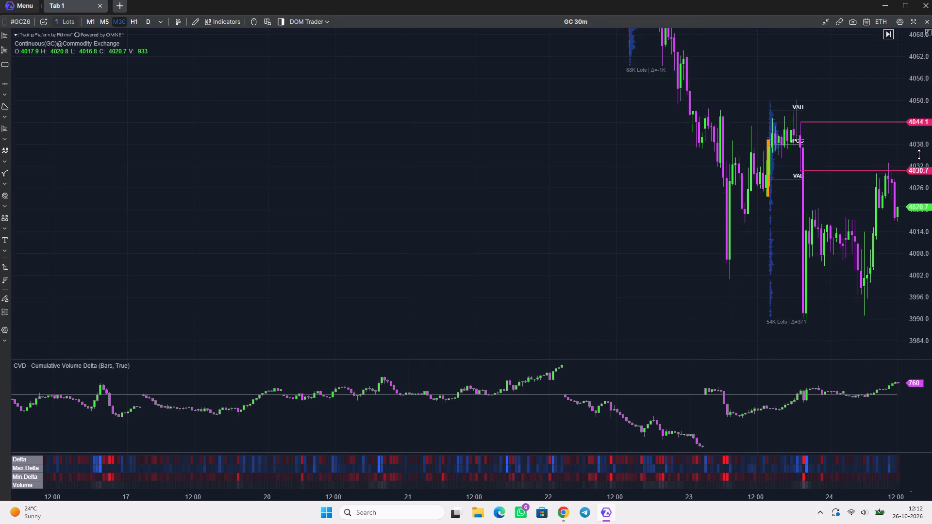
Examine the 23 October session's volume profile and the price action after it on the 30-minute GC chart.
scroll(919, 154, down, 9)
scroll(743, 190, up, 4)
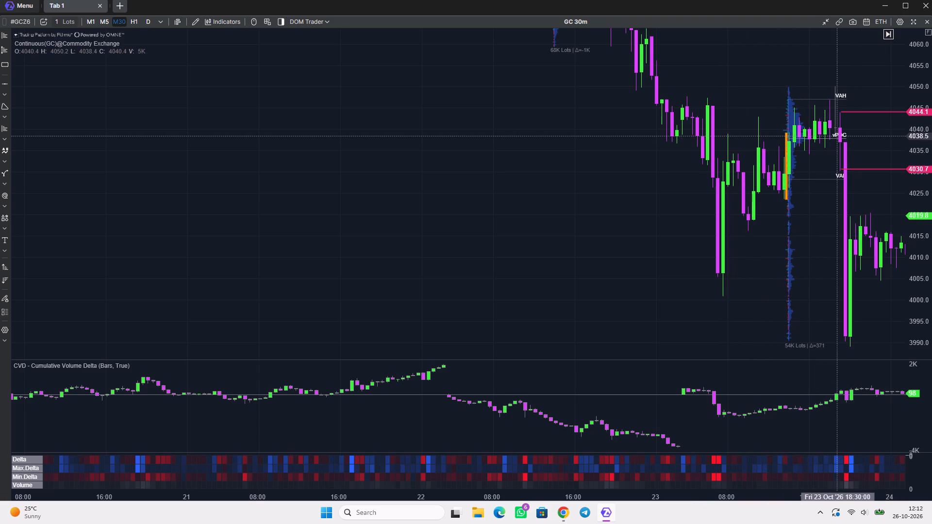
drag(841, 137, 762, 137)
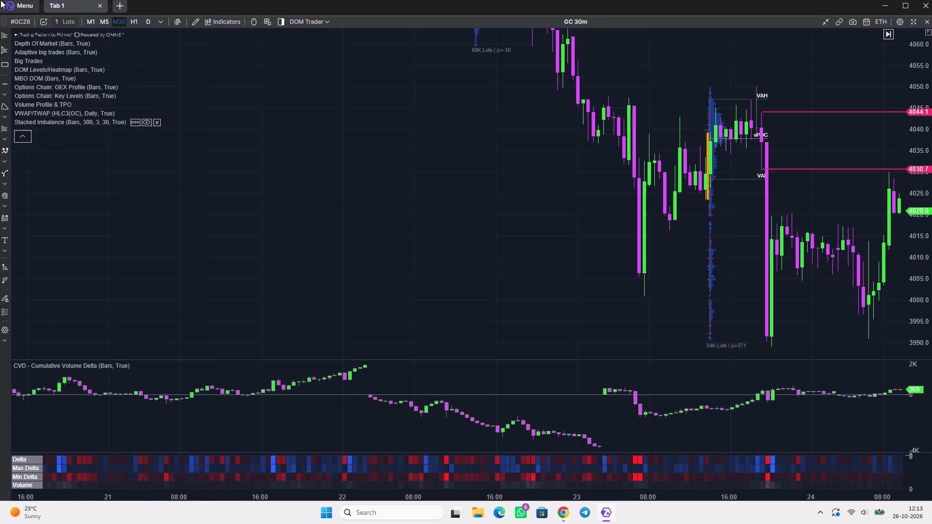
Switch the chart's instrument to NQ, the E-mini NASDAQ-100 continuous future from the favorites, and reset its price scale.
click(24, 24)
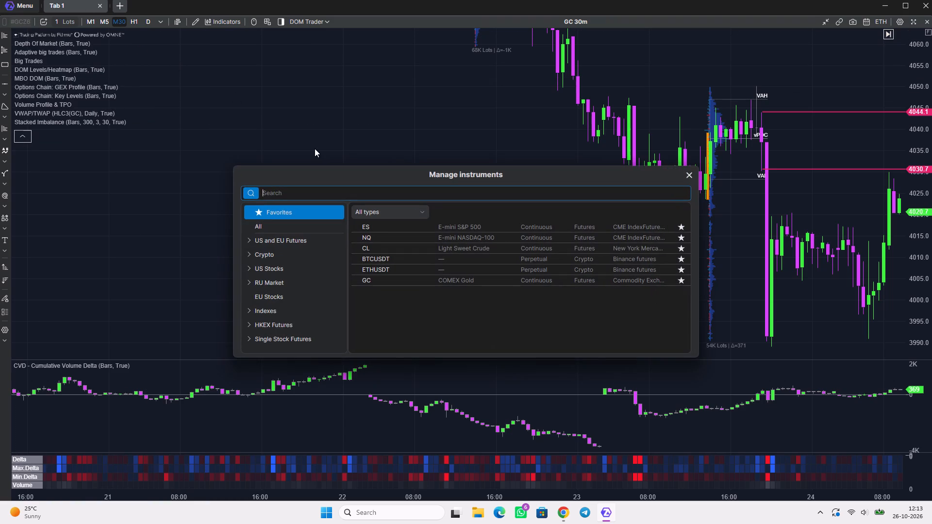
click(404, 239)
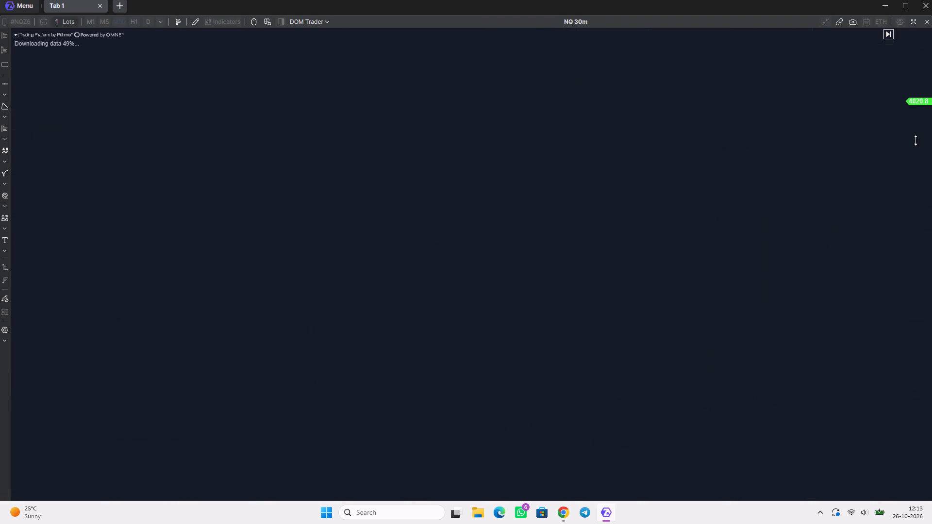
double_click(928, 146)
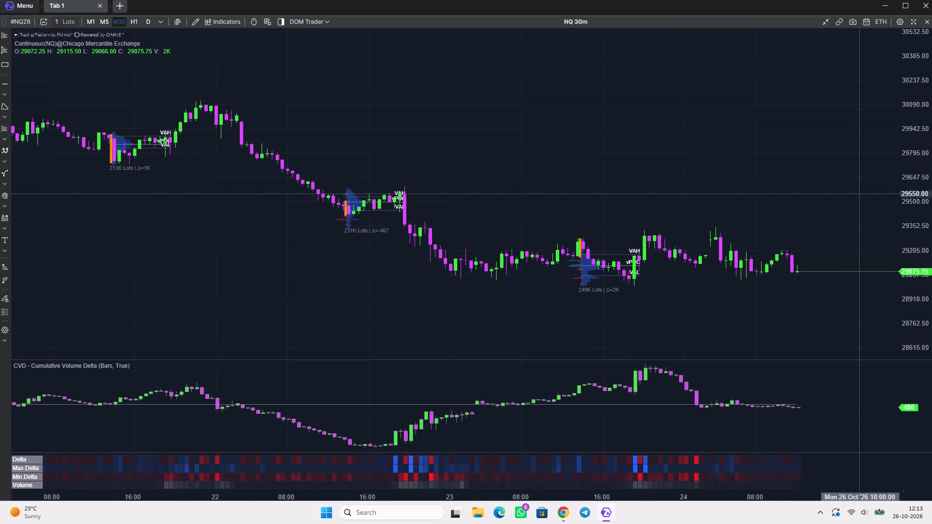
Examine the custom-session volume profiles on the 30-minute NQ chart, focusing on the 23 October profile and its value area.
scroll(742, 257, down, 5)
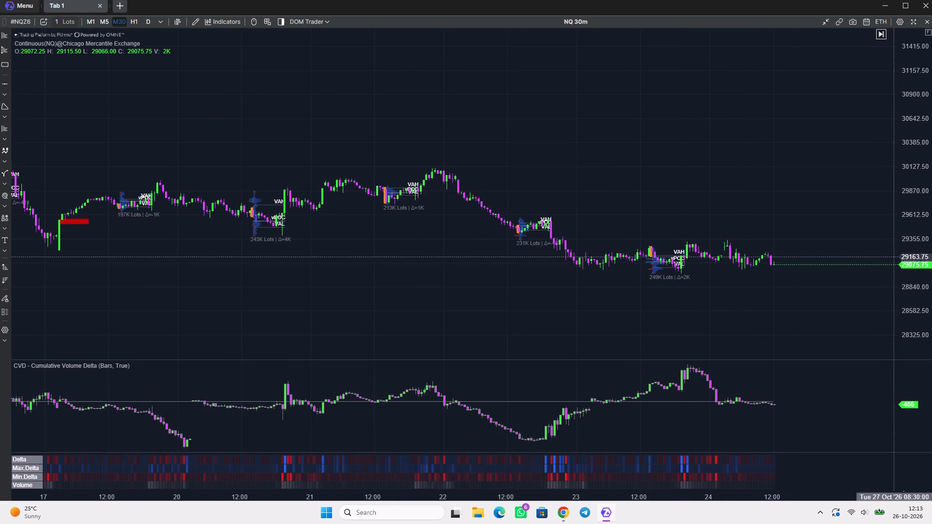
scroll(919, 287, up, 20)
drag(793, 292, 799, 259)
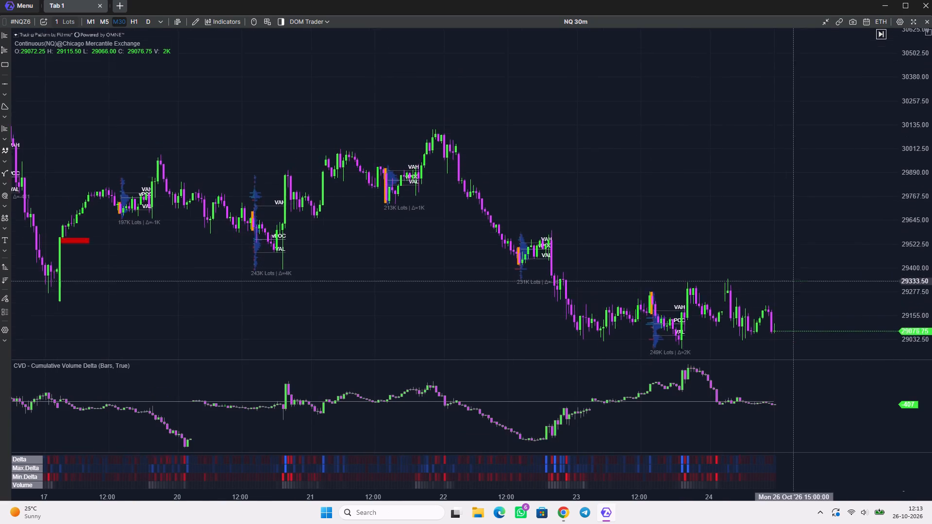
drag(799, 259, 818, 181)
scroll(677, 265, up, 10)
drag(827, 244, 651, 255)
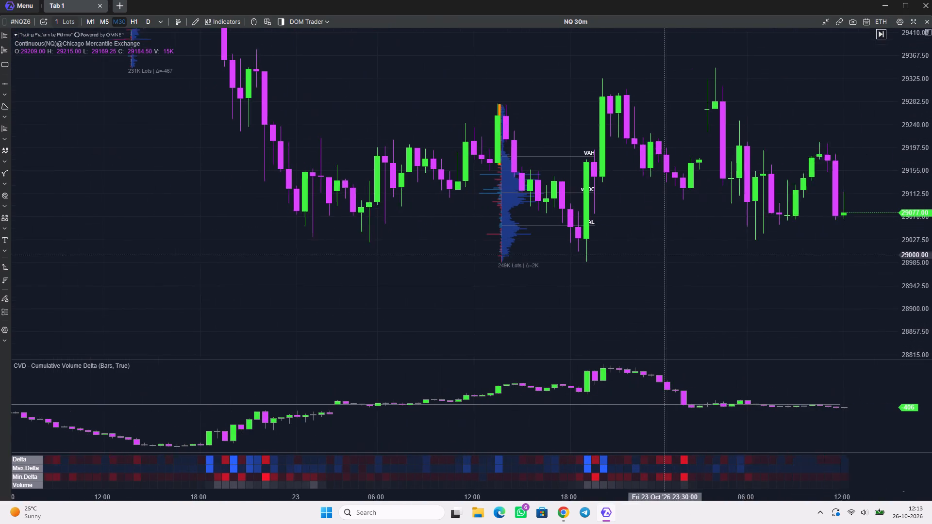
drag(651, 255, 583, 255)
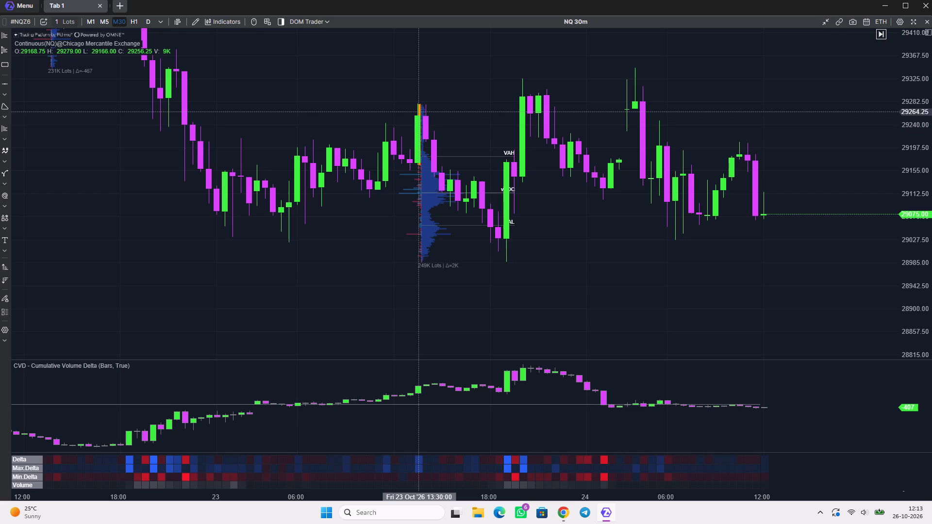
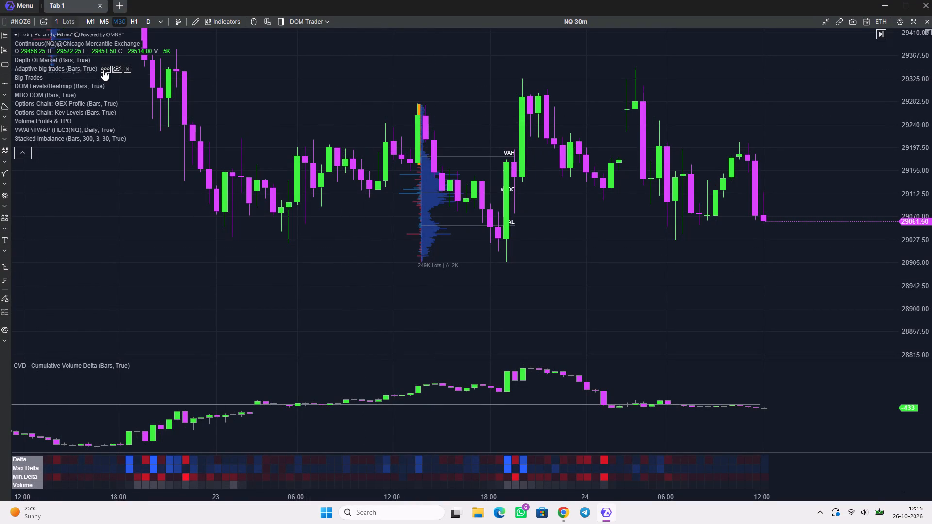
Set the Volume Profile & TPO custom session on the 30-minute NQ chart to begin at 19:00:00 and end at 01:30:00.
click(78, 122)
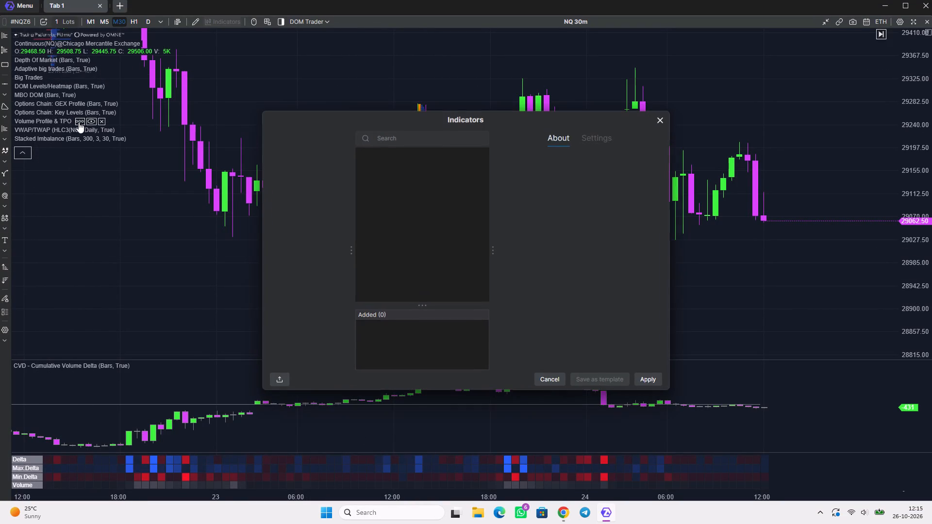
drag(477, 118, 412, 91)
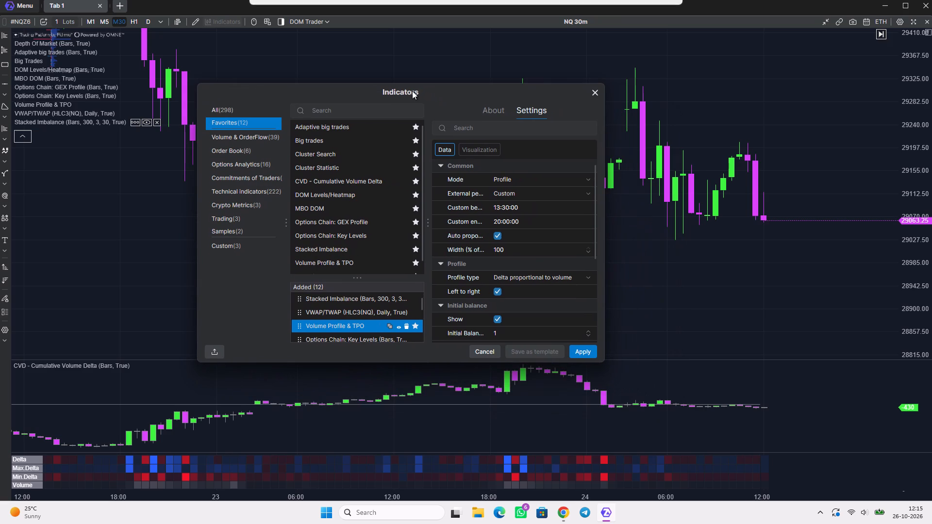
click(497, 205)
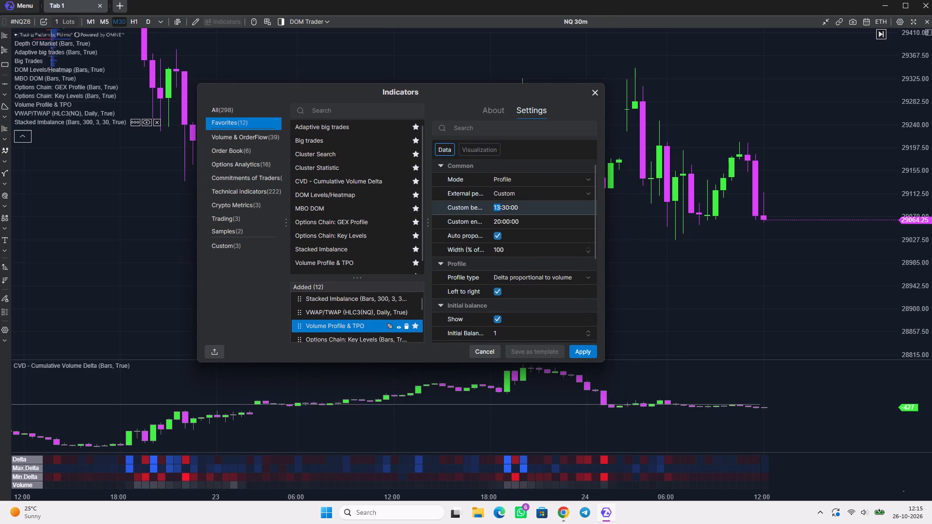
text(19)
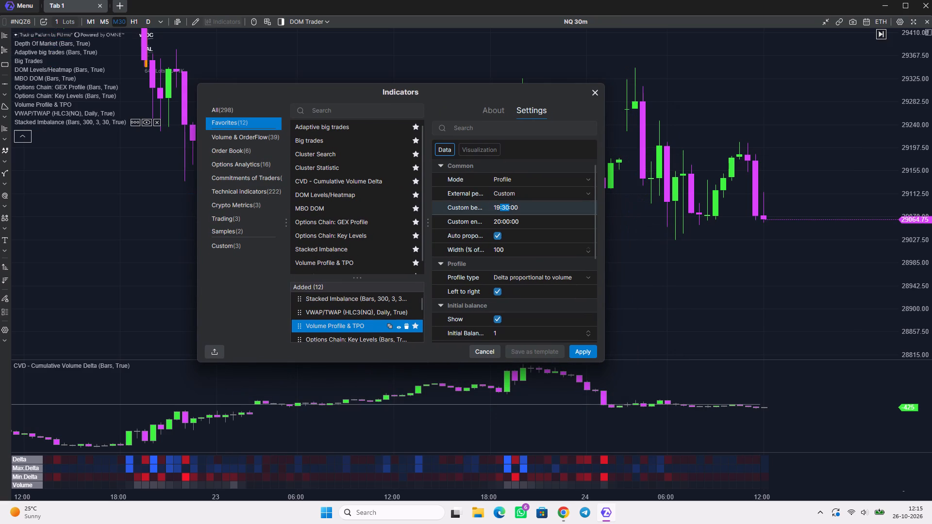
text(00)
click(499, 223)
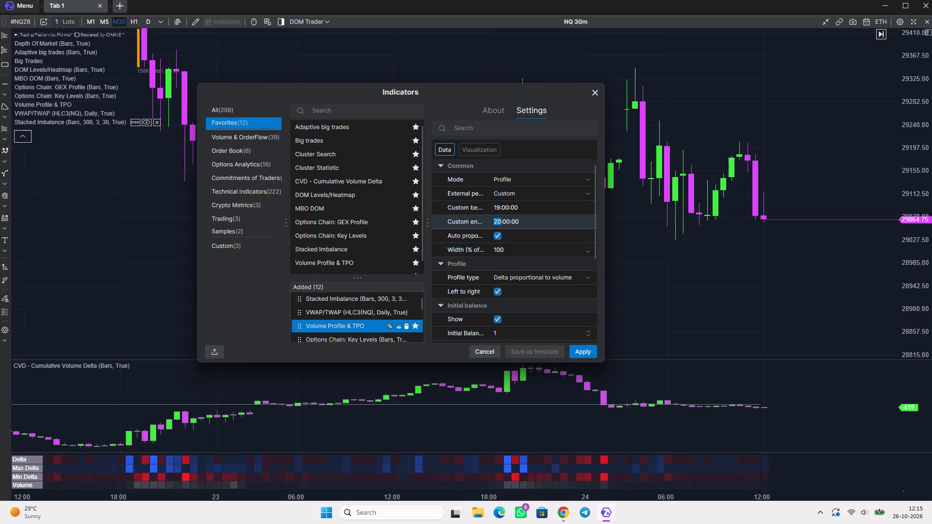
key(1)
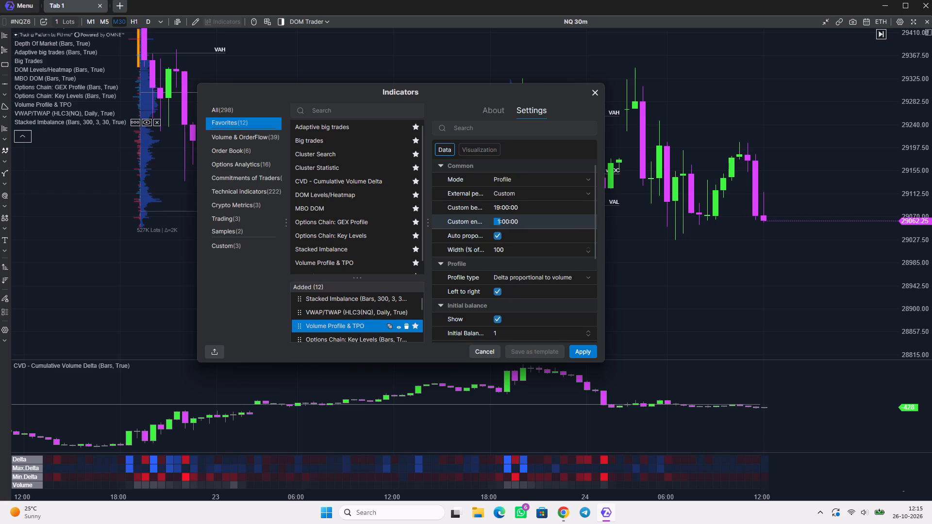
click(504, 219)
text(30)
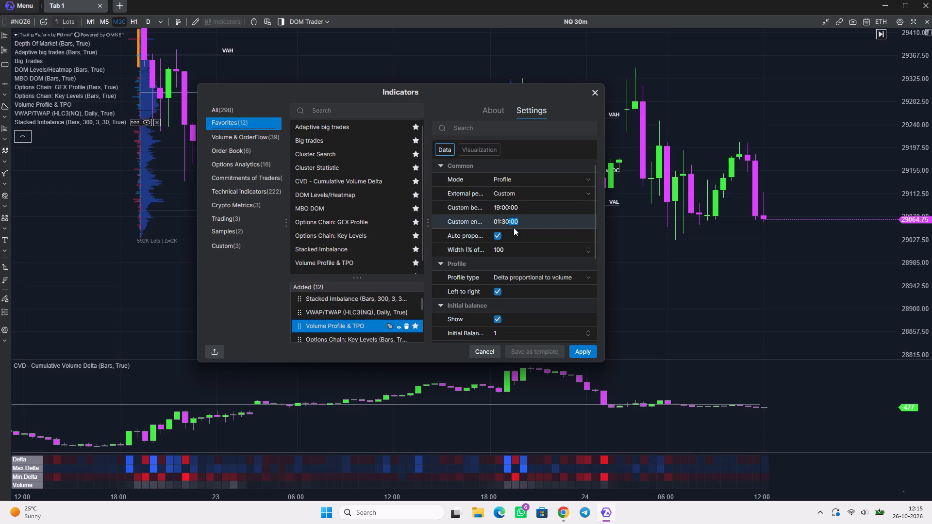
Apply the edited Volume Profile & TPO session settings to the 30-minute NQ chart.
click(587, 358)
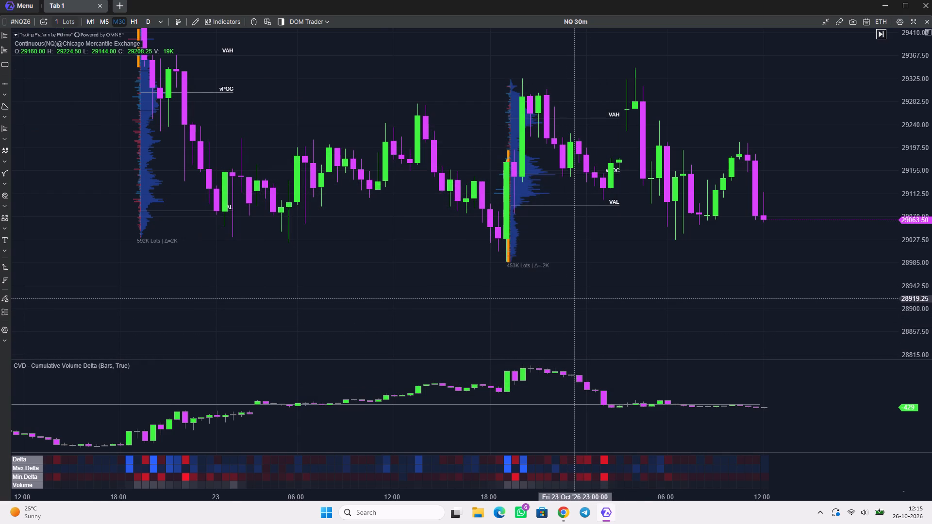
Examine the 22 and 23 October custom-session volume profiles on the NQ chart and the price action around their value areas.
scroll(574, 298, down, 5)
scroll(549, 273, up, 3)
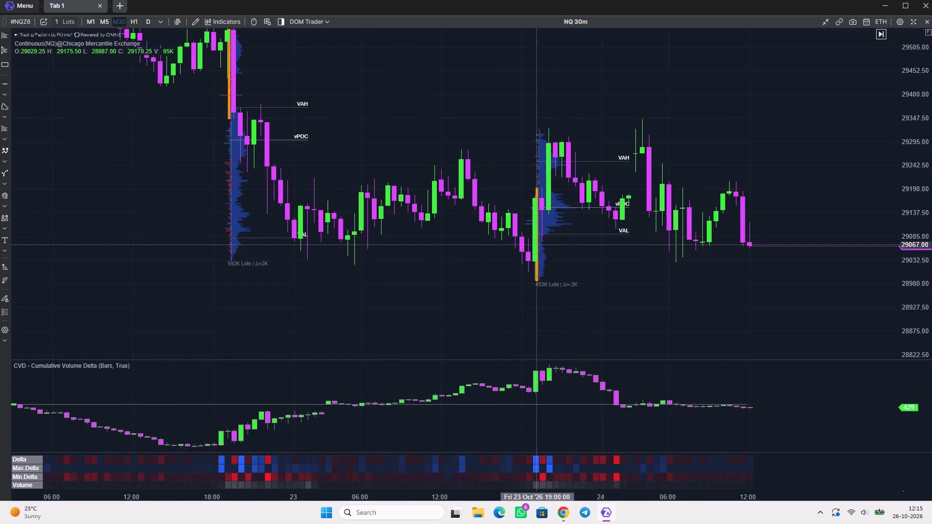
scroll(536, 245, up, 4)
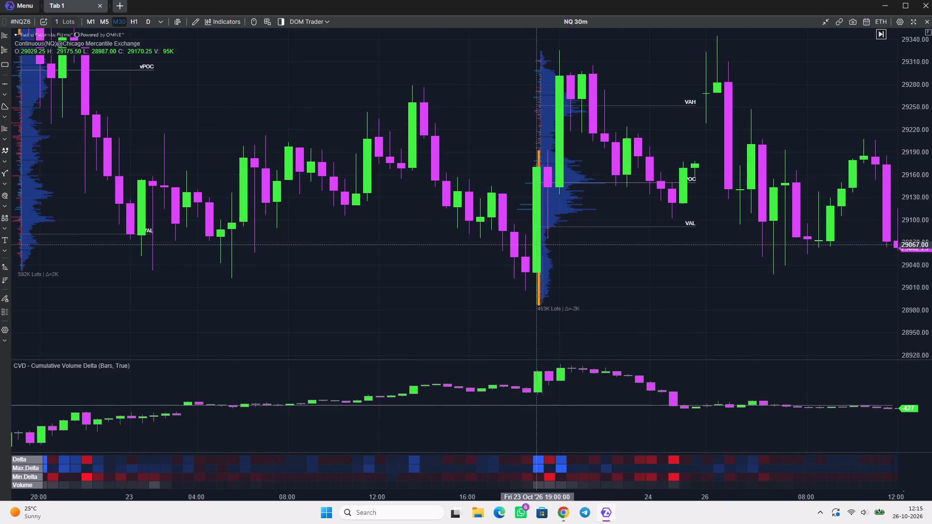
drag(582, 272, 539, 253)
scroll(536, 253, down, 8)
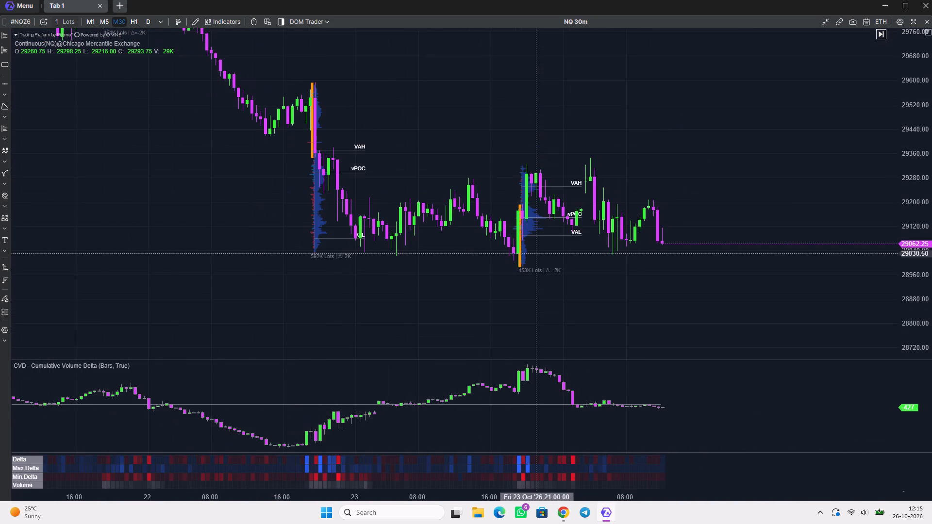
drag(536, 253, 566, 244)
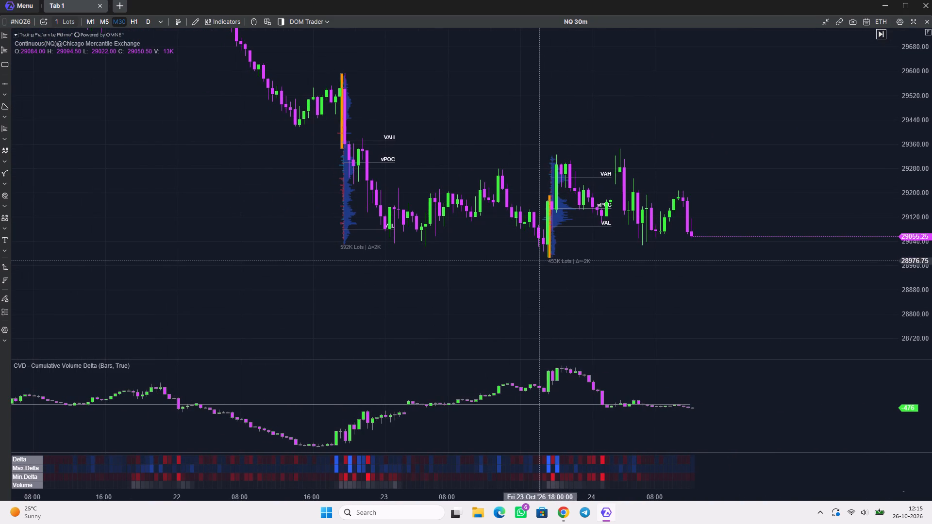
Switch to Telegram.
click(584, 510)
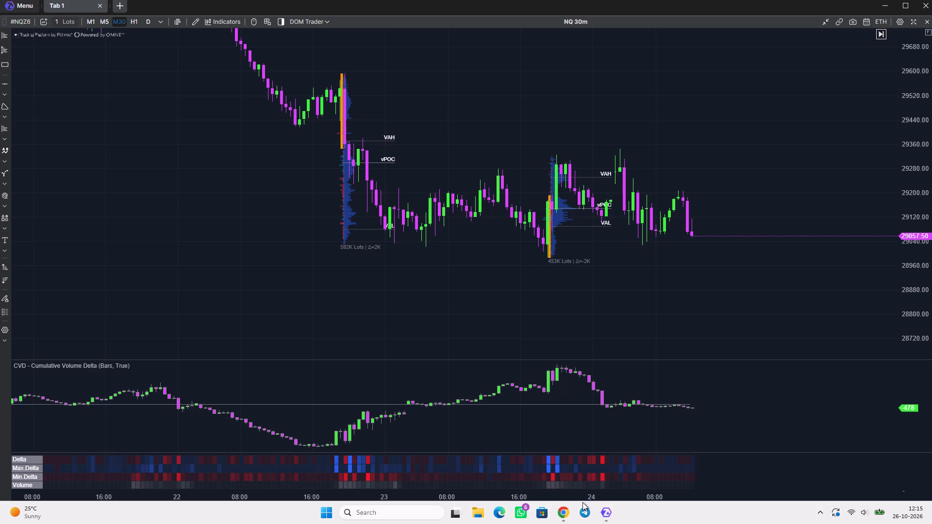
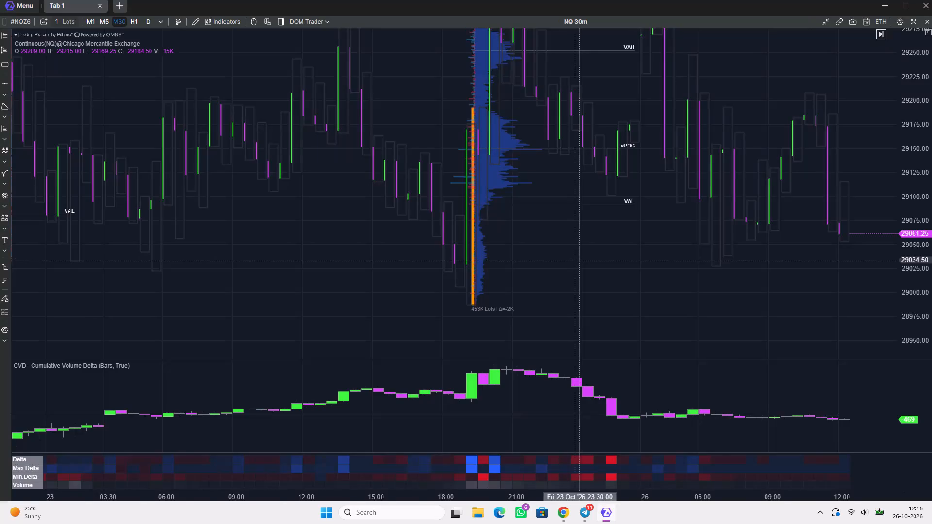
Review the 22 and 23 October session profiles on the NQ chart, and switch its timeframe to 1 minute (M1).
scroll(543, 265, down, 4)
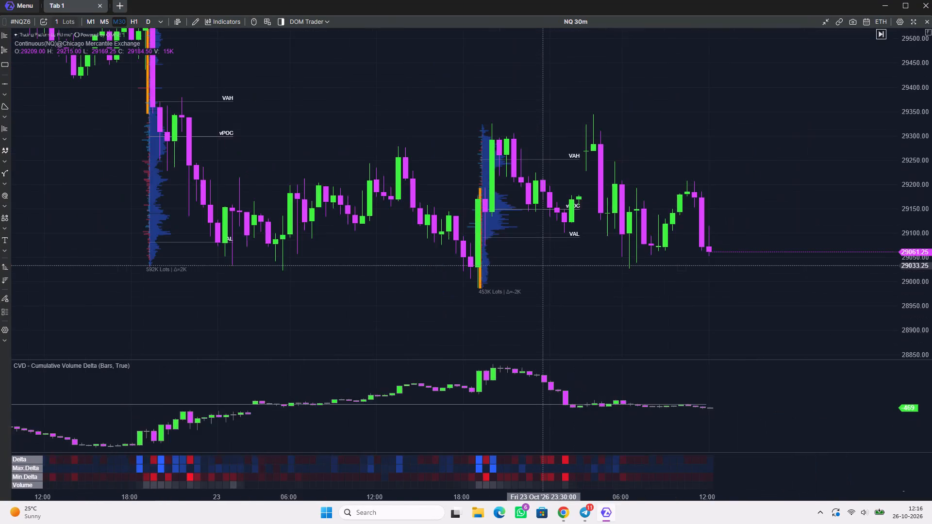
scroll(543, 265, down, 6)
scroll(508, 266, up, 2)
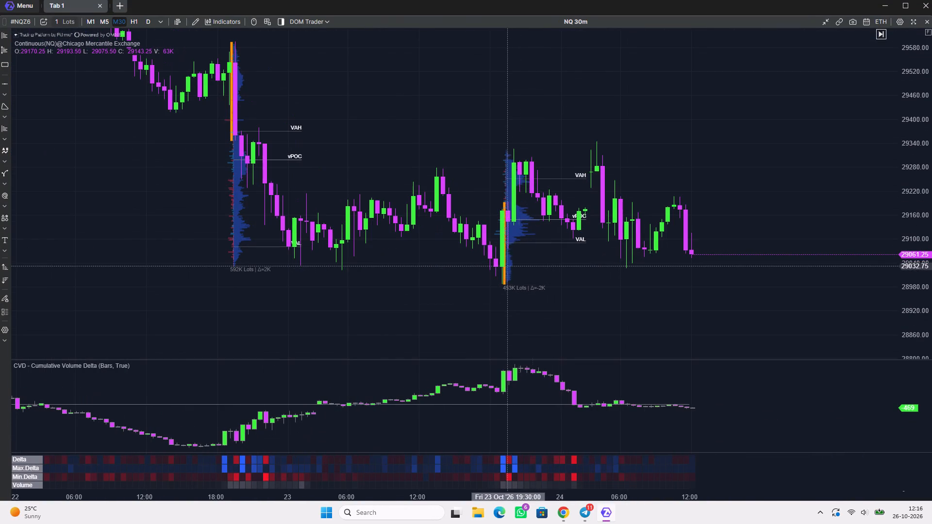
drag(595, 276, 532, 275)
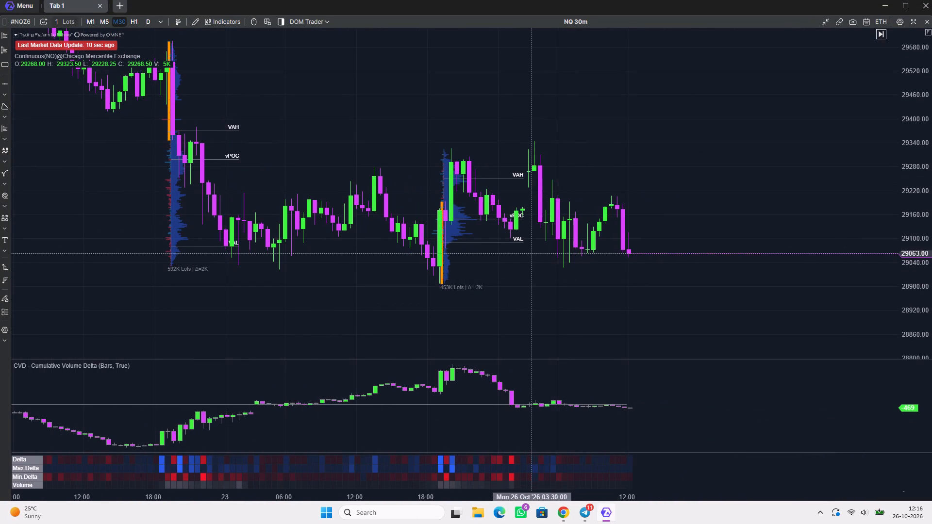
scroll(466, 257, up, 2)
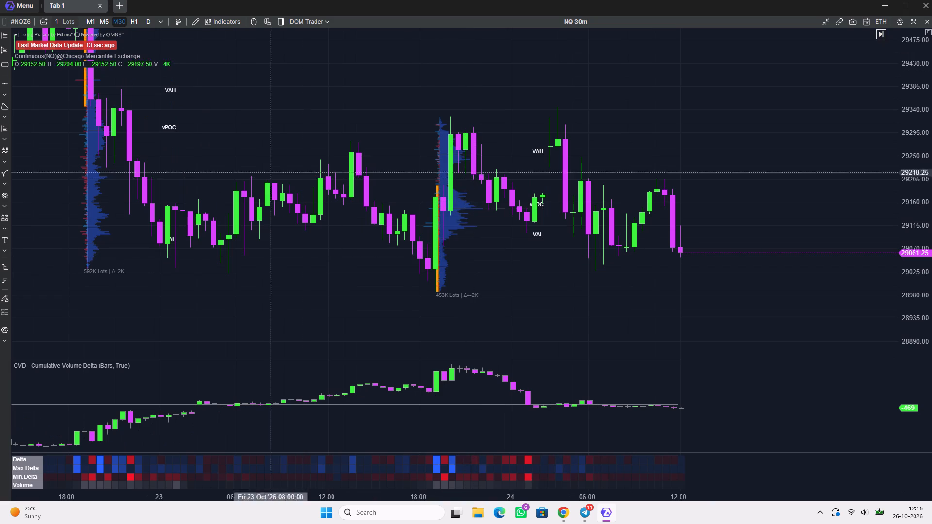
click(91, 23)
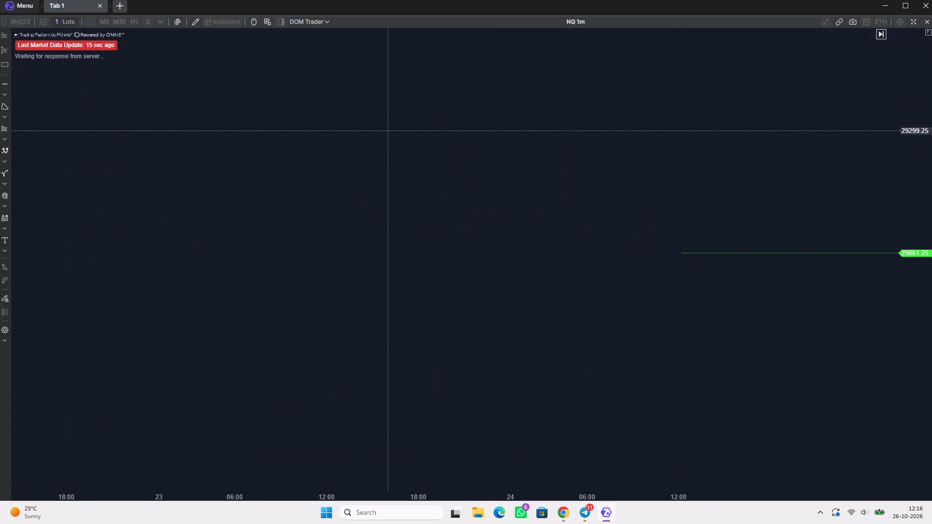
Examine the 22 and 23 October session volume profiles on the 1-minute NQ chart.
double_click(927, 230)
scroll(661, 286, down, 4)
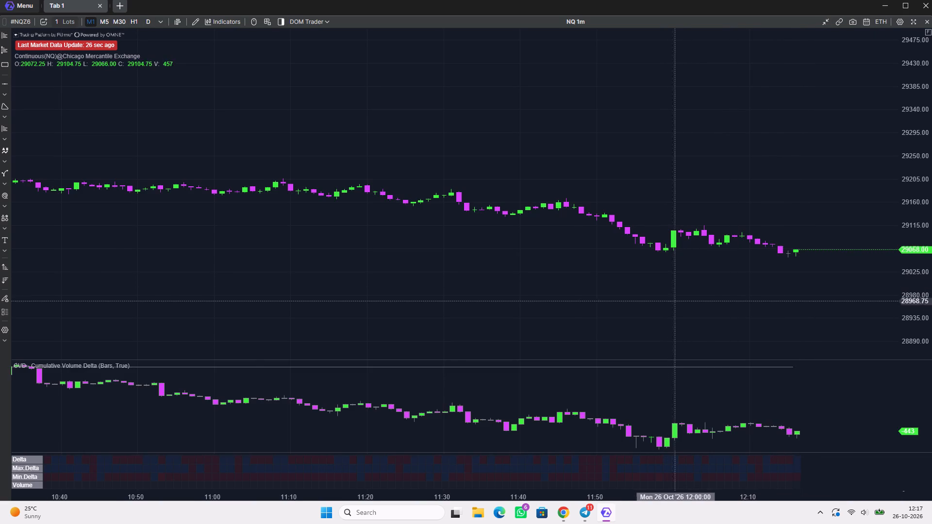
scroll(579, 305, down, 16)
scroll(576, 305, down, 10)
drag(248, 247, 488, 196)
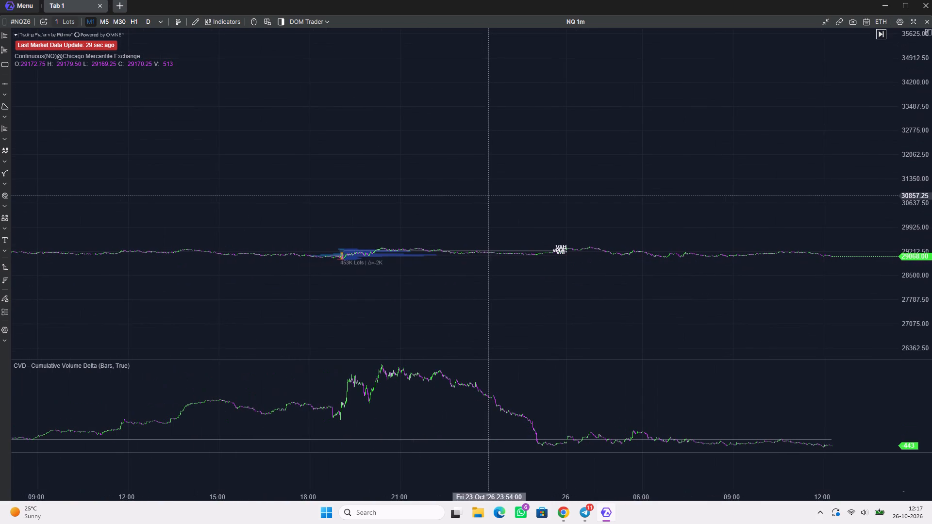
scroll(907, 283, up, 16)
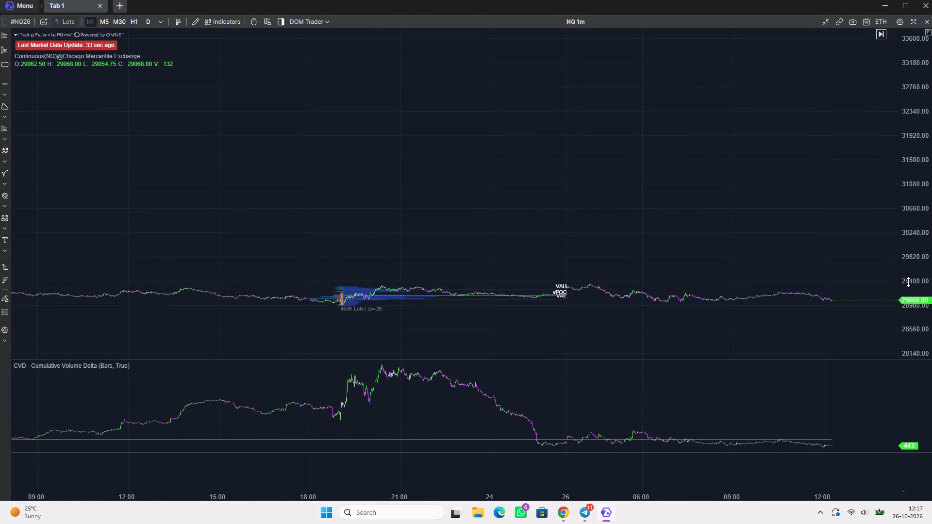
double_click(908, 282)
scroll(449, 253, up, 3)
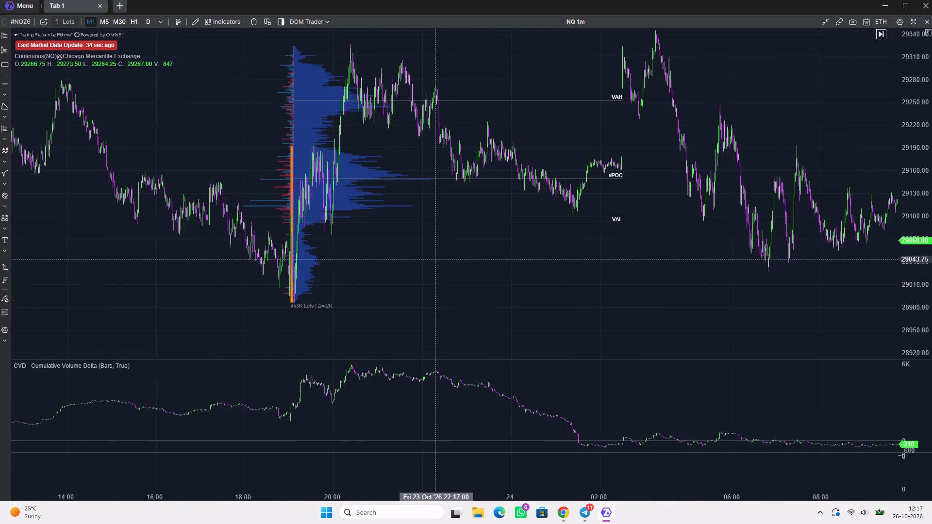
drag(429, 261, 584, 251)
scroll(553, 254, down, 8)
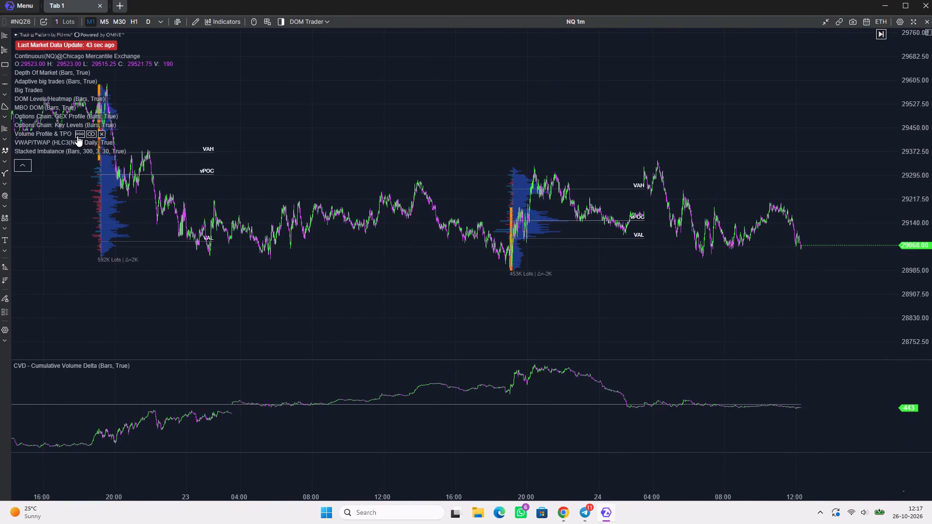
Enable line extension for the vPOC maximum level in the Volume Profile & TPO visualization settings.
click(77, 136)
drag(429, 117, 371, 100)
click(482, 160)
scroll(488, 262, down, 3)
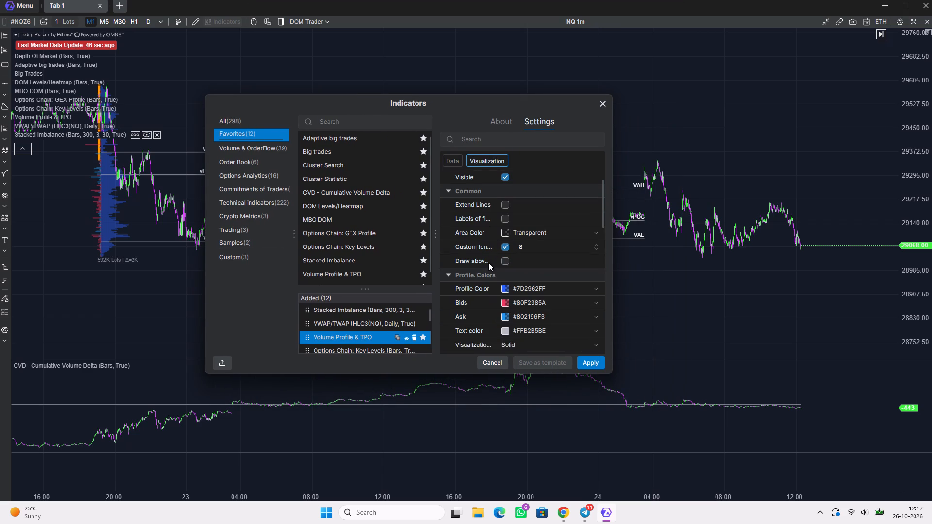
scroll(488, 262, down, 9)
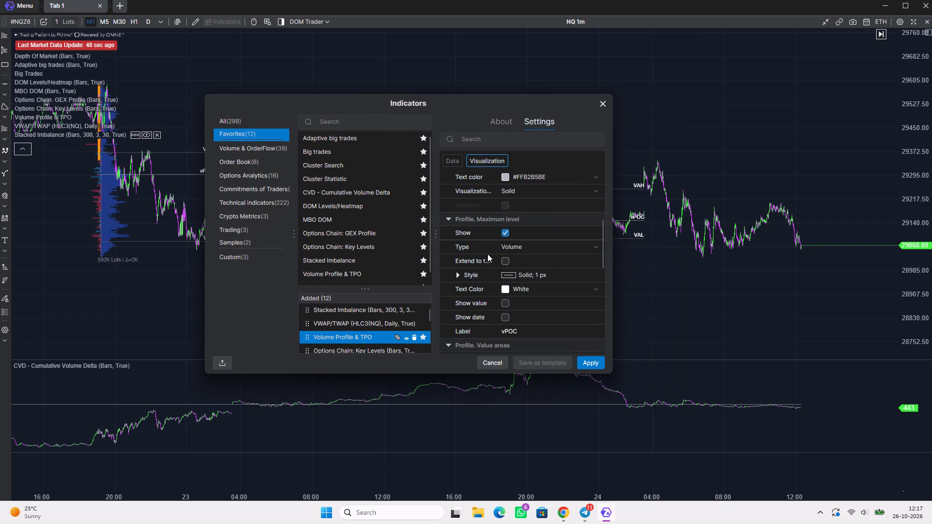
click(508, 258)
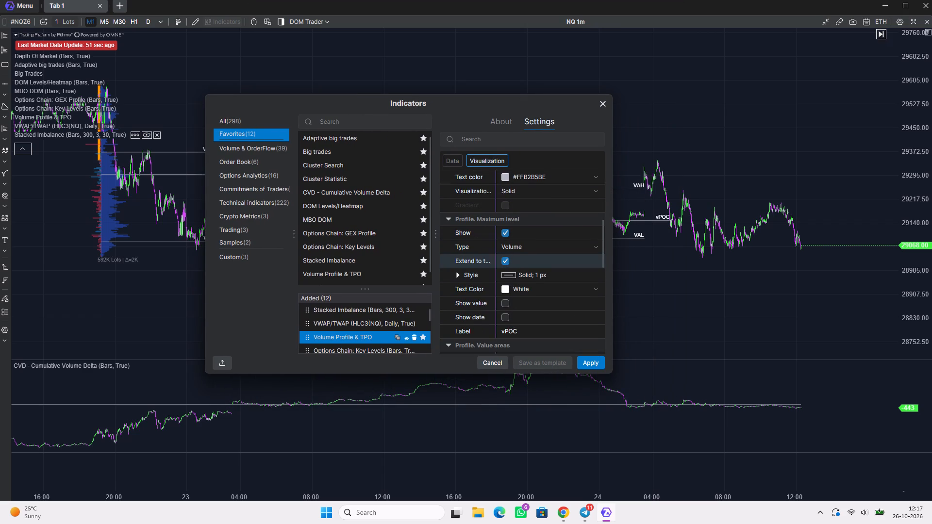
Enable Extend Lines for the profile value areas in Volume Profile & TPO and apply the indicator settings.
drag(471, 104, 510, 111)
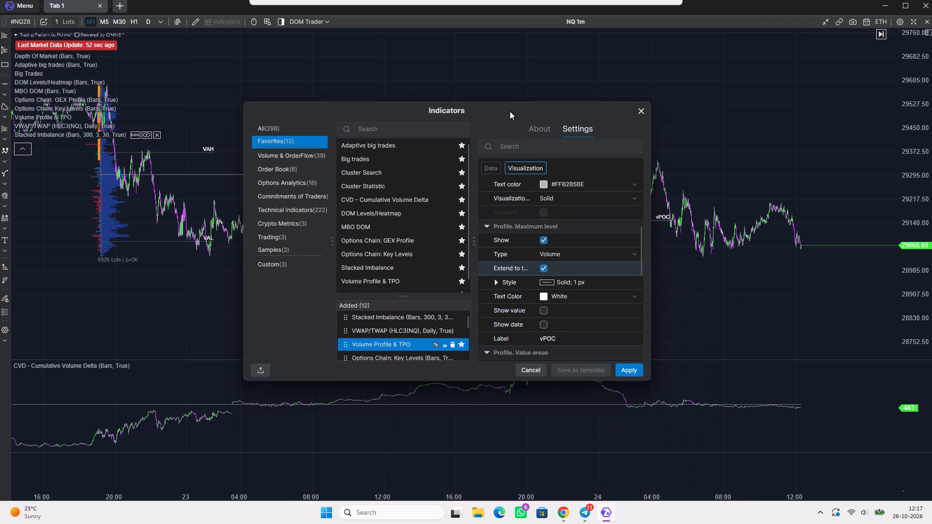
drag(510, 111, 504, 83)
scroll(559, 290, down, 5)
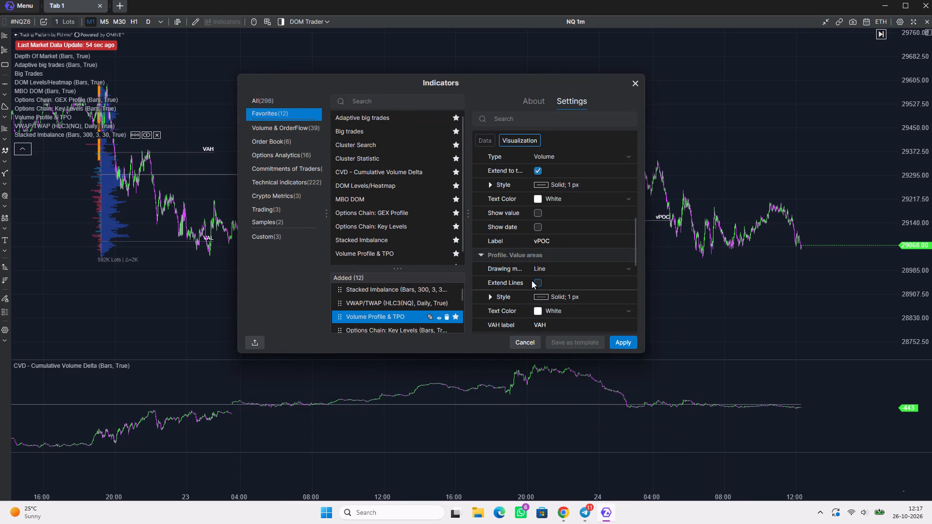
click(537, 282)
scroll(544, 279, down, 8)
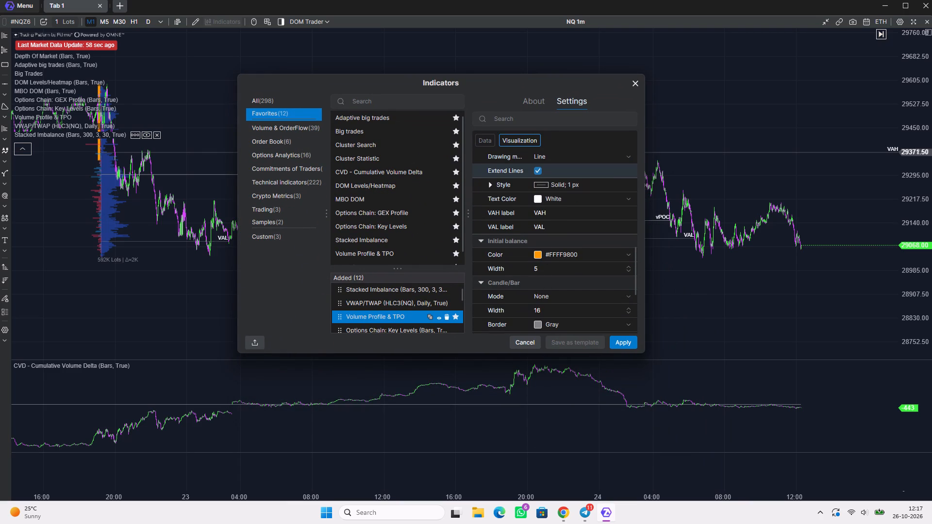
scroll(538, 226, down, 4)
scroll(538, 226, up, 5)
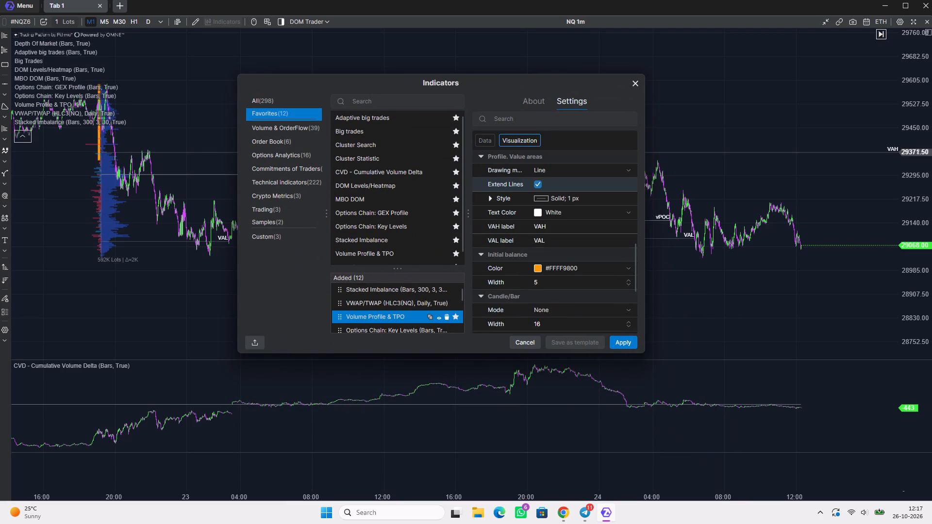
scroll(538, 226, up, 2)
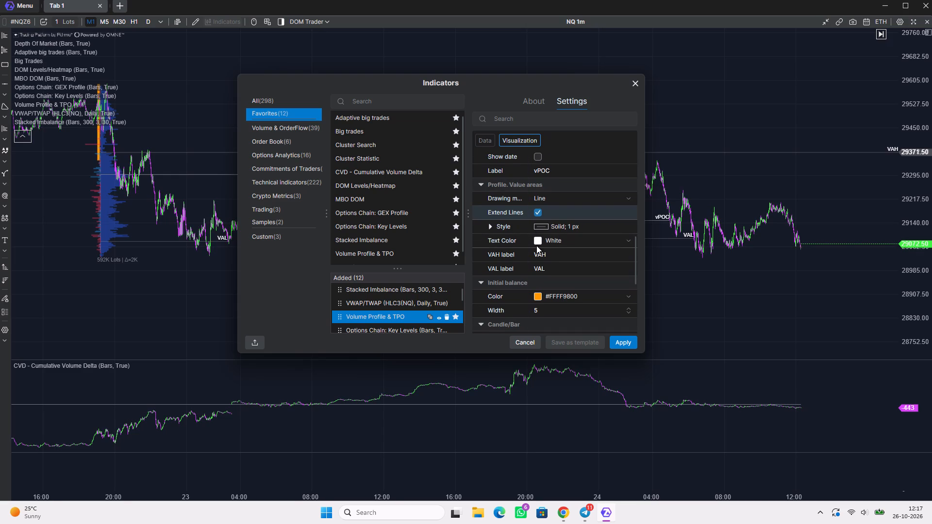
scroll(537, 247, up, 3)
scroll(537, 247, down, 3)
click(621, 343)
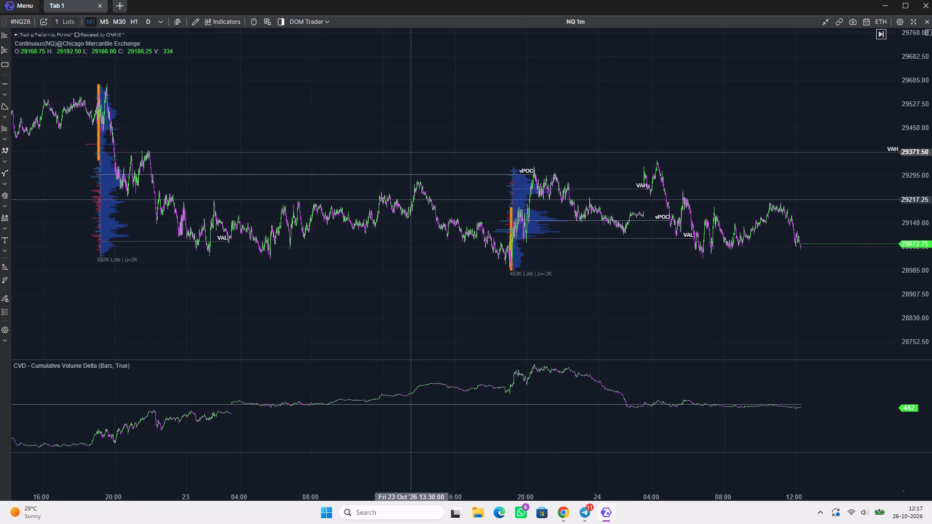
Examine how price behaves around the extended VAH, vPOC and VAL lines of the 22 and 23 October profiles.
scroll(408, 197, down, 2)
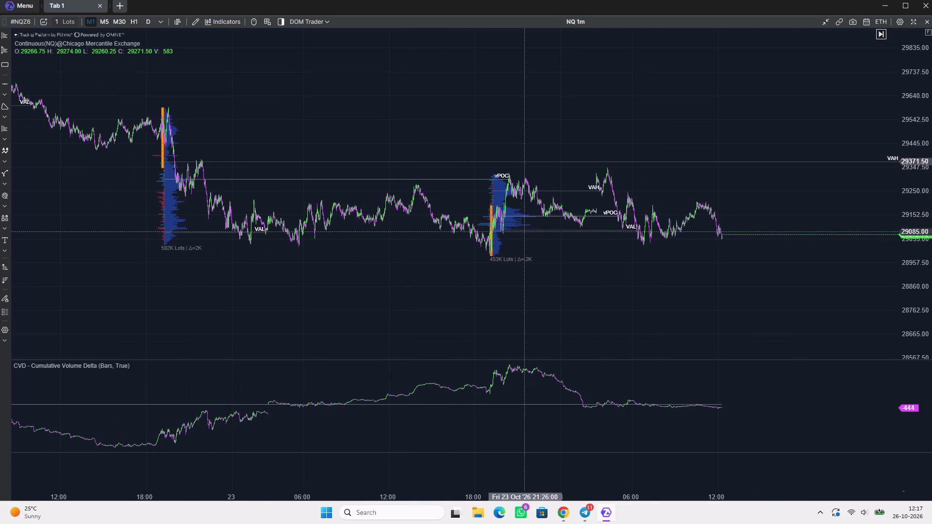
scroll(539, 235, up, 6)
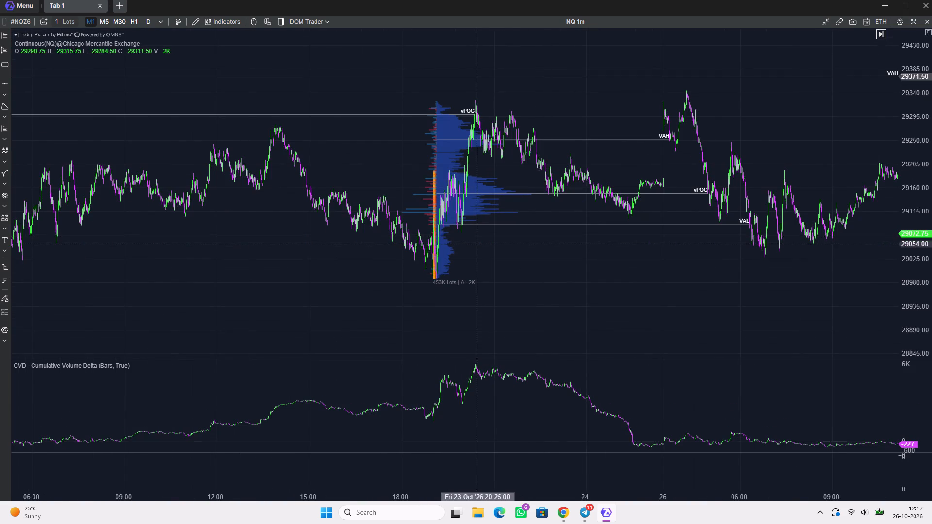
scroll(476, 244, down, 3)
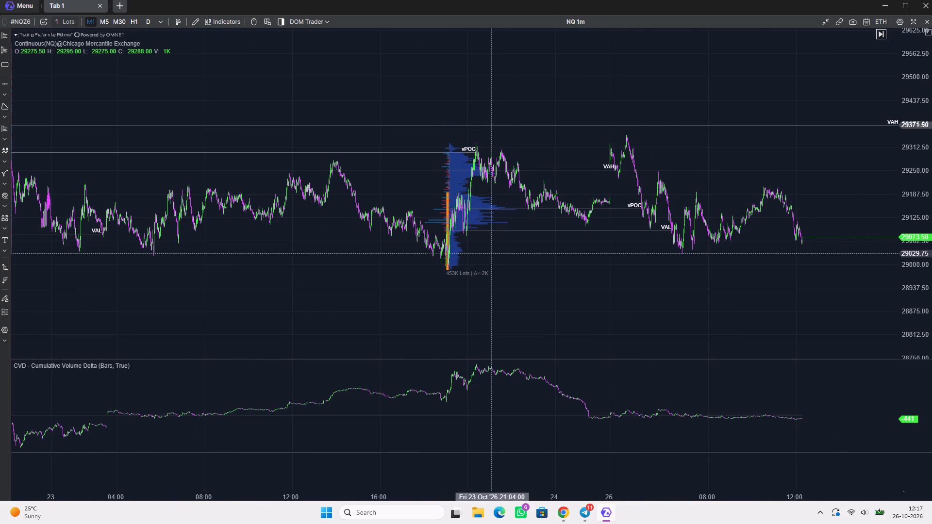
drag(500, 254, 574, 271)
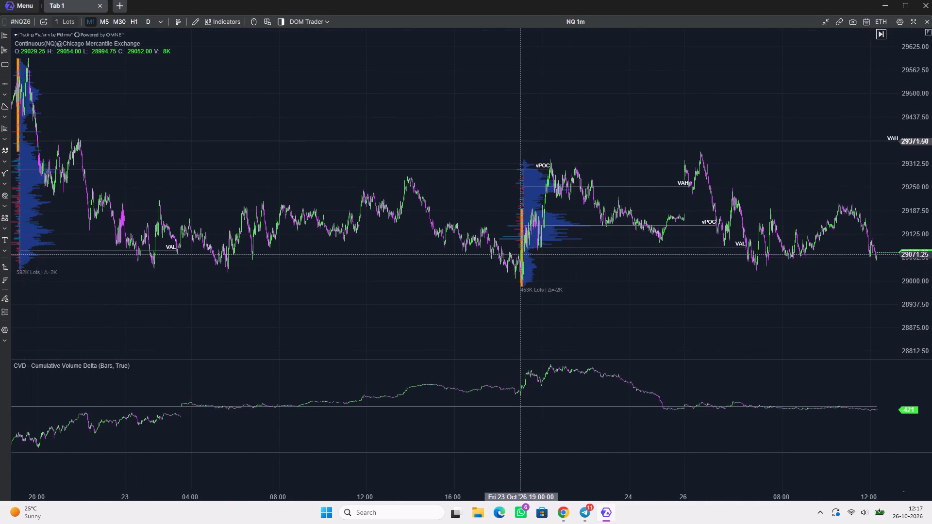
scroll(520, 254, up, 8)
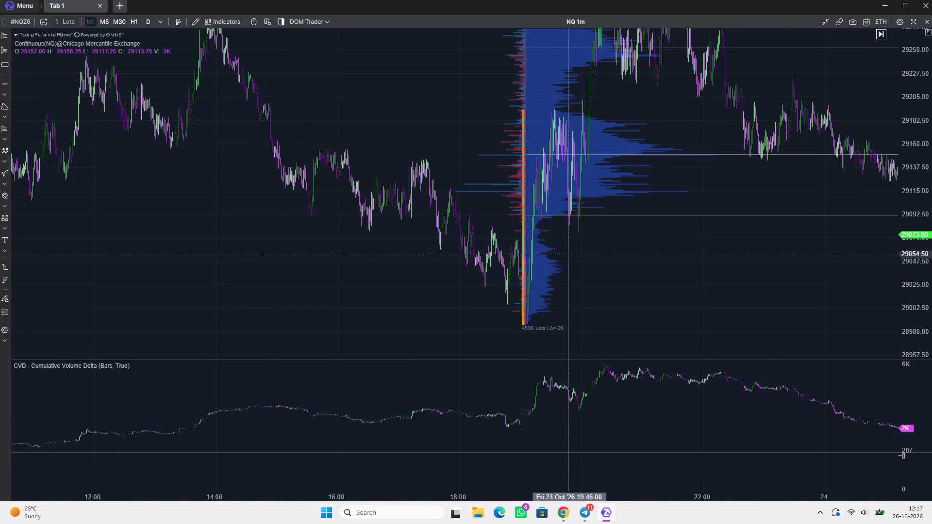
scroll(567, 254, down, 5)
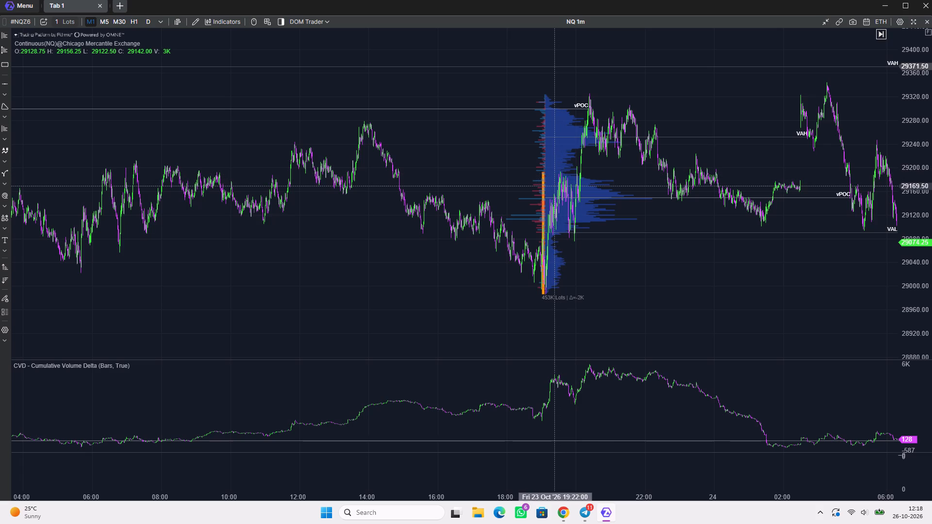
drag(742, 272, 652, 267)
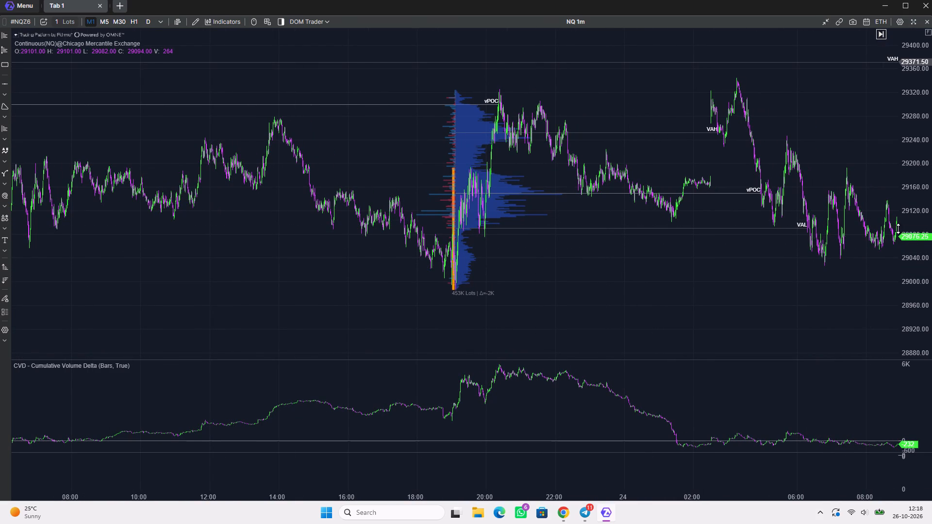
scroll(898, 229, down, 14)
scroll(907, 238, up, 4)
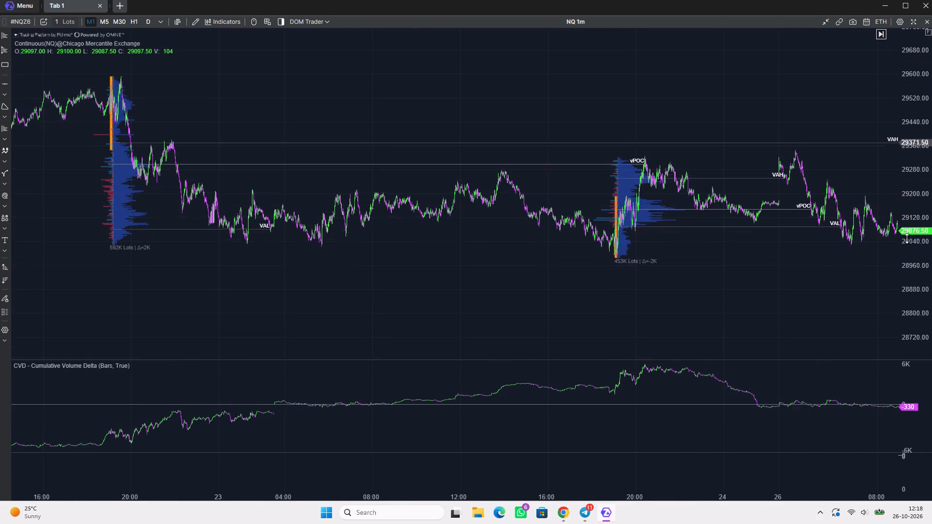
scroll(907, 238, up, 10)
scroll(613, 243, up, 9)
drag(719, 289, 602, 260)
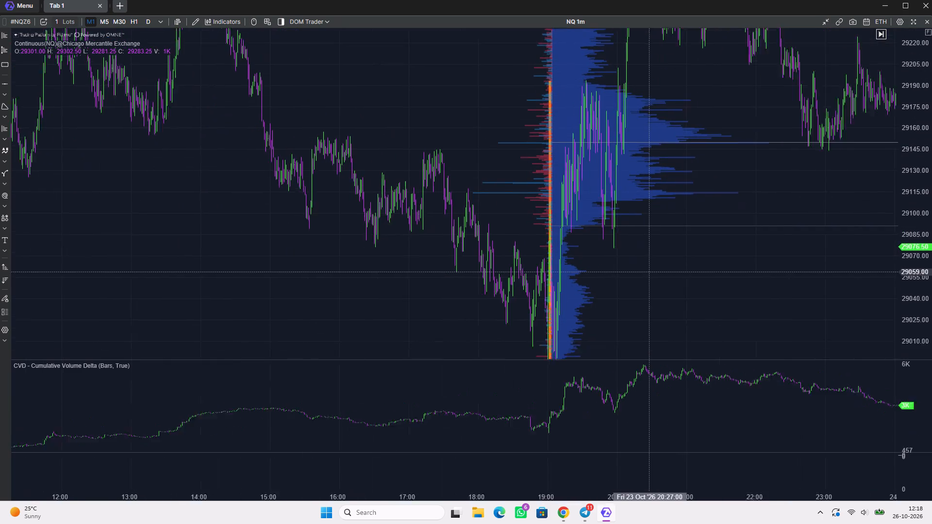
drag(602, 260, 559, 248)
scroll(912, 161, down, 4)
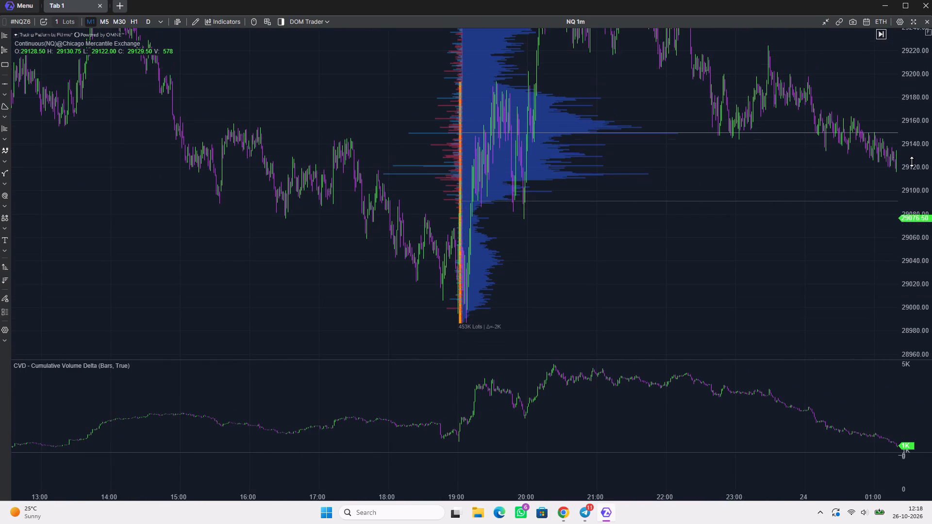
scroll(912, 162, down, 12)
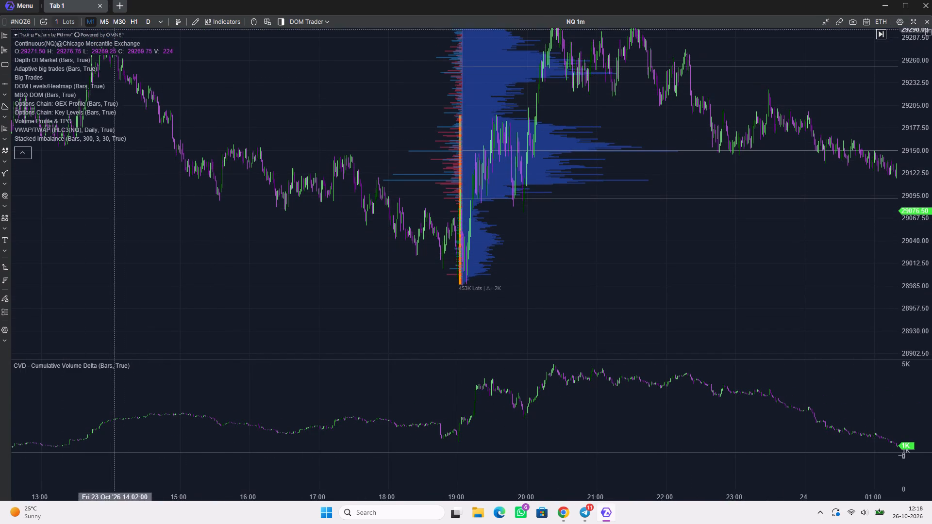
Switch the NQ chart to the 30-minute timeframe.
click(119, 23)
Examine the 22 and 23 October session profiles and their extended levels on the 30-minute NQ chart.
double_click(919, 189)
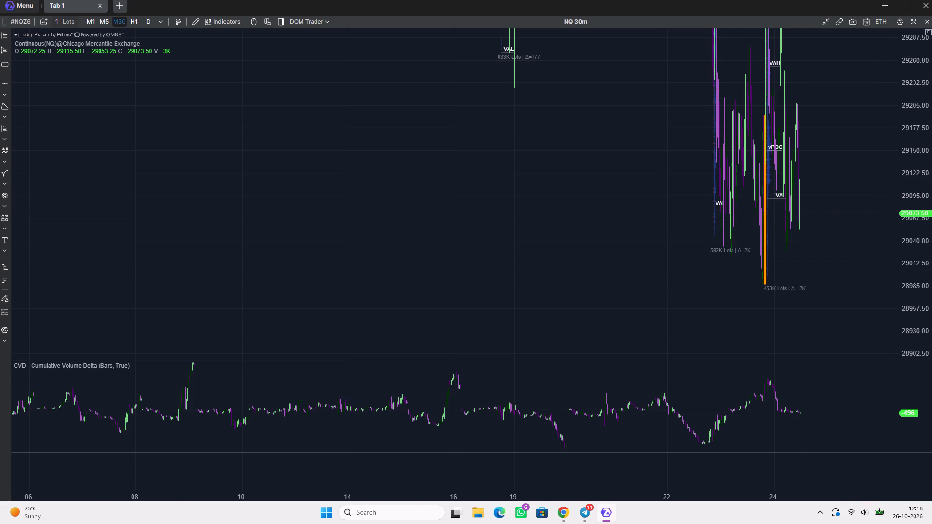
scroll(736, 211, up, 9)
scroll(925, 168, down, 19)
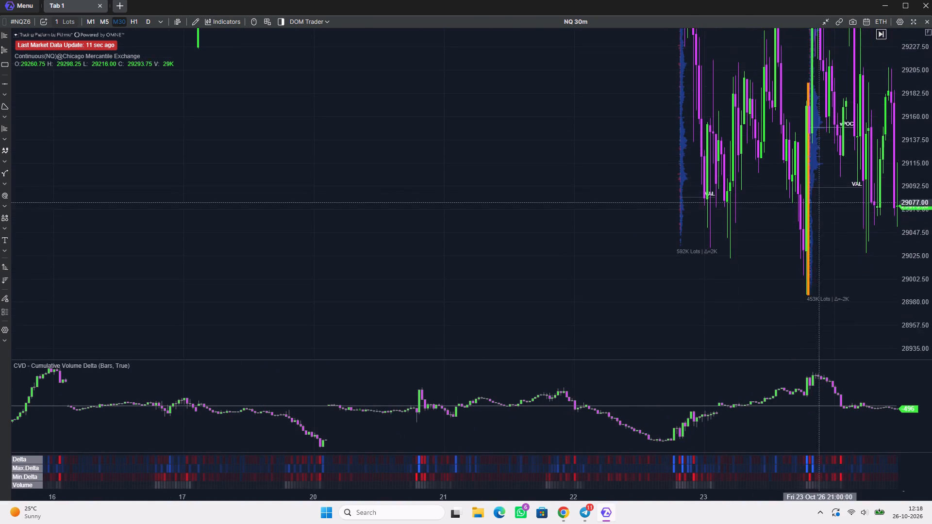
scroll(789, 210, up, 5)
drag(837, 212, 579, 174)
scroll(903, 142, down, 8)
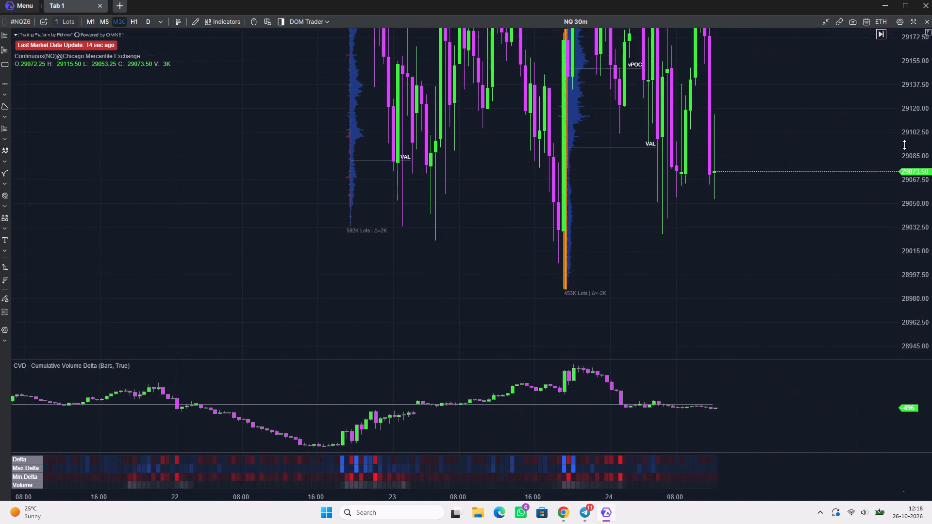
scroll(904, 145, down, 2)
scroll(904, 145, up, 1)
scroll(904, 145, down, 20)
scroll(904, 145, down, 12)
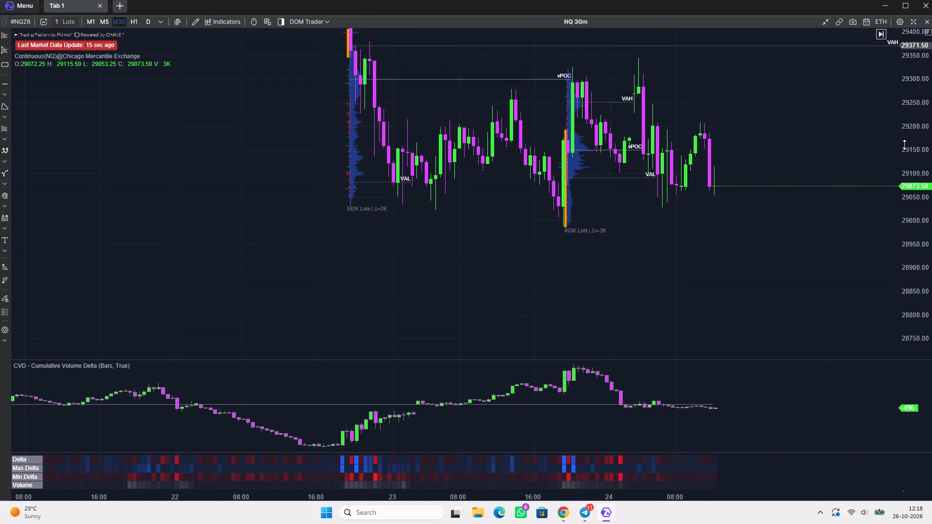
scroll(904, 145, down, 3)
drag(921, 160, 916, 193)
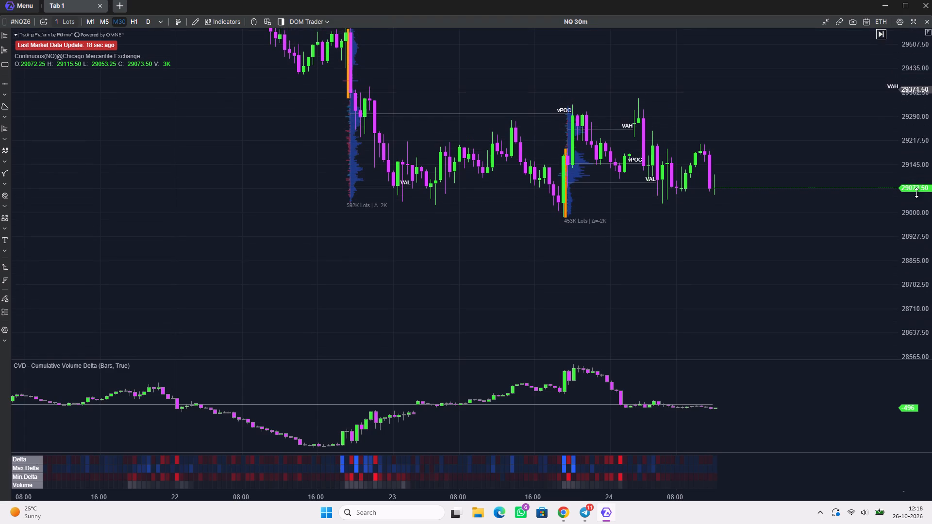
drag(916, 193, 913, 182)
scroll(615, 186, up, 6)
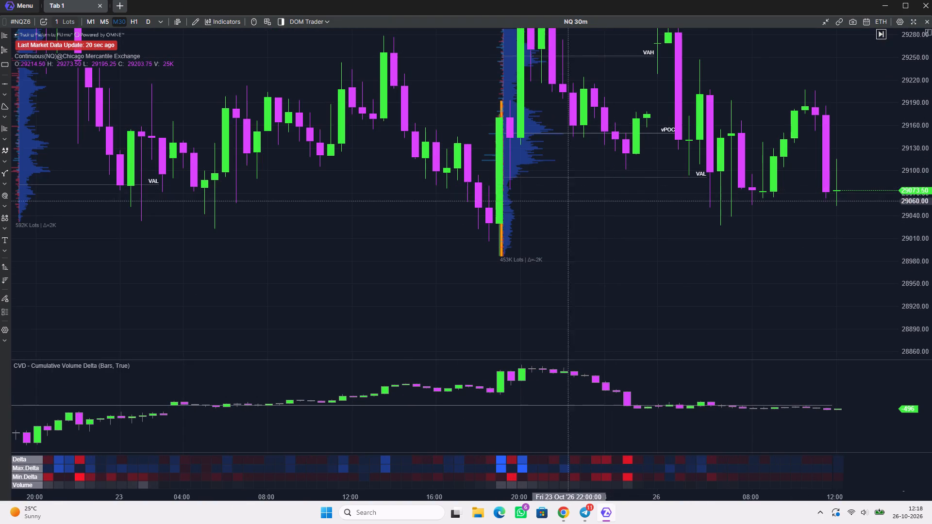
drag(542, 204, 569, 211)
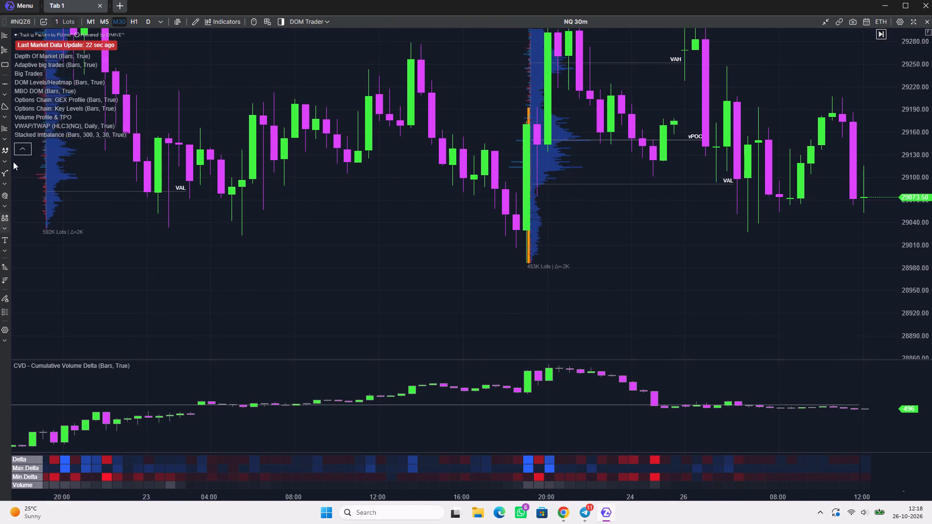
Activate the Horizontal Ray drawing tool.
click(2, 85)
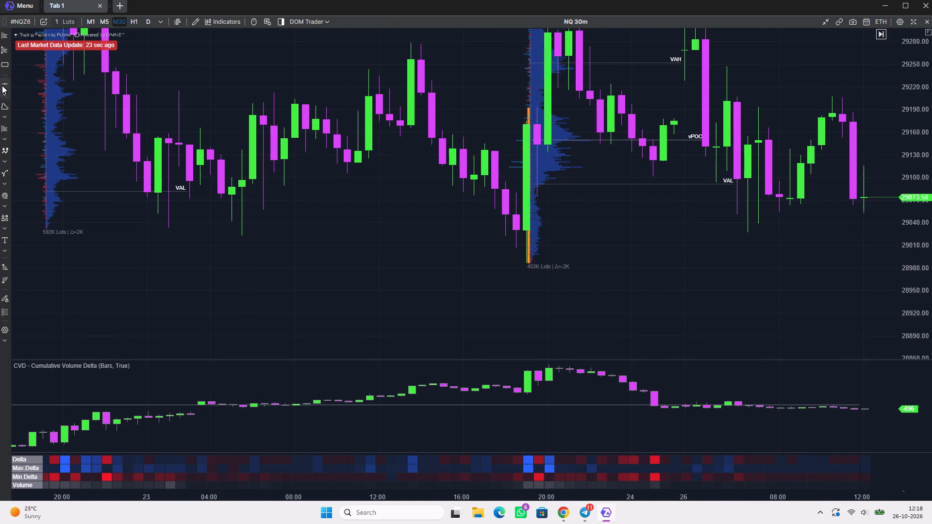
click(42, 139)
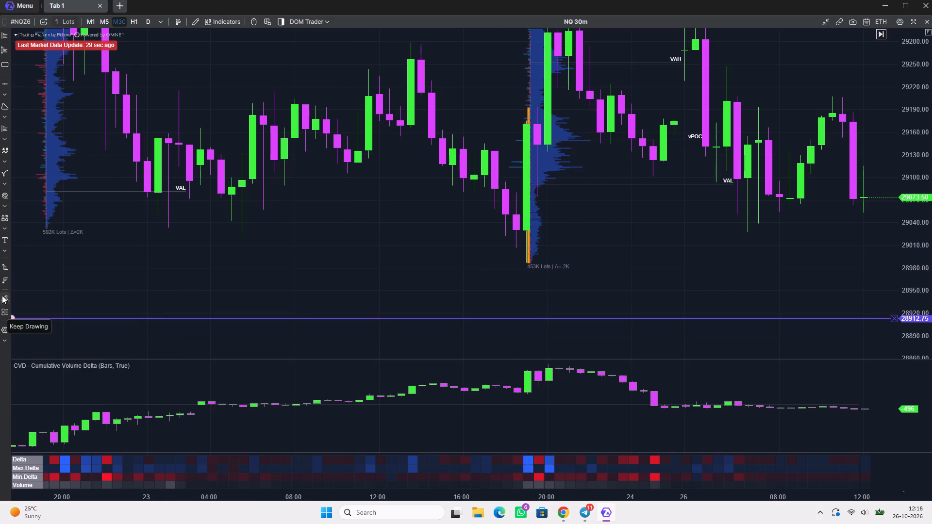
Look through the drawing tool groups, including text, markers, Elliott waves, profiles, shapes and lines, and the drawing toolbar's options.
click(2, 251)
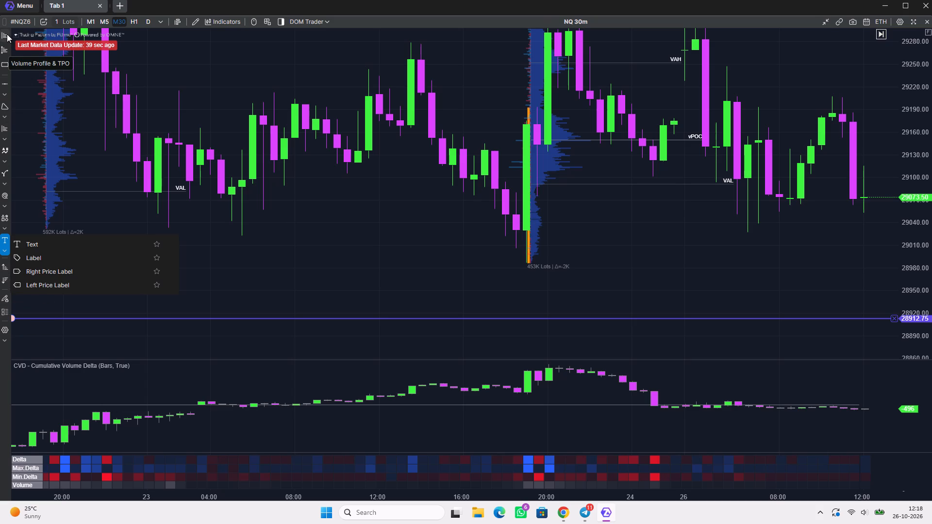
click(5, 228)
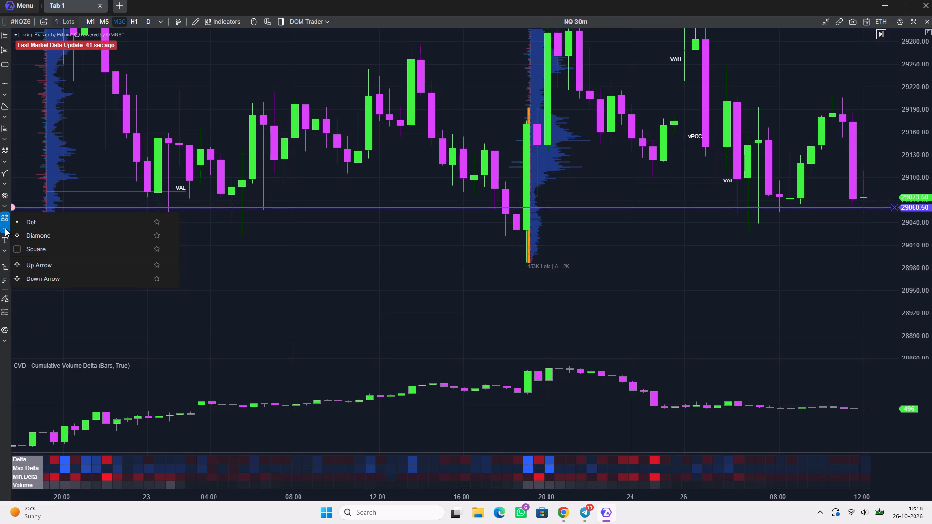
click(6, 207)
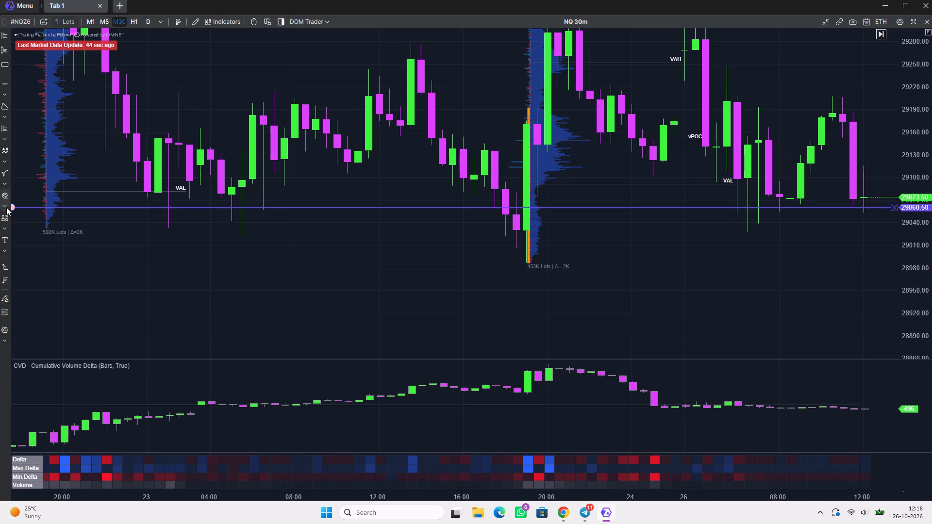
click(5, 205)
click(5, 205)
click(3, 181)
click(4, 161)
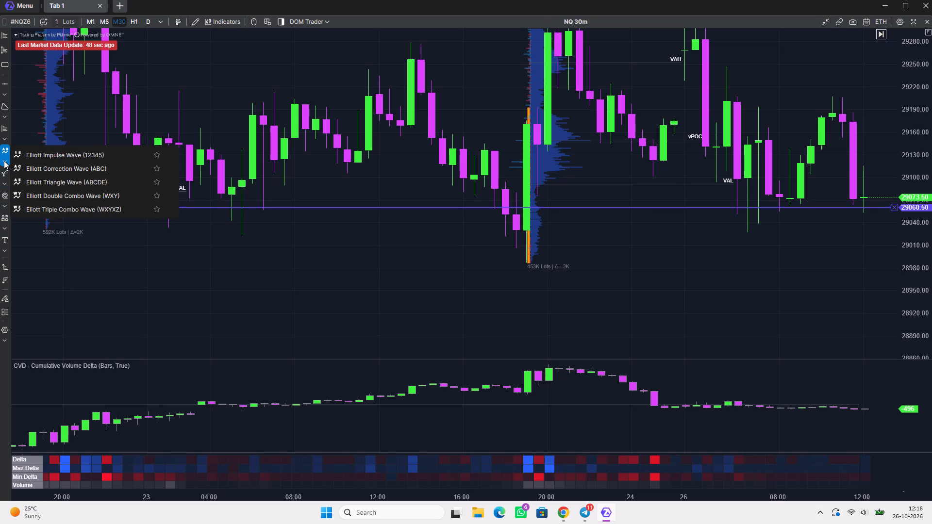
click(3, 140)
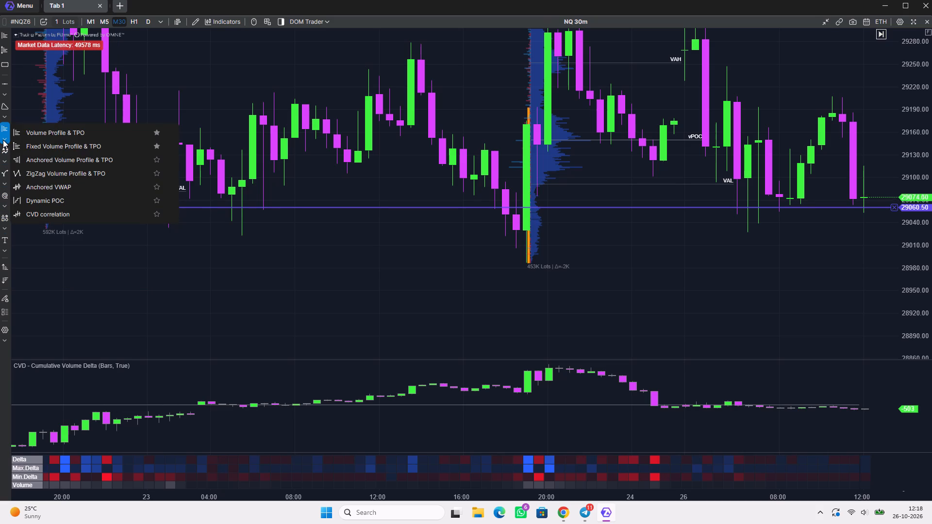
click(5, 116)
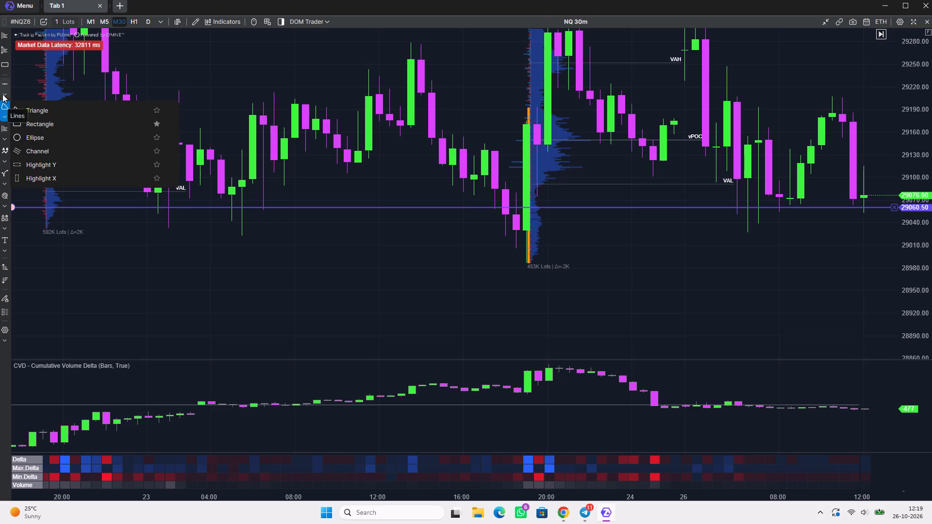
click(2, 94)
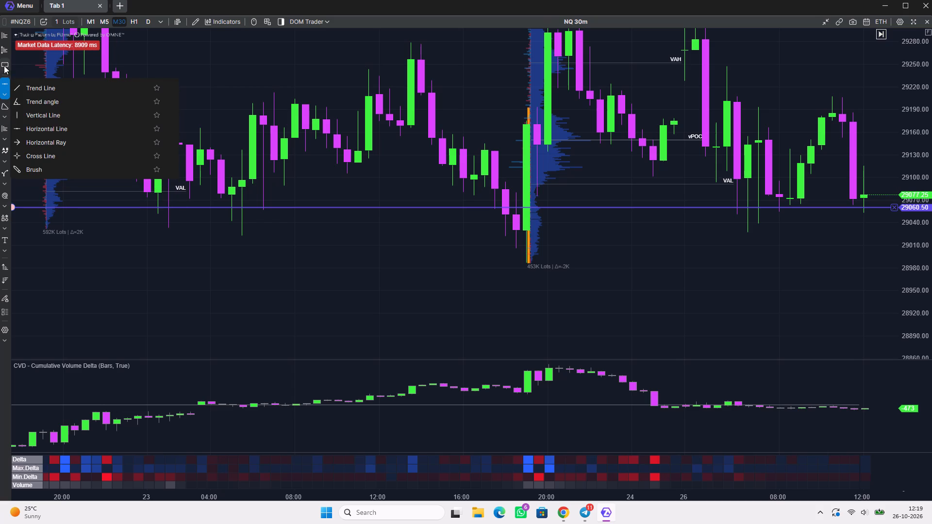
click(5, 339)
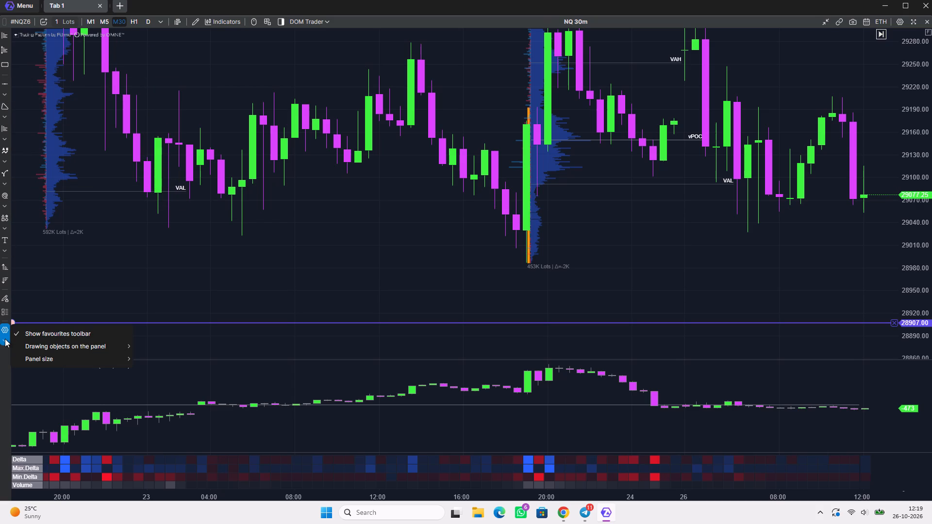
Place a horizontal ray at 28986.50 starting from the low of the 23 October 19:00 candle.
click(526, 263)
click(606, 214)
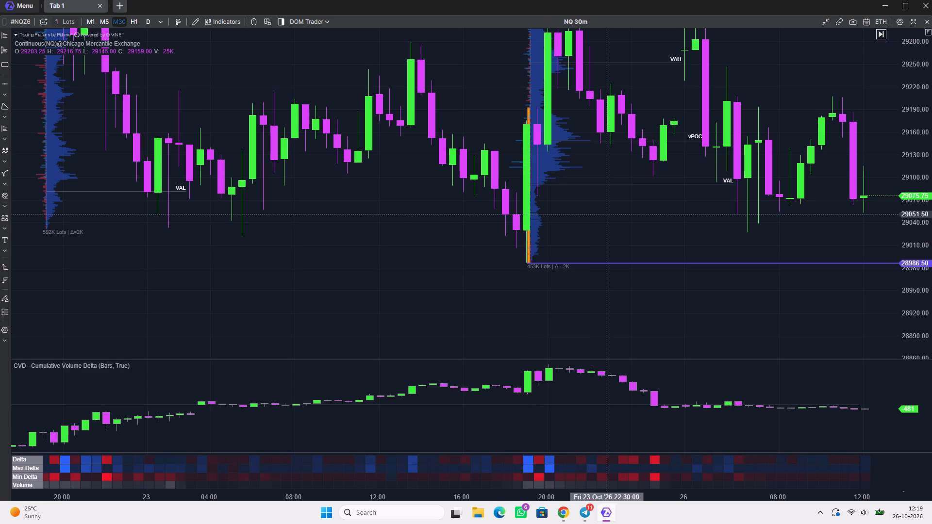
click(526, 262)
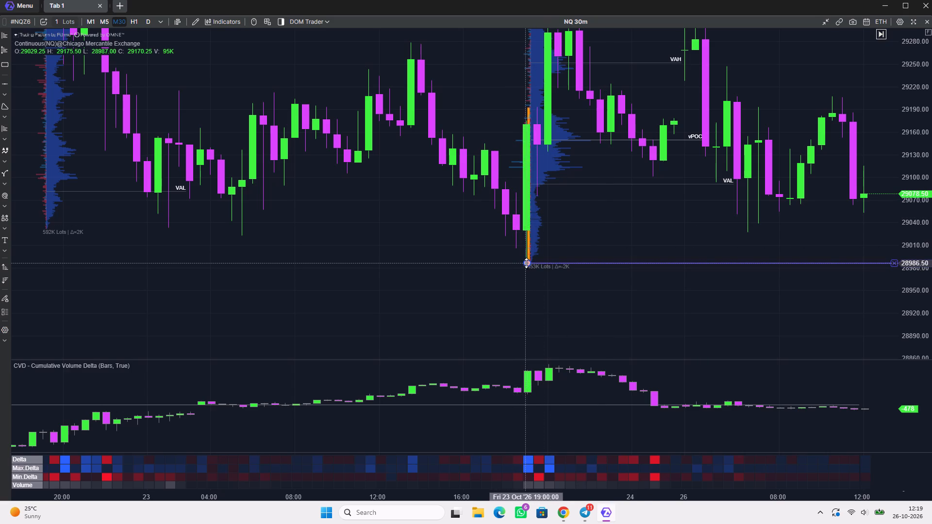
click(577, 223)
Draw a second horizontal ray at 29177.50 starting from the high of the 23 October 19:00 candle.
drag(583, 215, 545, 255)
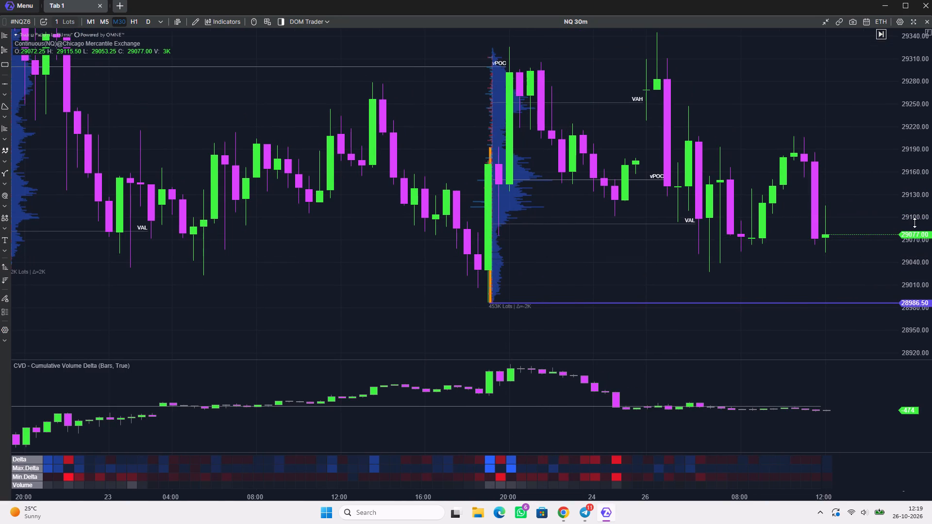
scroll(915, 223, down, 5)
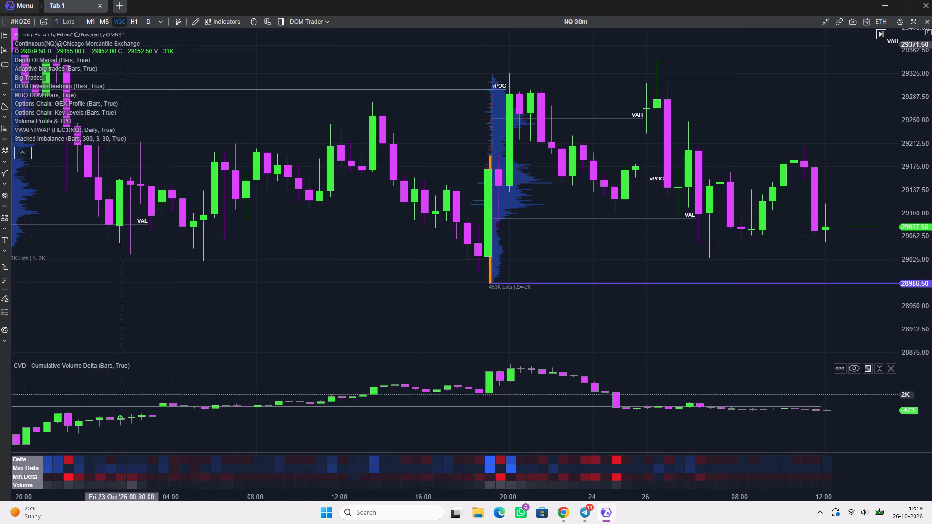
click(3, 82)
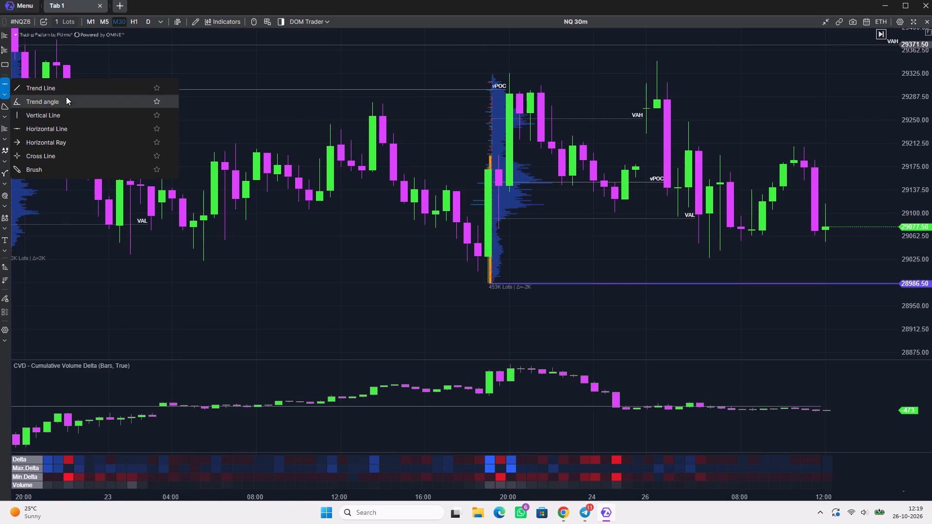
click(51, 144)
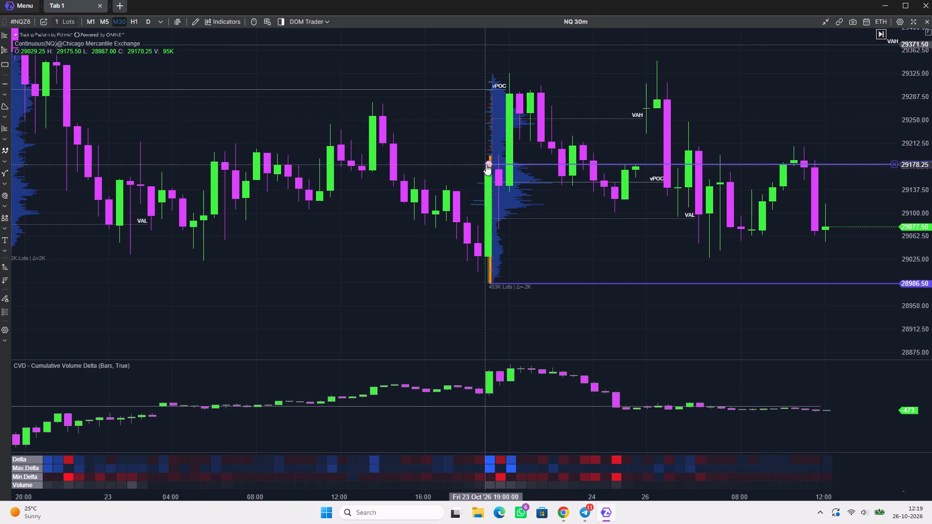
click(487, 165)
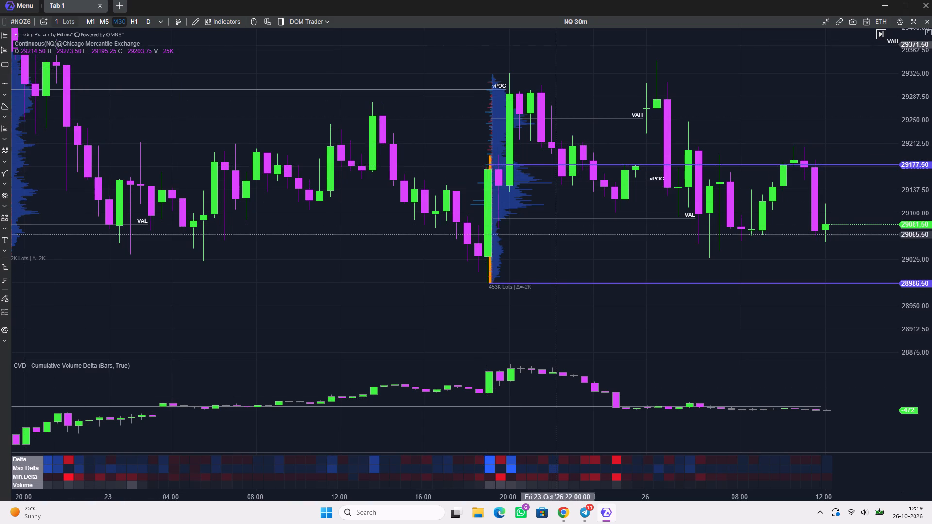
click(557, 234)
Change the lower horizontal ray at 28986.50 to the pink-red colour #FFE72268 and apply it.
double_click(582, 284)
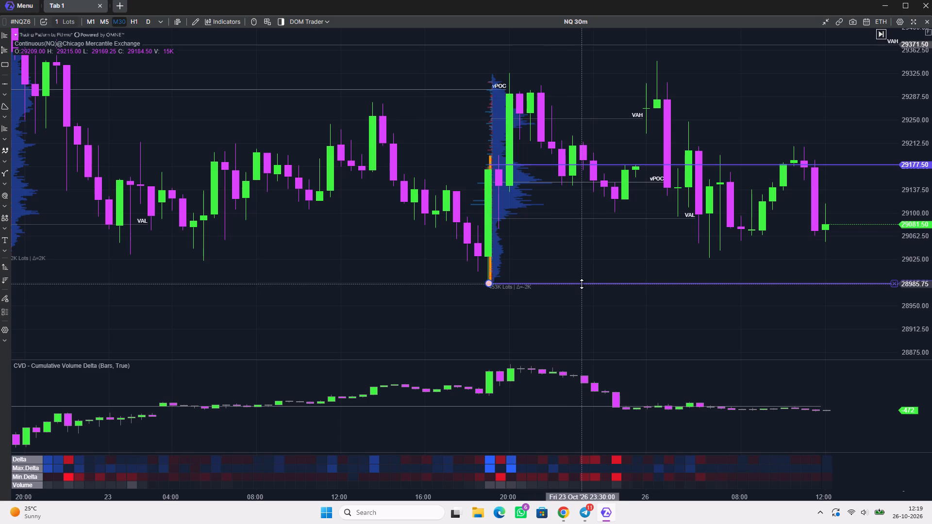
click(425, 154)
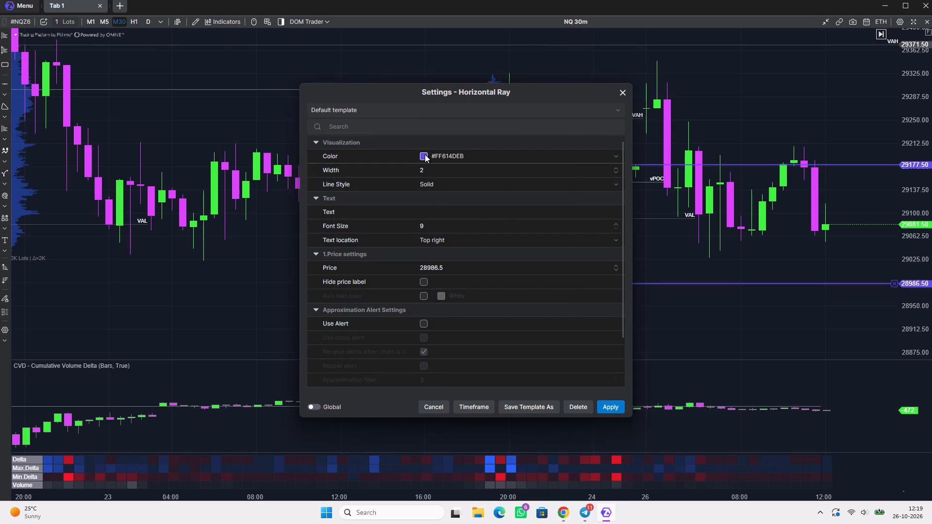
click(561, 205)
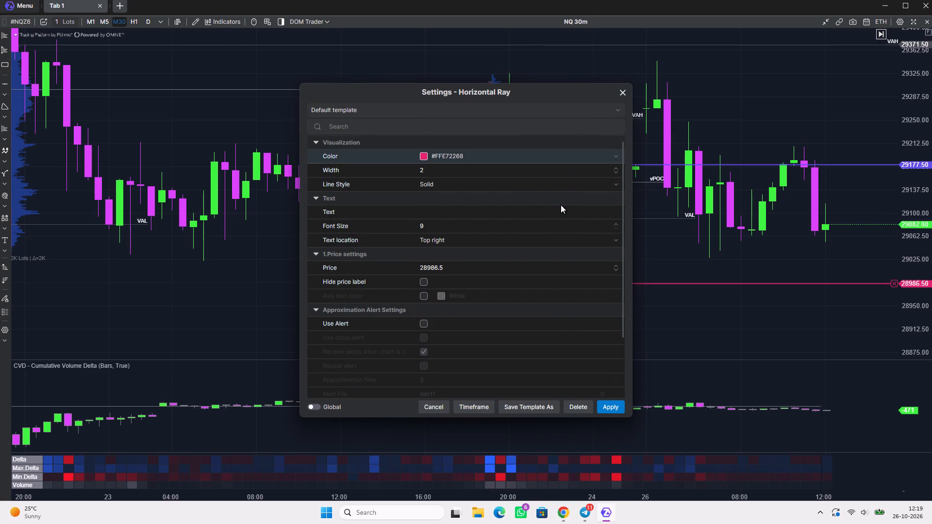
click(609, 408)
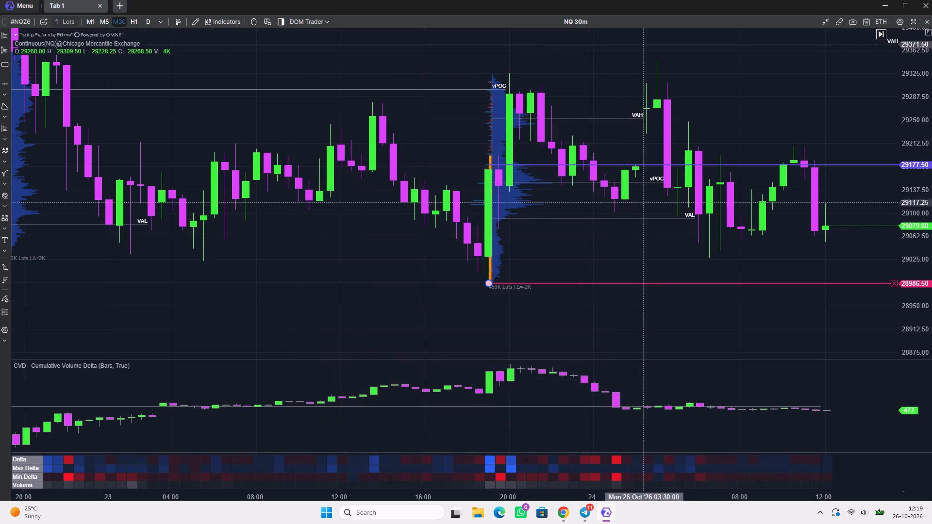
Change the upper horizontal ray at 29177.50 to the same pink-red colour #FFE72268 and apply it.
double_click(656, 165)
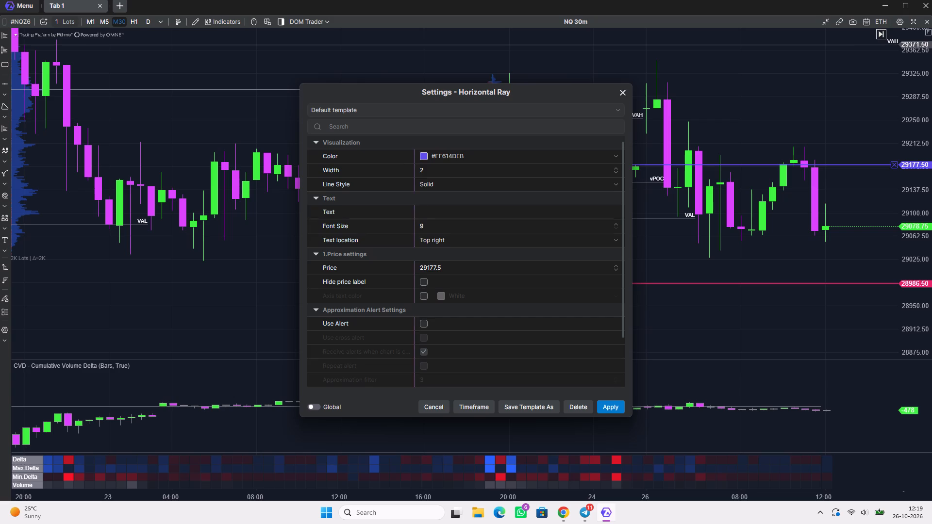
click(423, 150)
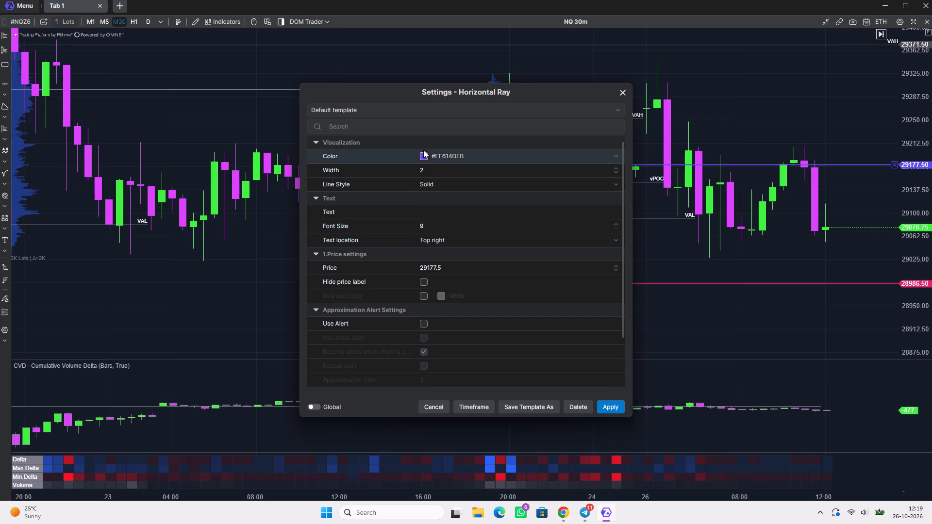
click(420, 155)
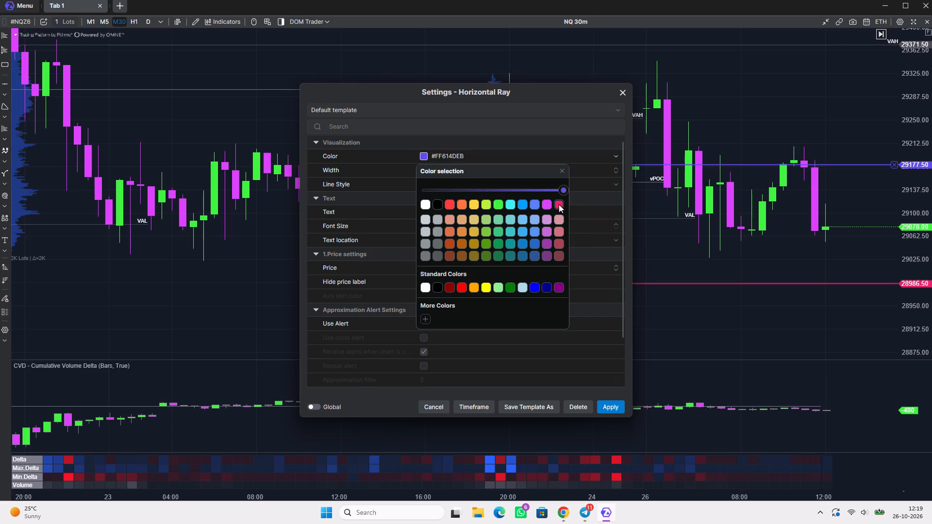
click(559, 204)
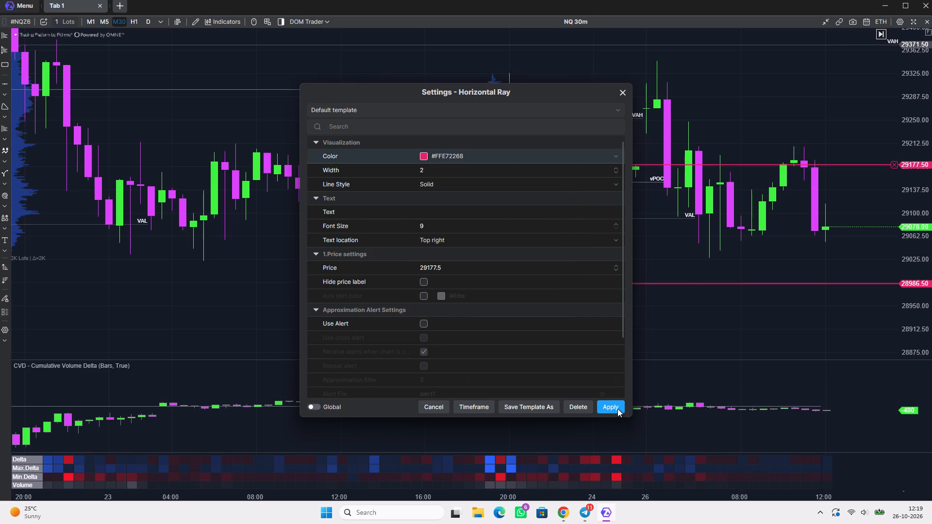
click(617, 408)
Switch the NQ chart to the 1-minute timeframe.
drag(703, 320, 518, 318)
scroll(507, 318, down, 5)
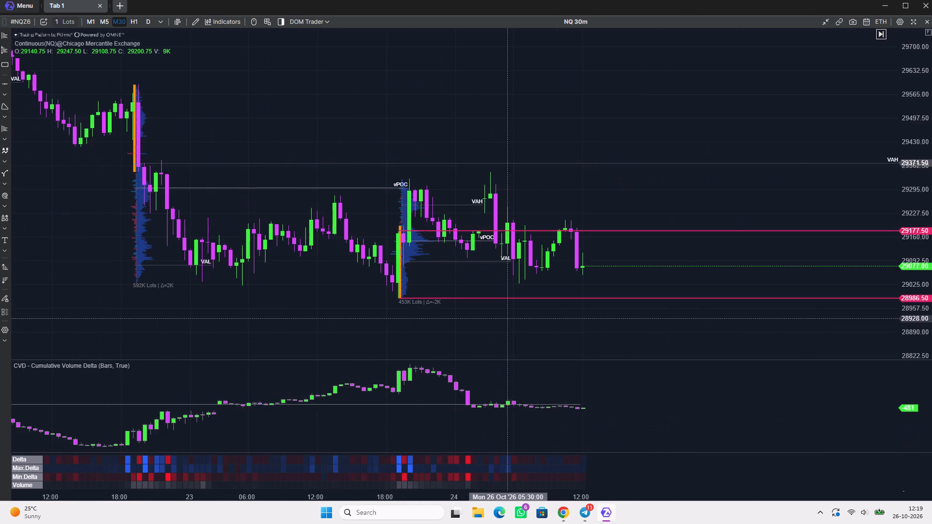
scroll(507, 318, up, 3)
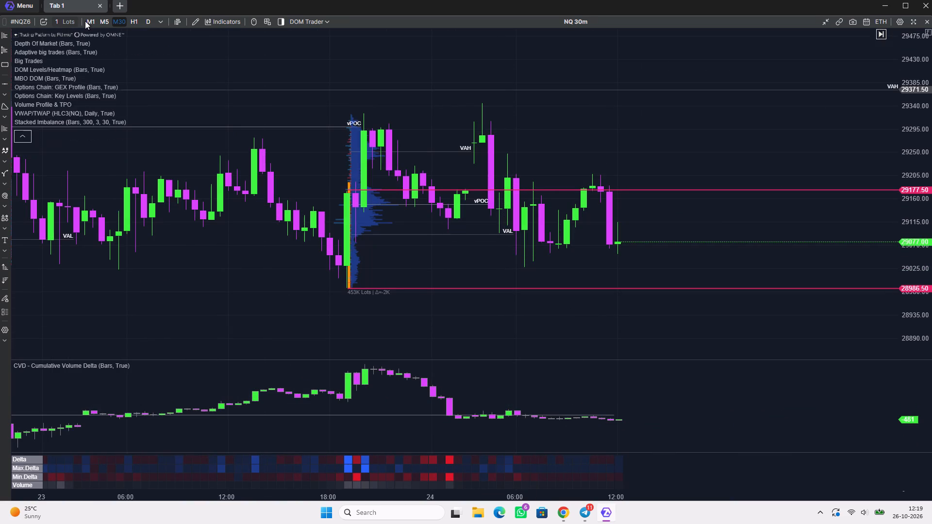
click(87, 19)
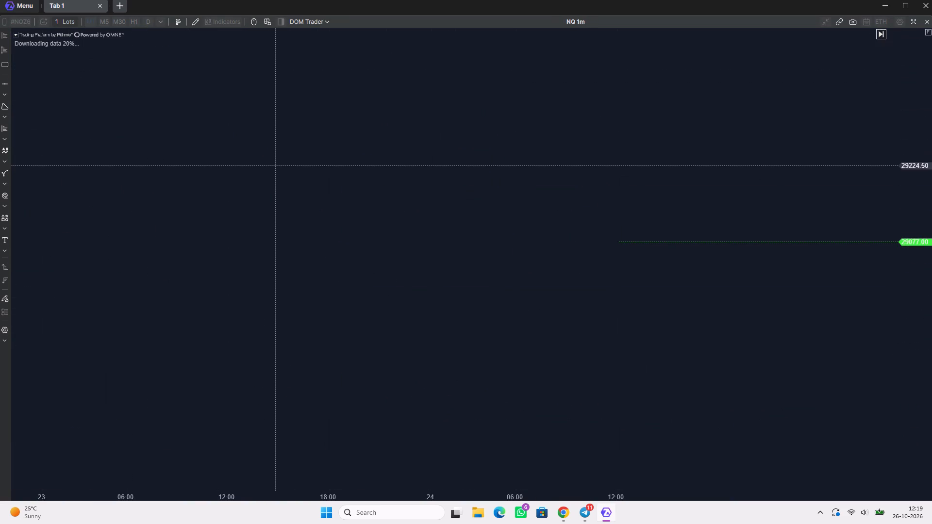
double_click(919, 225)
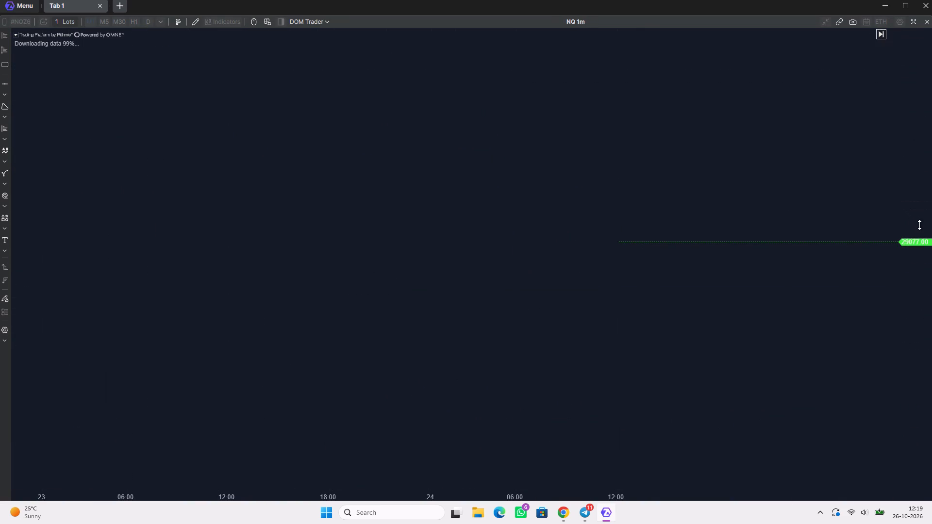
Review the 1-minute NQ price action and session profiles from 30 September through 24 October.
scroll(702, 242, down, 8)
scroll(636, 248, down, 16)
drag(749, 213, 665, 234)
drag(818, 219, 468, 239)
drag(824, 235, 507, 234)
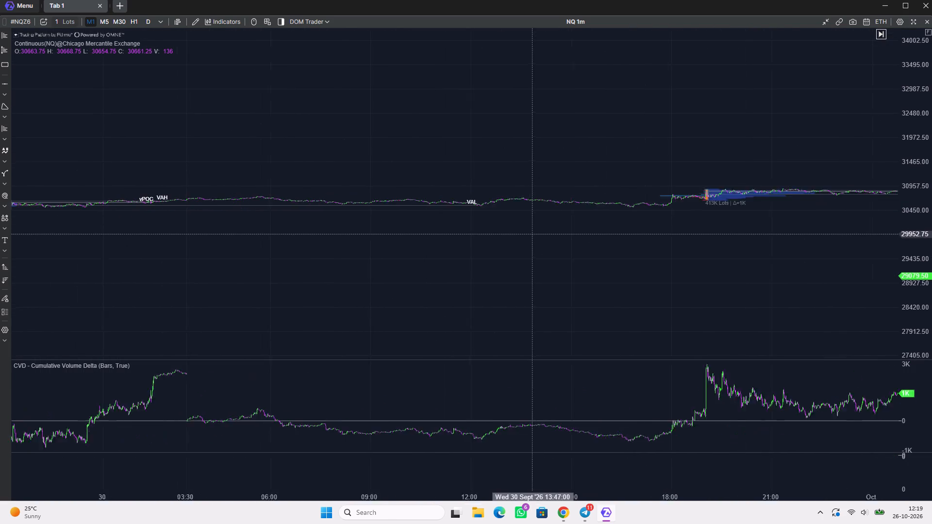
drag(507, 234, 444, 237)
drag(804, 239, 409, 243)
double_click(927, 226)
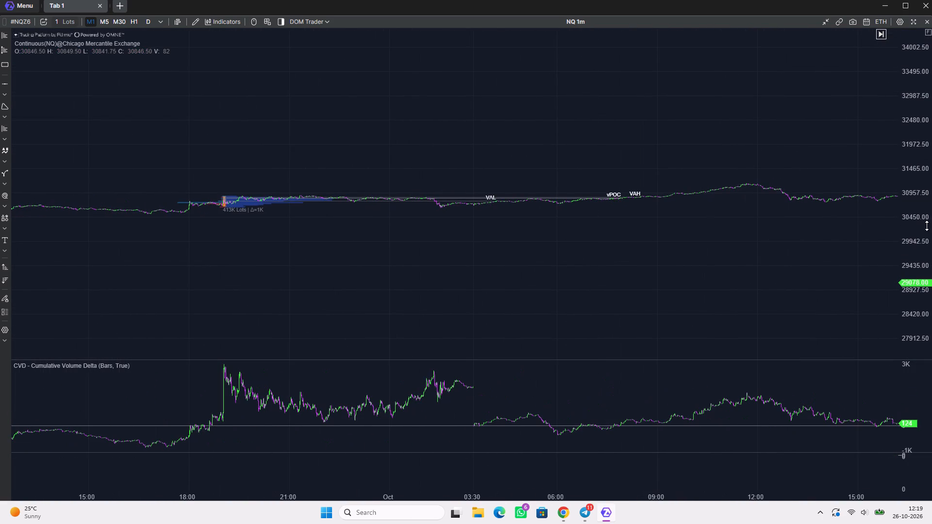
drag(857, 242, 451, 240)
drag(808, 267, 394, 255)
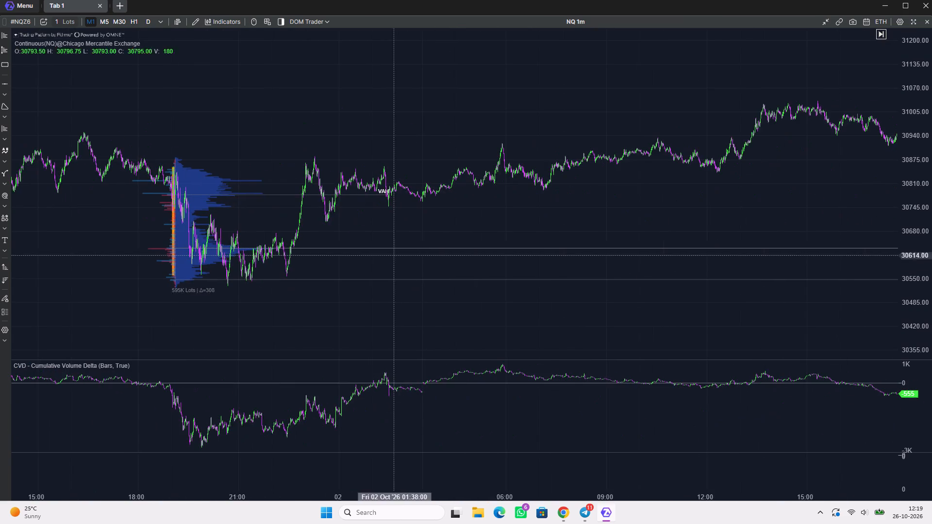
drag(787, 243, 351, 256)
scroll(708, 244, down, 17)
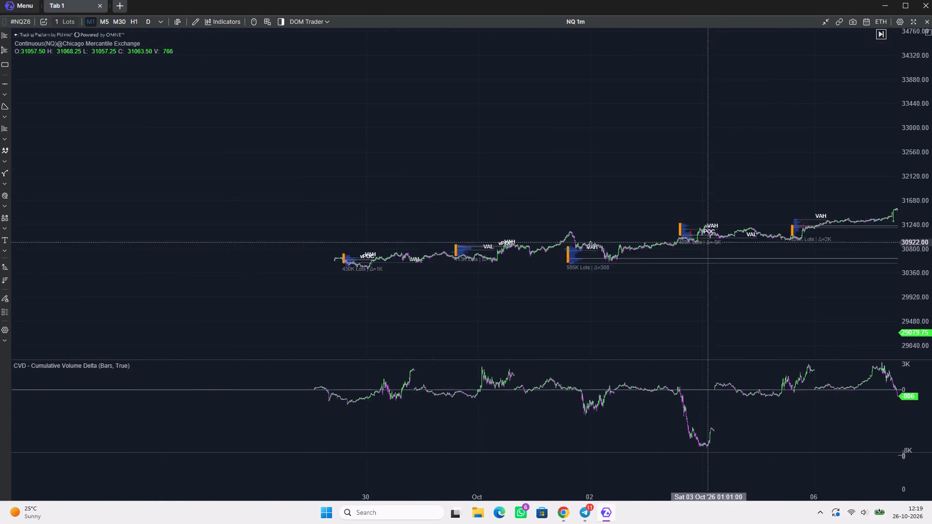
scroll(706, 241, down, 19)
drag(860, 284, 364, 274)
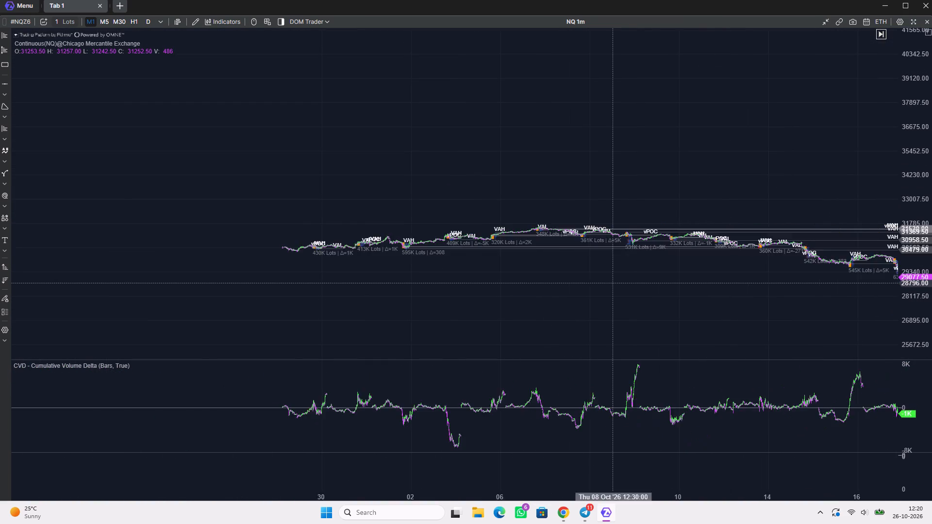
drag(364, 274, 353, 274)
drag(818, 320, 418, 299)
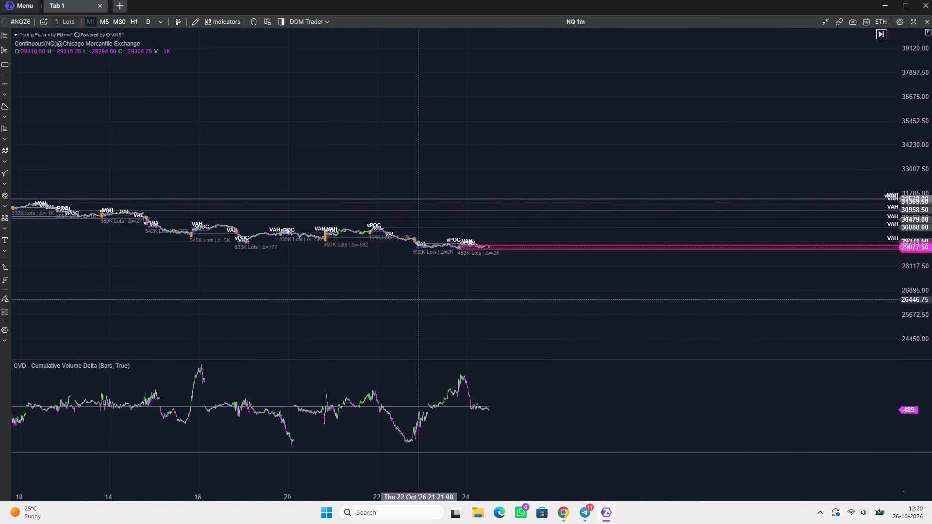
Examine how 1-minute price trades around the 28986.50 and 29177.50 rays between 23 and 26 October.
scroll(915, 271, up, 20)
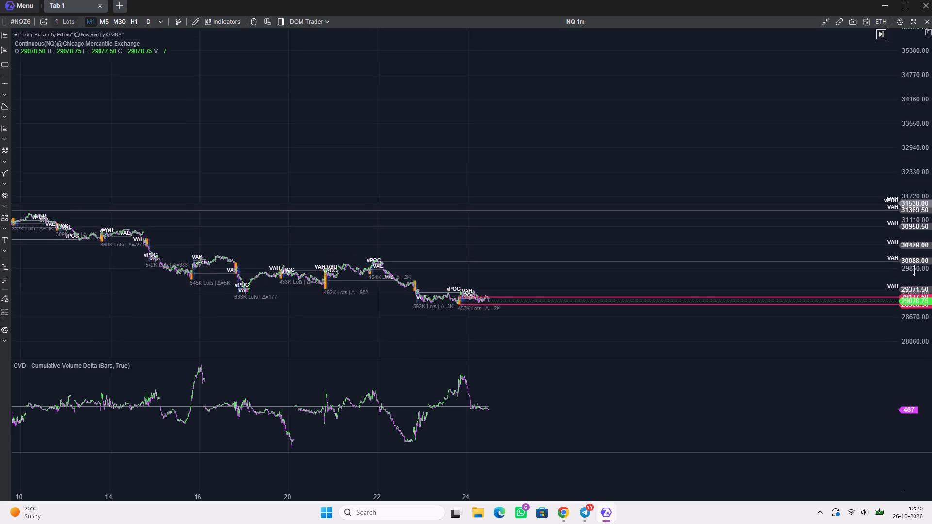
scroll(914, 270, up, 16)
drag(654, 183, 726, 51)
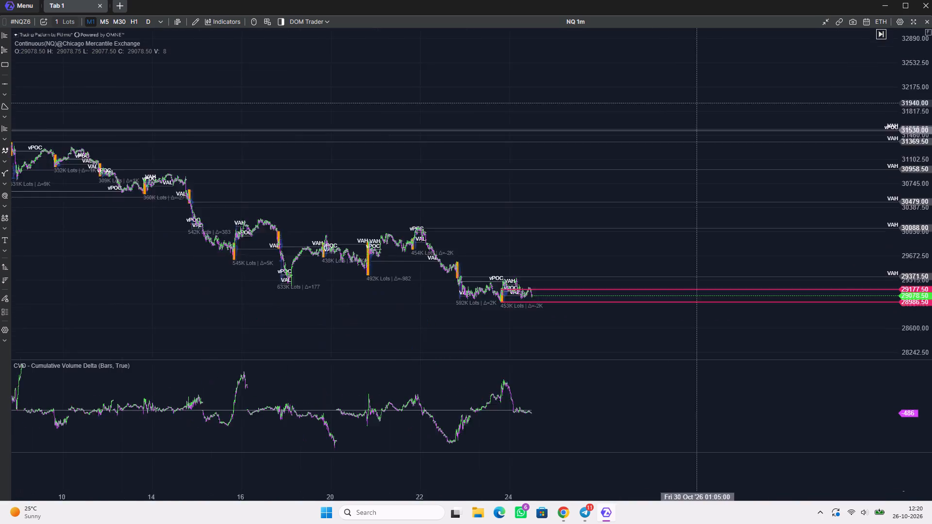
drag(726, 51, 735, 33)
scroll(920, 272, up, 11)
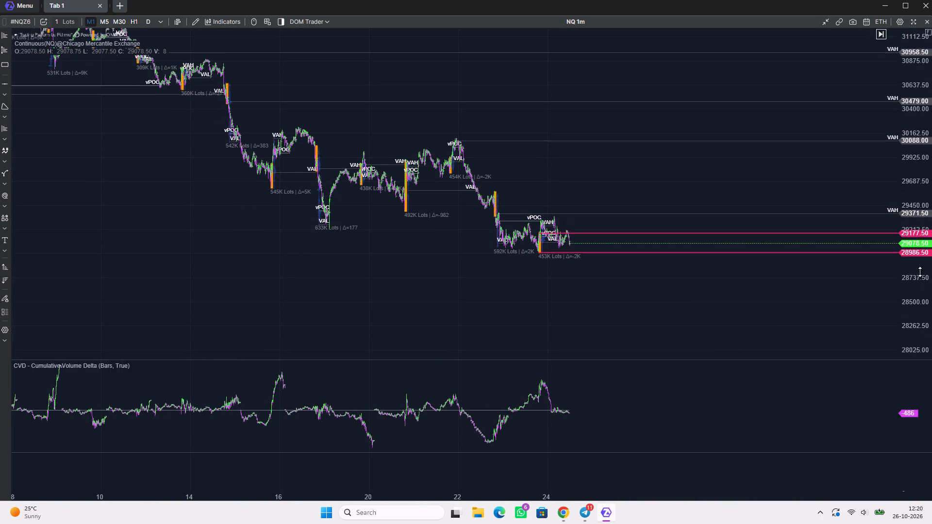
scroll(920, 272, up, 20)
scroll(920, 272, up, 2)
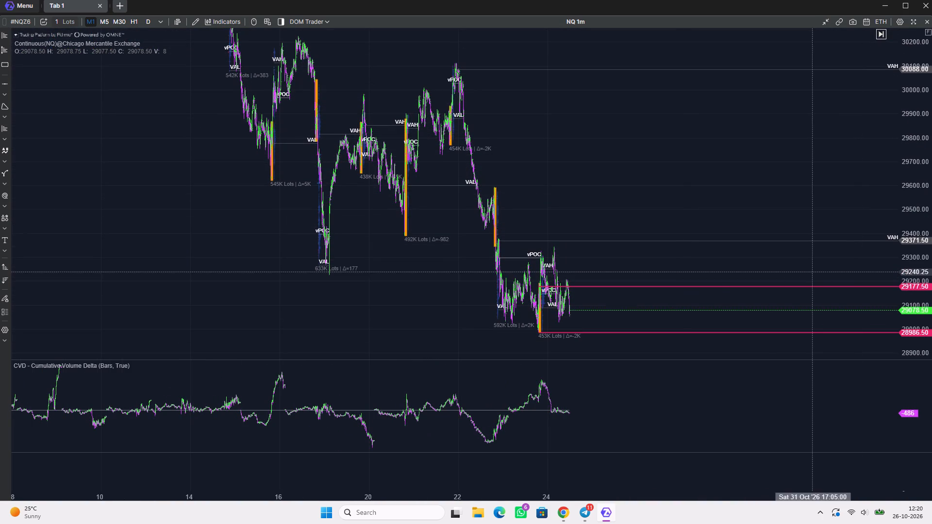
drag(650, 266, 752, 193)
scroll(653, 242, up, 9)
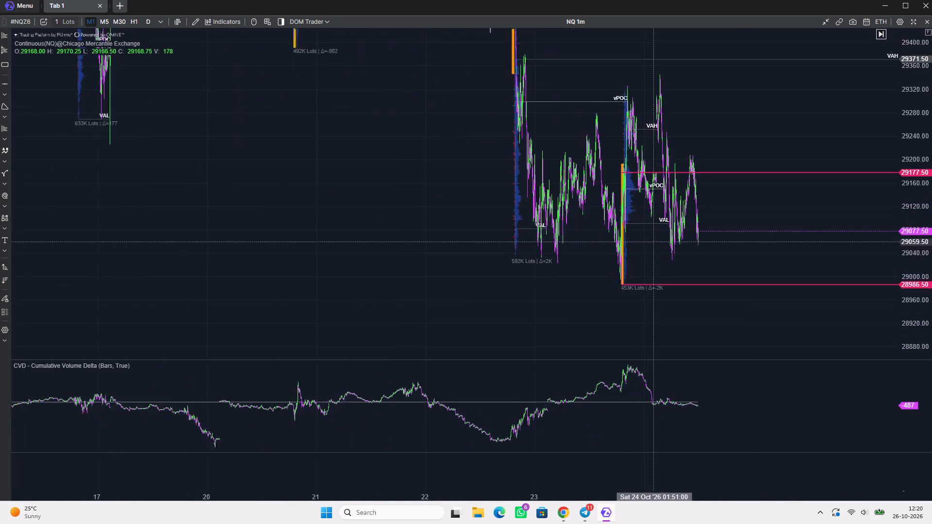
scroll(653, 242, up, 4)
scroll(920, 202, down, 13)
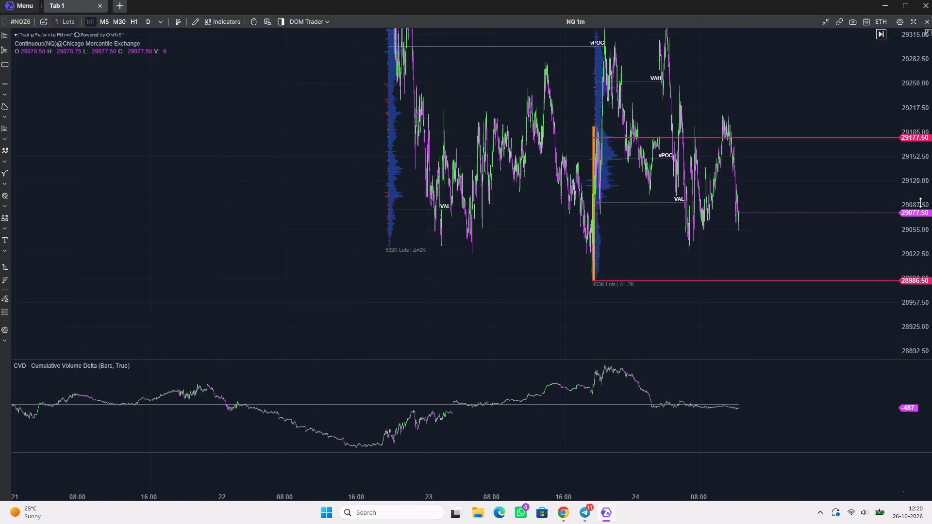
scroll(920, 202, down, 10)
scroll(559, 258, up, 7)
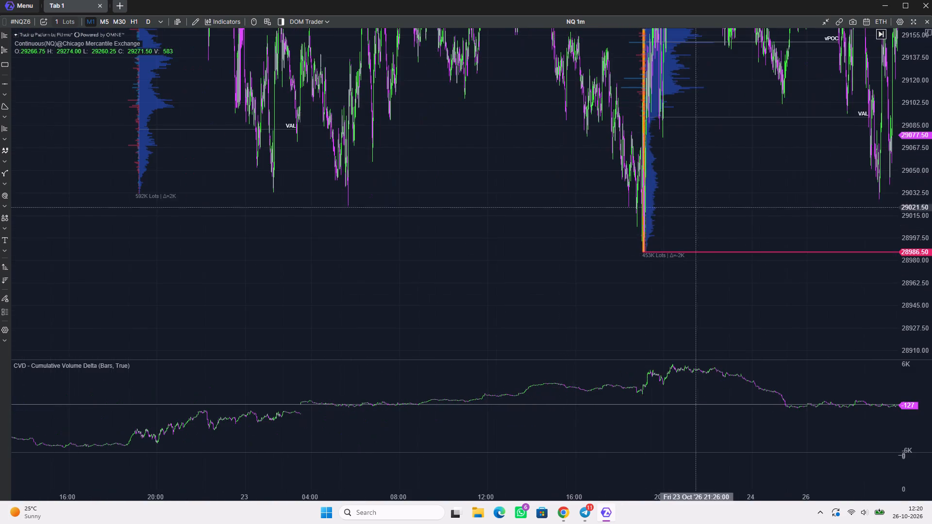
drag(725, 180, 483, 213)
scroll(928, 169, down, 3)
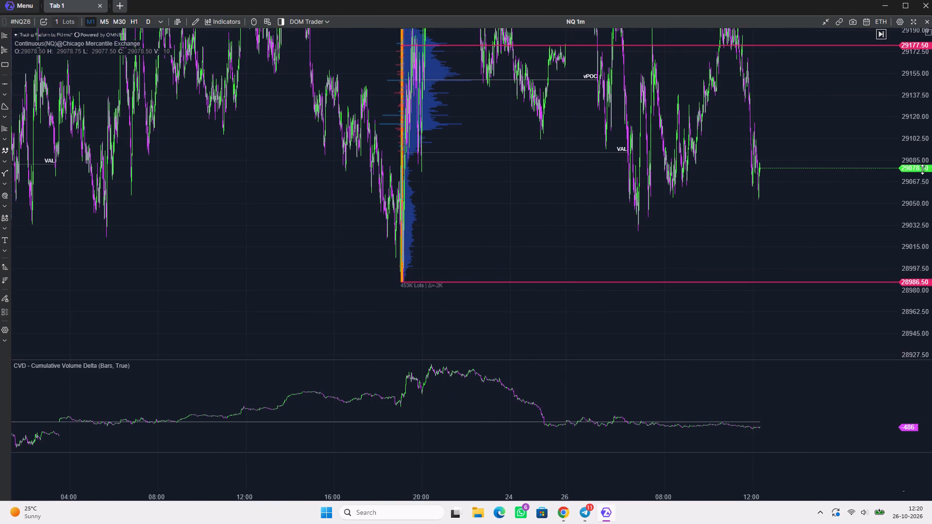
scroll(922, 169, down, 13)
scroll(920, 170, up, 1)
scroll(920, 170, down, 17)
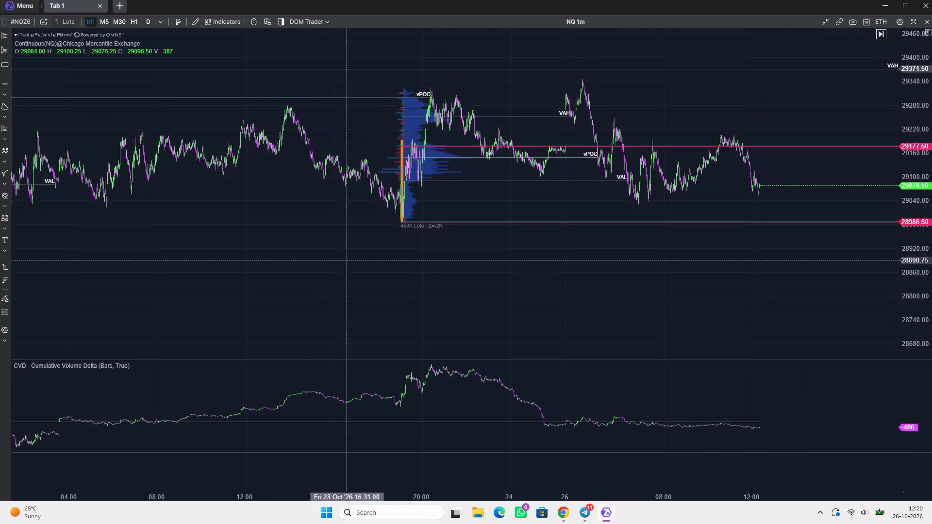
scroll(387, 201, up, 7)
drag(657, 193, 532, 213)
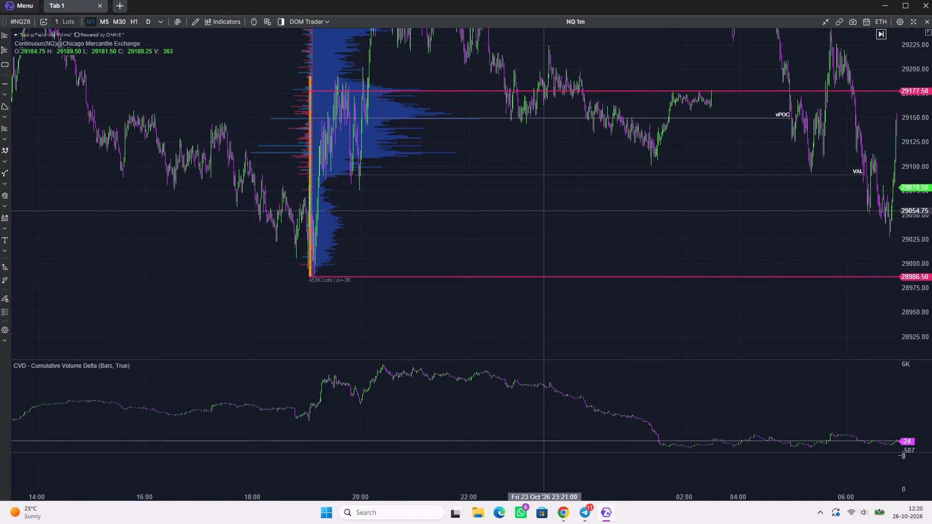
drag(532, 213, 531, 213)
scroll(531, 213, down, 3)
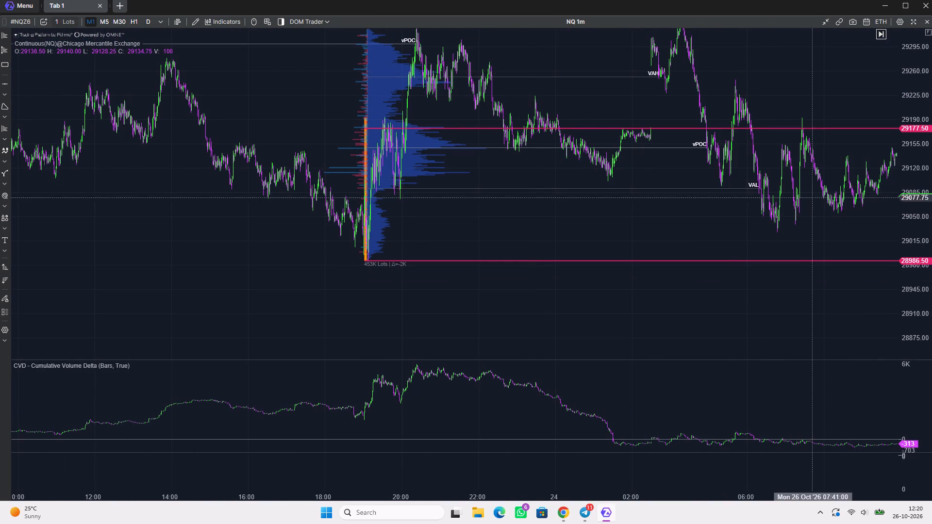
scroll(922, 159, down, 3)
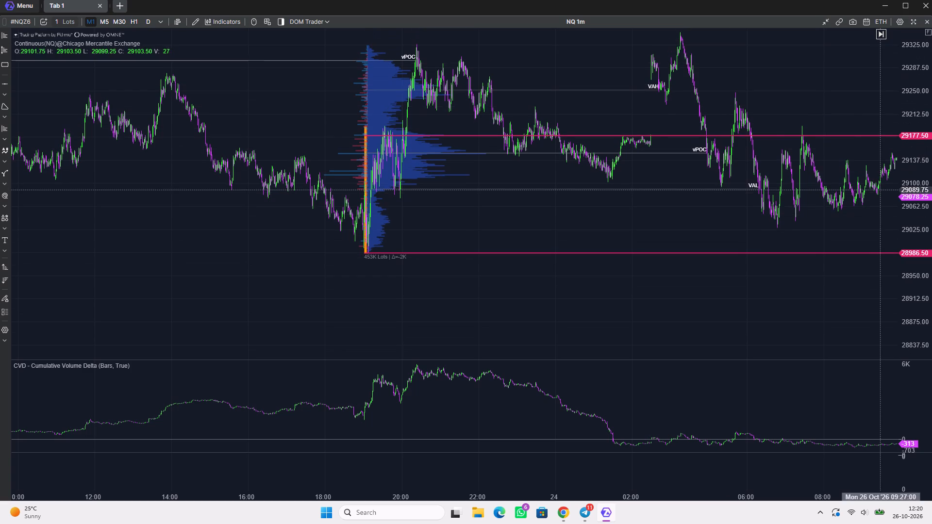
drag(606, 200, 537, 231)
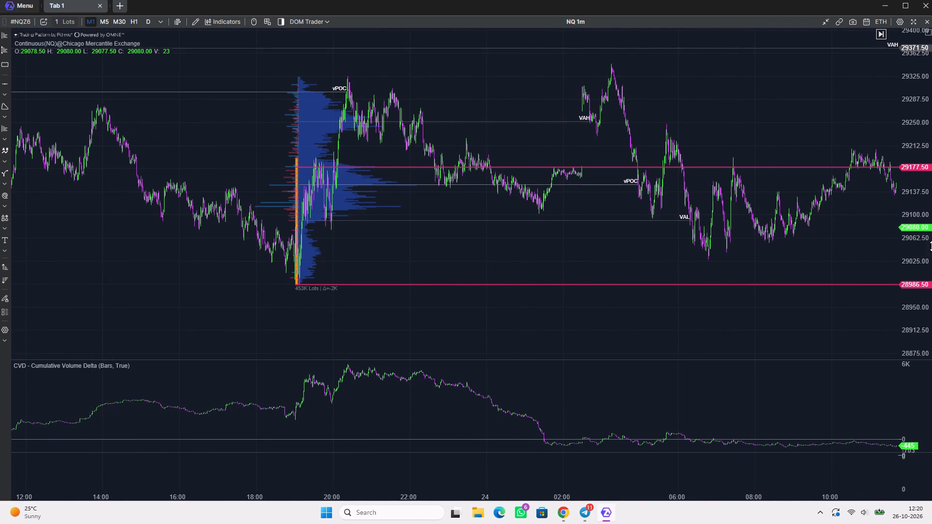
Inspect the 23 October 19:00 opening move and its volume profile between the two pink-red rays.
scroll(910, 246, up, 2)
scroll(392, 224, up, 7)
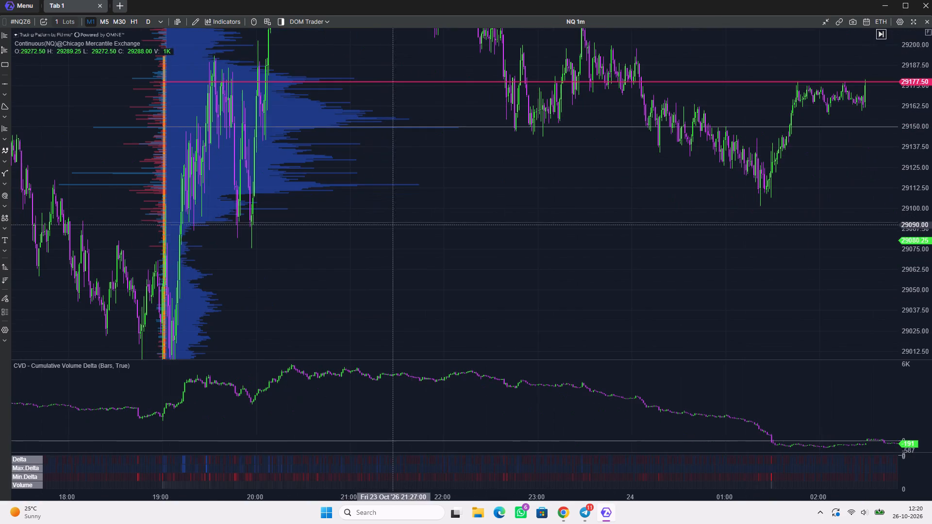
drag(333, 261, 506, 236)
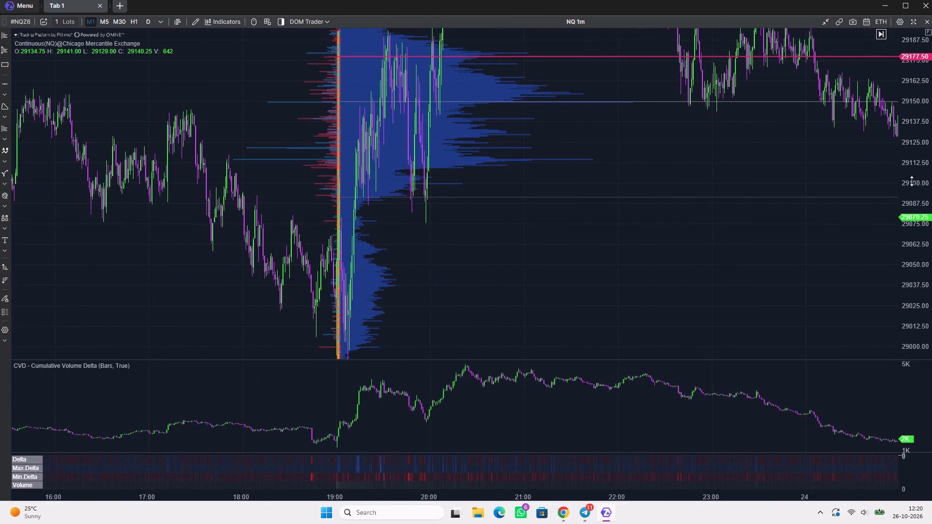
scroll(913, 177, down, 19)
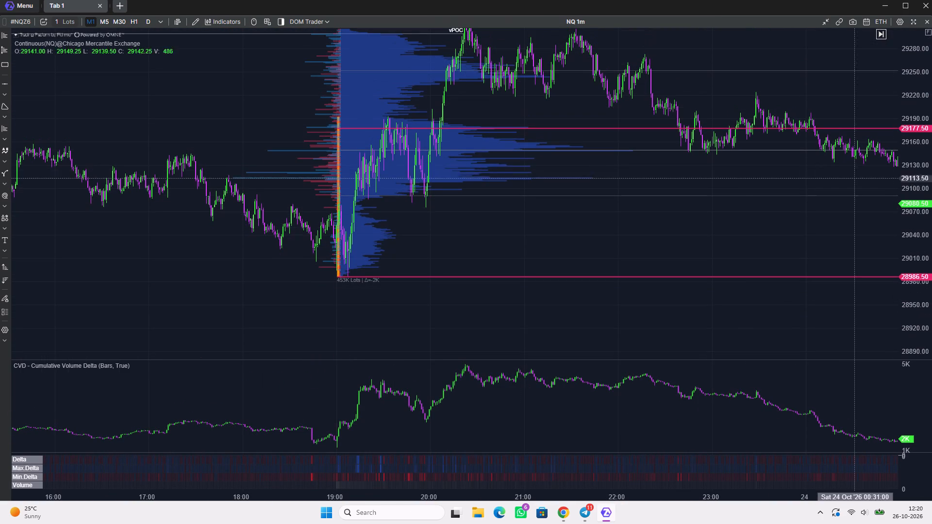
drag(715, 164, 682, 208)
drag(682, 208, 679, 213)
drag(787, 216, 785, 216)
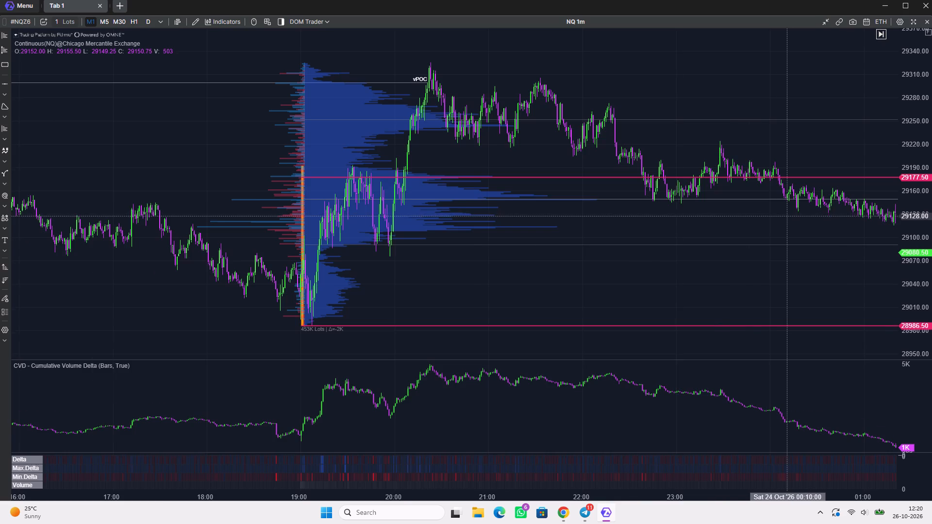
Compare price from the 23 October 19:00 session into 26 October with the marked range and its VAH, vPOC and VAL levels.
drag(785, 216, 618, 221)
scroll(618, 221, down, 8)
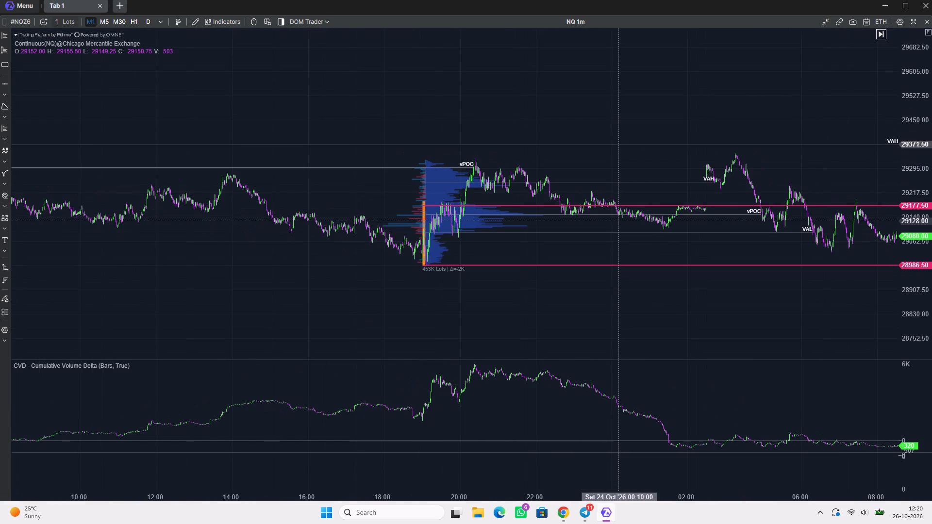
scroll(618, 221, up, 4)
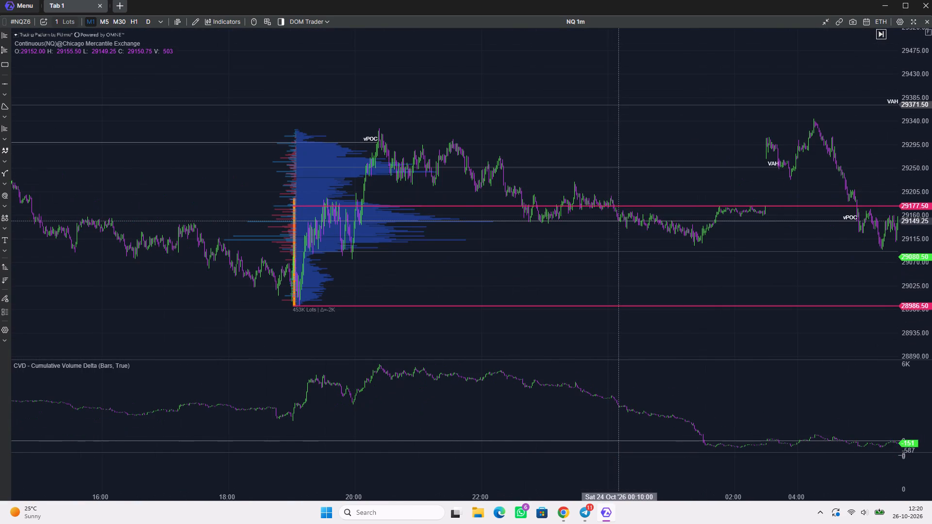
scroll(917, 222, up, 1)
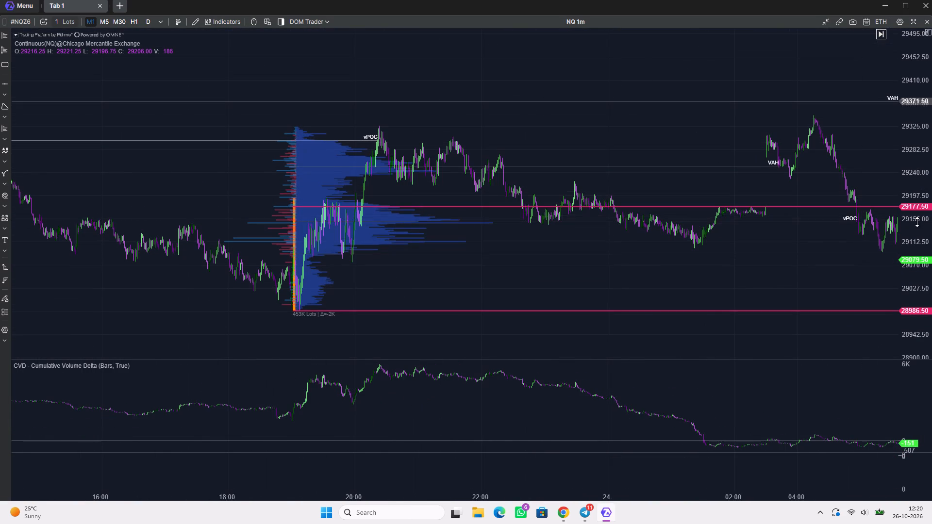
scroll(917, 222, up, 4)
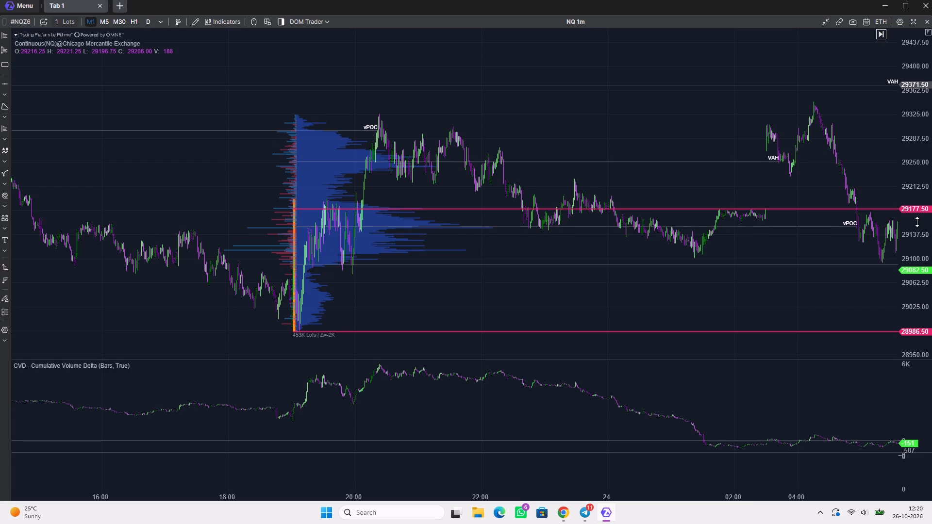
drag(795, 254, 719, 250)
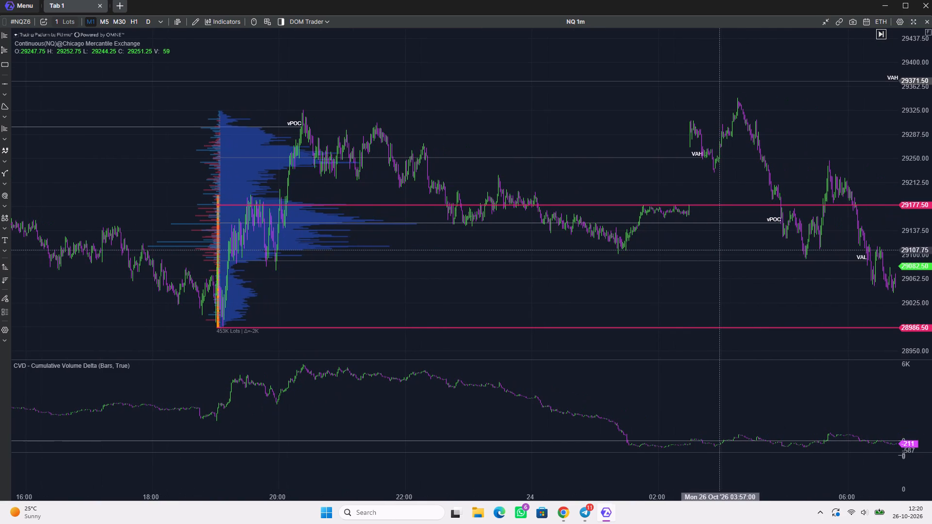
scroll(676, 247, down, 8)
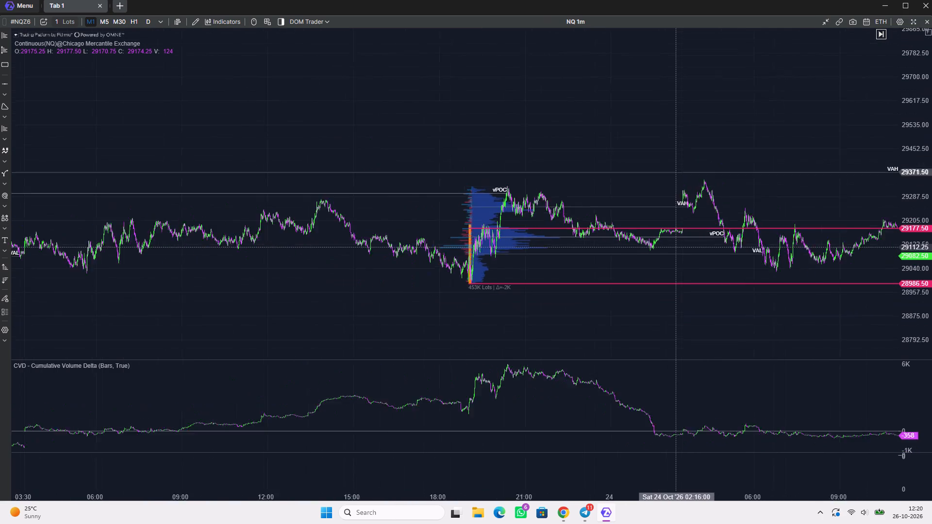
scroll(676, 247, up, 7)
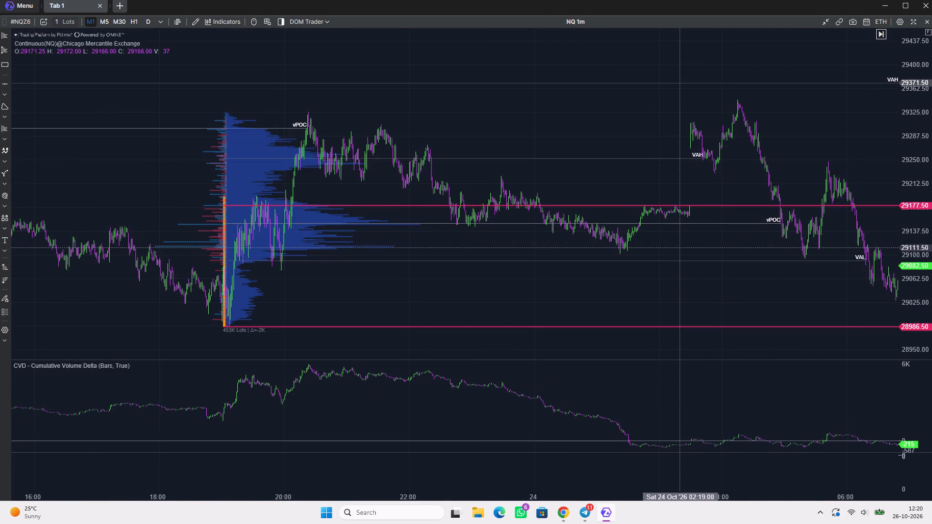
drag(416, 233, 440, 235)
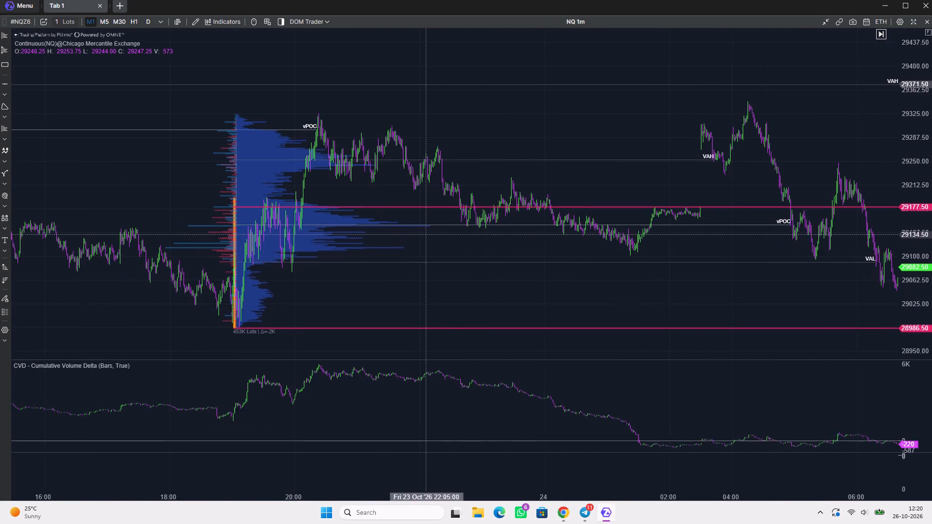
drag(440, 235, 634, 240)
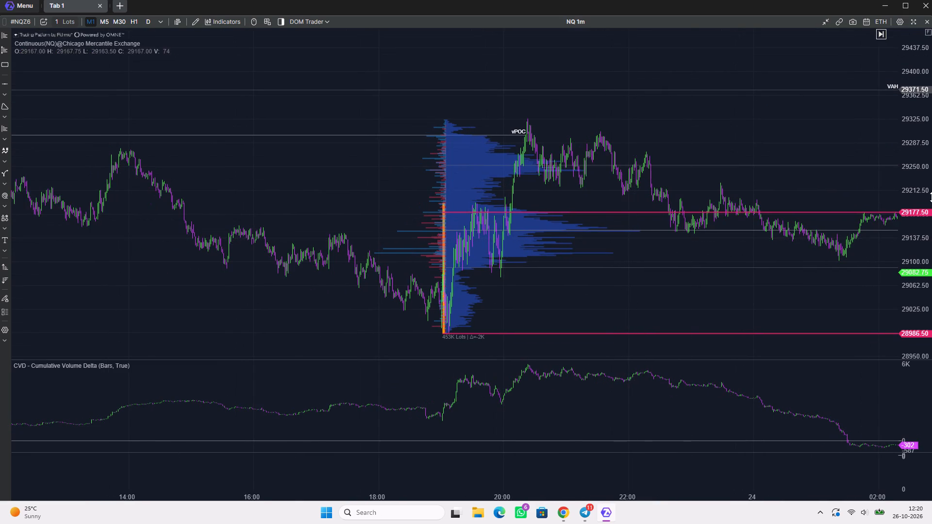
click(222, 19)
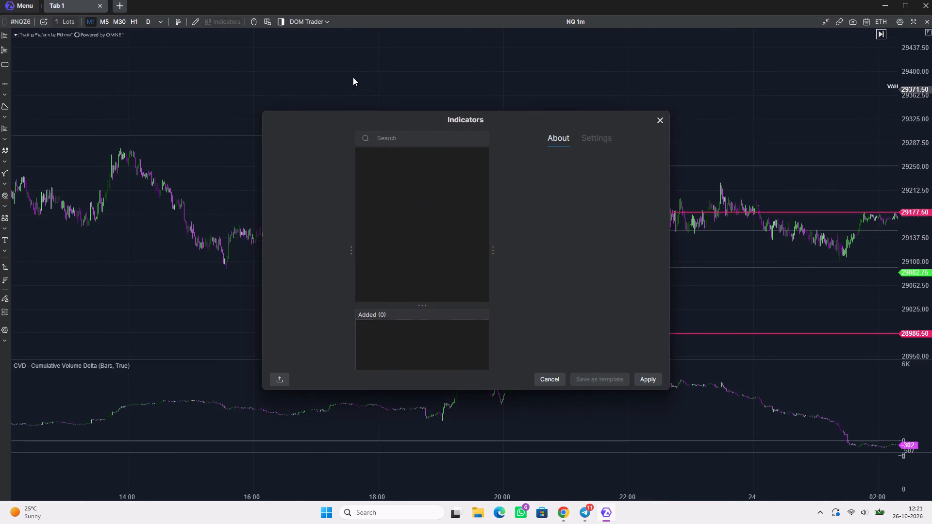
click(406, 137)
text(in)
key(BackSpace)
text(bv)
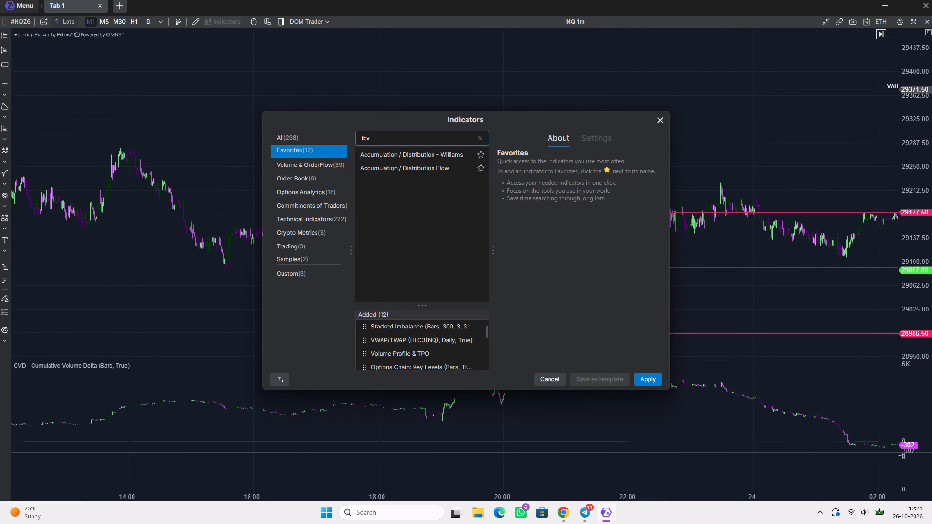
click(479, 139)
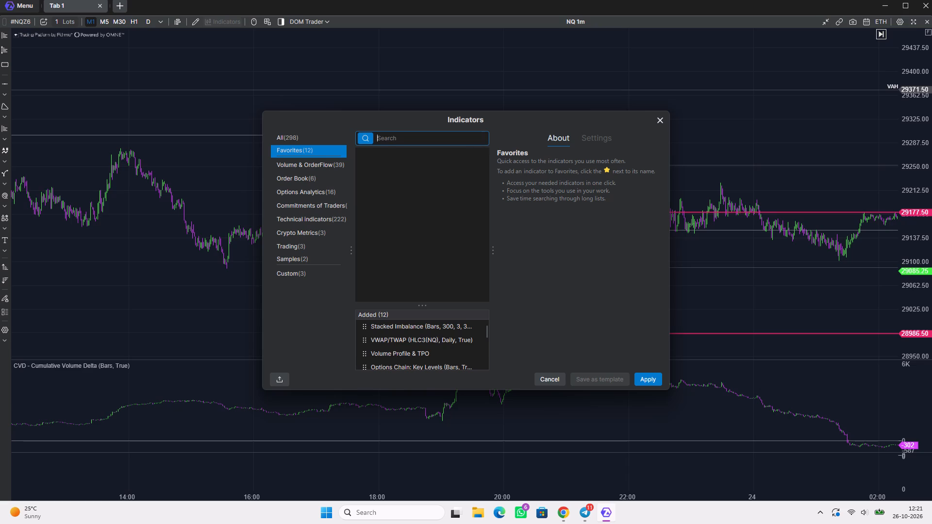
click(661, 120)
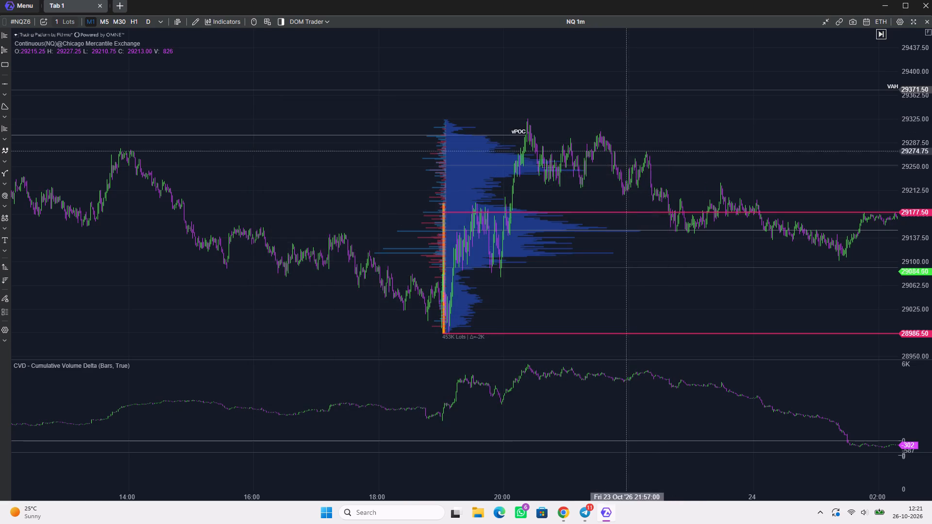
Examine how 1-minute price moves around the 29177.50 ray and volume profile after the 23 October 19:00 open.
scroll(462, 250, up, 3)
drag(560, 278, 463, 252)
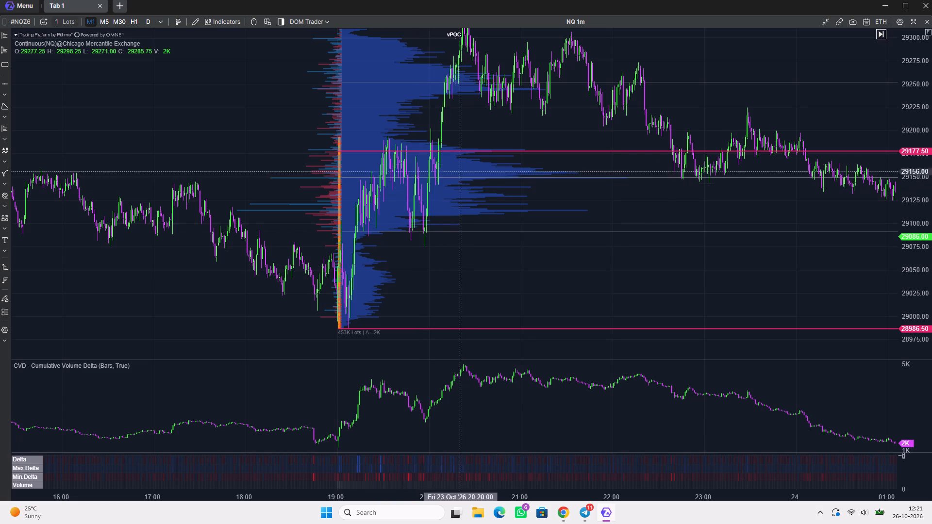
scroll(427, 195, up, 3)
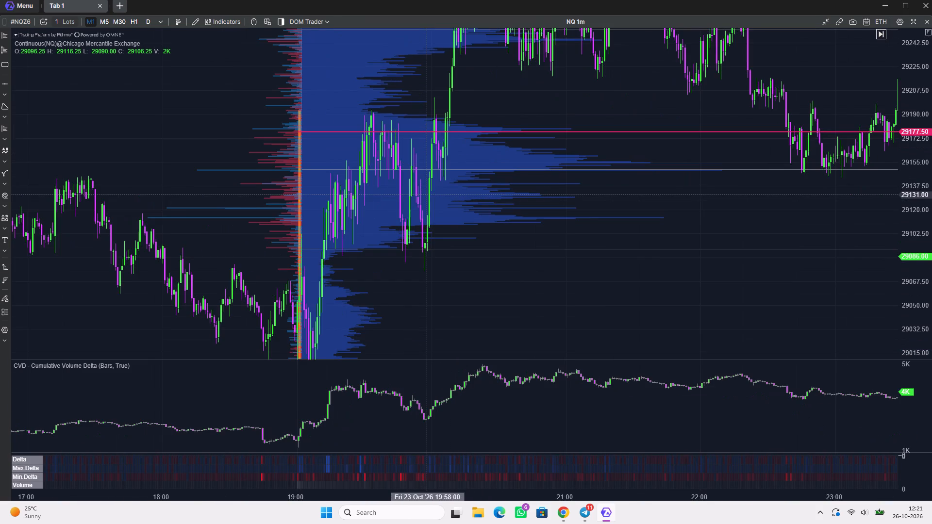
scroll(427, 195, down, 3)
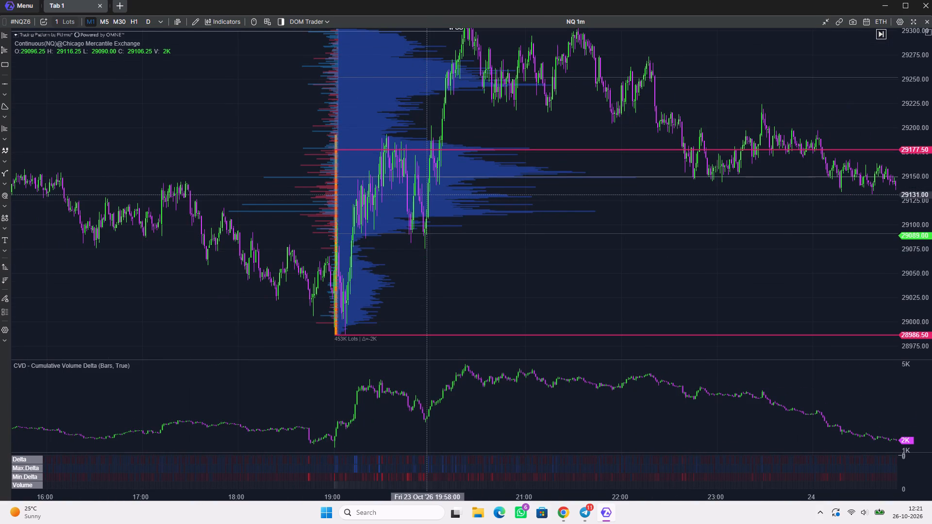
scroll(427, 195, down, 3)
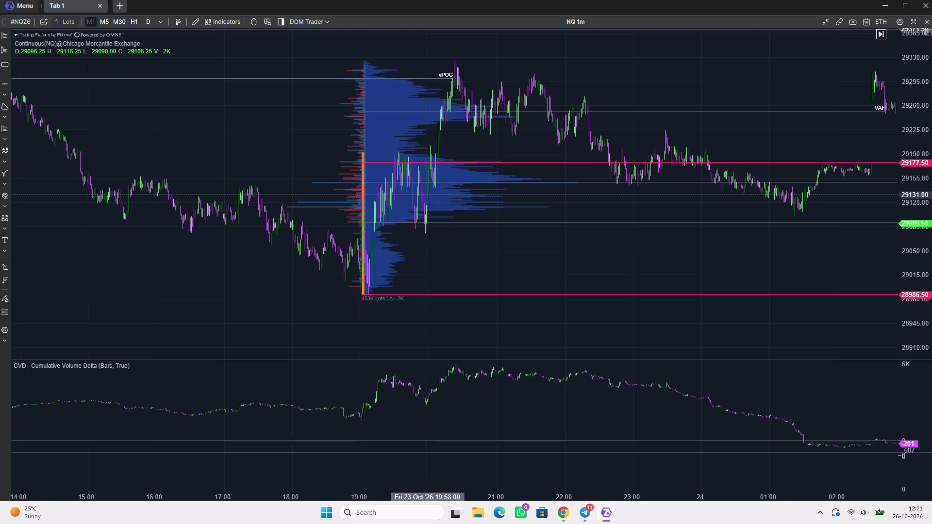
scroll(431, 198, up, 2)
scroll(433, 199, down, 6)
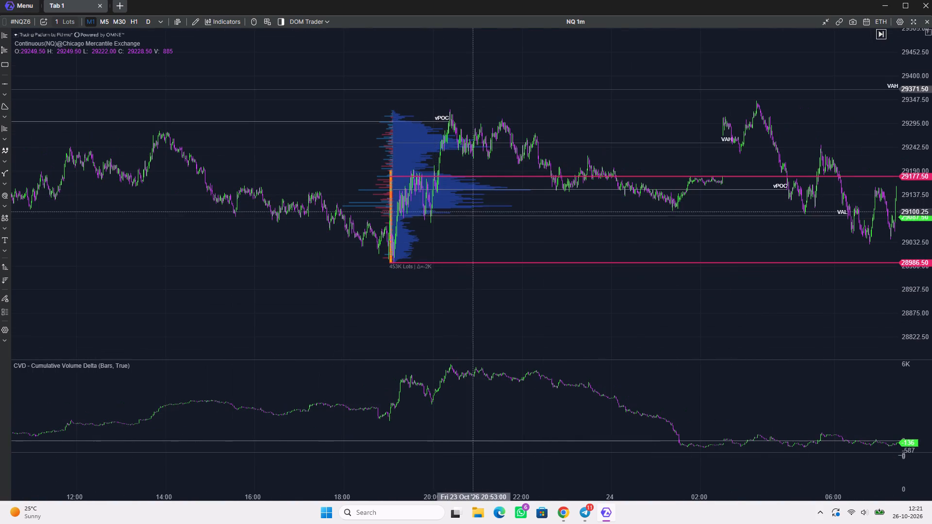
scroll(443, 198, up, 8)
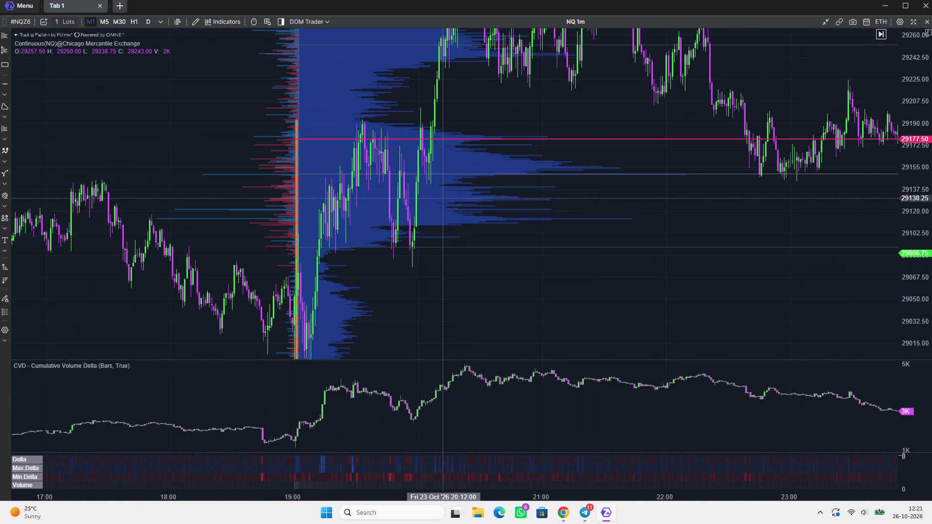
drag(467, 118, 554, 145)
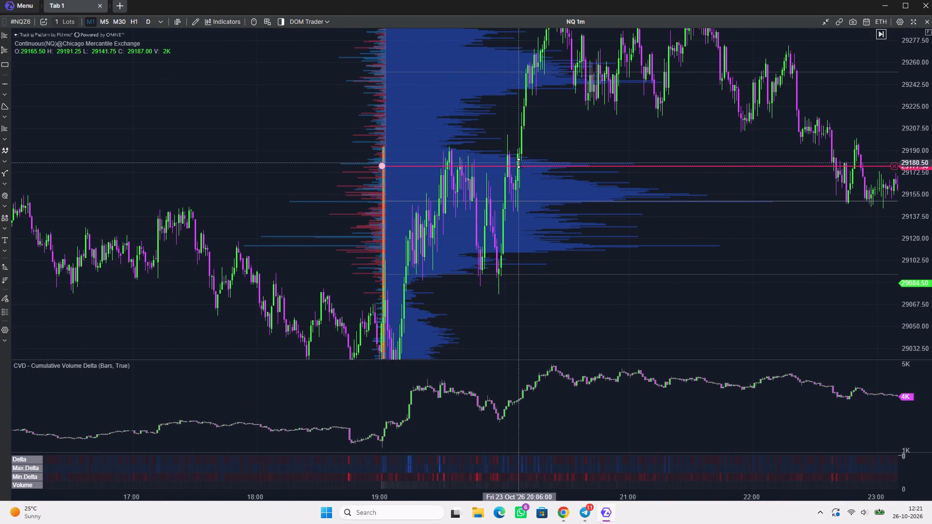
scroll(515, 164, up, 2)
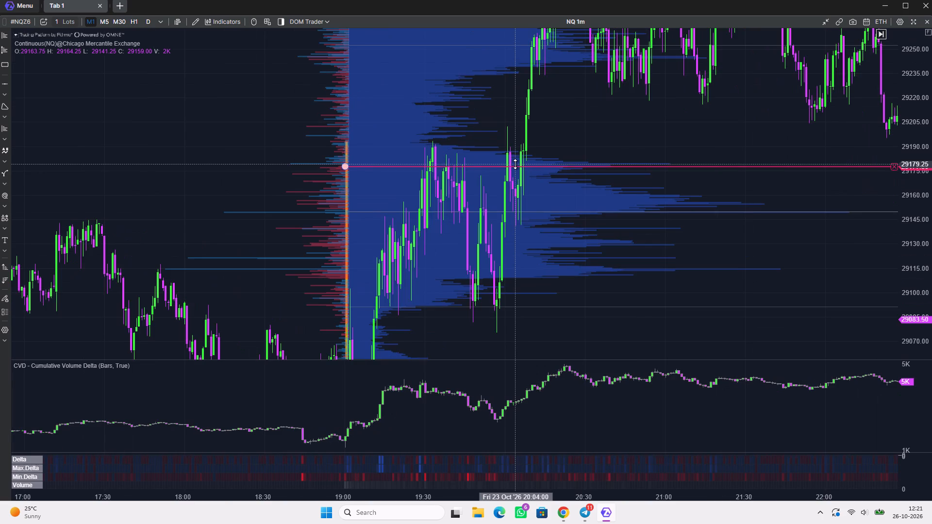
scroll(515, 164, up, 1)
scroll(515, 164, down, 1)
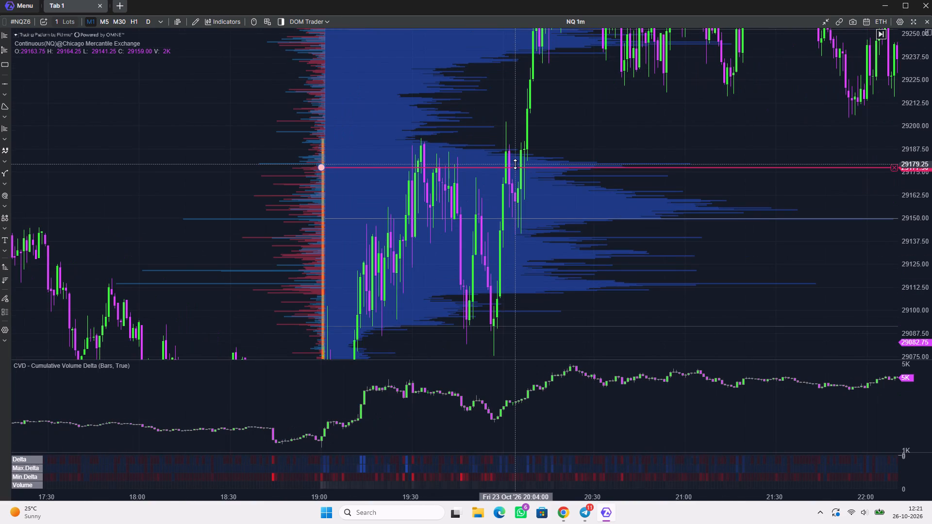
scroll(515, 164, down, 11)
Switch the NQ chart from 1-minute to the 30-minute timeframe.
drag(91, 211, 375, 236)
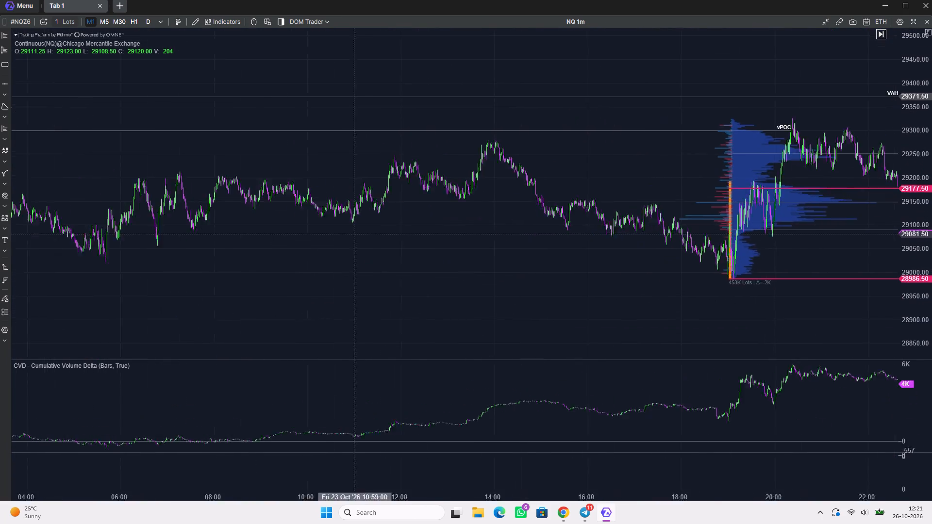
drag(375, 236, 451, 250)
scroll(229, 236, down, 11)
drag(100, 268, 320, 272)
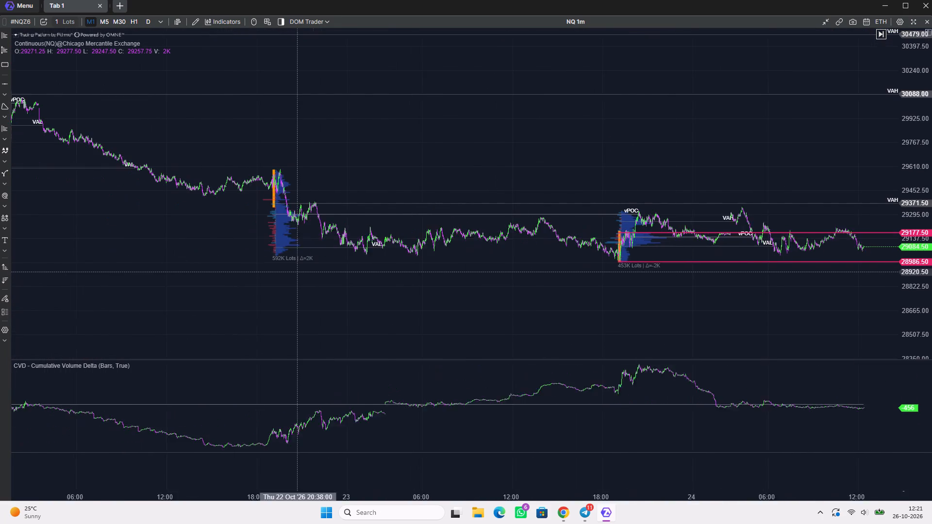
drag(320, 272, 337, 272)
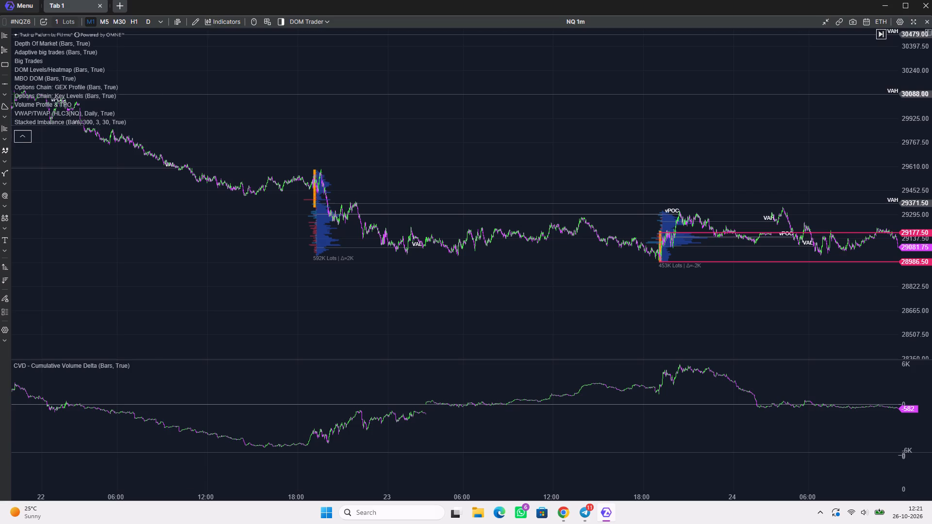
click(114, 22)
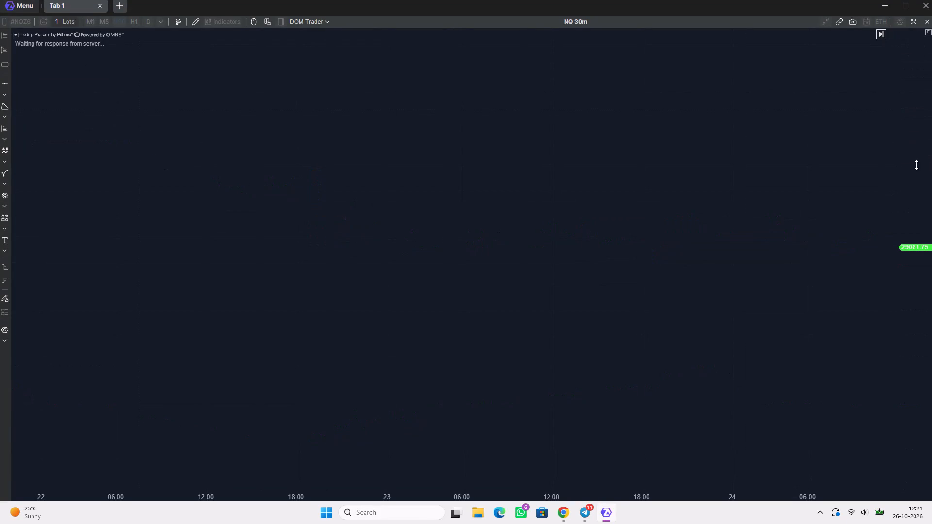
double_click(920, 172)
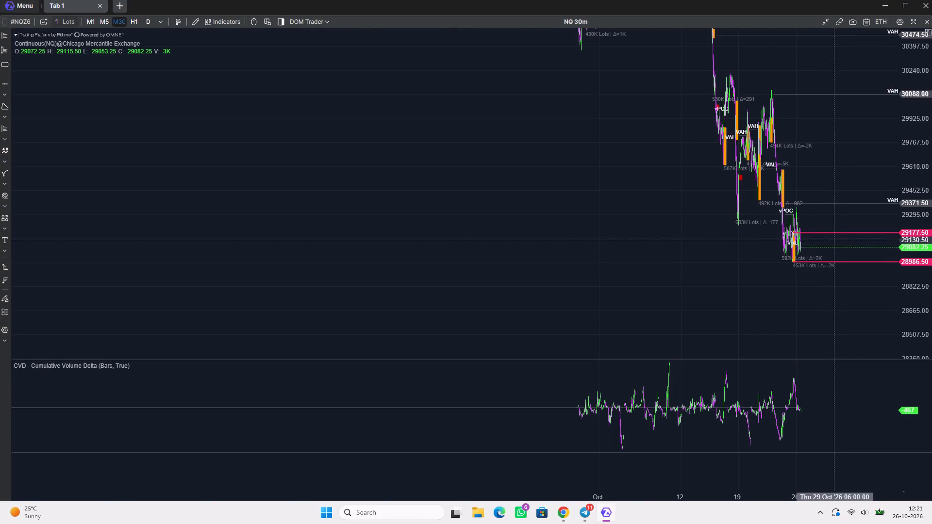
Examine the 30-minute candles and session profiles from the 22 October 19:00 opening through 26 October.
scroll(757, 231, up, 9)
drag(818, 224, 580, 195)
scroll(591, 211, up, 5)
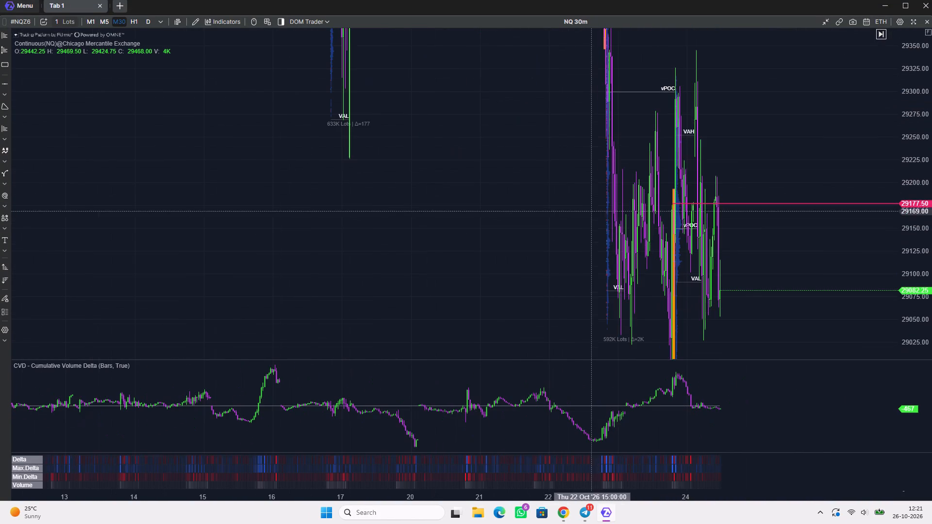
scroll(920, 170, down, 20)
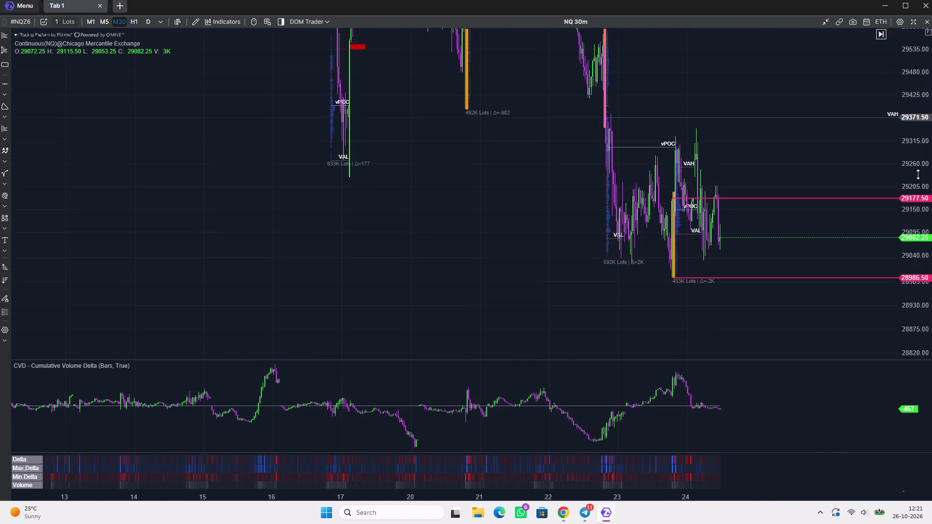
scroll(918, 174, down, 20)
scroll(918, 174, down, 5)
scroll(500, 153, up, 6)
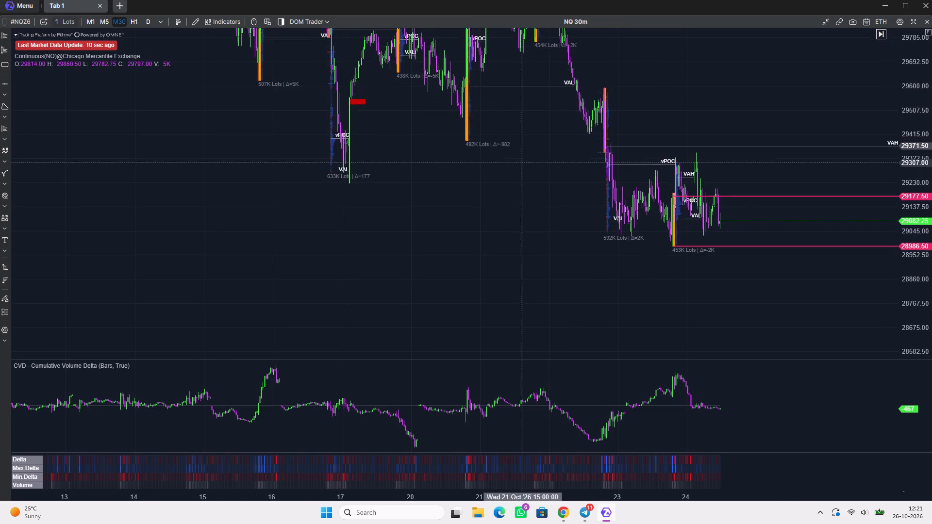
scroll(525, 164, up, 8)
drag(720, 124, 437, 196)
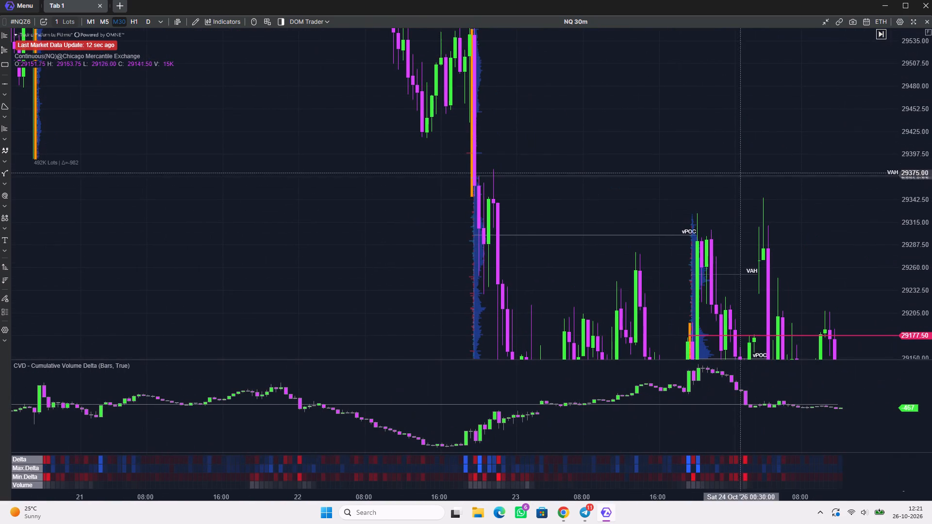
scroll(918, 138, down, 20)
scroll(918, 138, down, 8)
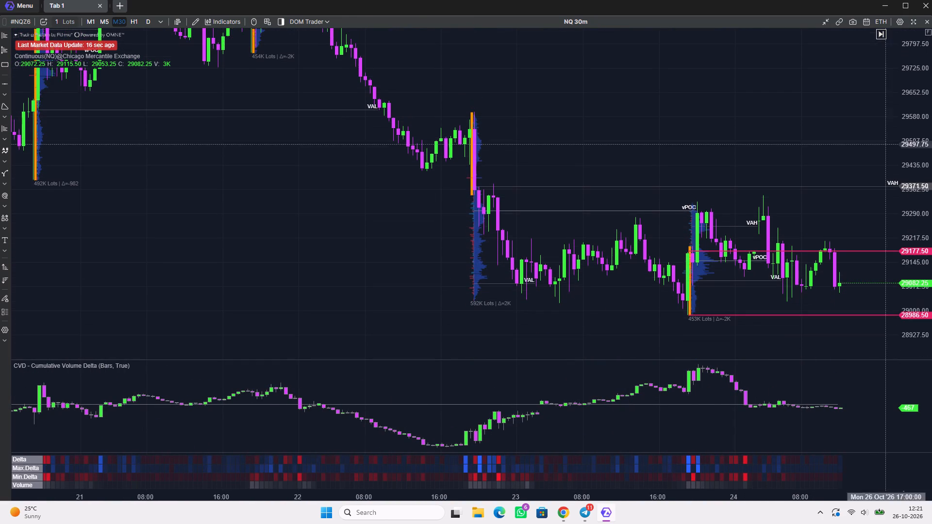
scroll(400, 147, up, 7)
drag(654, 164, 586, 145)
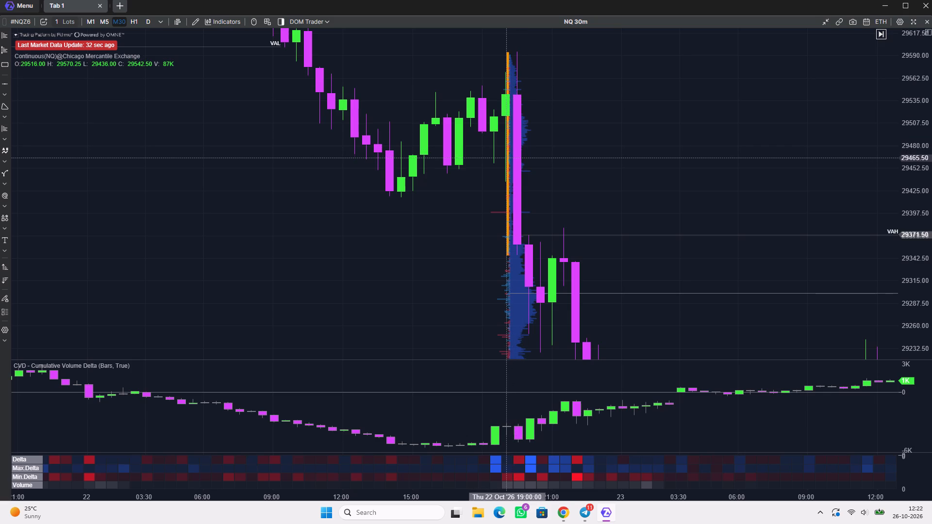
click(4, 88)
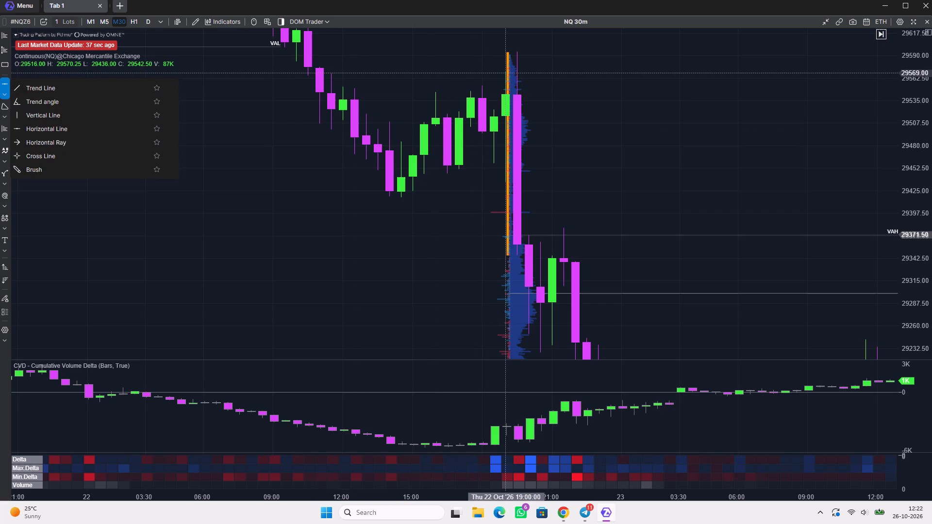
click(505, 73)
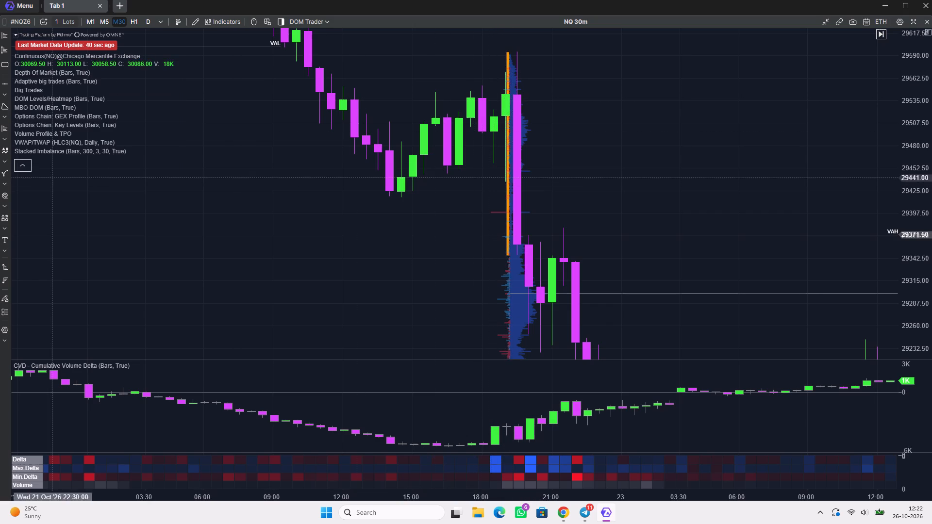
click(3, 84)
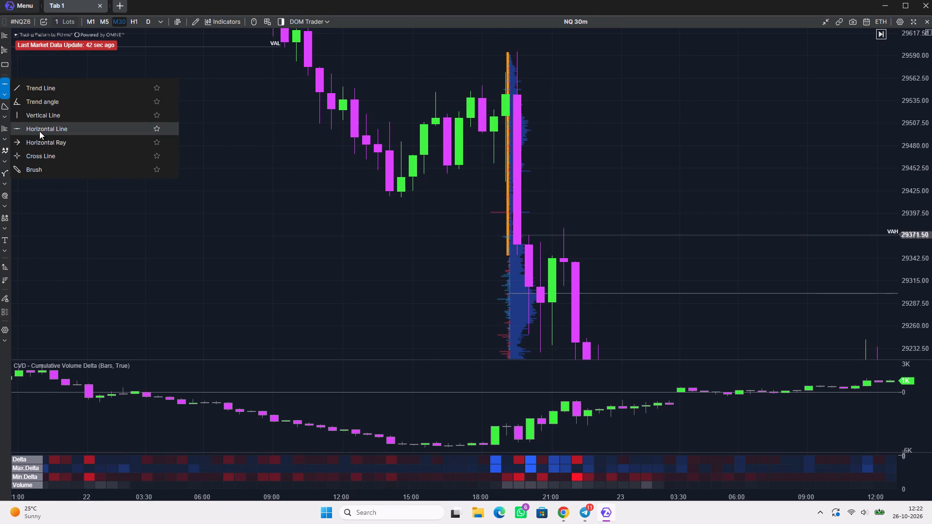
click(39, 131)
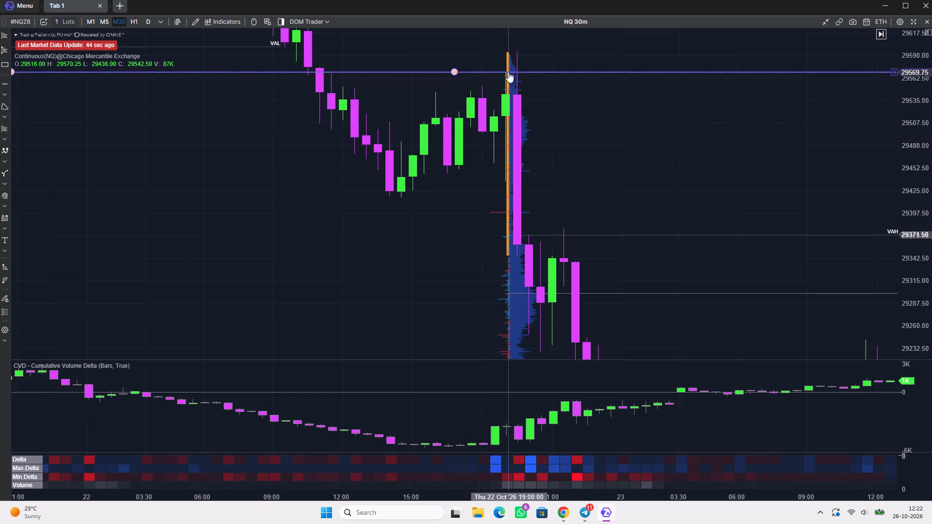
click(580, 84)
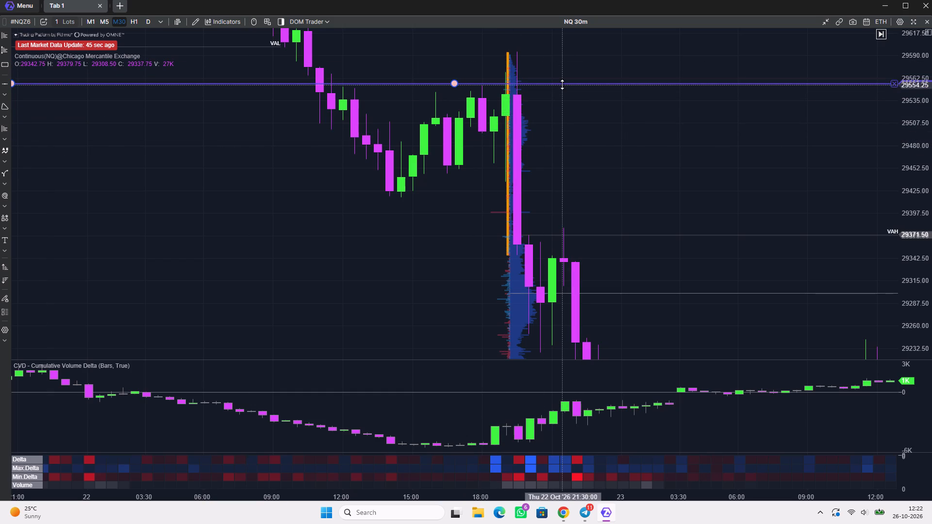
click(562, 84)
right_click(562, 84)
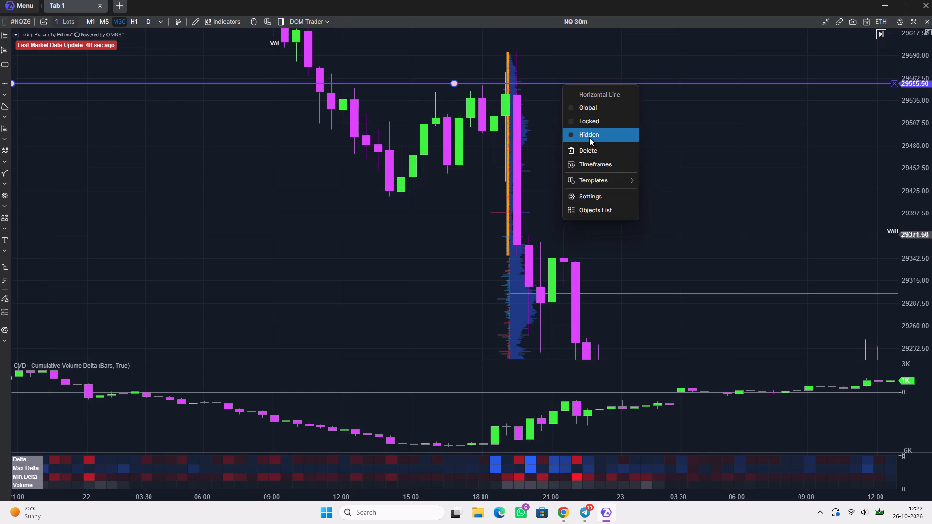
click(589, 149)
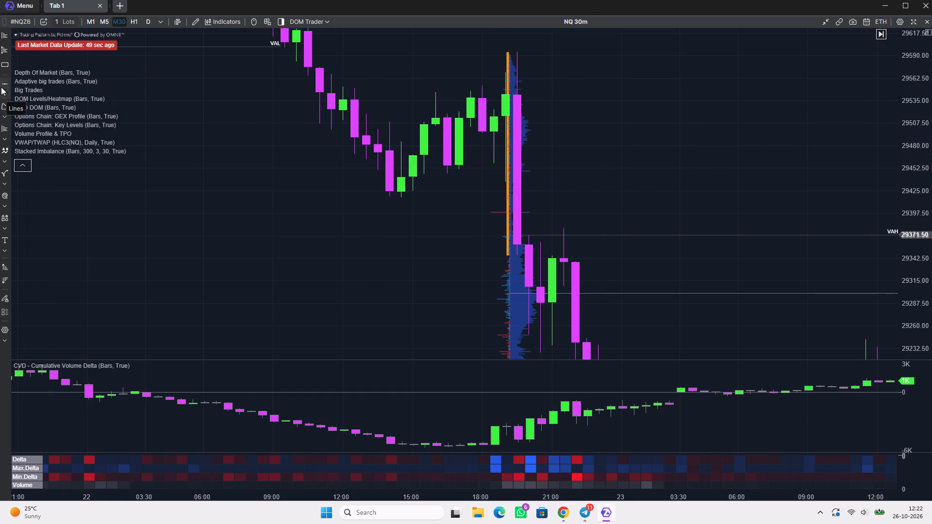
Draw a horizontal ray at about 29571.00 from the high of the 22 October 19:00 opening candle.
click(1, 87)
click(60, 142)
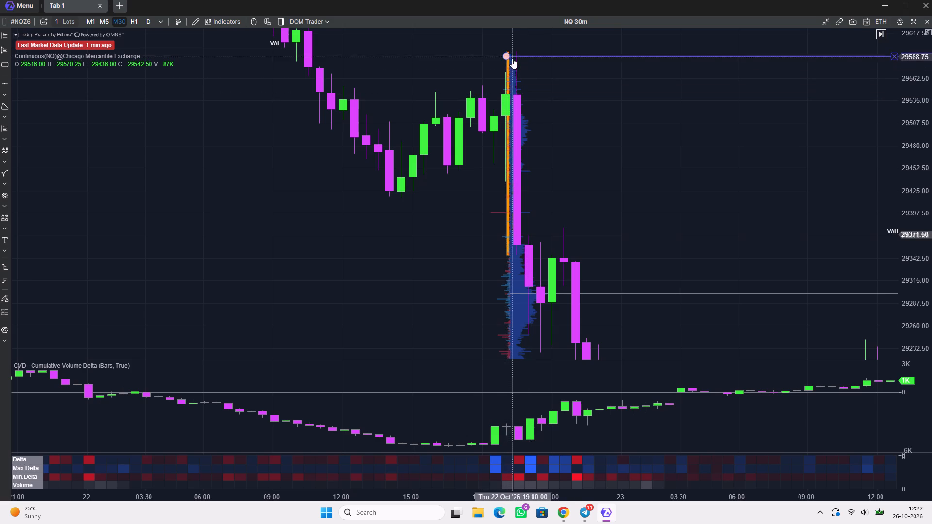
click(508, 71)
click(545, 78)
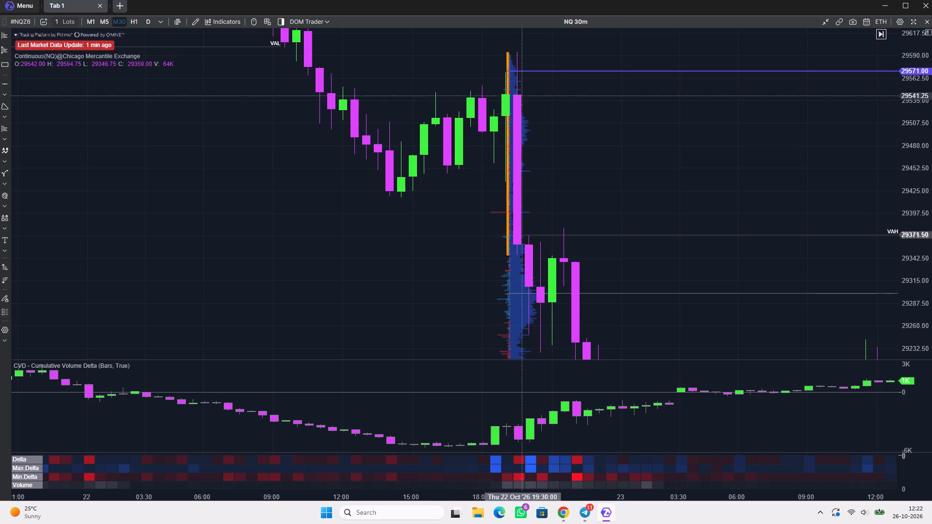
Draw a horizontal ray at about 29435.75 from the 22 October 19:00 opening candle, below the 29571.00 ray.
click(4, 82)
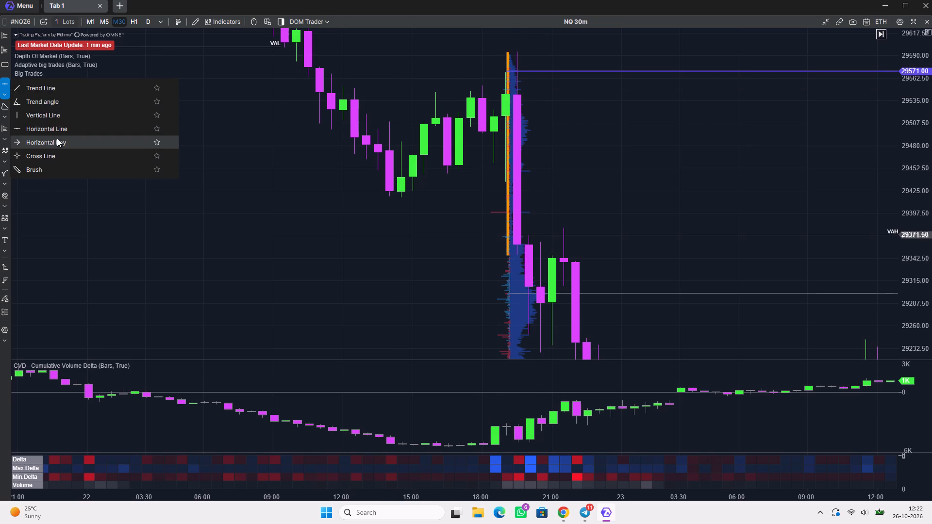
click(55, 138)
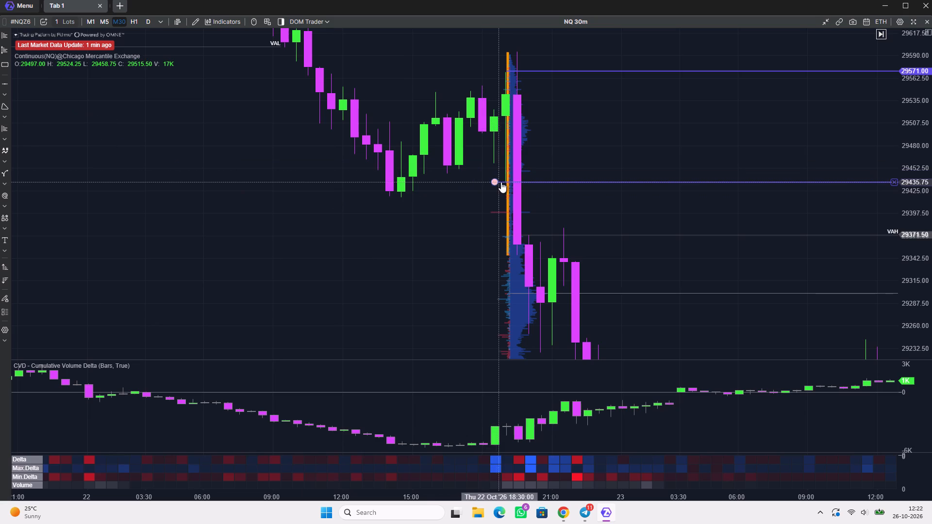
click(506, 182)
click(547, 150)
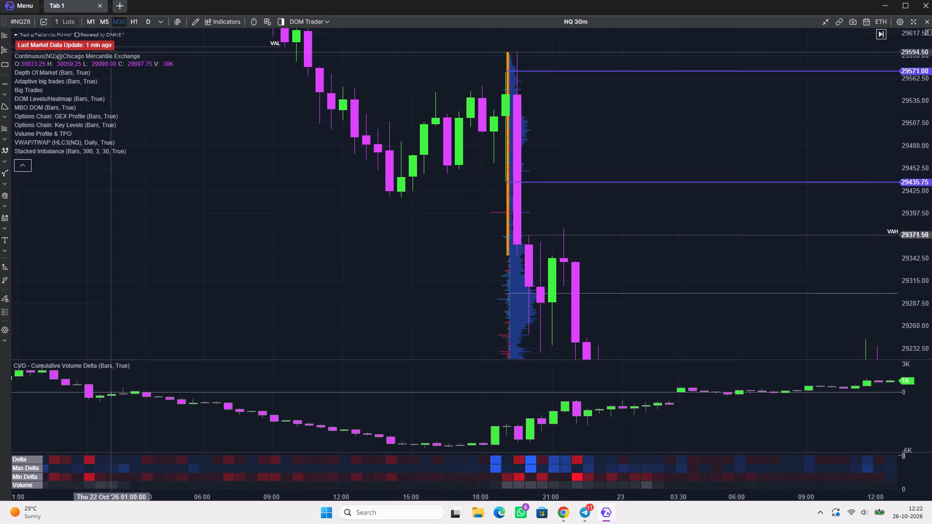
Switch the NQ chart from 30-minute back to the 1-minute timeframe.
click(93, 22)
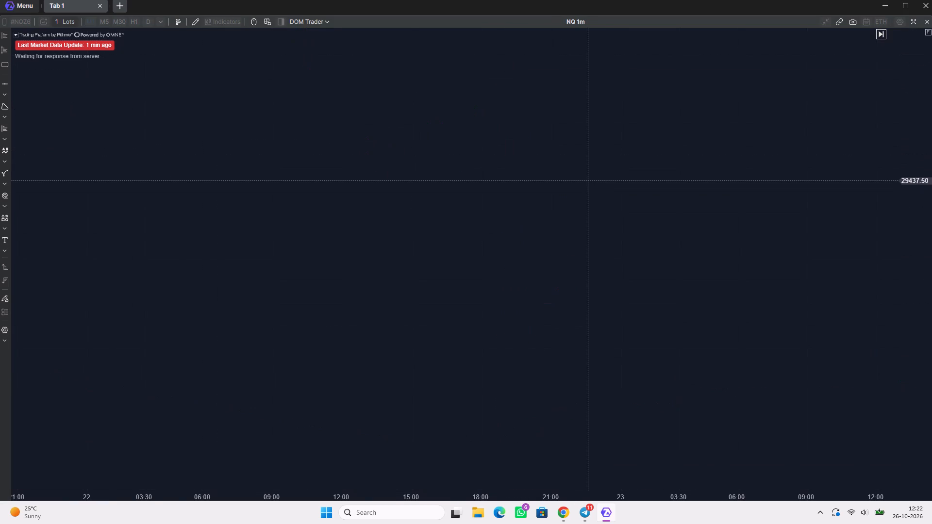
Examine 1-minute price after the 22 October 19:00 open against the 29571.00 and 29435.75 rays and the session's volume profile.
scroll(551, 204, down, 2)
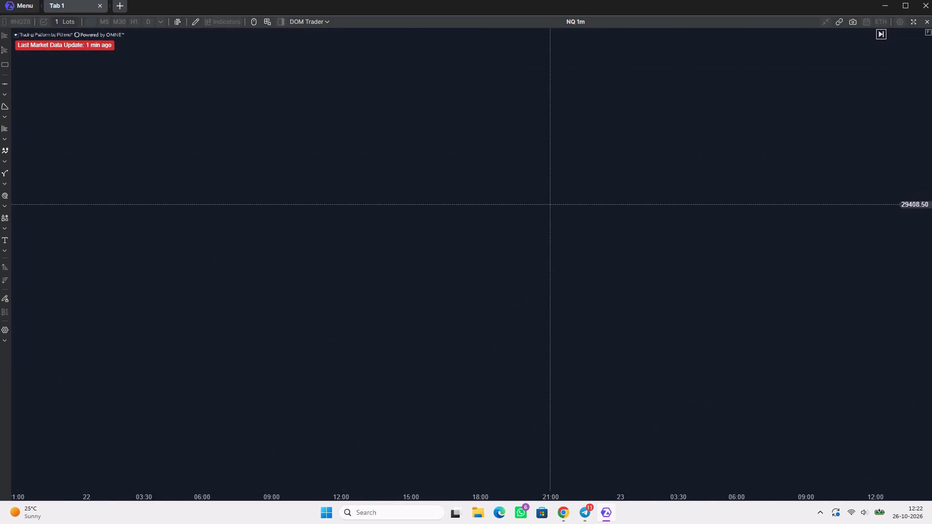
scroll(550, 204, down, 9)
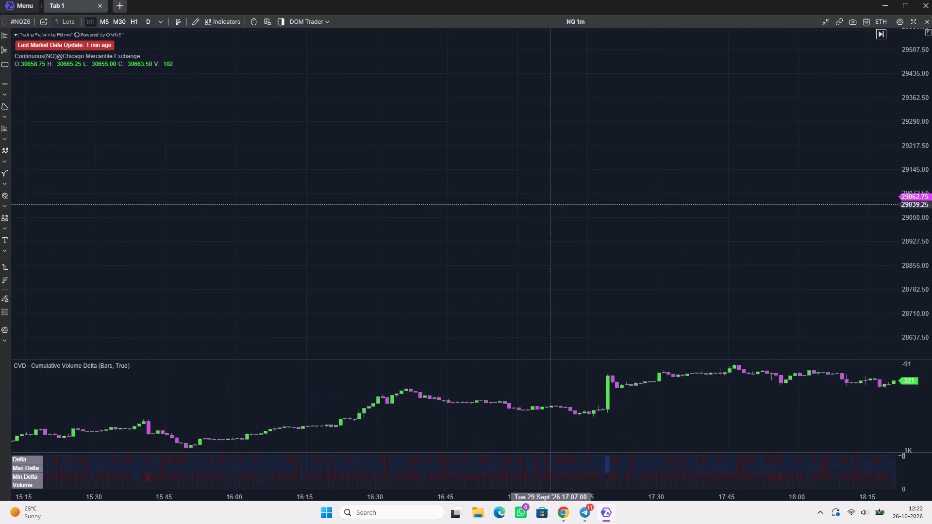
scroll(550, 204, down, 20)
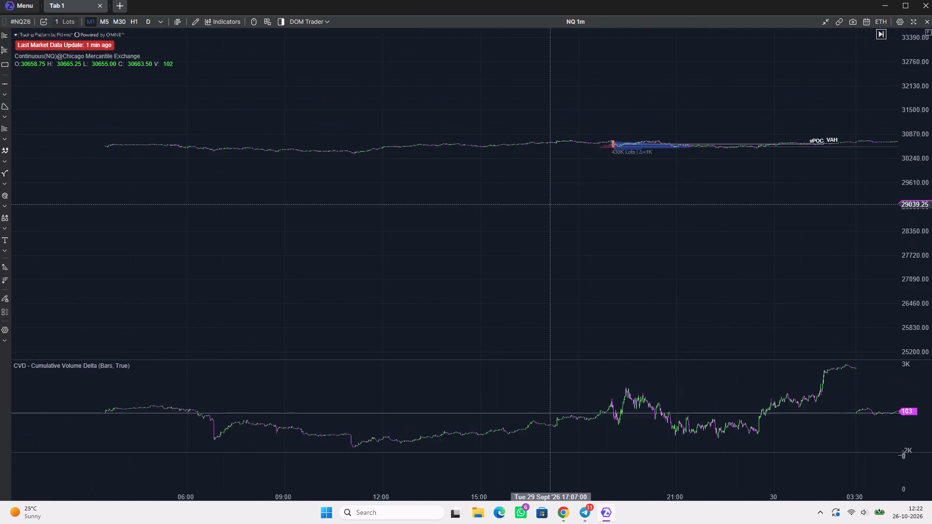
scroll(550, 204, down, 10)
drag(860, 235, 599, 221)
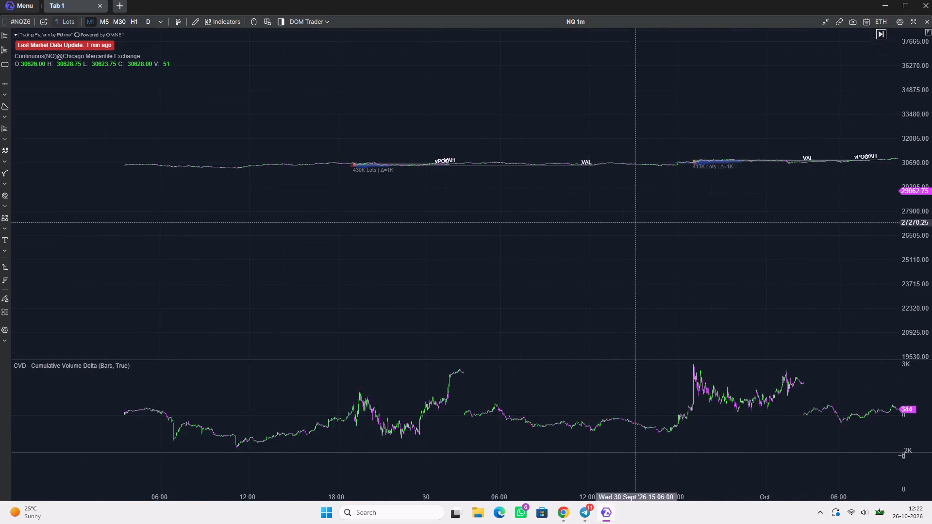
drag(599, 221, 432, 222)
drag(838, 234, 467, 233)
drag(873, 230, 481, 229)
drag(835, 227, 482, 224)
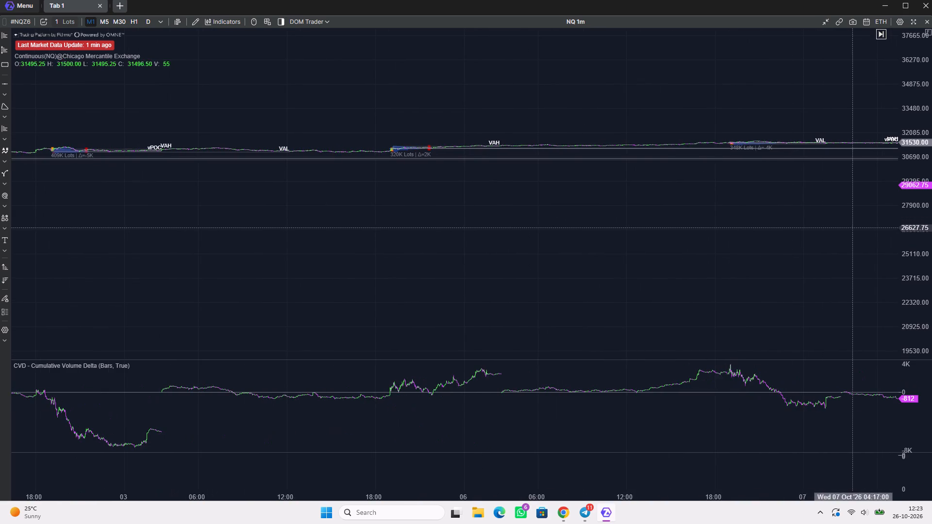
drag(853, 228, 556, 229)
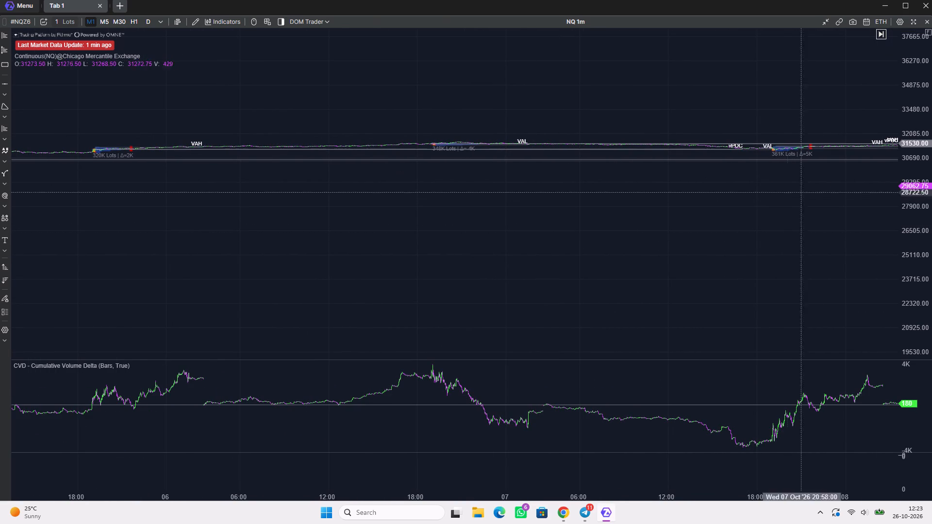
drag(886, 214, 458, 211)
drag(812, 236, 387, 224)
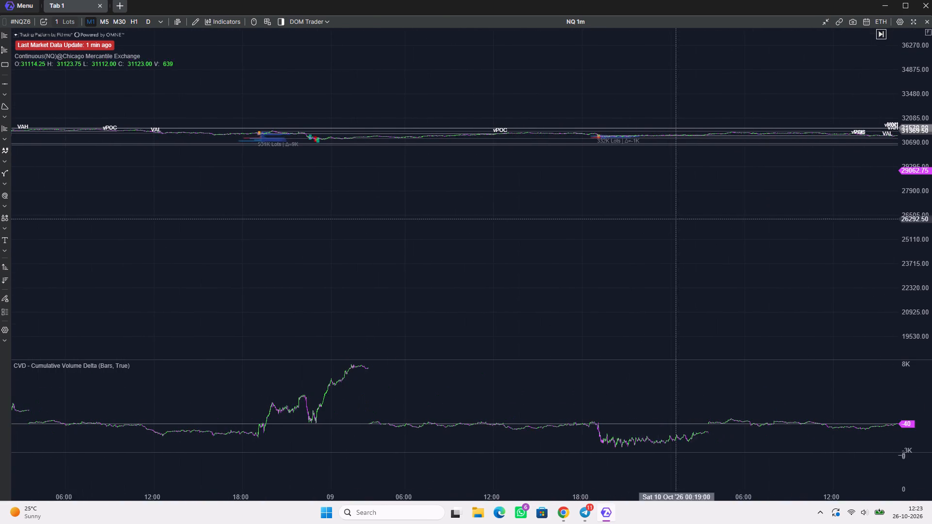
drag(863, 236, 389, 228)
drag(840, 218, 355, 211)
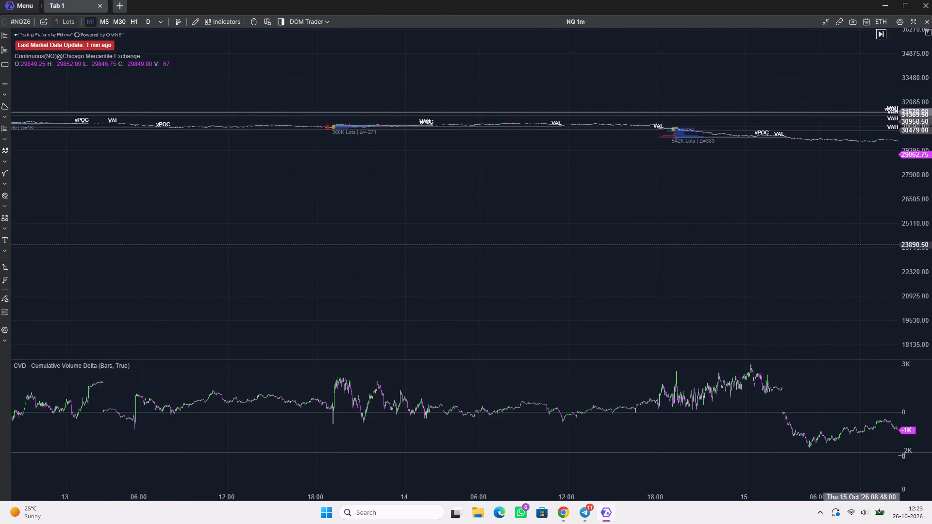
drag(852, 243, 339, 234)
drag(770, 240, 294, 219)
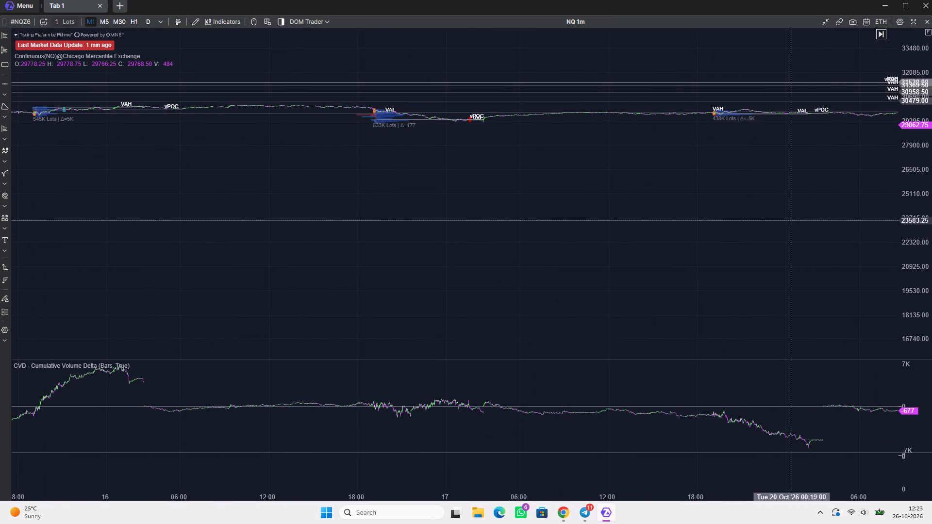
drag(807, 224, 279, 226)
double_click(915, 192)
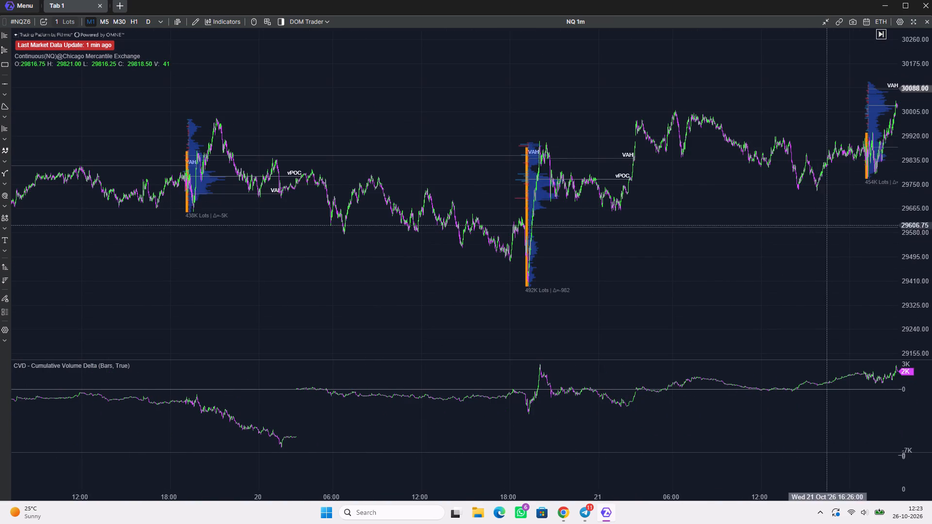
drag(830, 229, 367, 235)
drag(832, 155, 489, 155)
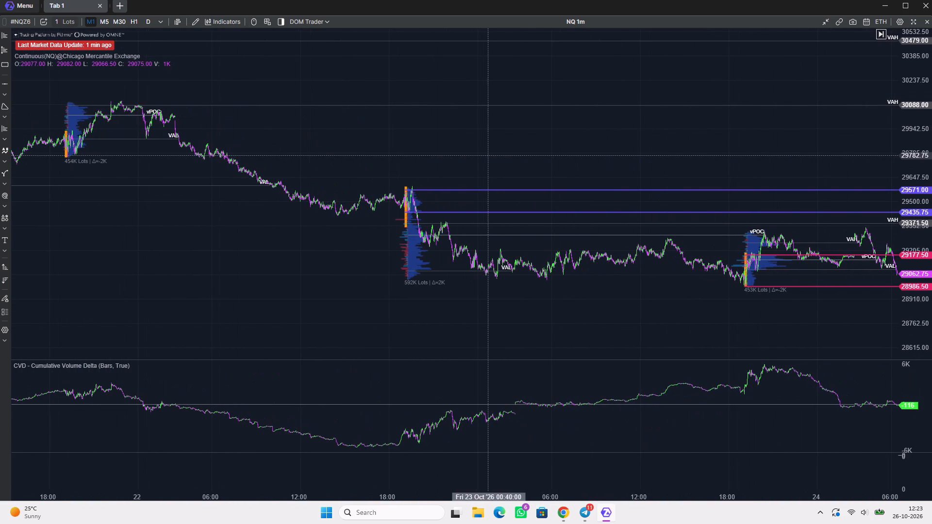
scroll(920, 232, up, 12)
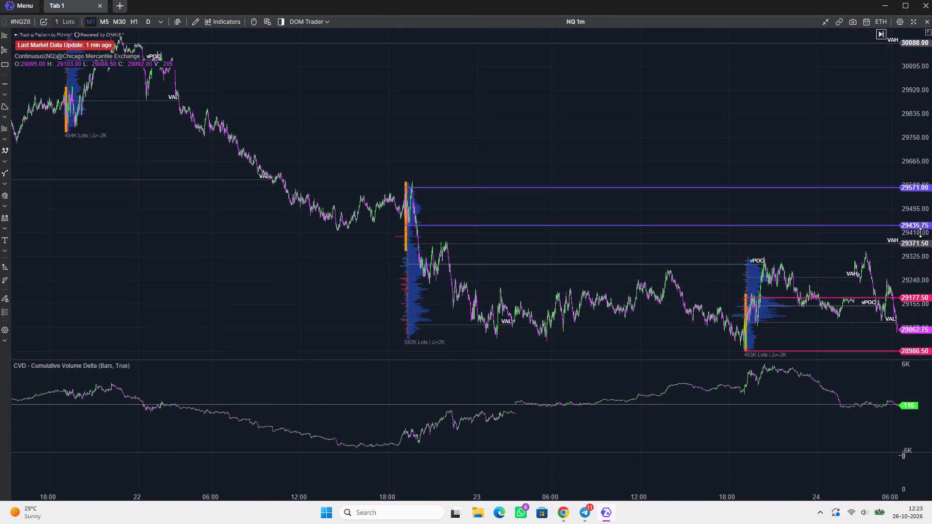
scroll(920, 232, up, 10)
drag(495, 140, 550, 82)
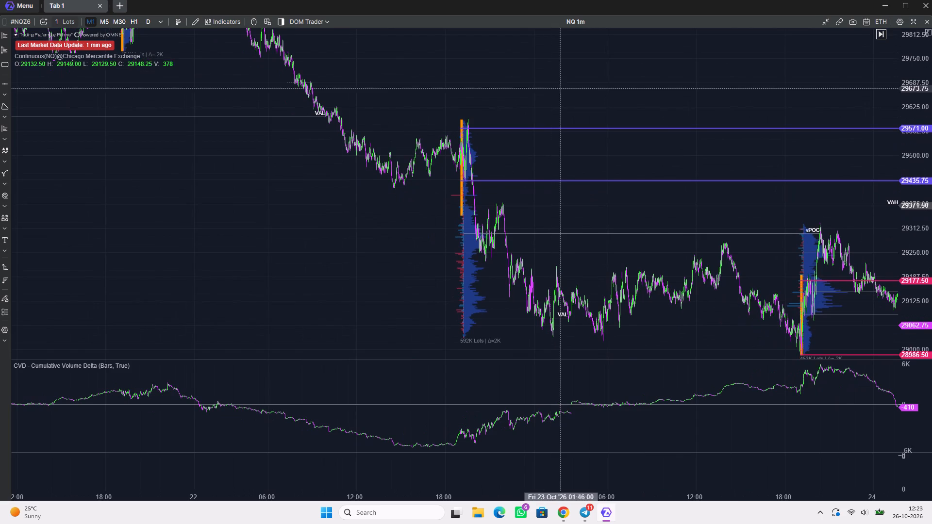
drag(841, 221, 725, 198)
scroll(411, 213, up, 4)
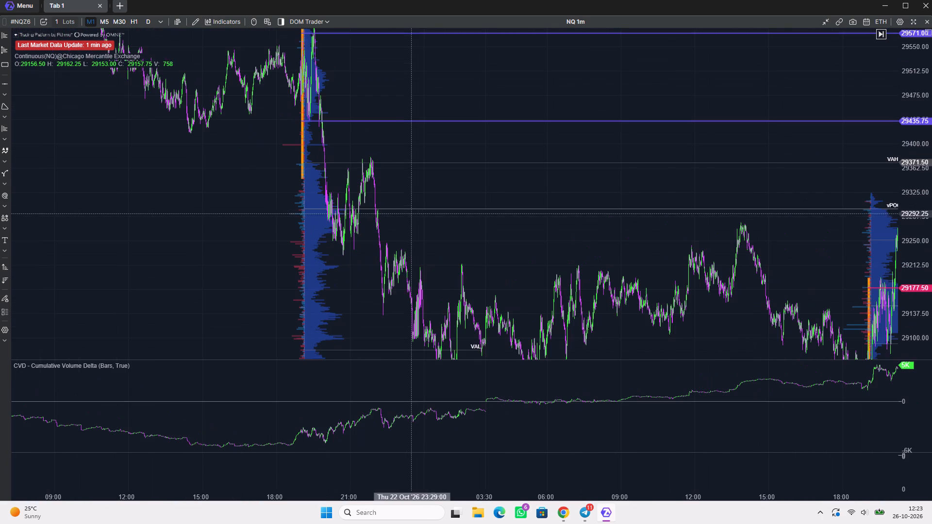
drag(419, 180, 473, 174)
drag(574, 182, 549, 175)
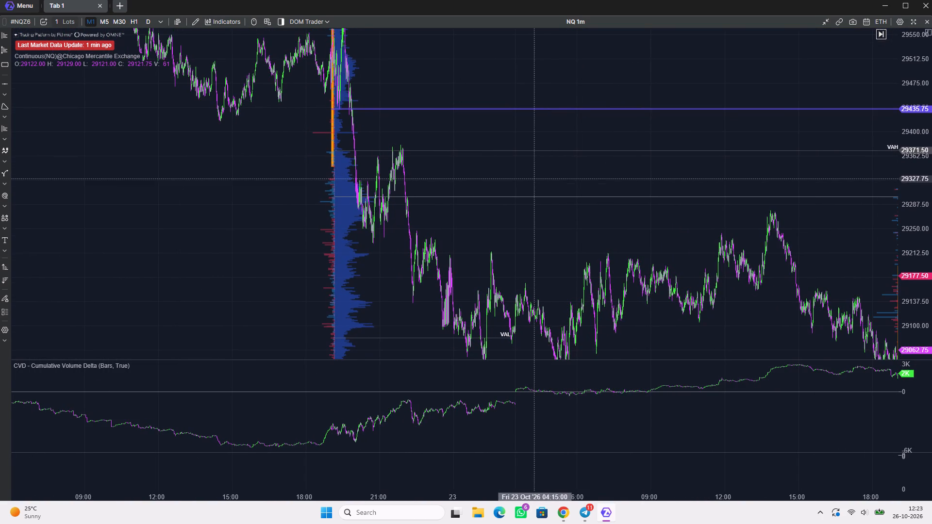
Compare the 22 and 23 October opening ranges and volume profiles with the surrounding 1-minute price action from 20 to 26 October.
scroll(534, 179, down, 11)
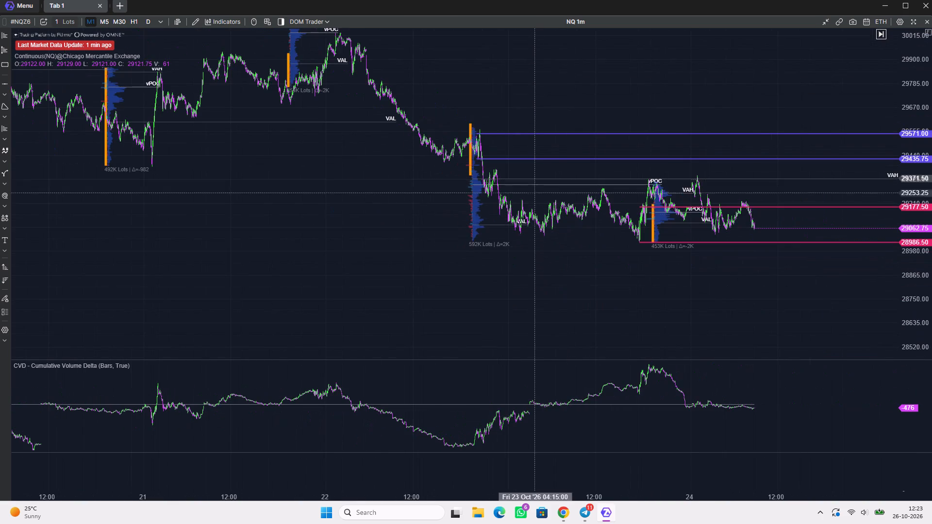
drag(360, 178, 332, 199)
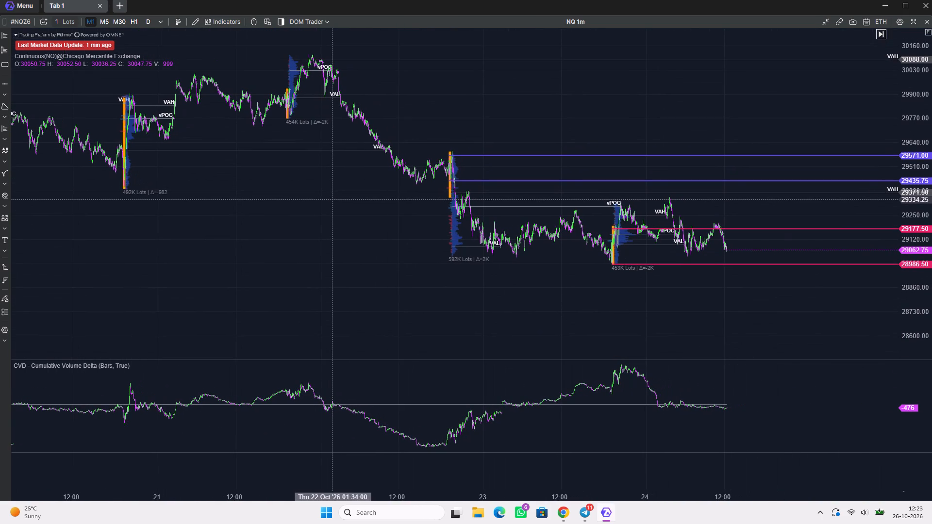
scroll(380, 183, up, 2)
drag(366, 164, 358, 168)
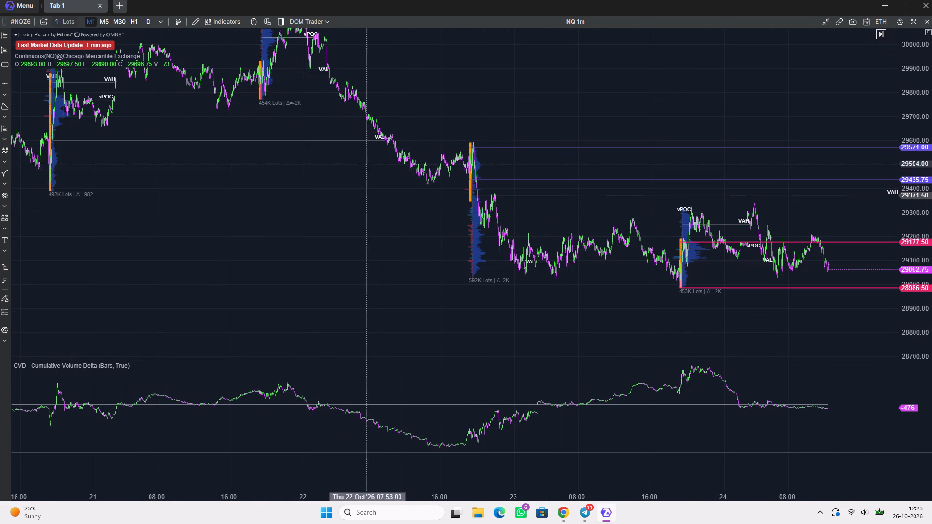
drag(358, 168, 328, 190)
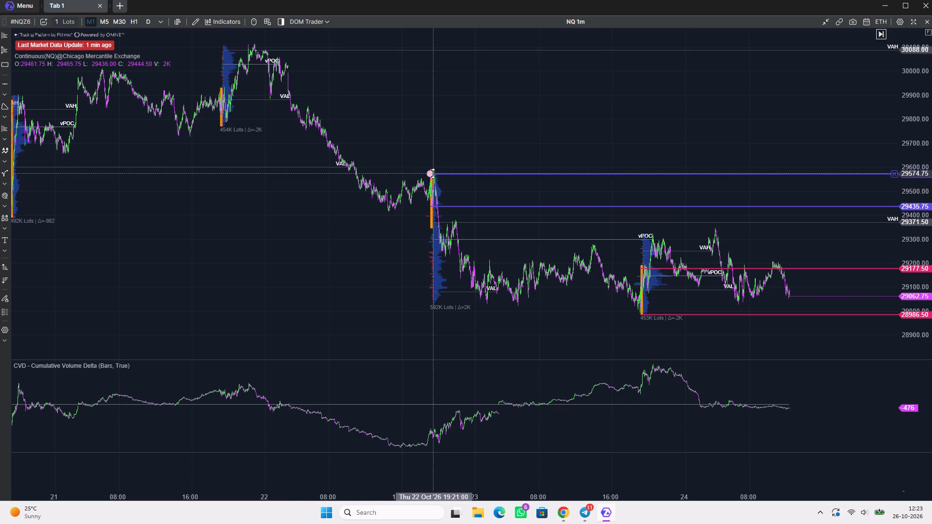
scroll(431, 203, up, 4)
drag(573, 244, 542, 214)
scroll(914, 222, up, 3)
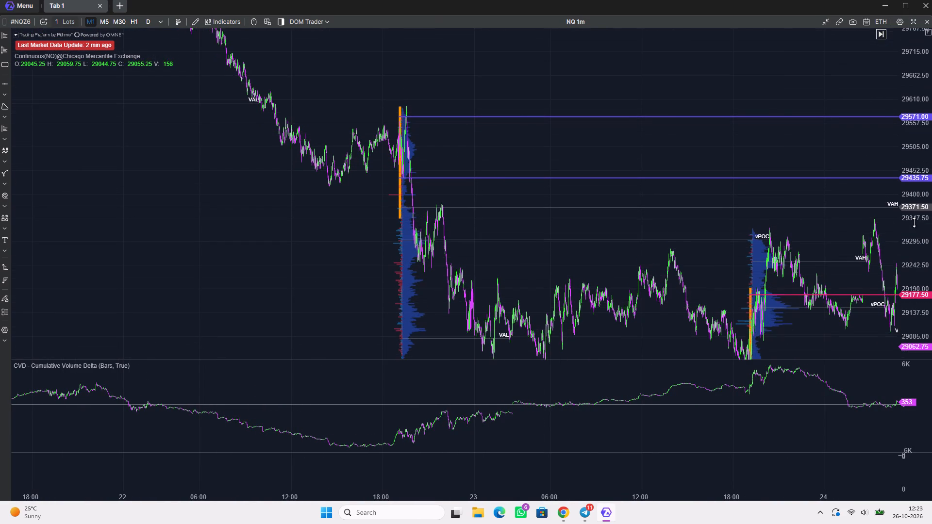
drag(622, 213, 625, 181)
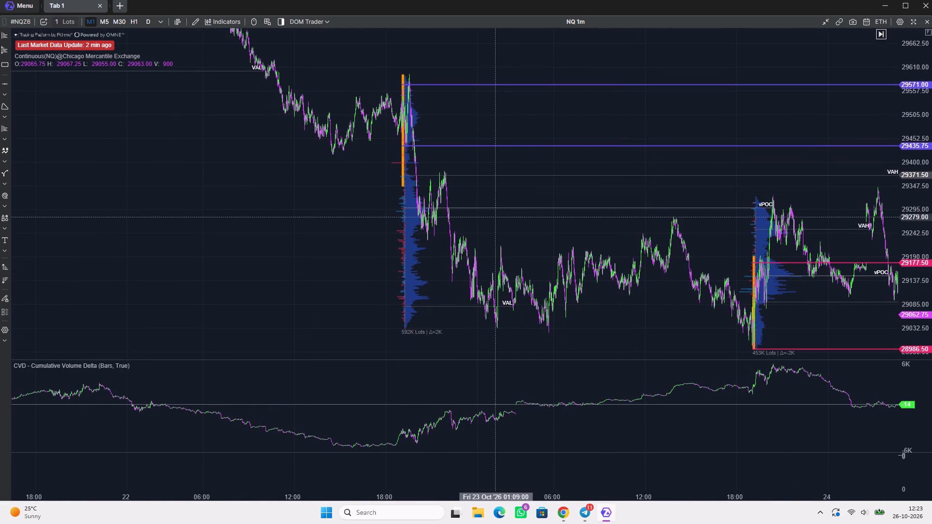
scroll(495, 217, up, 2)
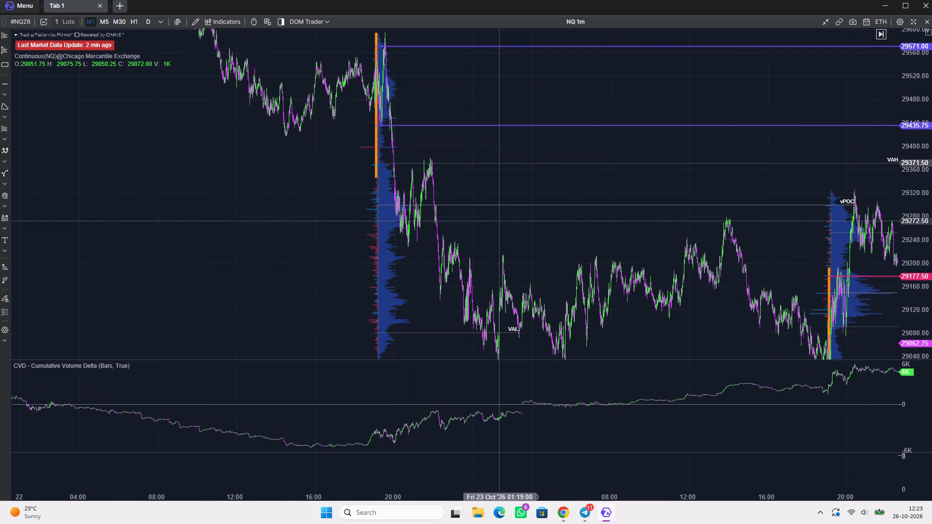
scroll(499, 221, down, 2)
drag(520, 174, 481, 182)
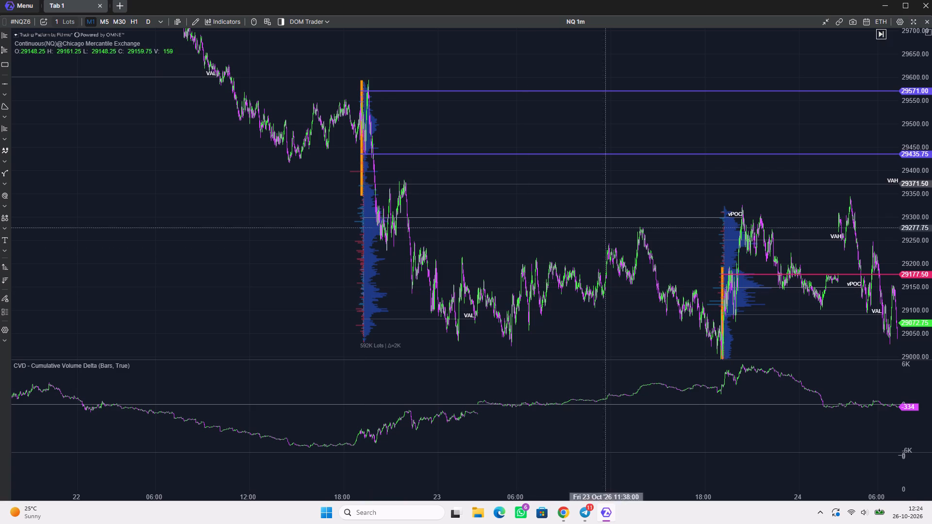
Examine closely the 1-minute price move between the 29435.75 ray and the 29371.50 VAH level on the evening of 22 October.
scroll(914, 174, up, 2)
scroll(412, 182, up, 4)
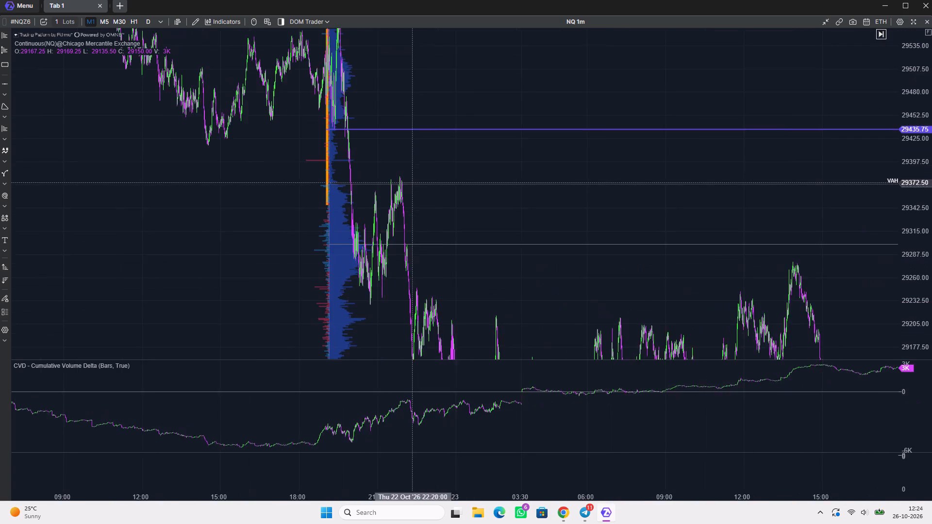
scroll(412, 182, up, 2)
drag(452, 153, 421, 166)
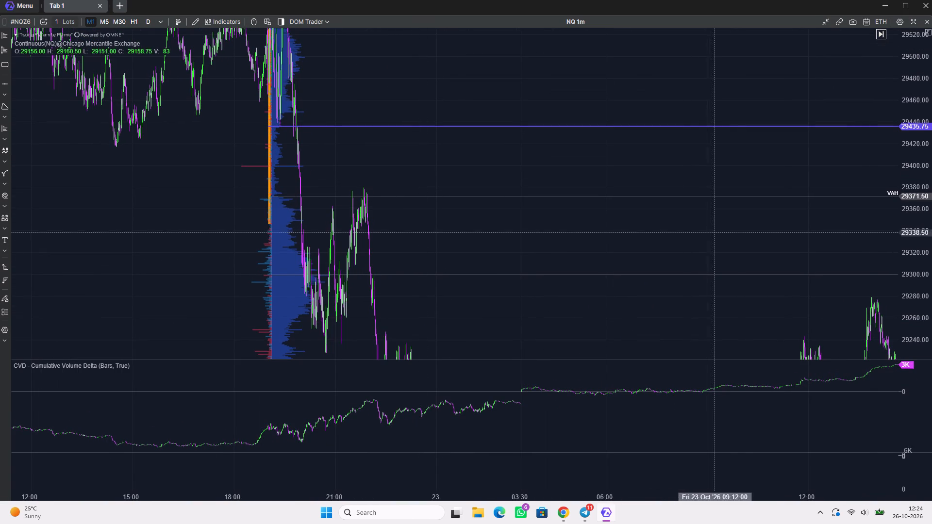
scroll(904, 208, down, 3)
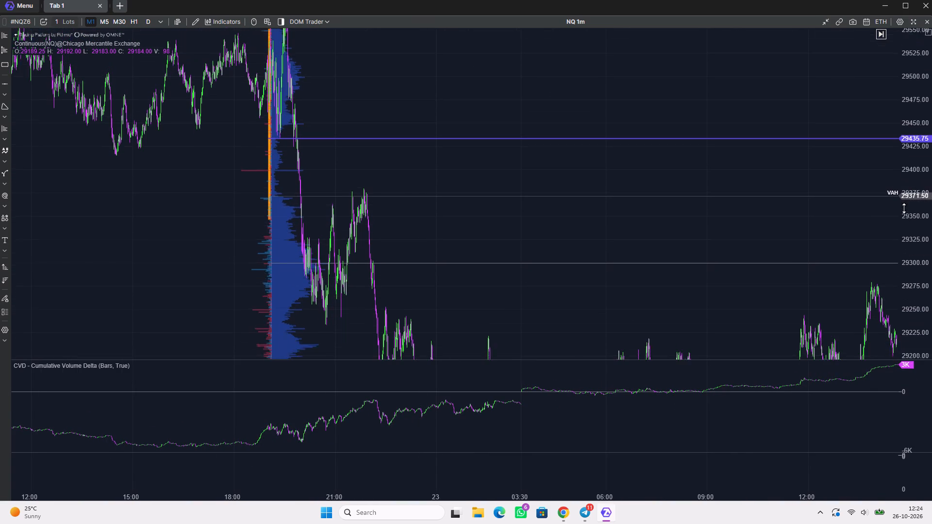
scroll(904, 208, down, 15)
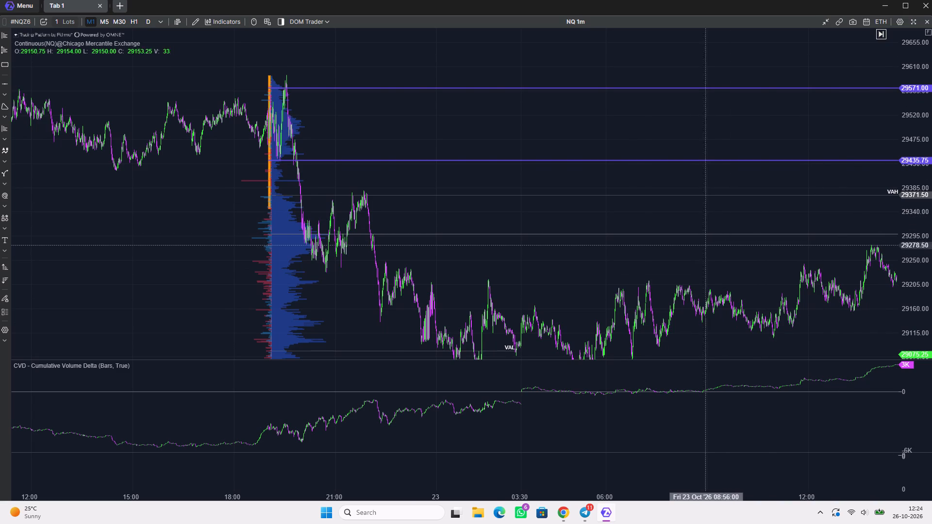
Examine 1-minute price from 23 to 26 October around the 29177.50 and 28986.50 rays and the 23 October volume profile.
drag(645, 217, 526, 216)
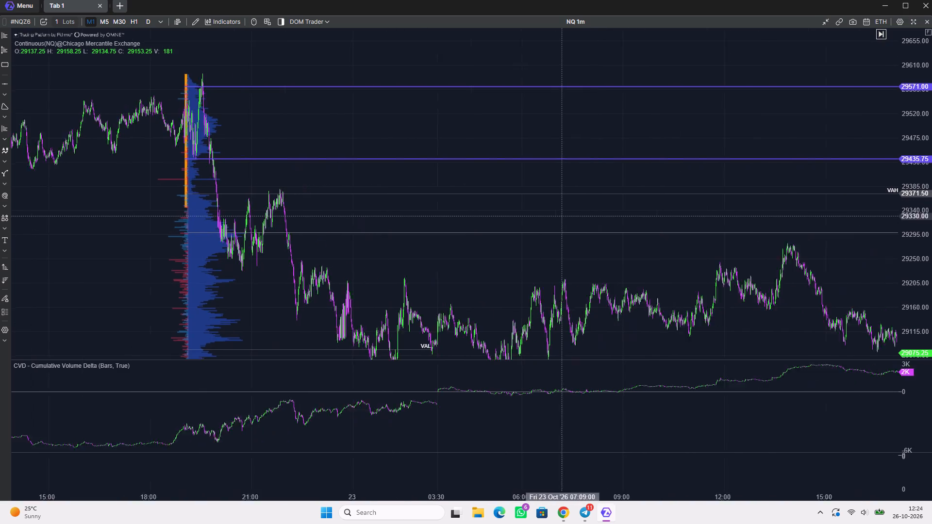
drag(526, 216, 359, 203)
drag(662, 287, 483, 225)
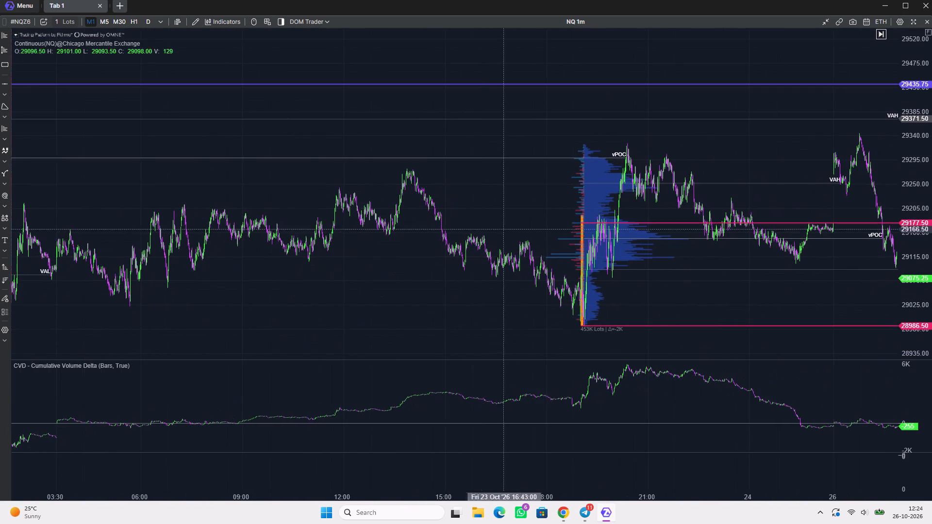
drag(804, 301, 560, 248)
scroll(560, 248, down, 1)
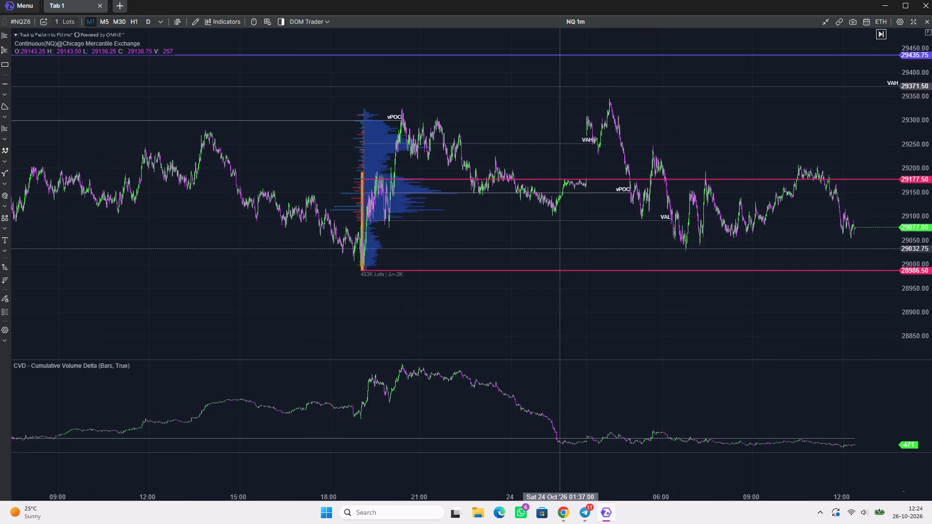
scroll(560, 248, down, 1)
drag(479, 249, 621, 293)
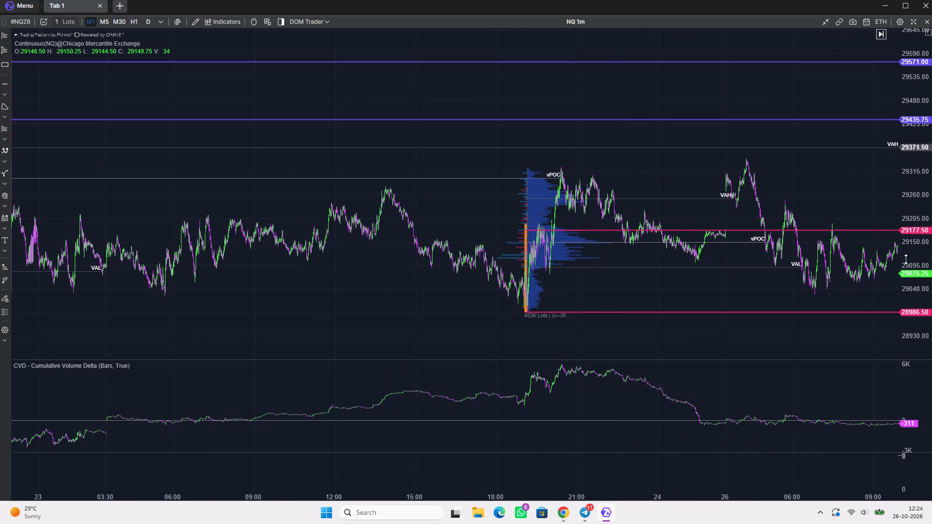
Place a long position on 23 October around 20:06 with entry 29181.00, target 29325.25 and stop 29159.50.
scroll(906, 259, up, 9)
scroll(587, 259, up, 7)
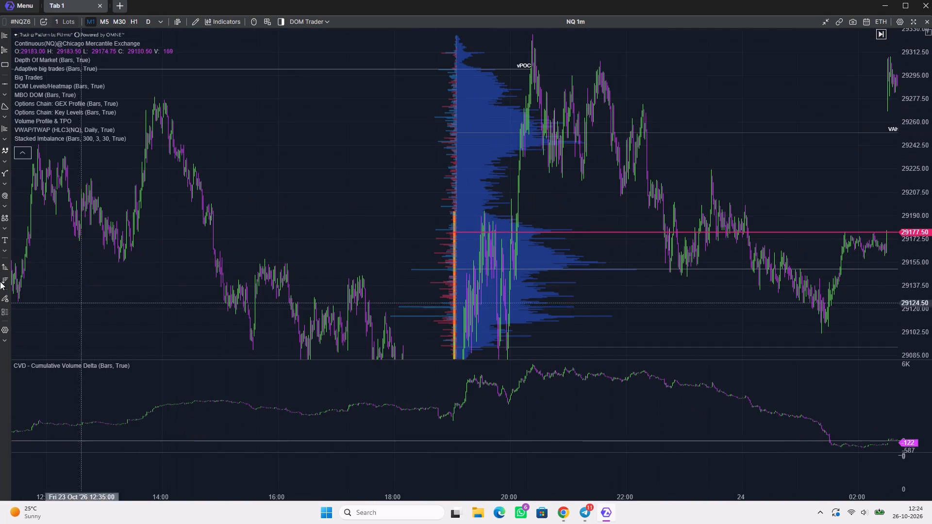
click(5, 269)
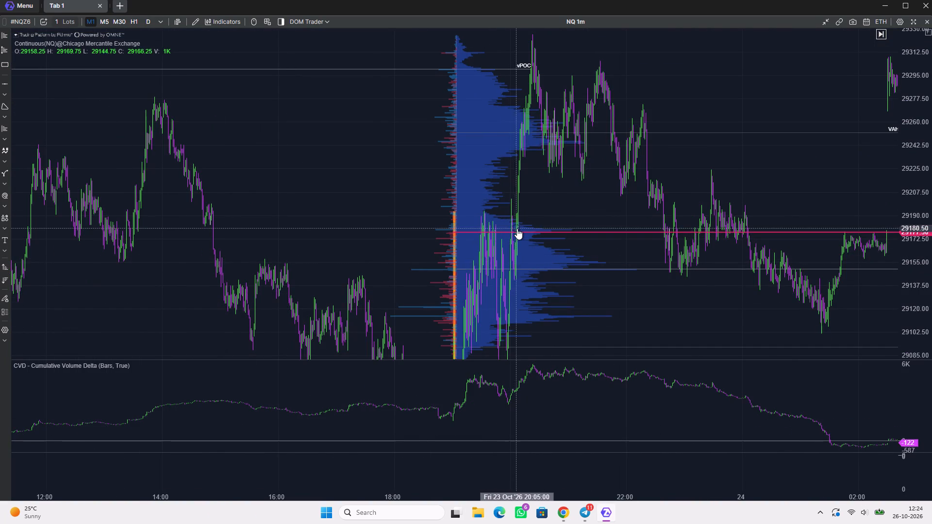
click(516, 228)
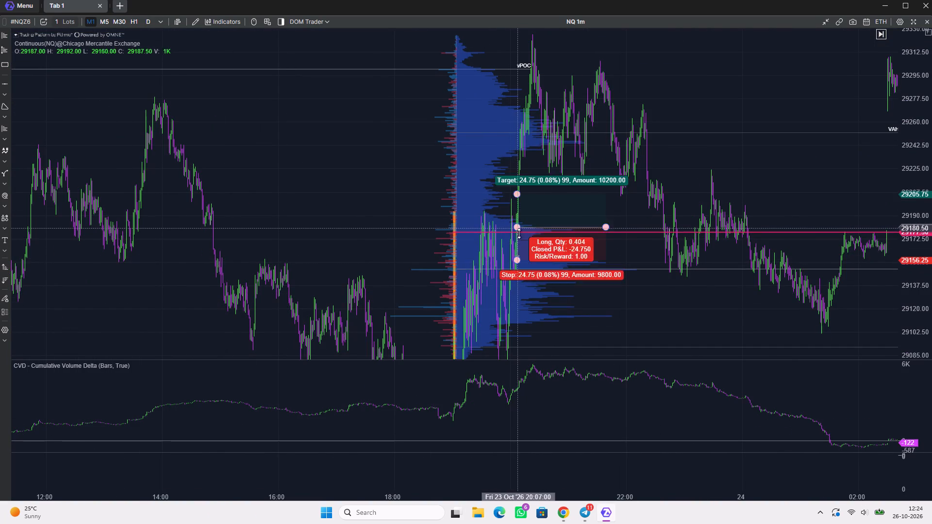
drag(518, 195, 518, 36)
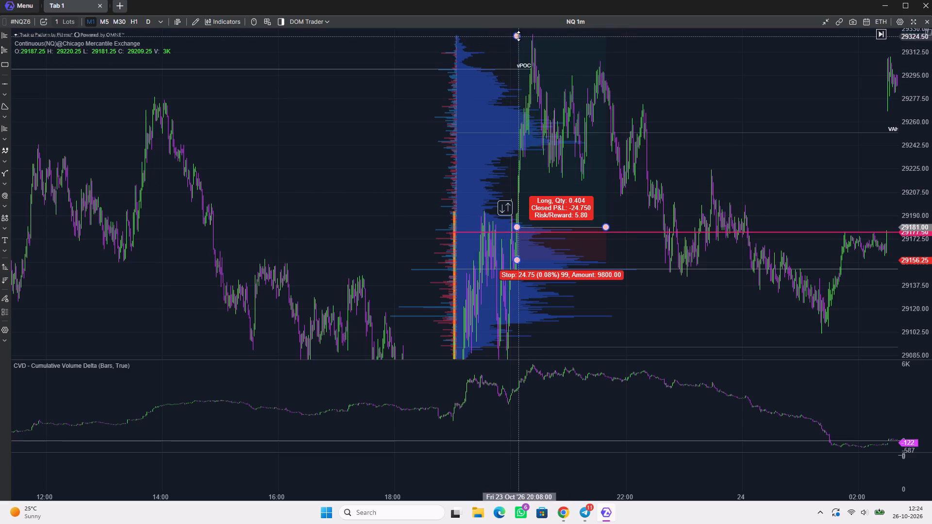
drag(518, 36, 532, 35)
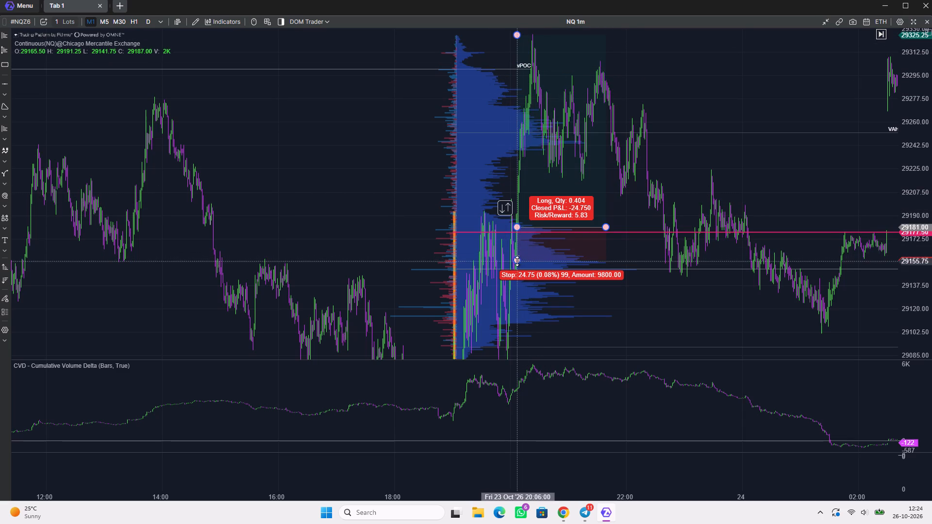
drag(517, 261, 539, 256)
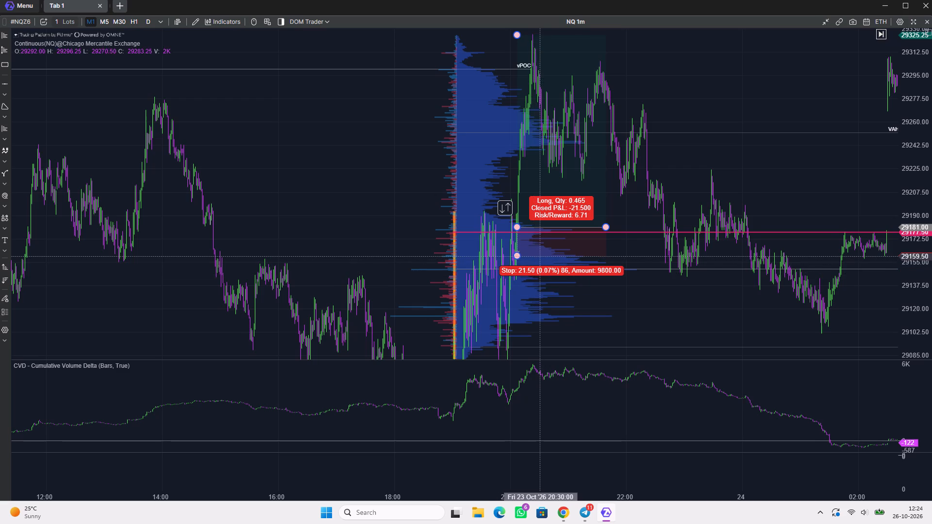
In the long position's settings, set the profit colour to #FF5580FD and the loss colour to Red.
scroll(412, 211, up, 3)
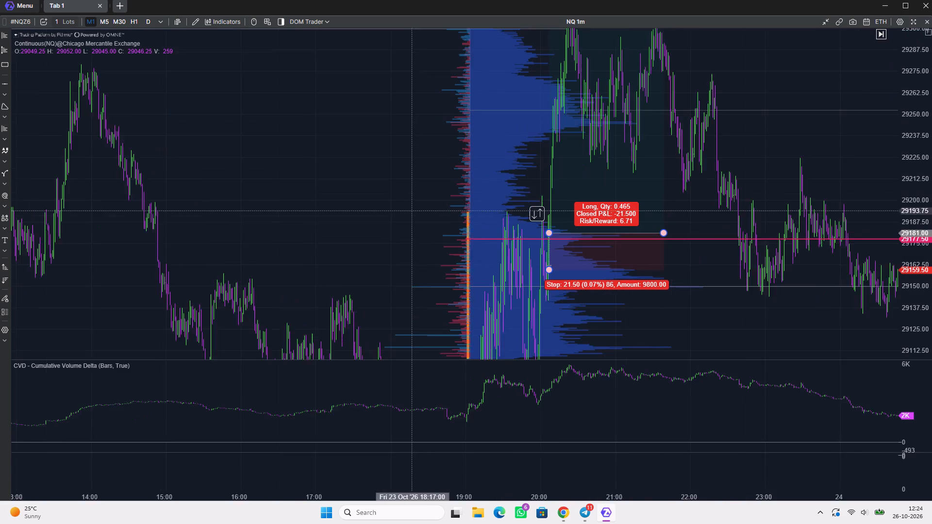
scroll(922, 145, down, 16)
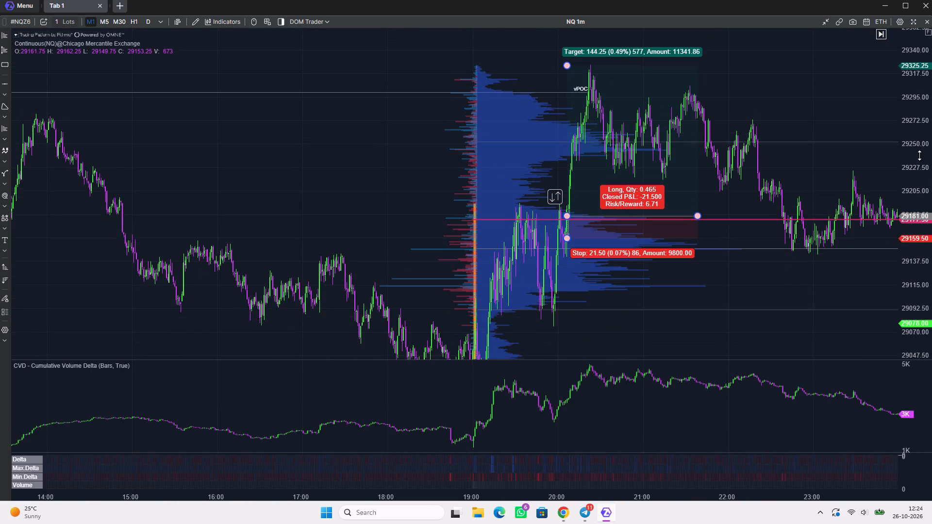
scroll(919, 155, down, 6)
scroll(553, 208, up, 3)
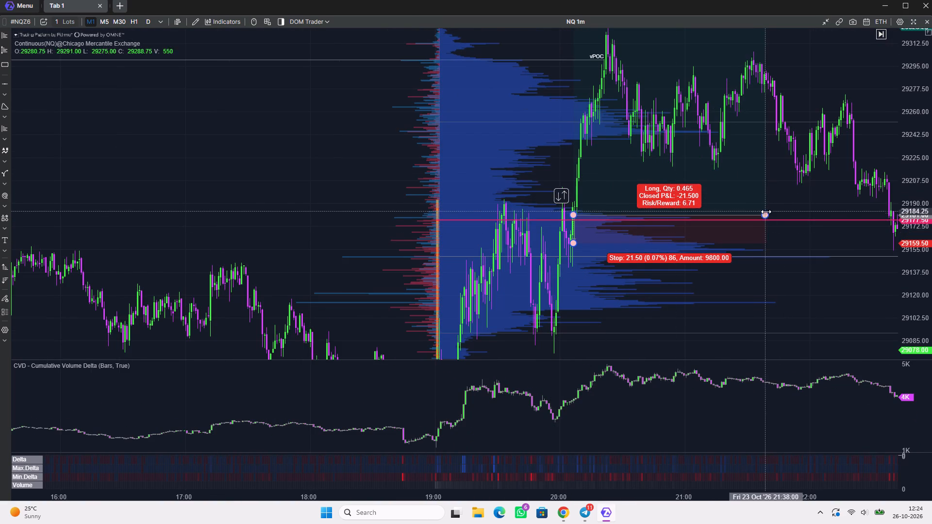
double_click(766, 213)
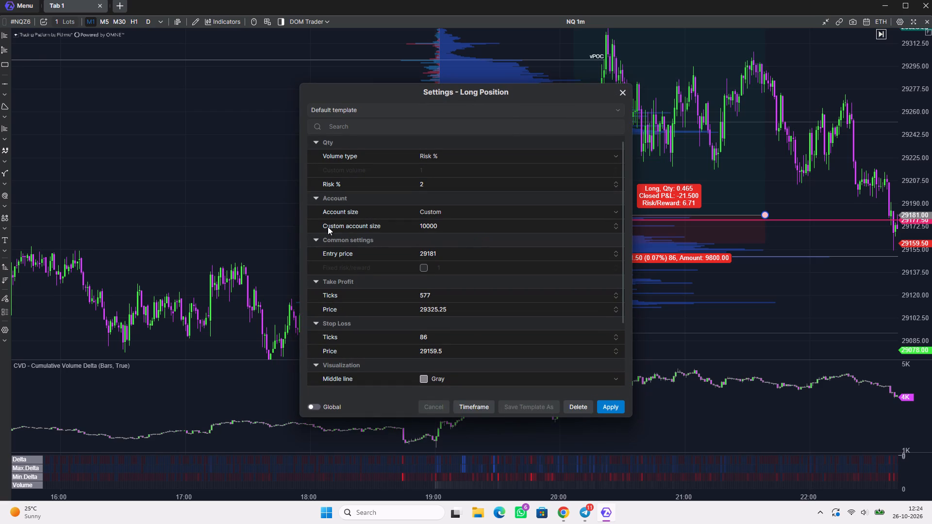
scroll(410, 293, down, 7)
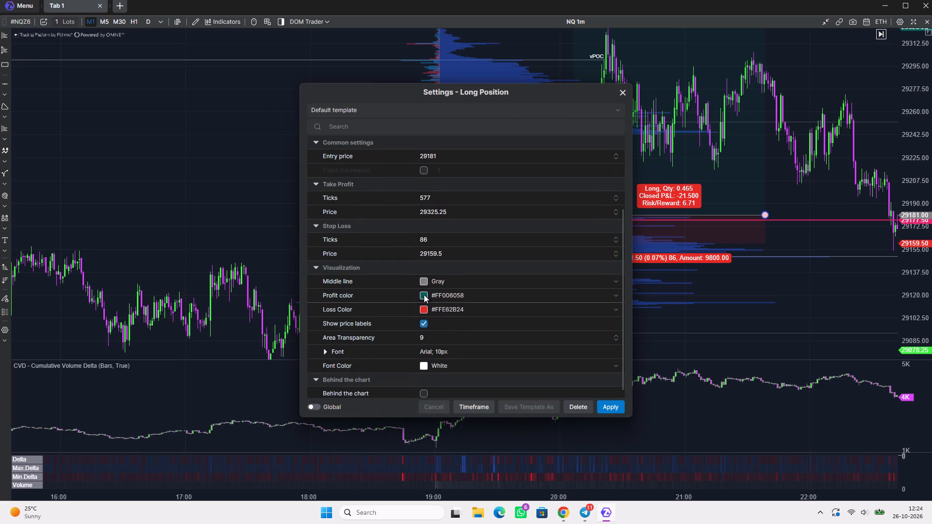
click(423, 294)
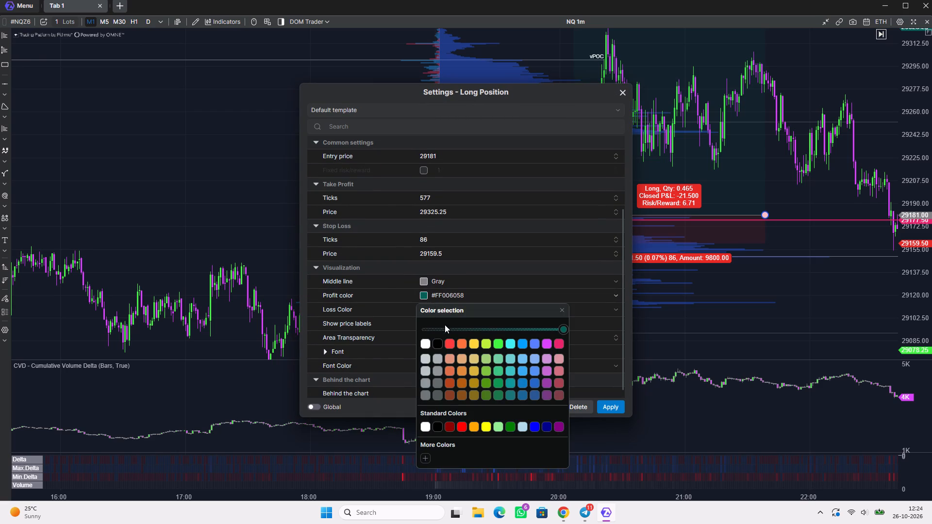
click(532, 343)
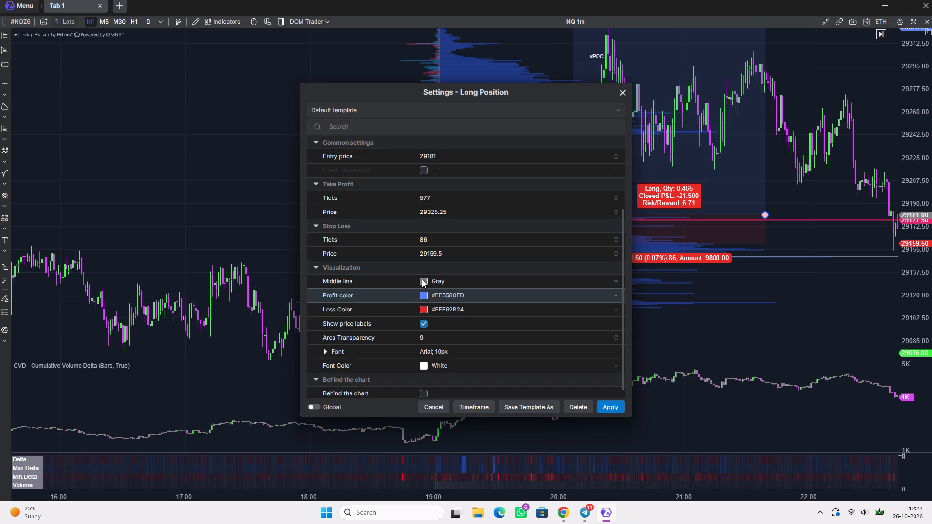
click(421, 310)
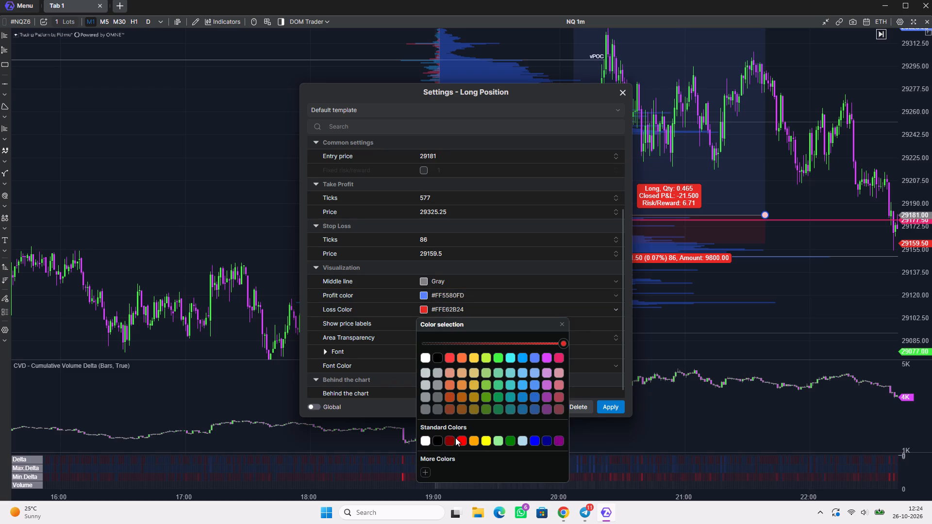
click(457, 439)
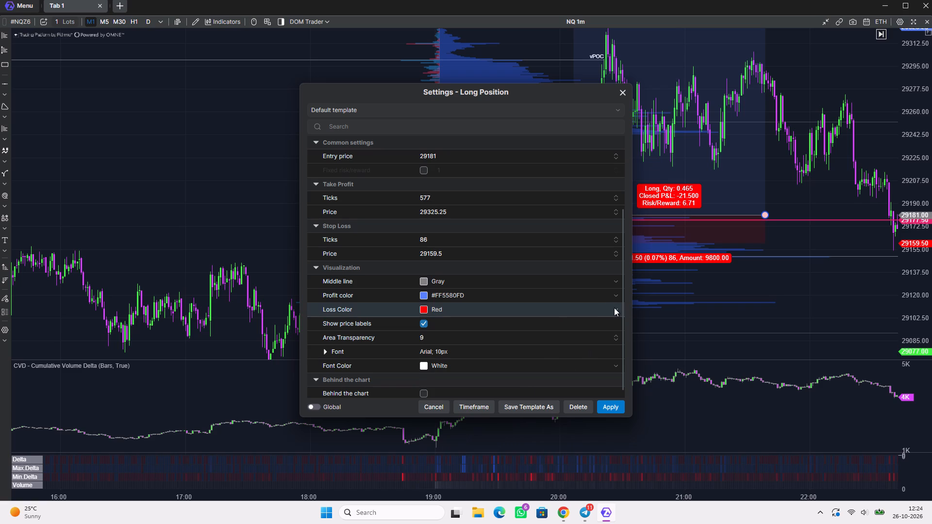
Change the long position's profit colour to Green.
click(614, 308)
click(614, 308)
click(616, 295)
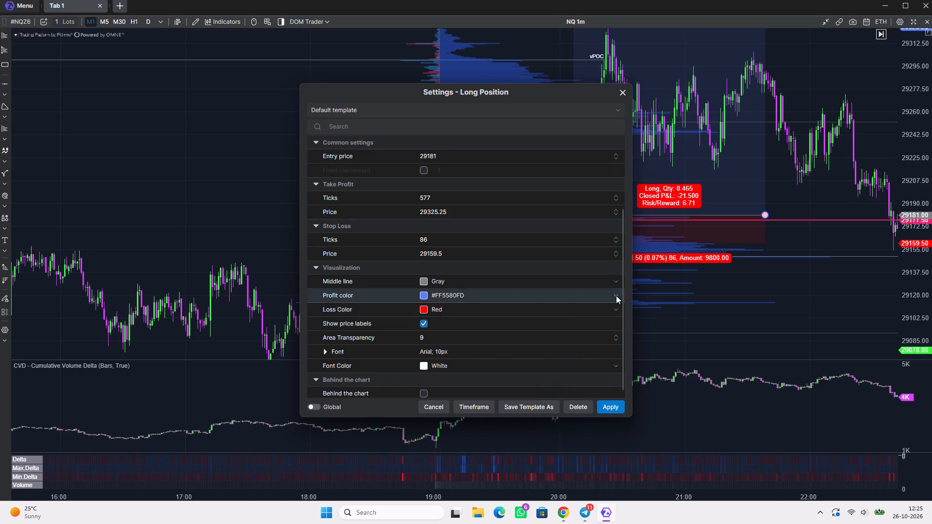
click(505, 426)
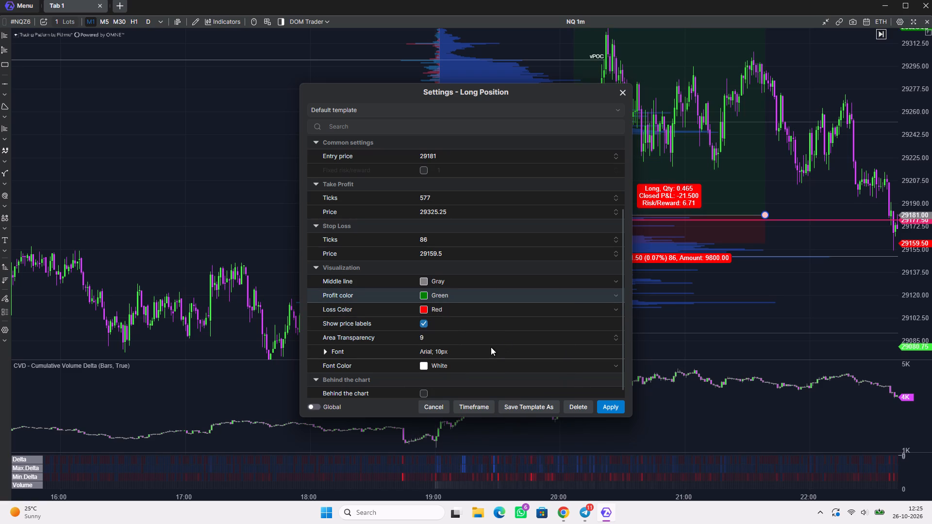
Try several area transparency levels for the long position and set it to 8.
click(461, 339)
scroll(461, 339, up, 3)
scroll(461, 339, down, 3)
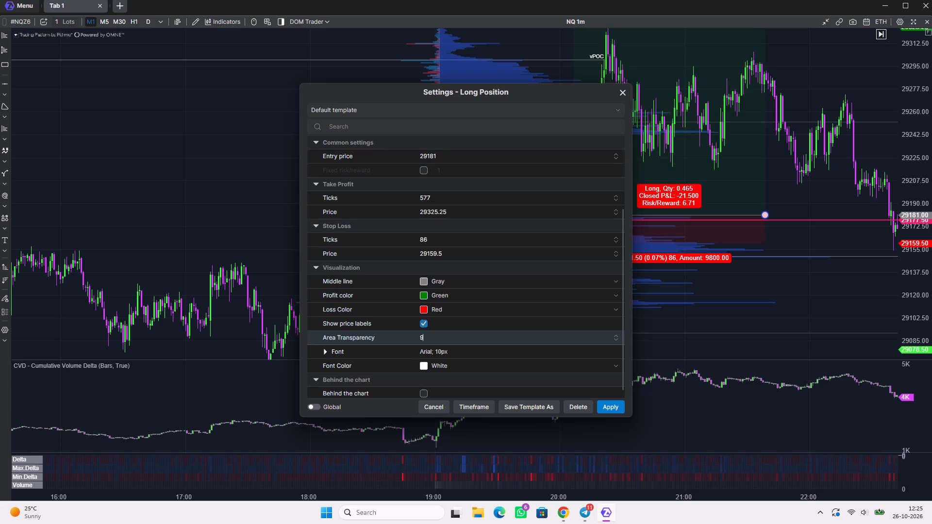
scroll(461, 339, down, 6)
scroll(461, 339, up, 3)
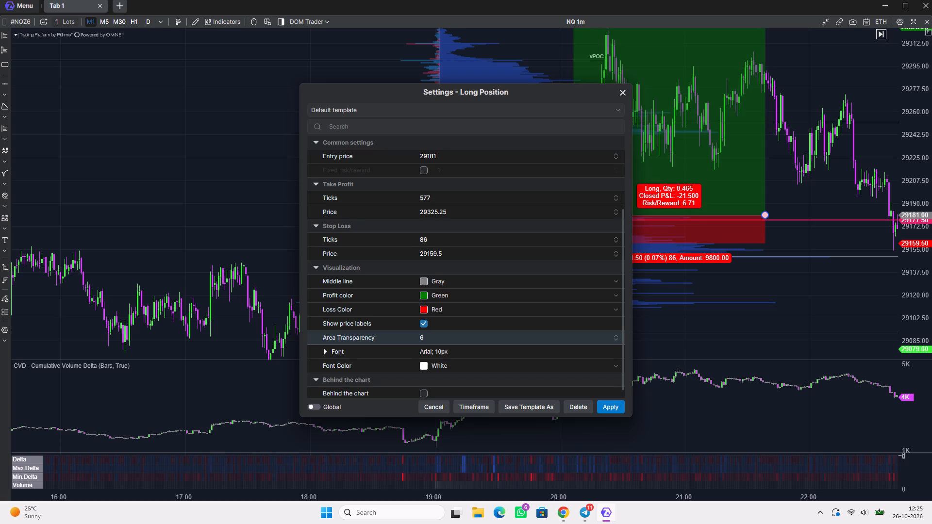
scroll(461, 339, up, 2)
scroll(461, 339, down, 3)
scroll(461, 339, up, 3)
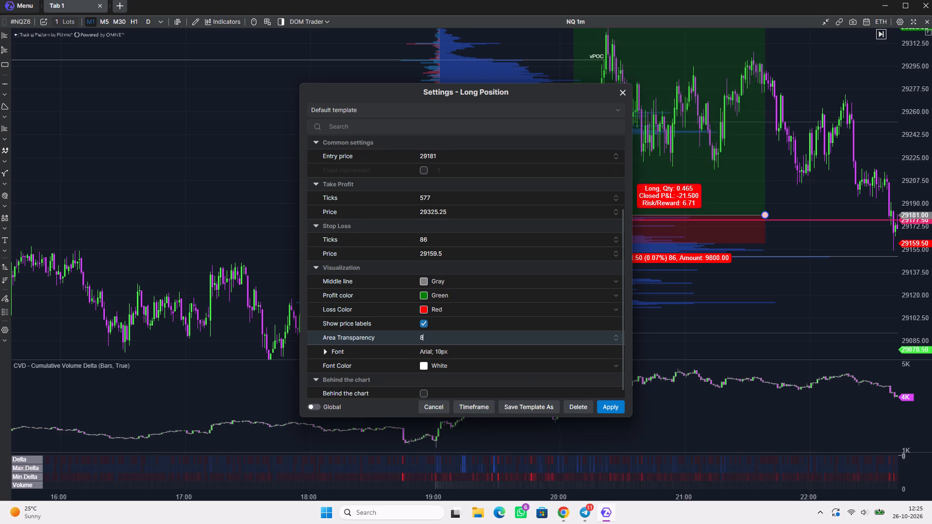
scroll(461, 339, up, 4)
scroll(461, 339, down, 8)
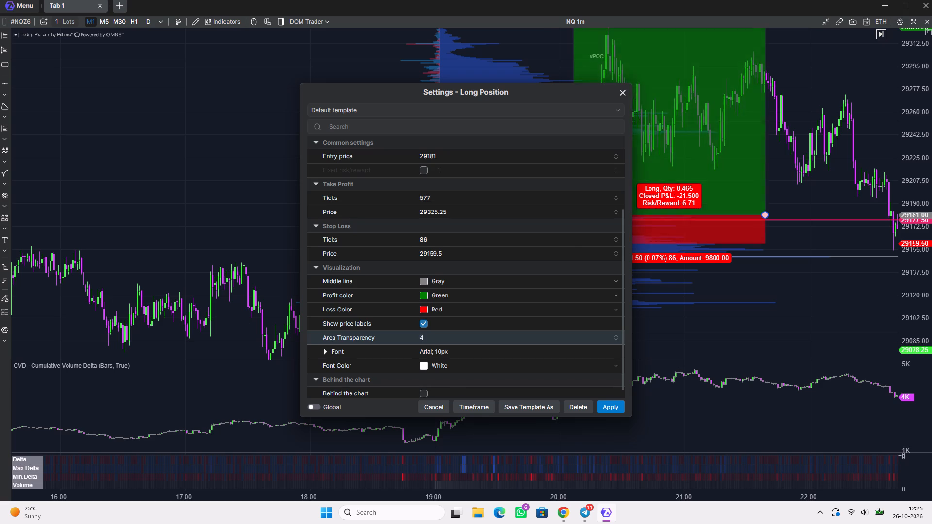
scroll(461, 339, down, 7)
scroll(461, 339, up, 4)
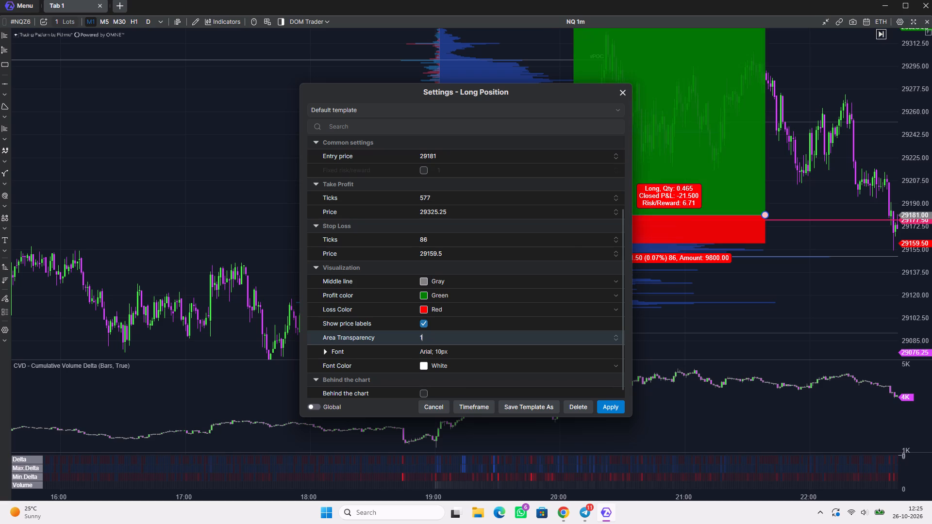
scroll(461, 339, up, 7)
scroll(461, 339, down, 1)
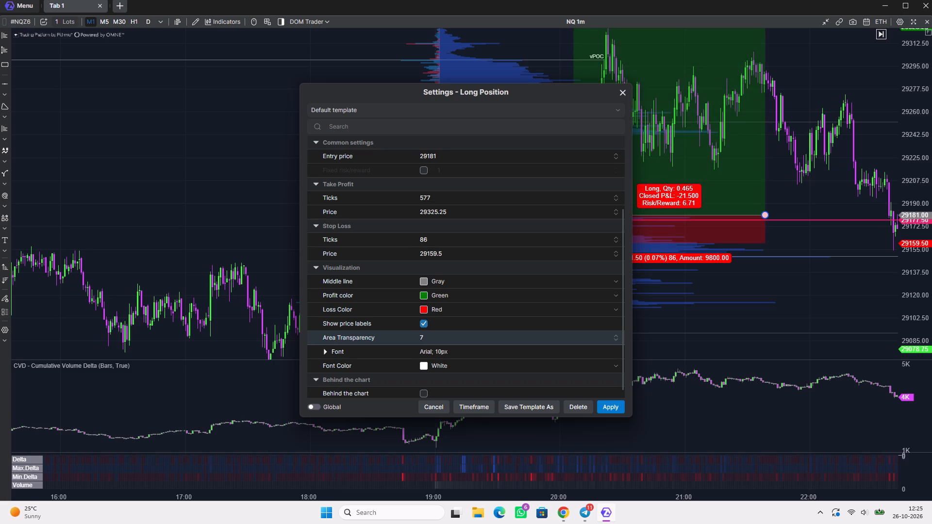
scroll(461, 339, up, 1)
Set the long position's profit colour to #FF00A0FF and apply the settings.
click(422, 296)
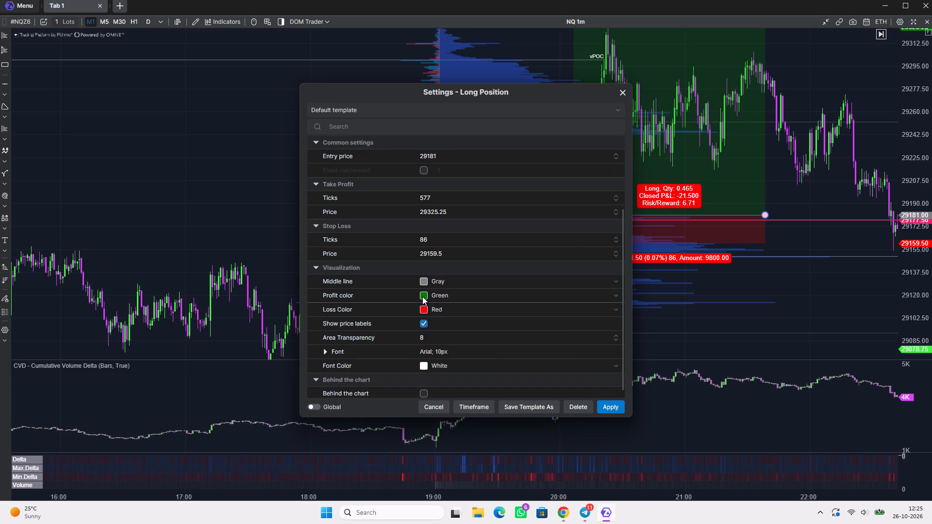
click(524, 346)
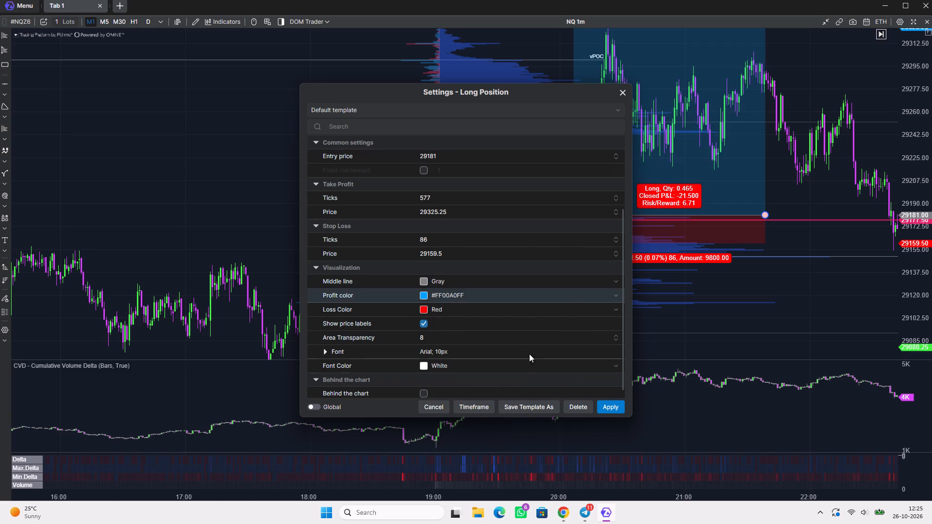
click(612, 409)
Review the long trade on the chart and examine the 20:06 to 20:08 footprint cells around its entry level.
drag(803, 192, 661, 227)
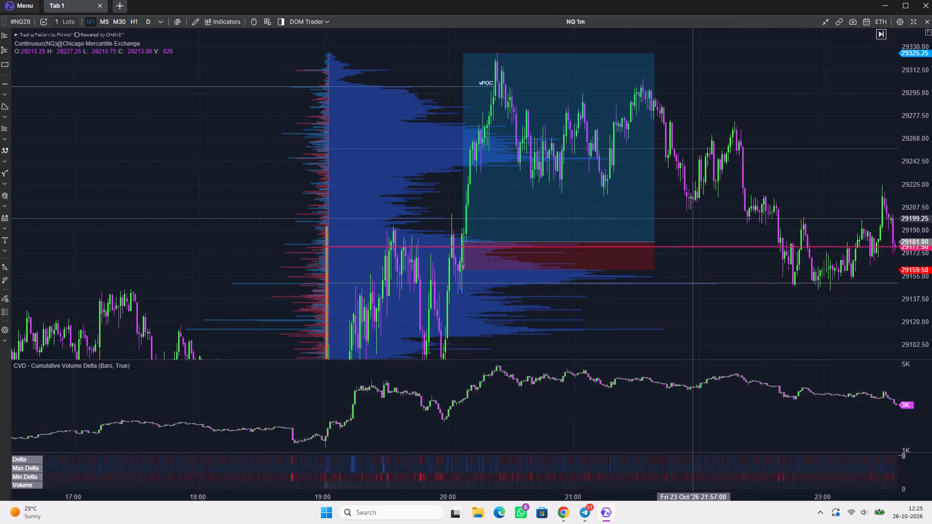
drag(661, 227, 638, 241)
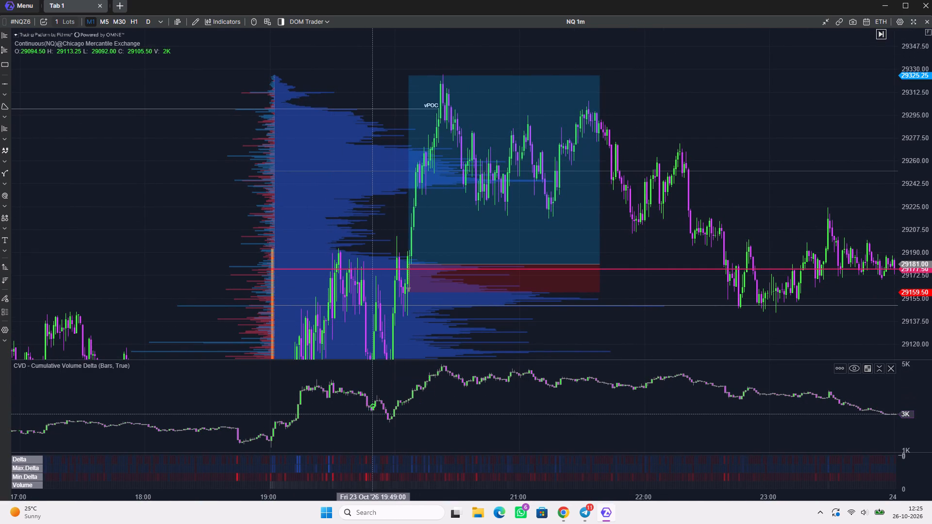
drag(481, 347, 508, 295)
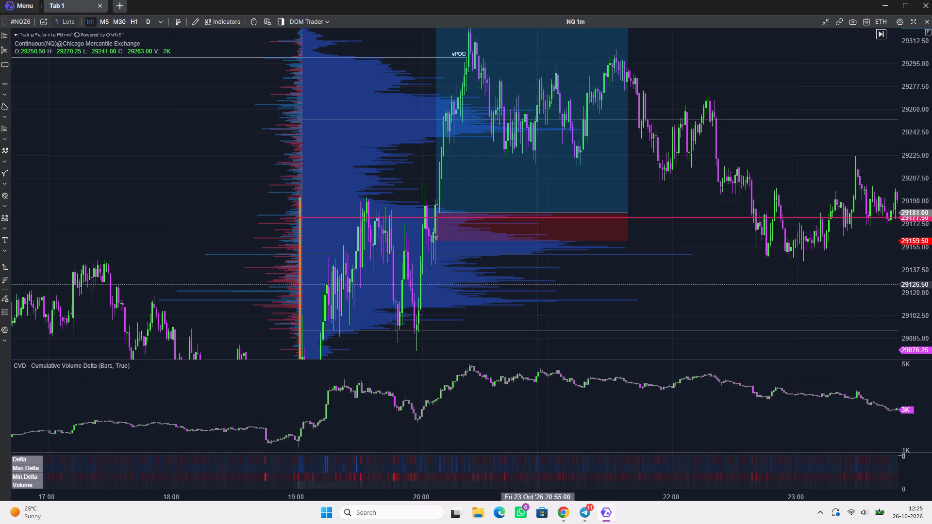
drag(538, 282, 568, 325)
scroll(460, 254, up, 10)
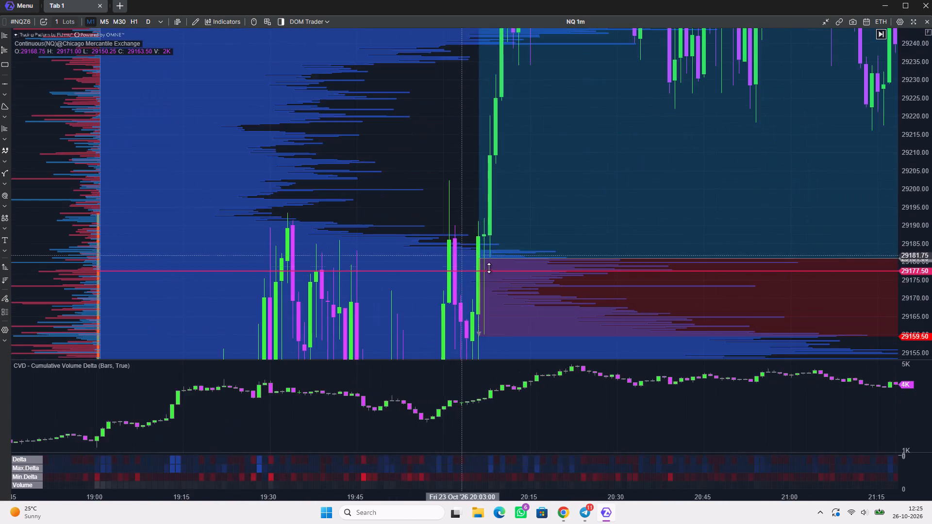
scroll(489, 268, up, 8)
scroll(517, 210, up, 7)
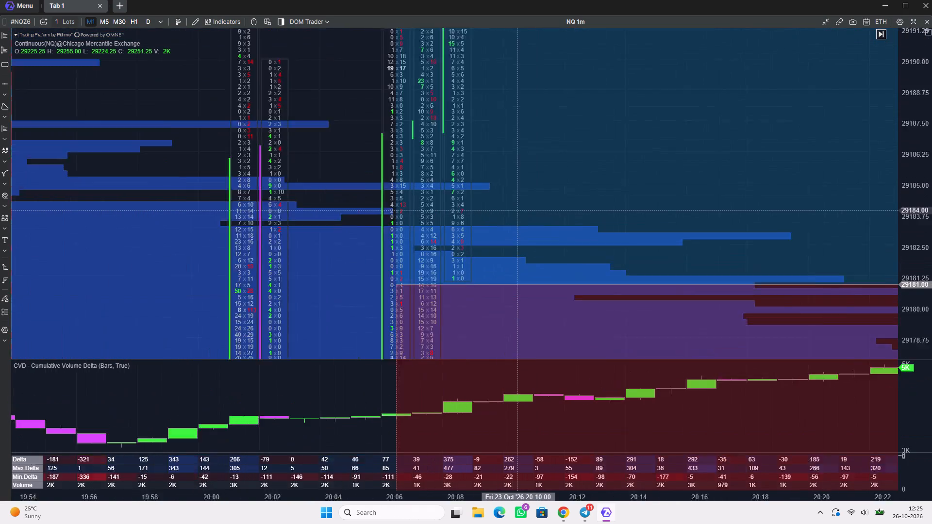
scroll(517, 210, up, 2)
drag(487, 183, 550, 194)
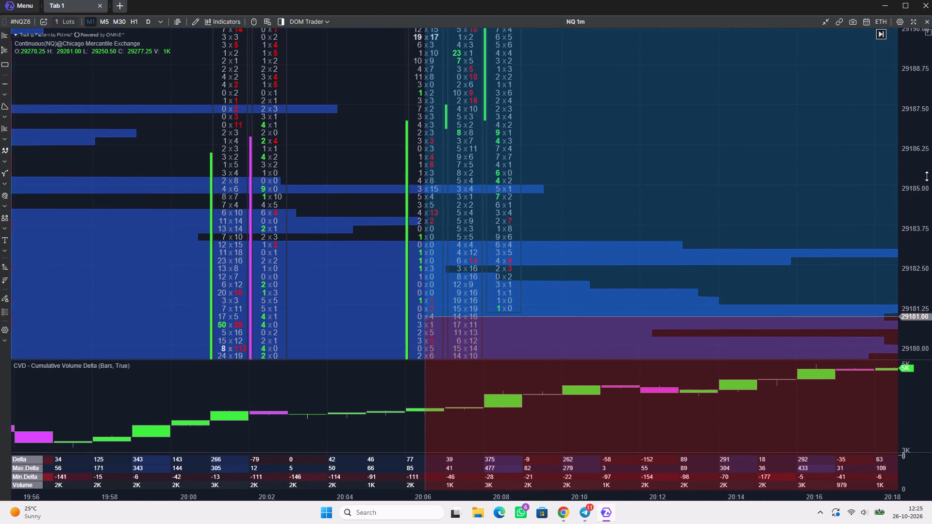
scroll(922, 178, down, 17)
scroll(921, 179, up, 9)
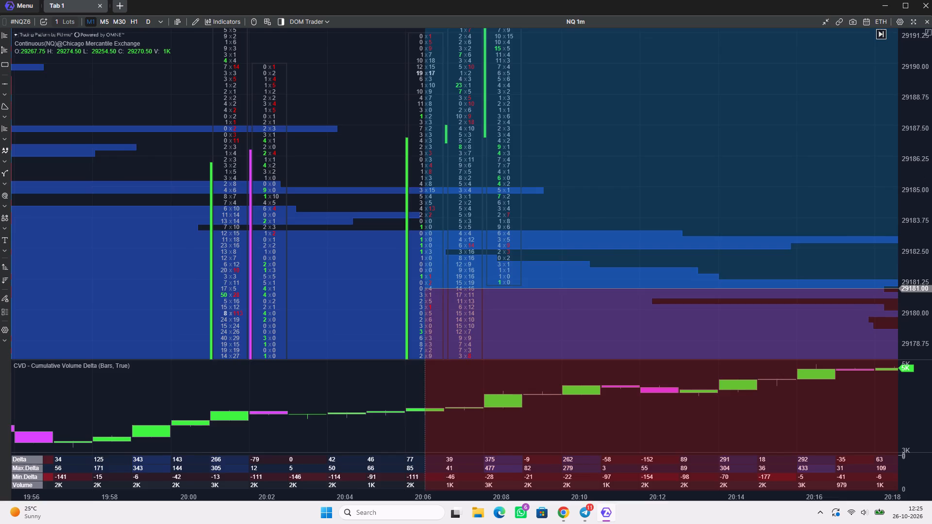
scroll(540, 207, up, 4)
drag(556, 203, 608, 192)
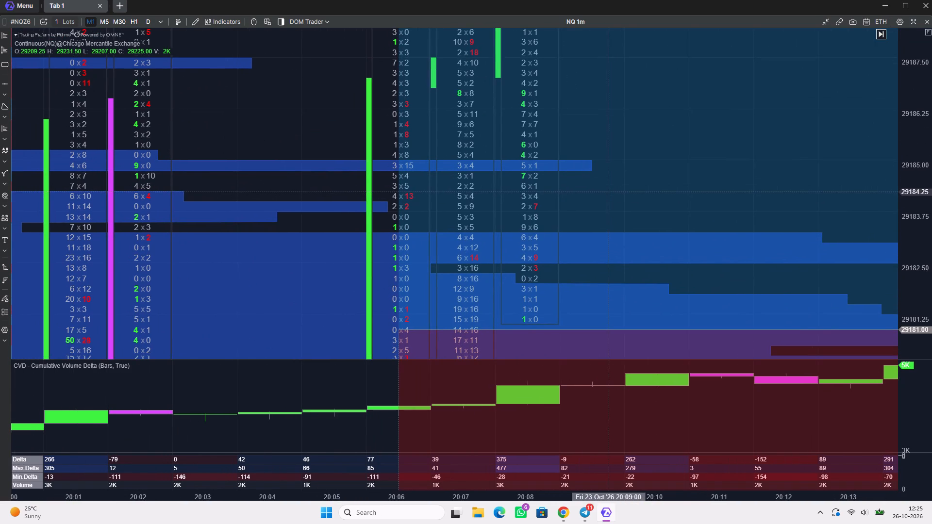
scroll(602, 196, down, 15)
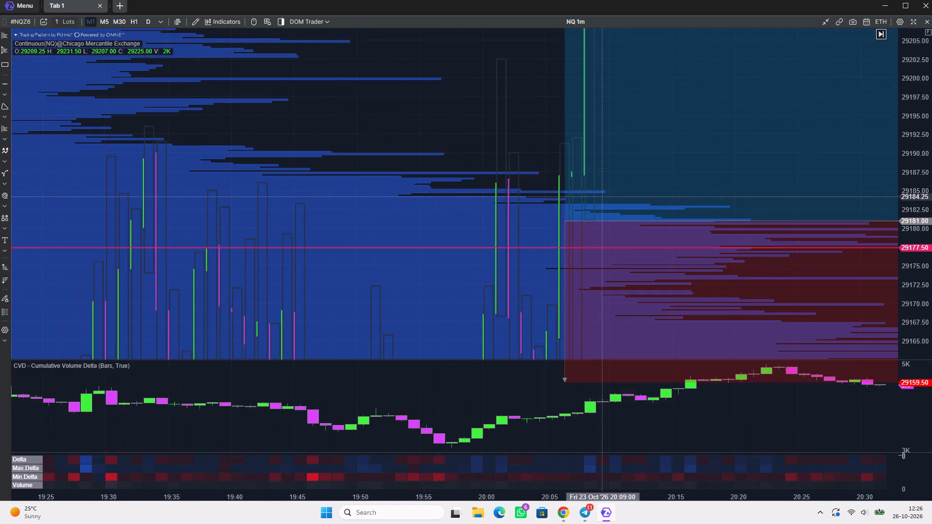
scroll(602, 196, up, 9)
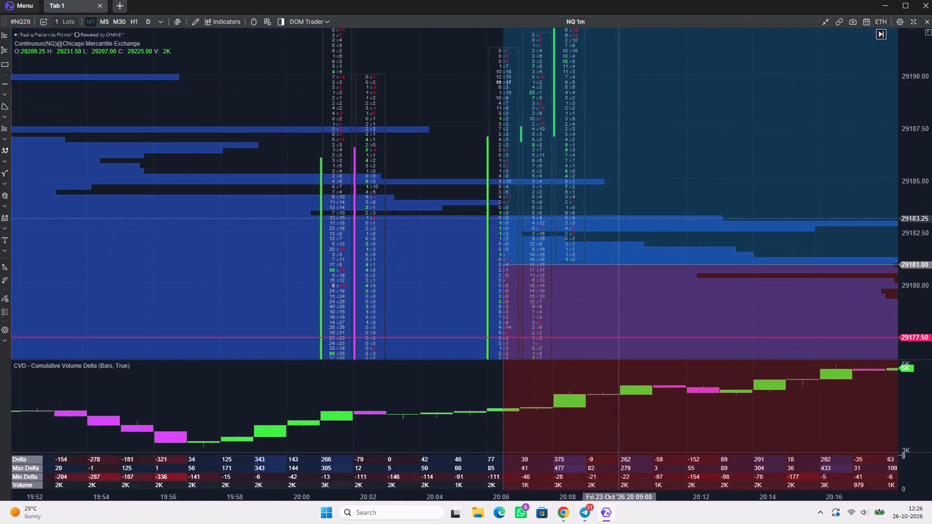
drag(623, 200, 604, 217)
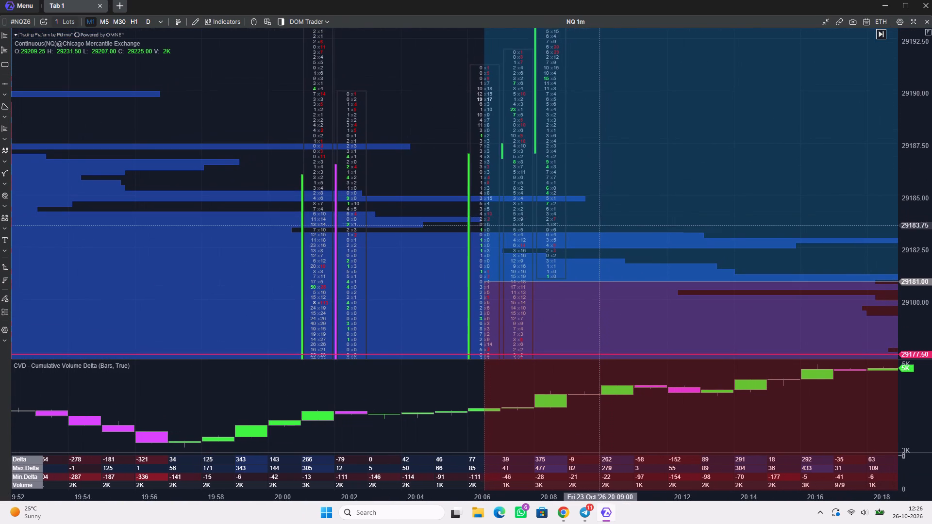
drag(599, 225, 649, 111)
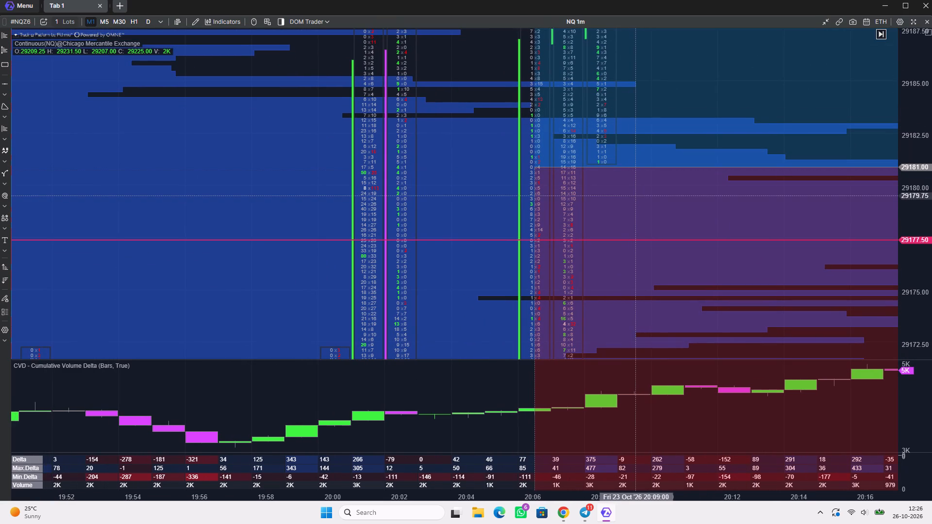
drag(666, 140, 616, 257)
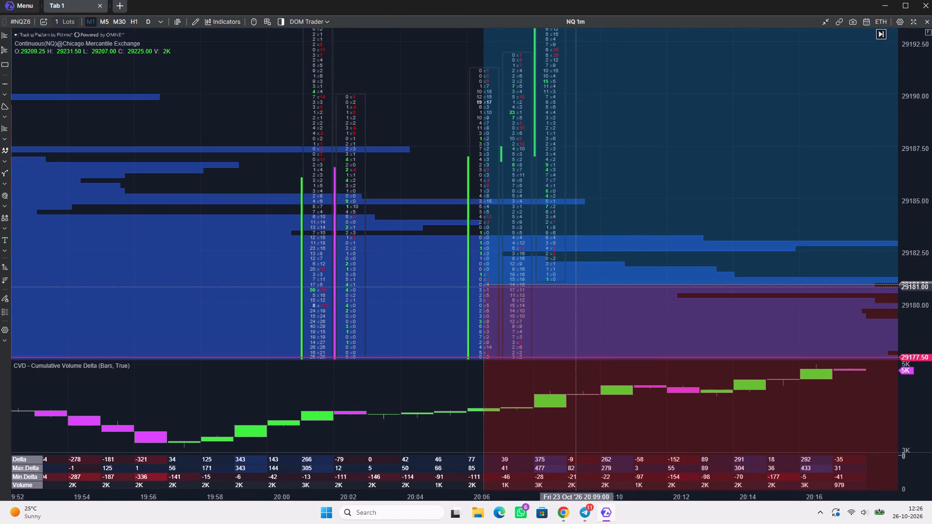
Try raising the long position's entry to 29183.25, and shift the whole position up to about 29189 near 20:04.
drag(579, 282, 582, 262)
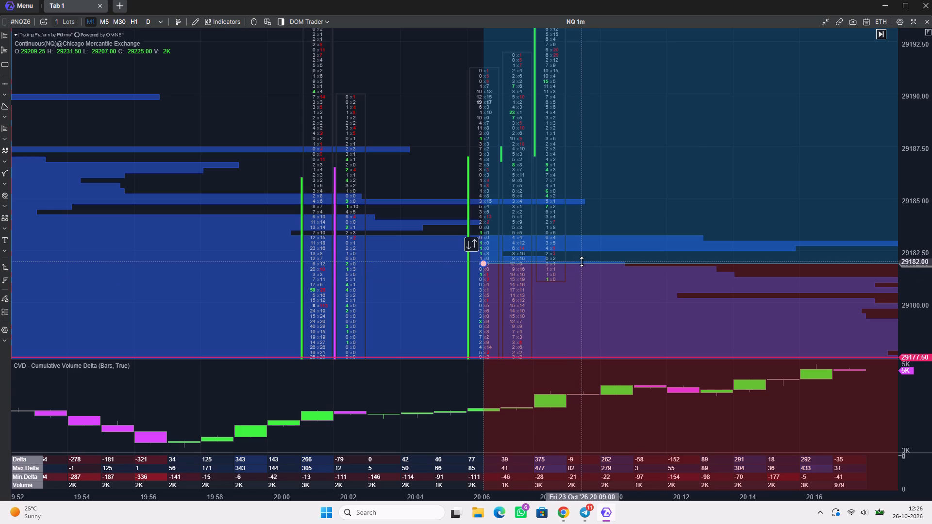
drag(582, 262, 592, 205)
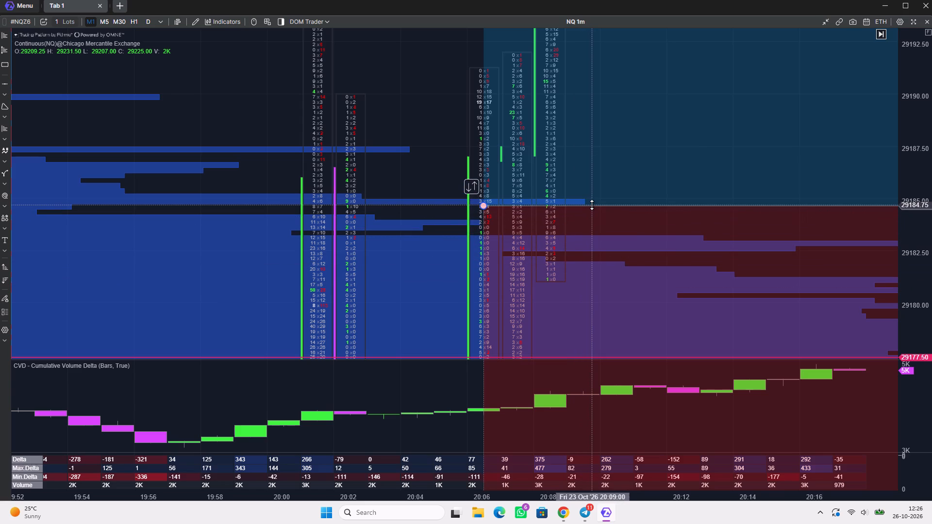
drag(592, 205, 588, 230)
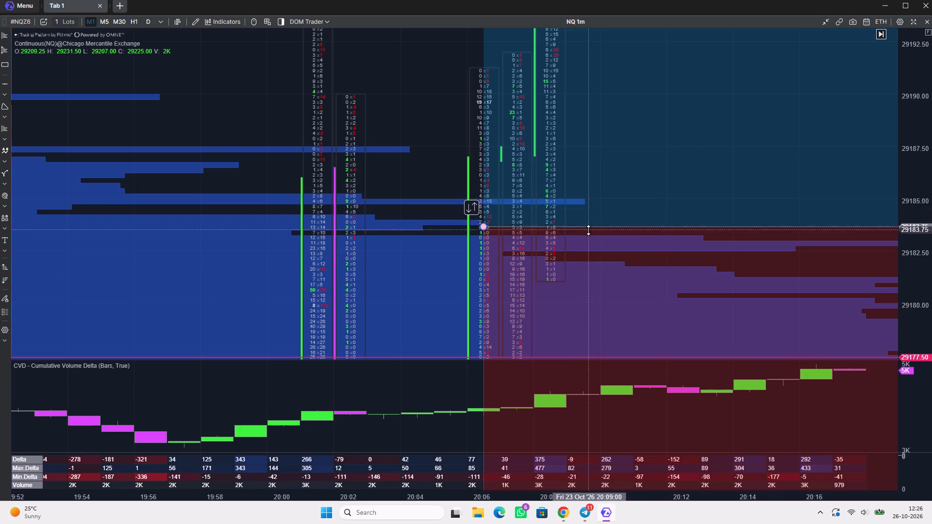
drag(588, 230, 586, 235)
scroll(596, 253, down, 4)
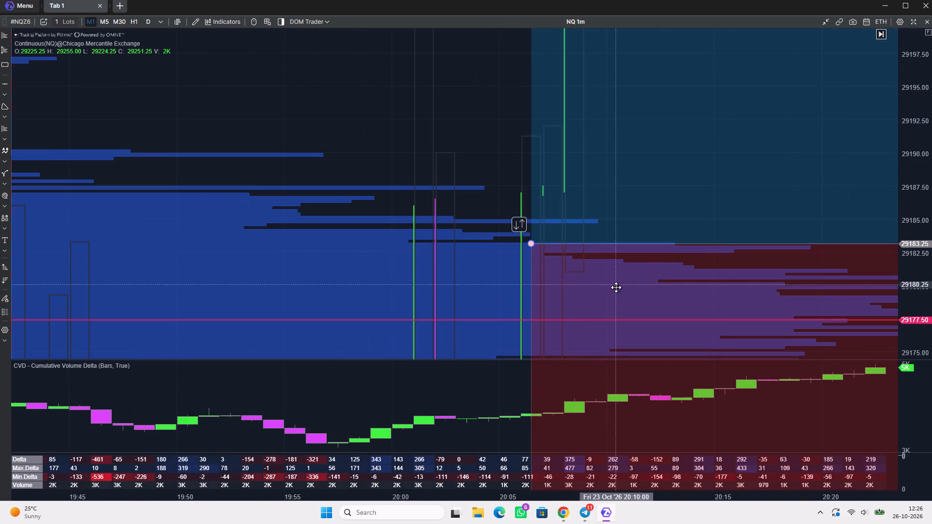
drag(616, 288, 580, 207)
Delete the long position from the chart.
click(651, 162)
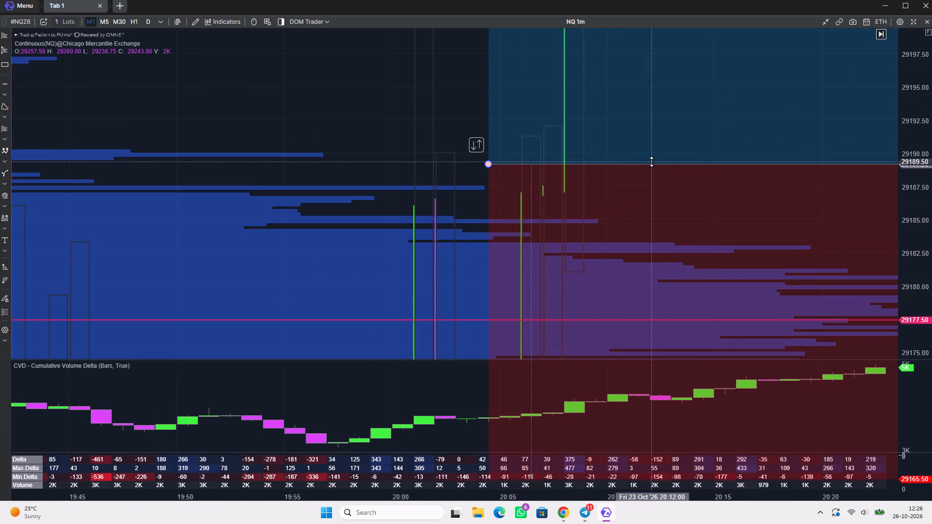
right_click(651, 162)
click(679, 224)
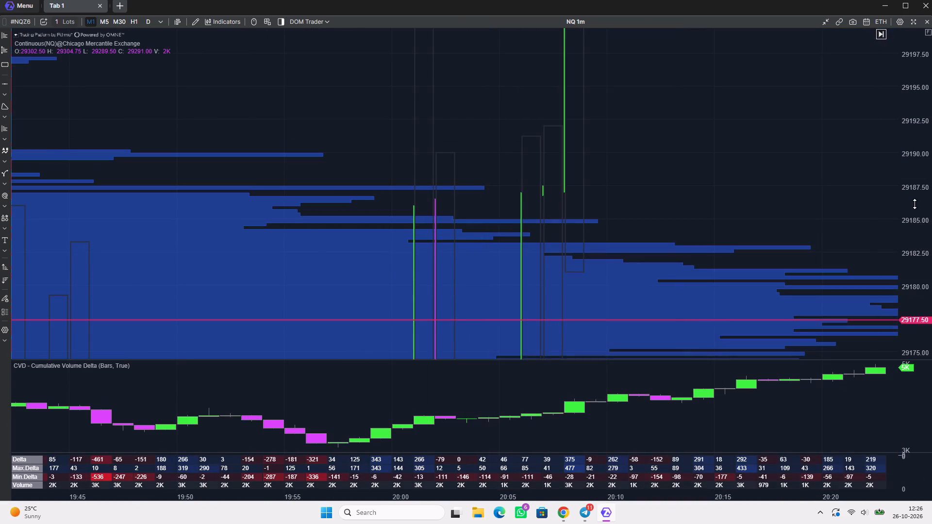
Examine the breakout footprint of the 20:06 to 20:08 candles against the volume profile around 29181 to 29187.50.
scroll(915, 204, down, 17)
scroll(514, 228, up, 5)
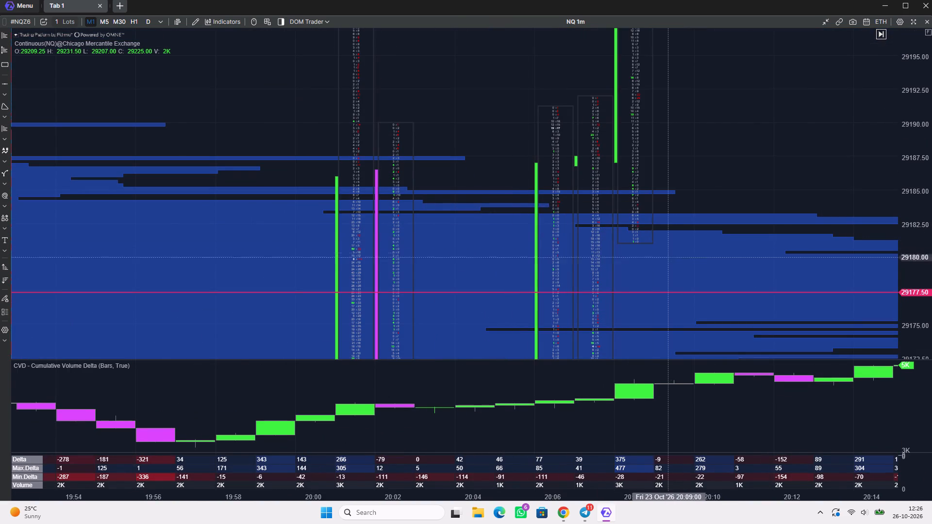
drag(671, 262, 622, 183)
scroll(622, 183, down, 4)
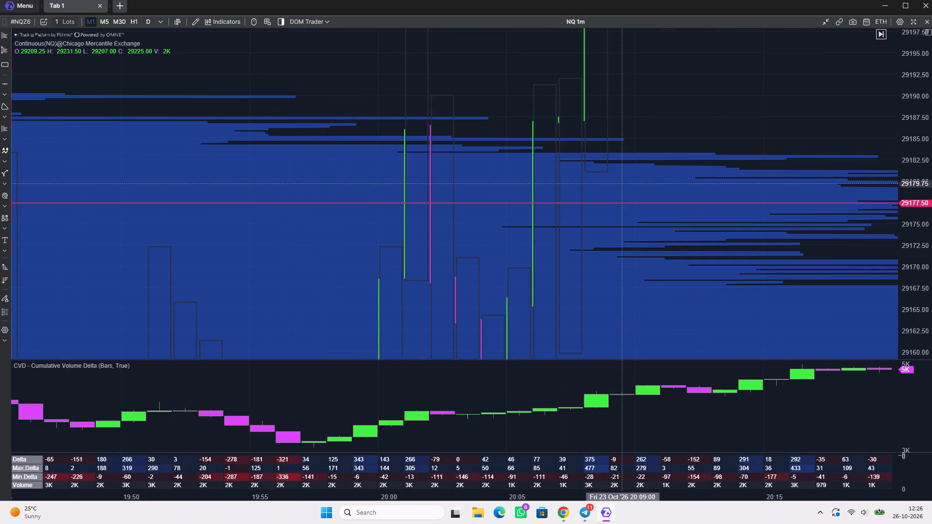
scroll(609, 188, down, 8)
scroll(609, 188, up, 4)
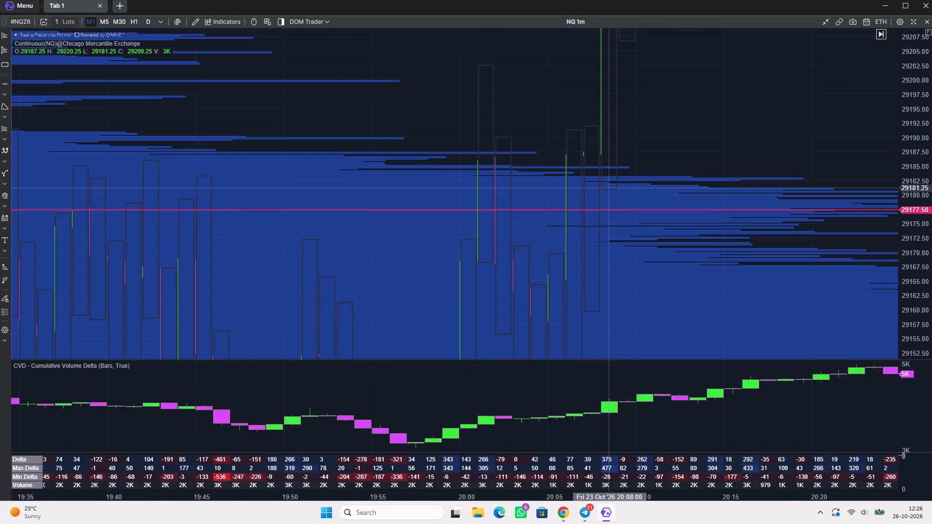
scroll(609, 188, up, 12)
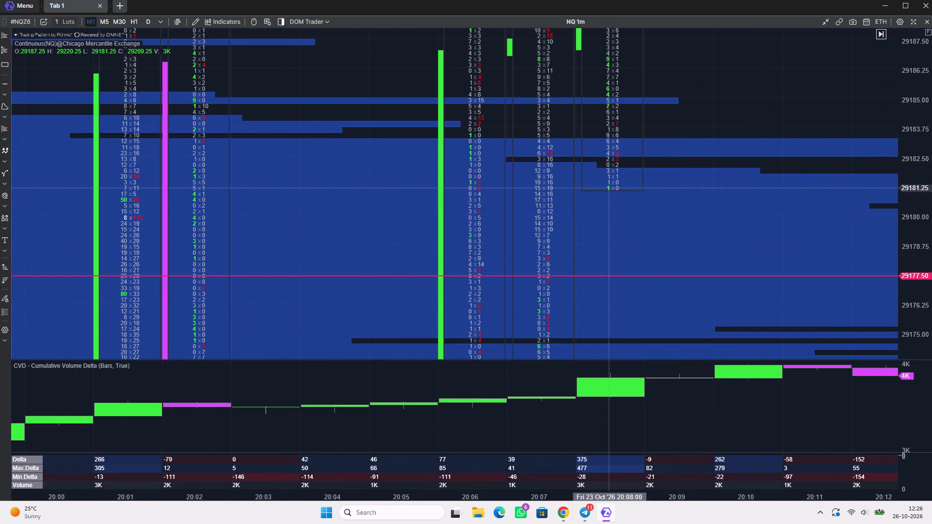
drag(691, 102, 660, 164)
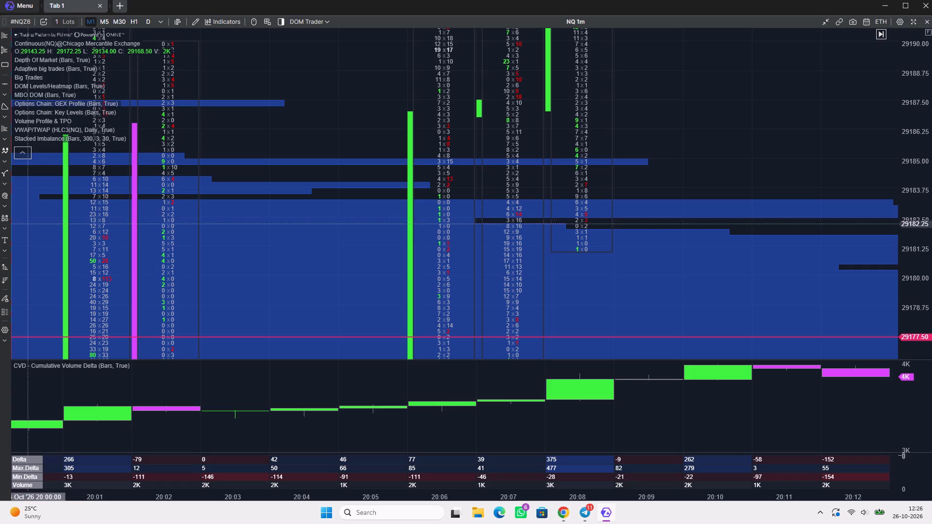
Review the 20:00 to 20:10 breakout candles with CVD and delta, and inspect the 20:07 candle's footprint down to 29160.
scroll(190, 242, down, 20)
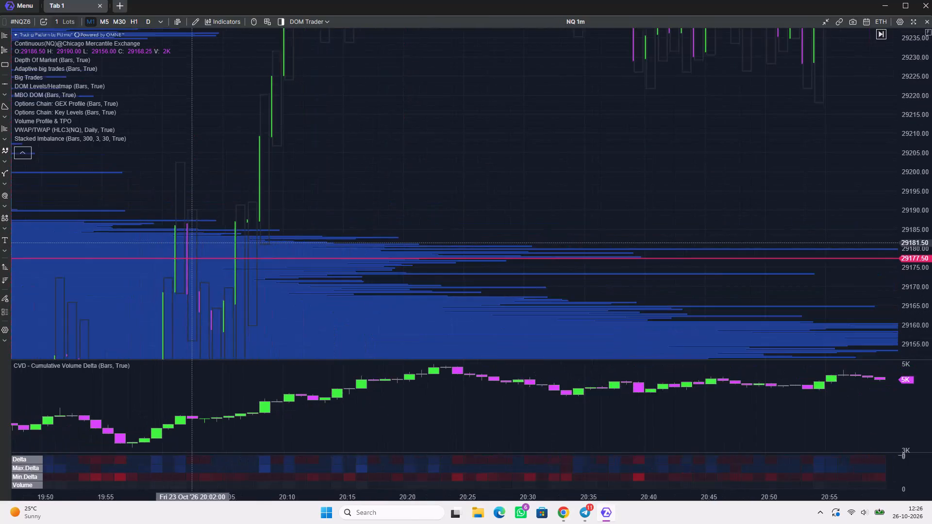
scroll(192, 243, down, 2)
drag(289, 203, 485, 190)
scroll(298, 226, down, 4)
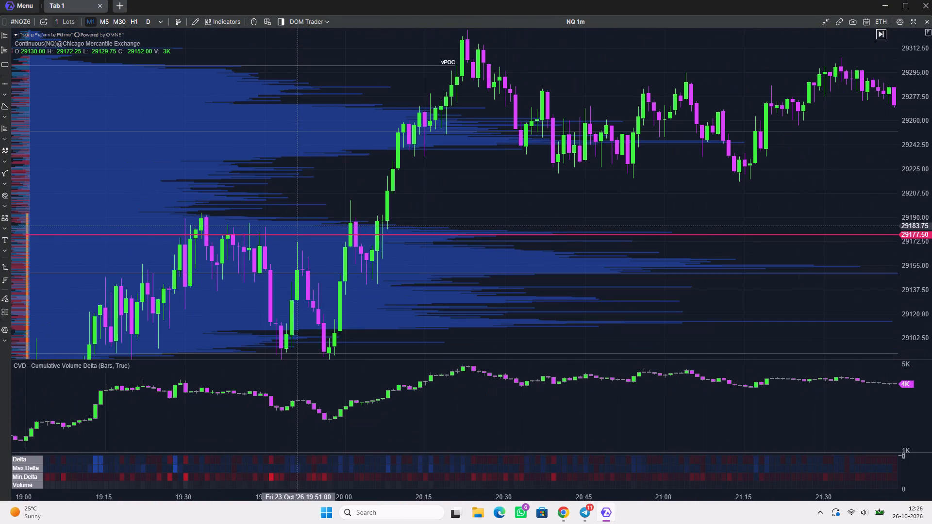
scroll(298, 226, up, 3)
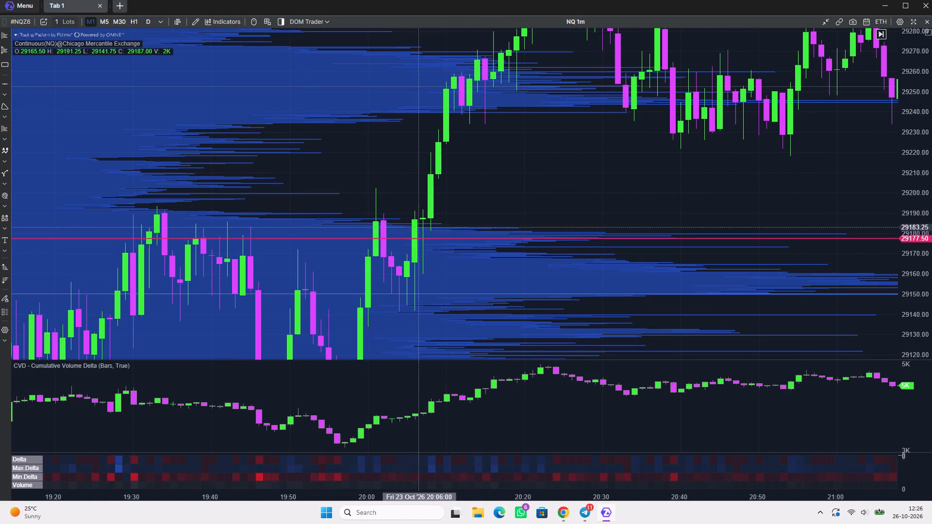
scroll(426, 216, up, 8)
drag(505, 248, 520, 187)
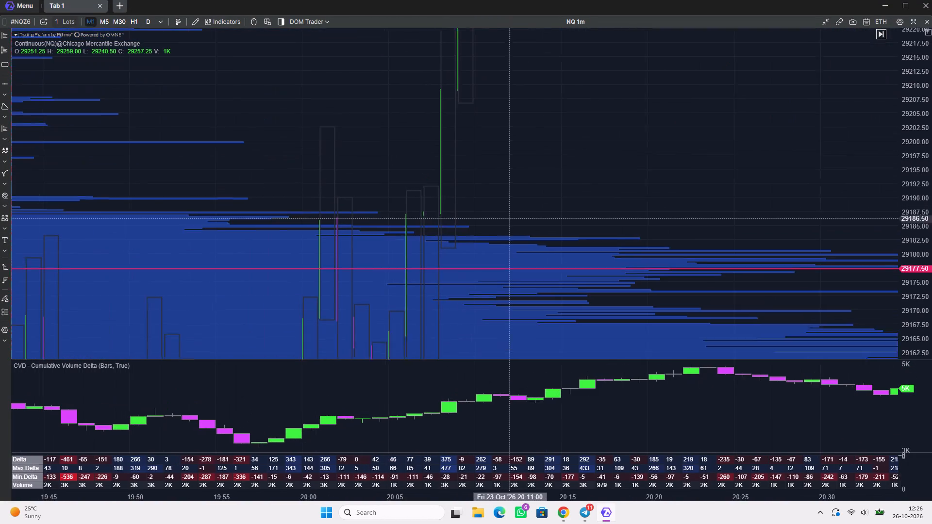
drag(520, 187, 562, 120)
scroll(452, 214, up, 9)
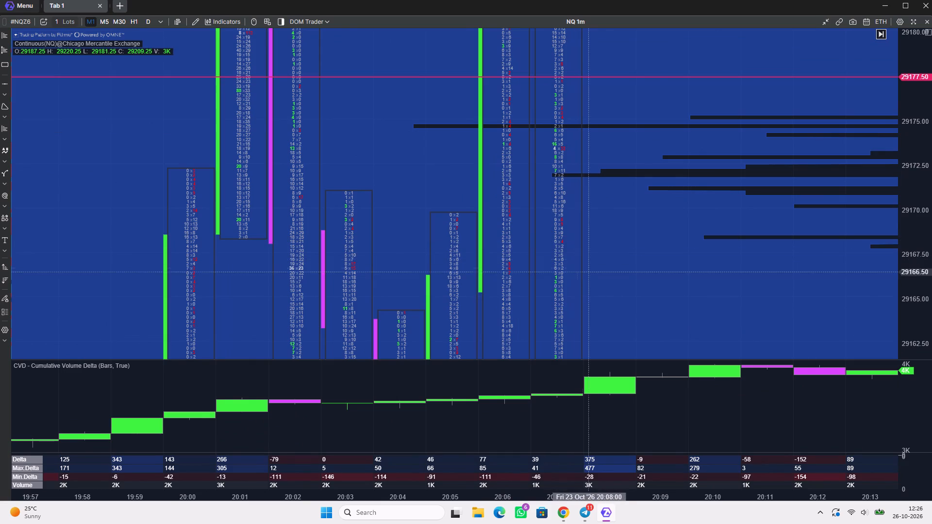
drag(589, 272, 554, 177)
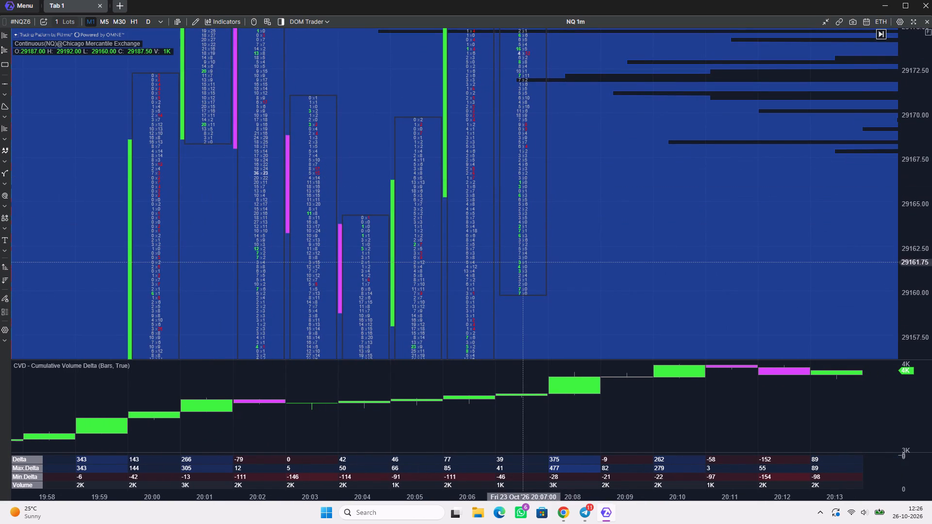
scroll(517, 262, down, 5)
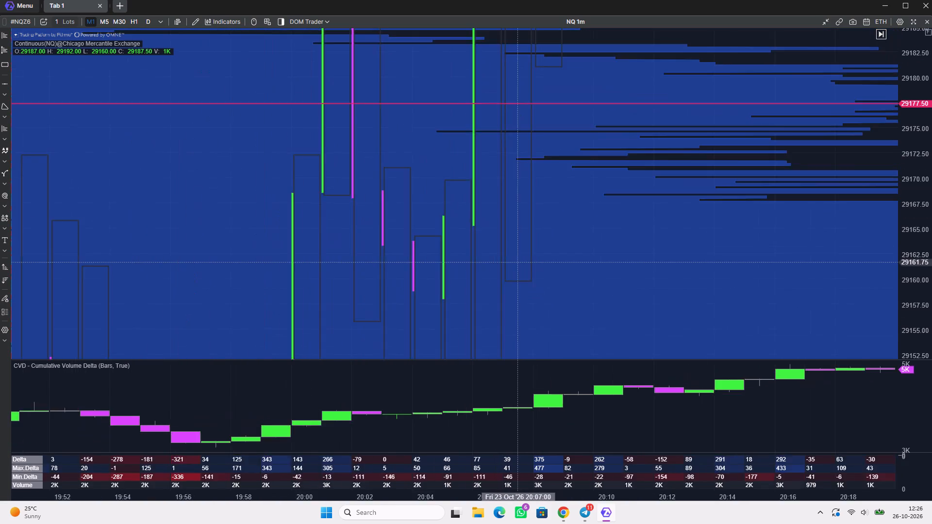
scroll(517, 262, down, 10)
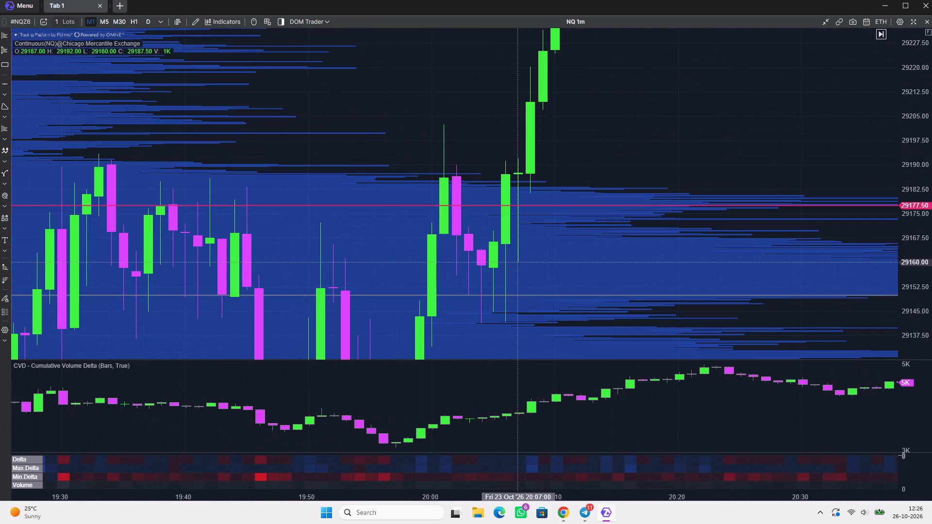
scroll(519, 262, down, 3)
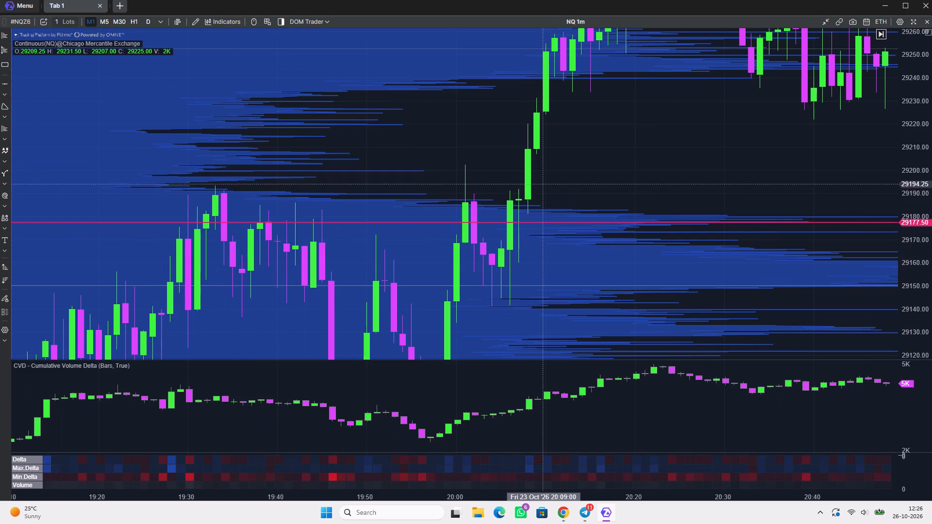
Place a long position on the 20:08 candle with entry 29185.50, stop 29182.75 and target 29192.50.
scroll(515, 205, up, 13)
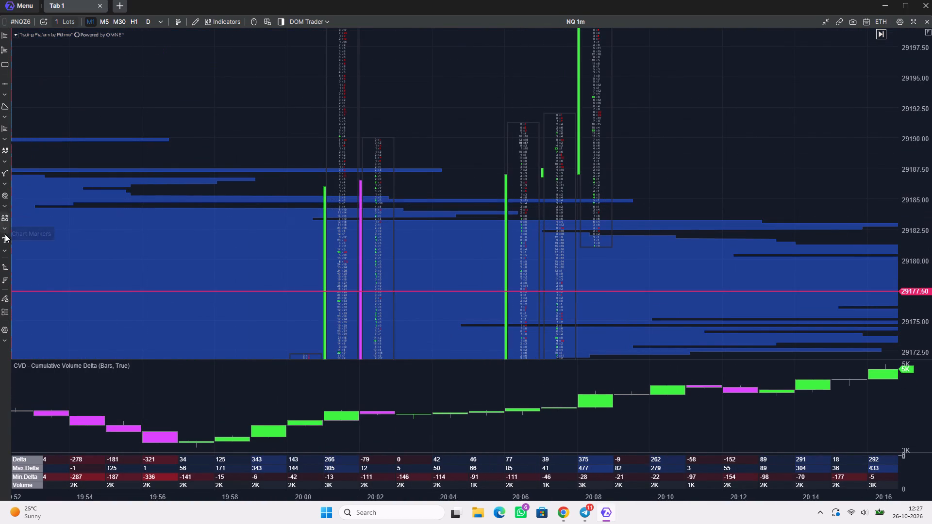
click(2, 265)
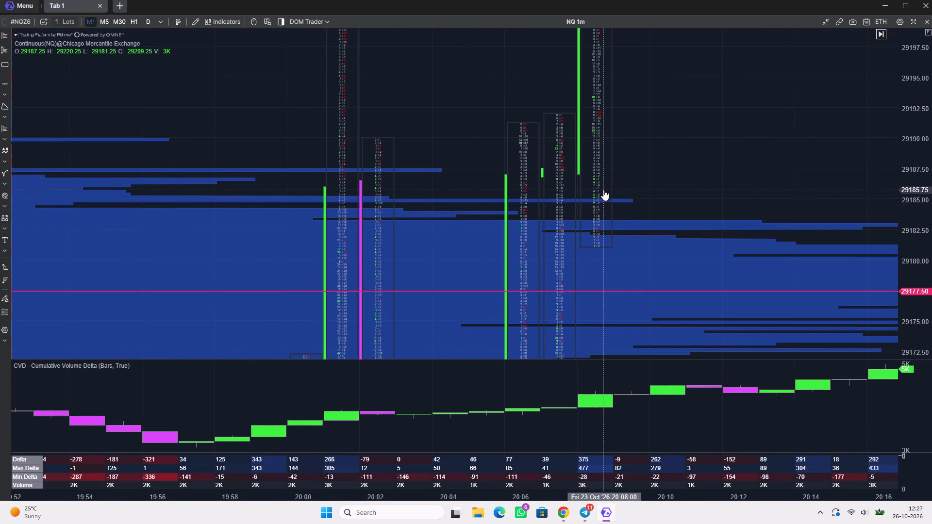
click(604, 193)
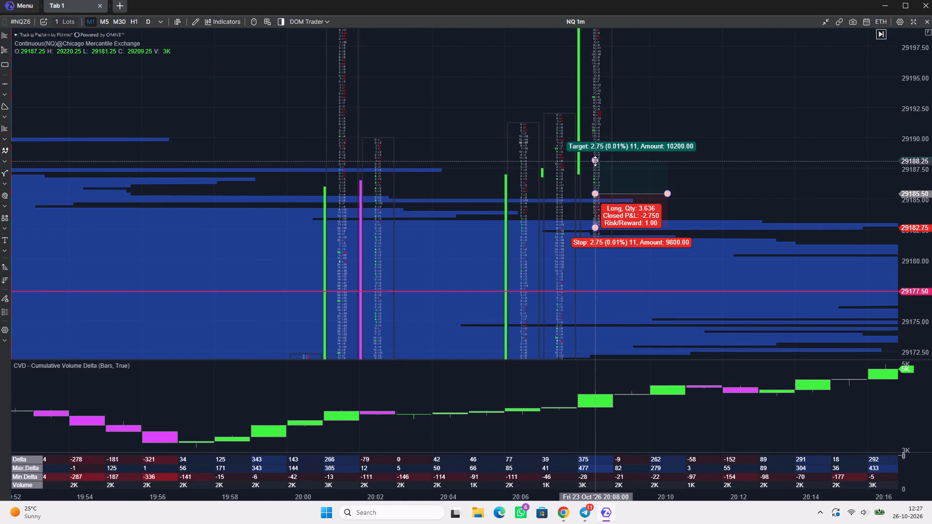
drag(595, 161, 595, 109)
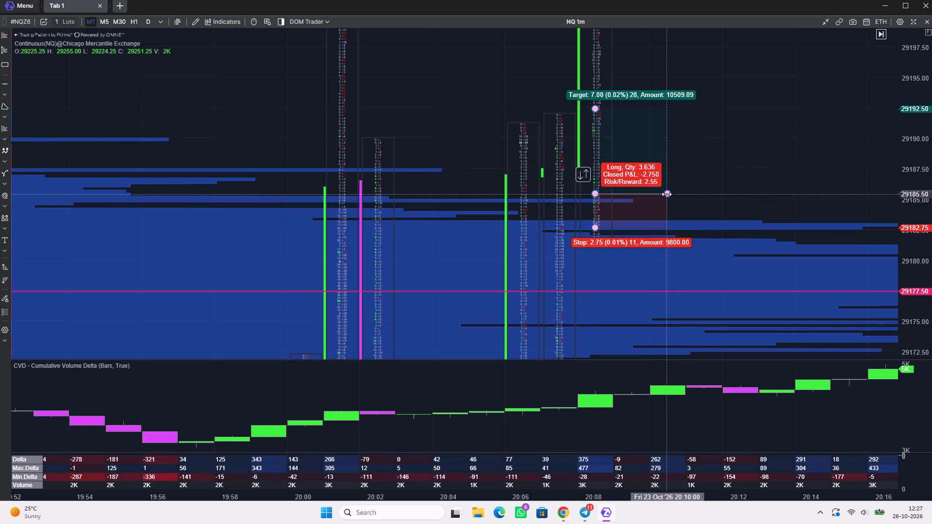
Change the long position's profit color to blue #FF5580FD in its settings.
right_click(4, 268)
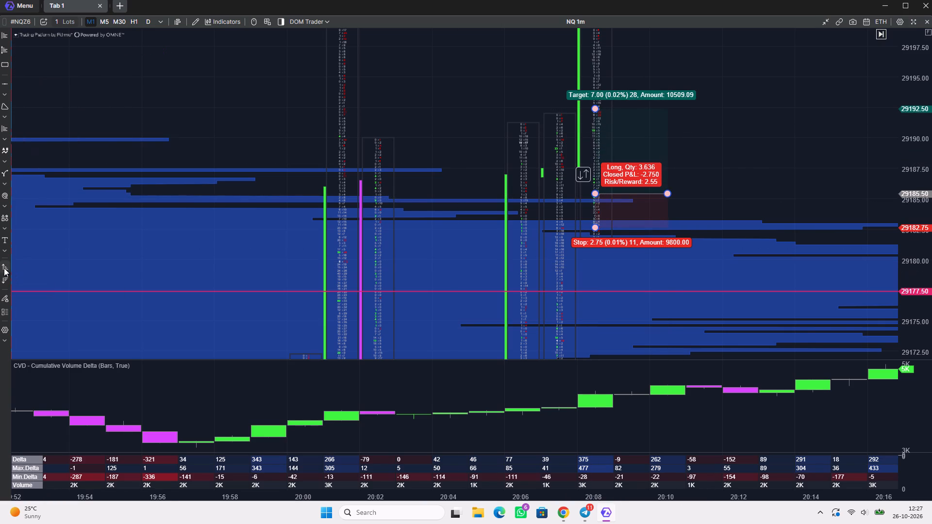
right_click(4, 268)
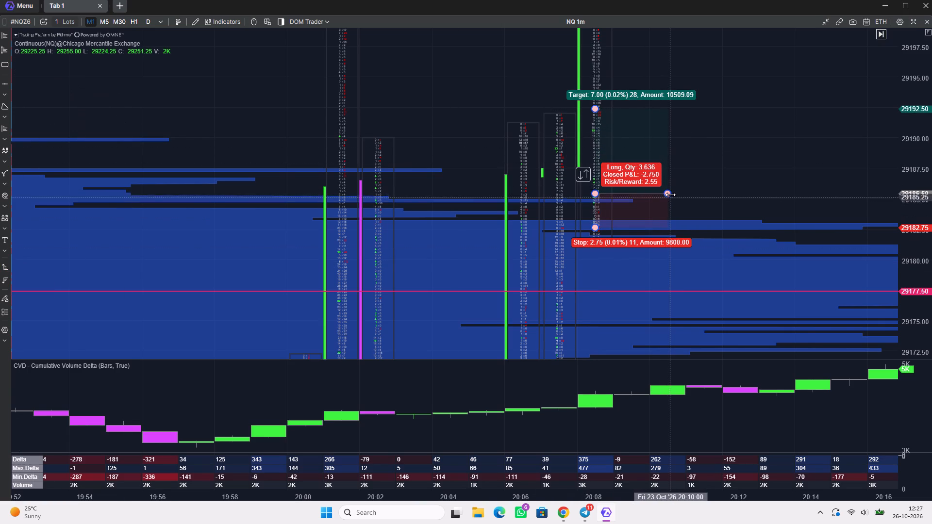
double_click(669, 191)
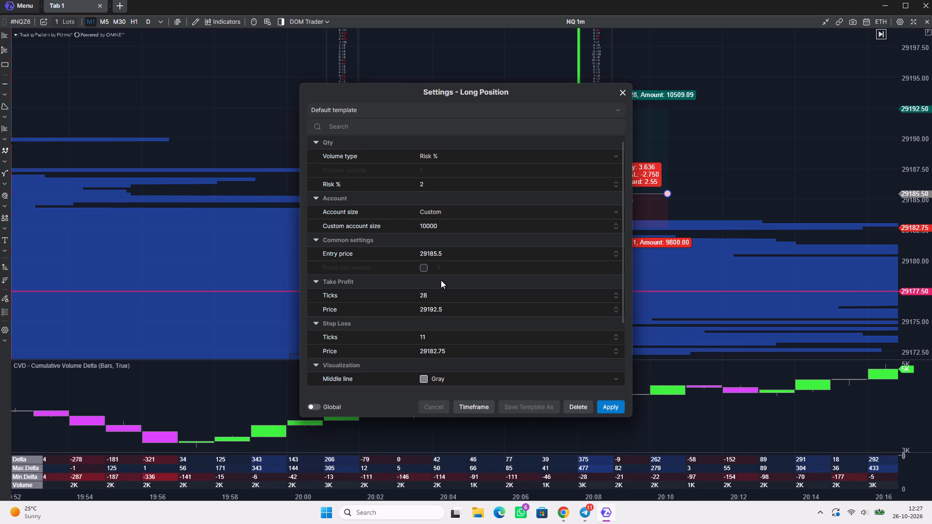
scroll(441, 280, down, 5)
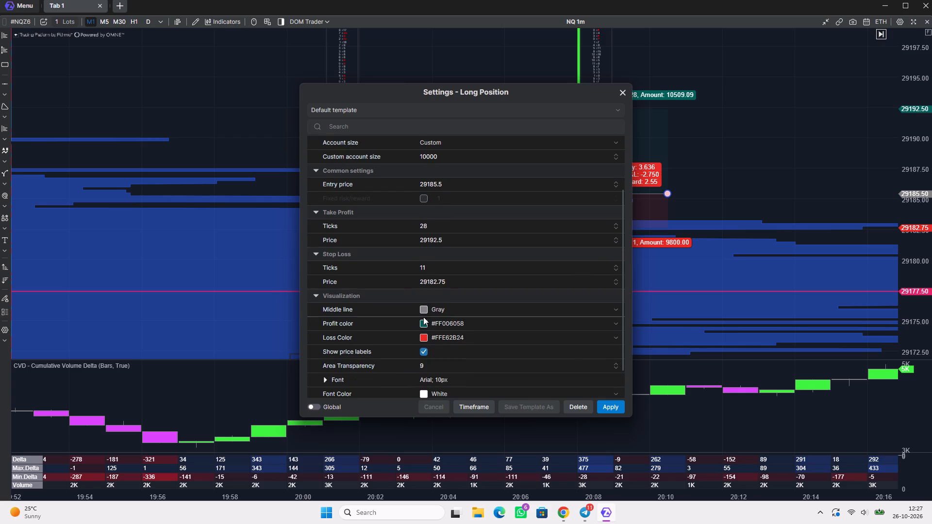
click(423, 320)
click(535, 373)
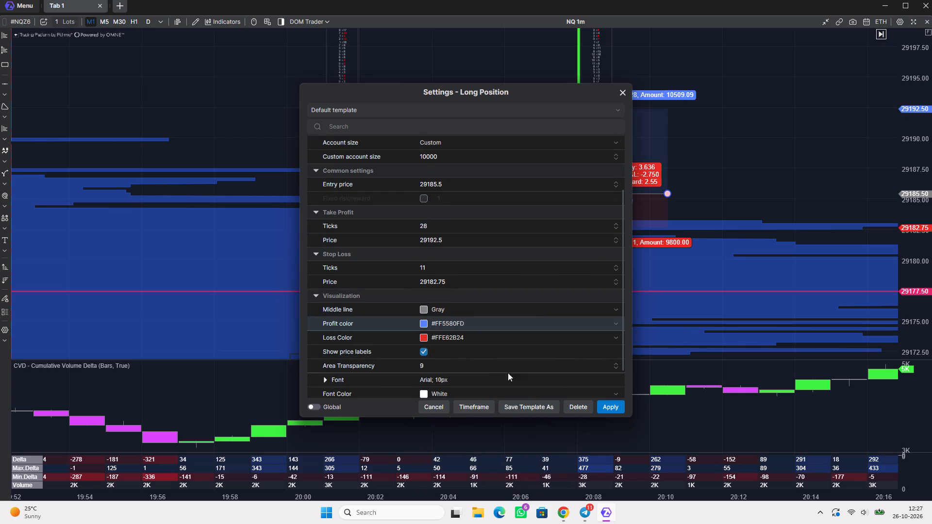
Set the long position's area transparency to 6.
click(429, 366)
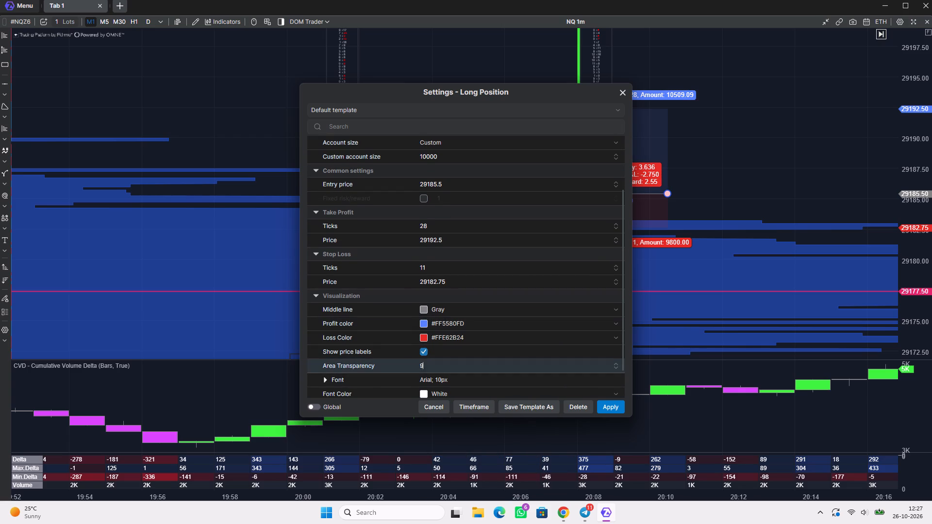
scroll(429, 366, up, 2)
scroll(429, 366, down, 8)
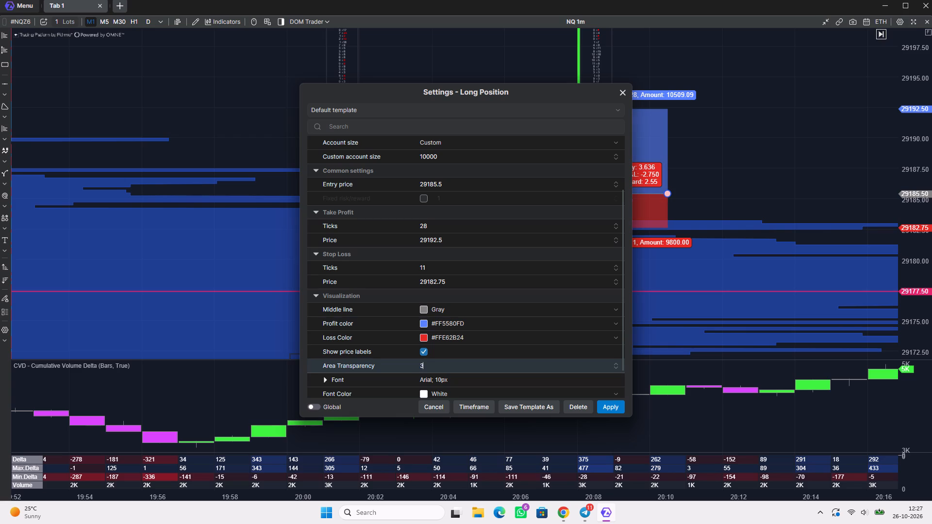
scroll(429, 366, up, 5)
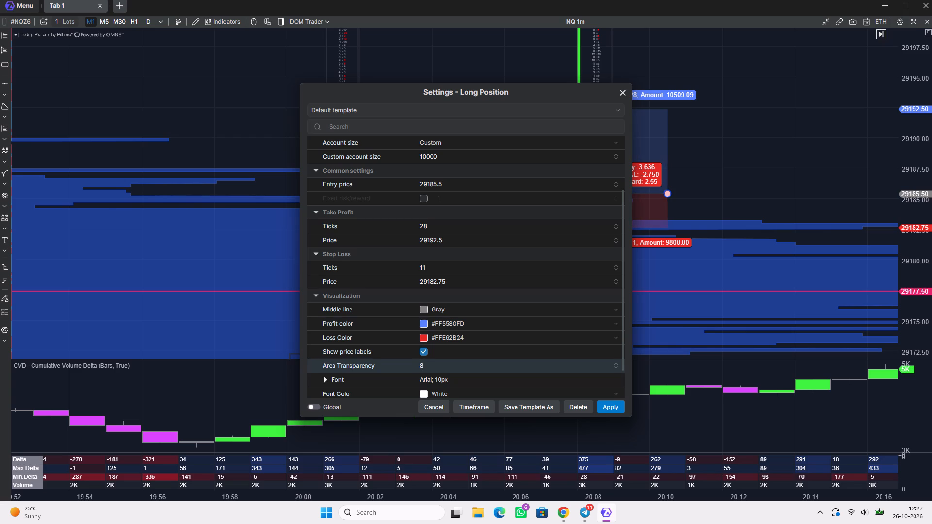
scroll(429, 366, down, 2)
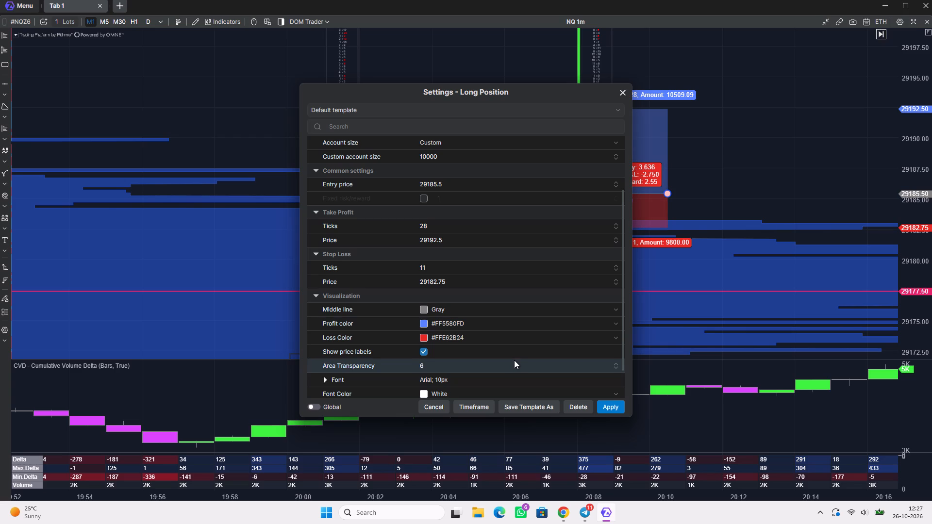
Save the long position's styling as a template named Template, and apply the settings.
click(526, 405)
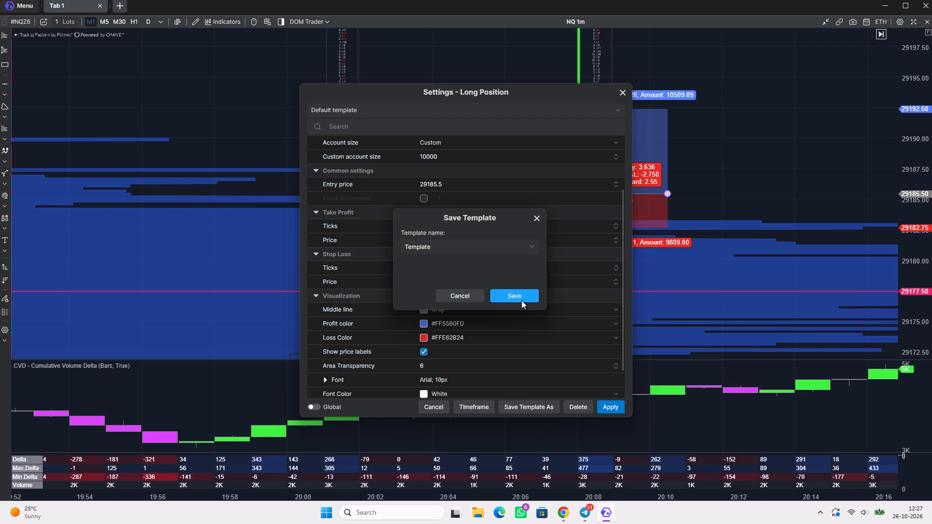
click(521, 300)
click(606, 406)
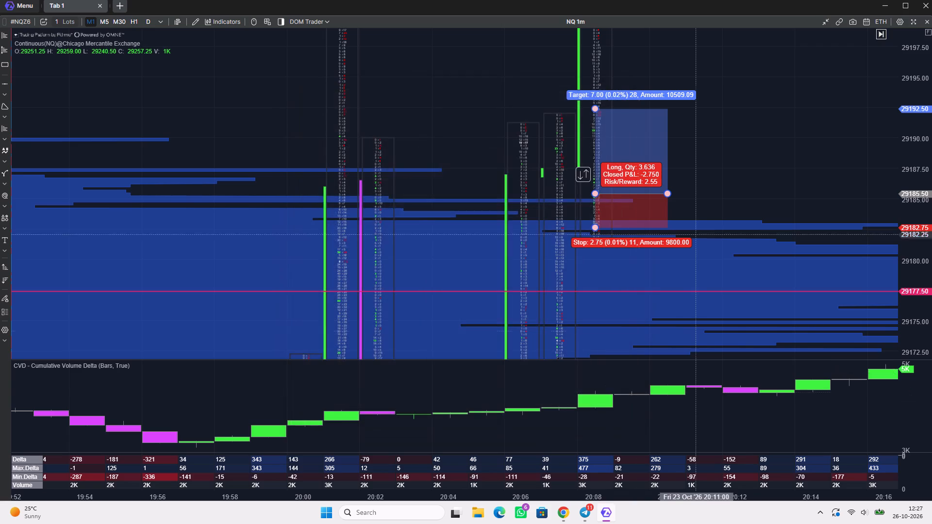
Raise the long position's target to 29299.50, at the vPOC line.
scroll(669, 187, up, 7)
scroll(677, 185, down, 10)
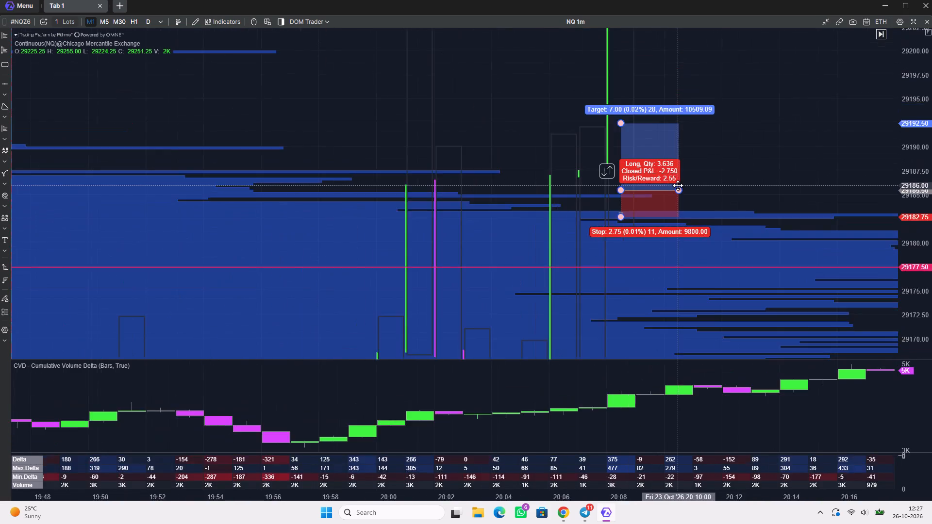
scroll(678, 185, down, 8)
drag(757, 147, 703, 202)
scroll(696, 205, down, 13)
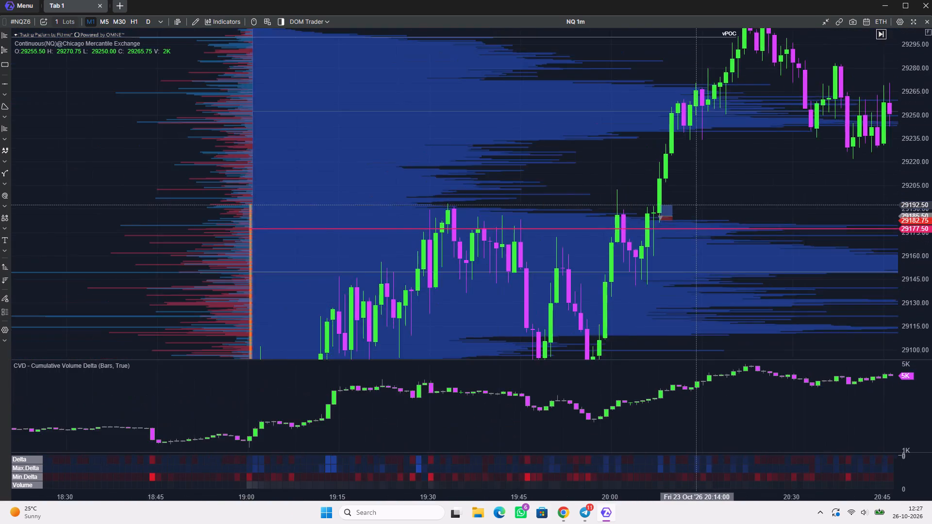
scroll(696, 205, down, 3)
drag(720, 194, 683, 220)
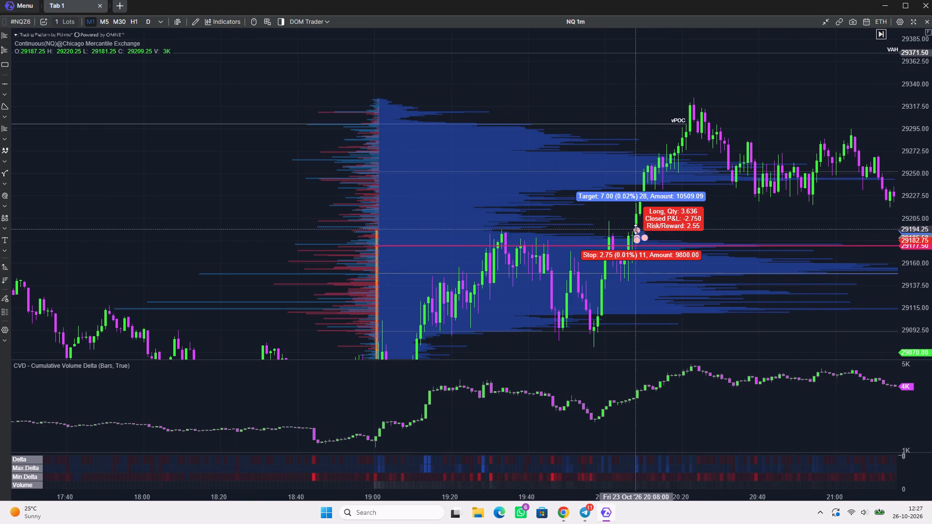
drag(635, 230, 671, 124)
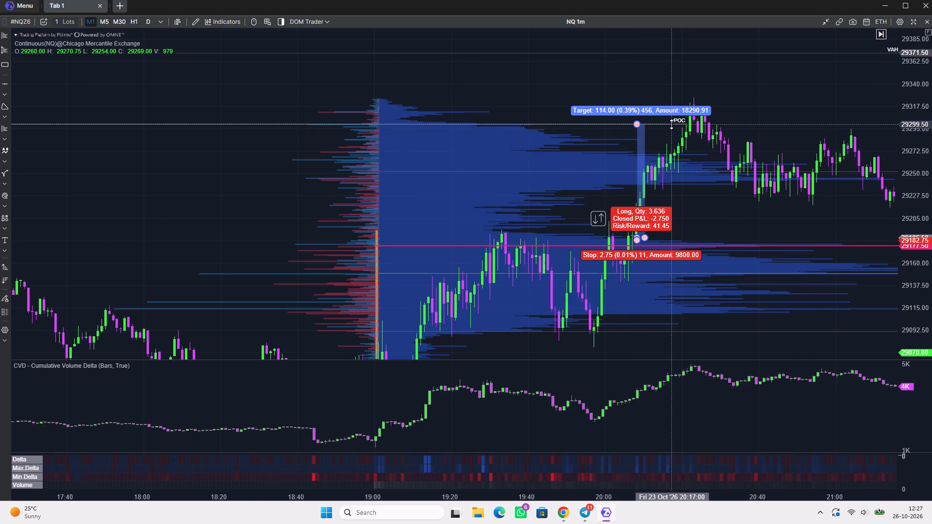
drag(671, 124, 672, 124)
Extend the long position's end time to about 20:27, past the swing high.
drag(647, 238, 704, 230)
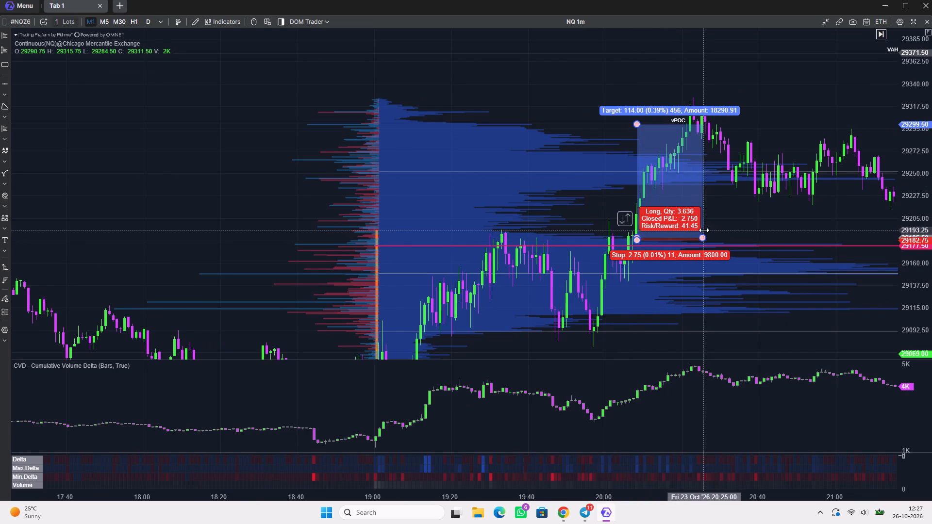
drag(704, 230, 710, 230)
Lower the long position's stop to 29159.25, below the 29177.50 line, and deselect the position.
drag(639, 242, 639, 241)
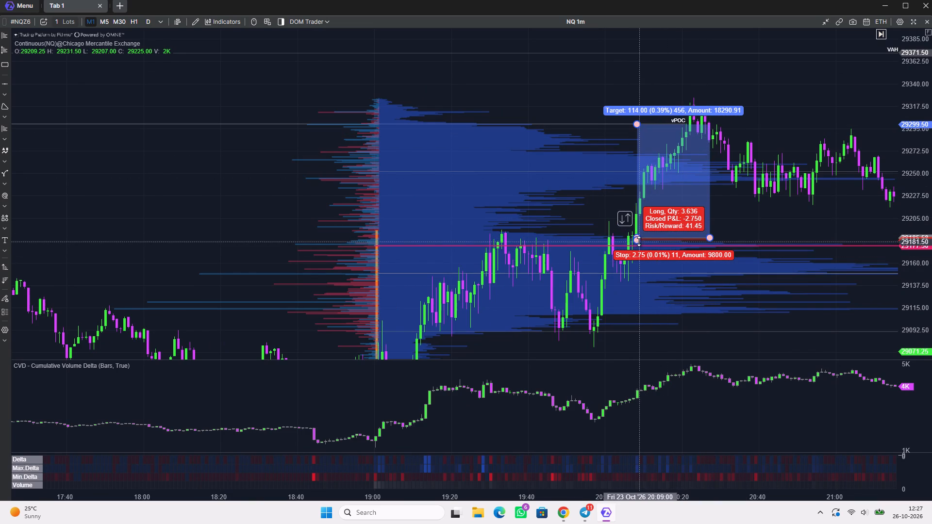
drag(639, 241, 649, 262)
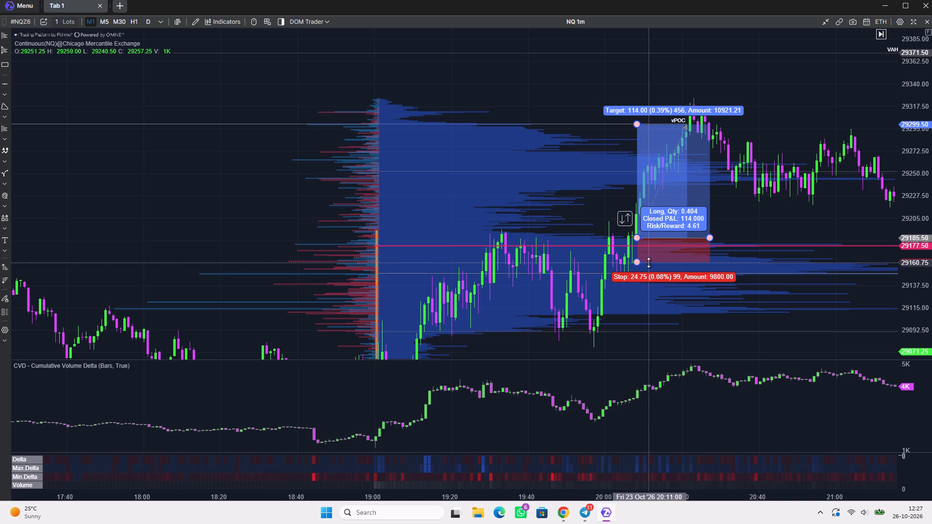
drag(649, 262, 656, 262)
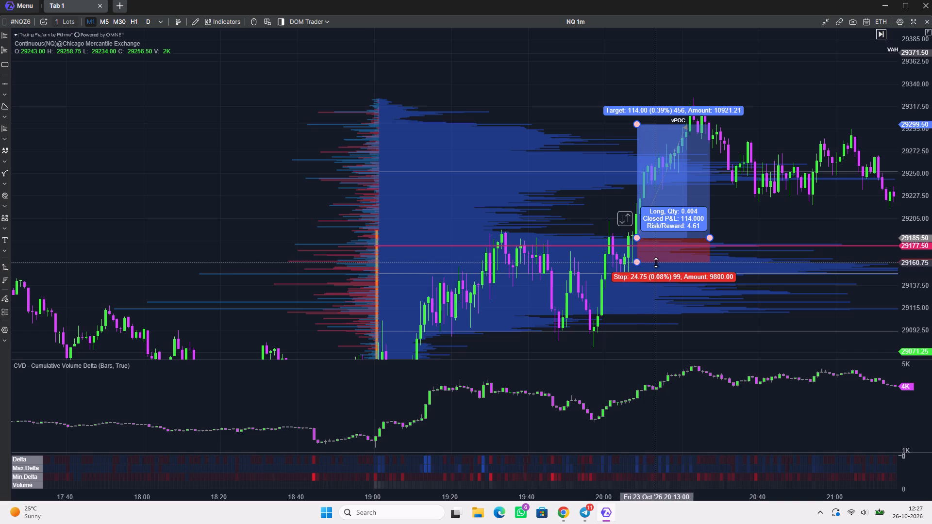
drag(656, 262, 658, 264)
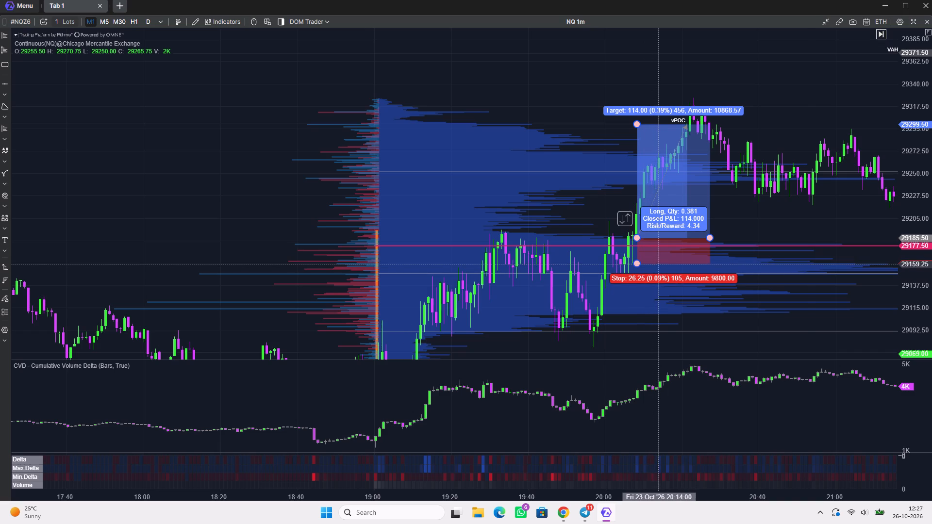
click(806, 215)
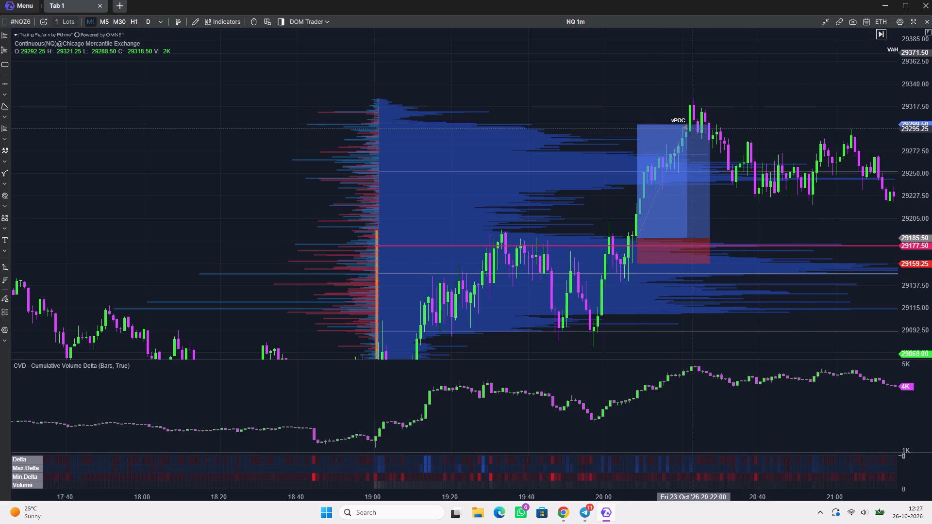
Review the 23 October session from about 16:00 to 23:00 around the long trade, with its opening range, volume profile and CVD.
scroll(693, 129, down, 6)
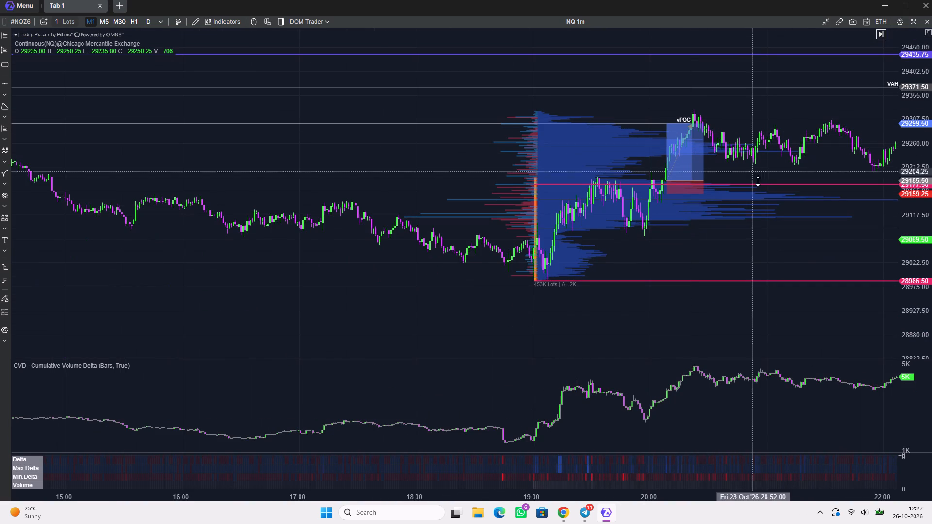
drag(759, 166, 549, 195)
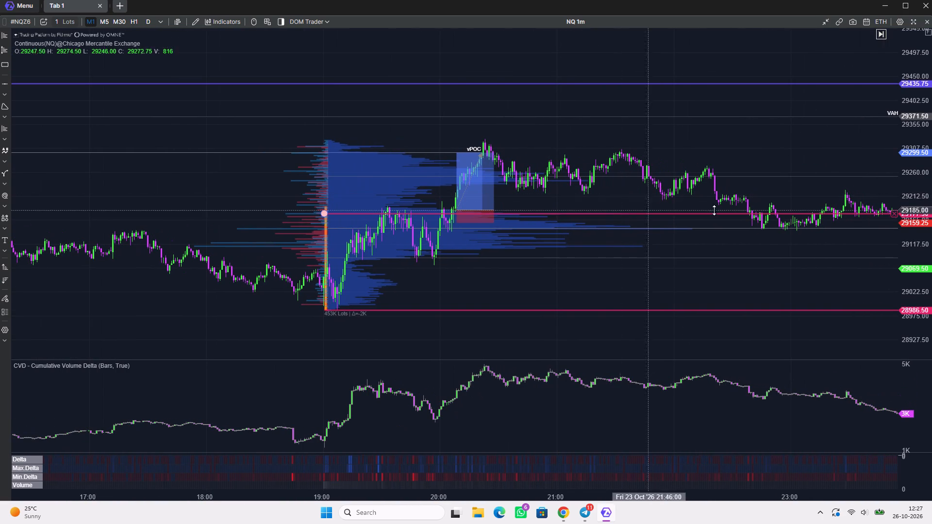
scroll(905, 247, up, 8)
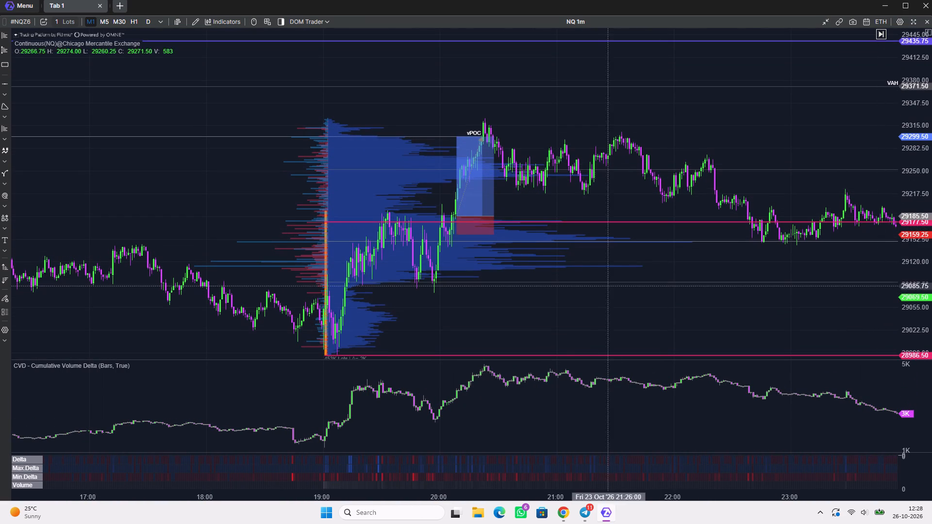
drag(555, 290, 655, 269)
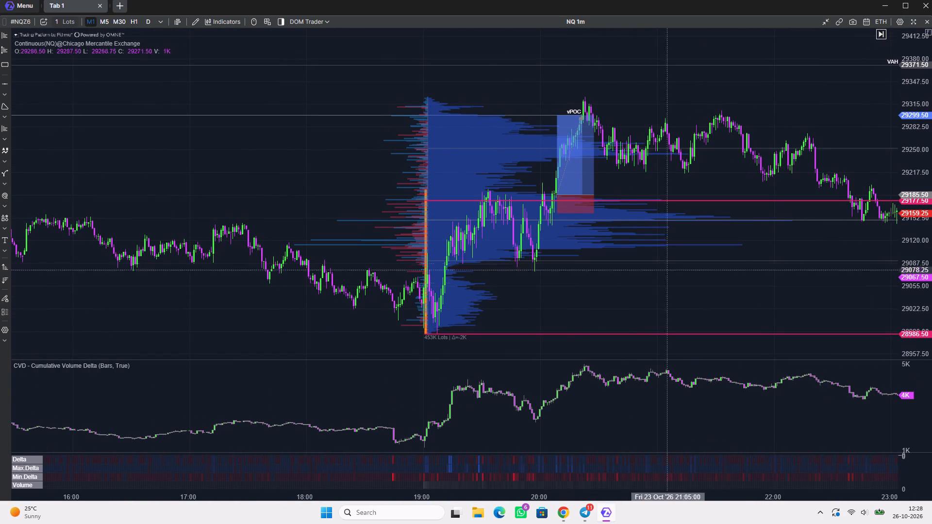
drag(772, 284, 724, 280)
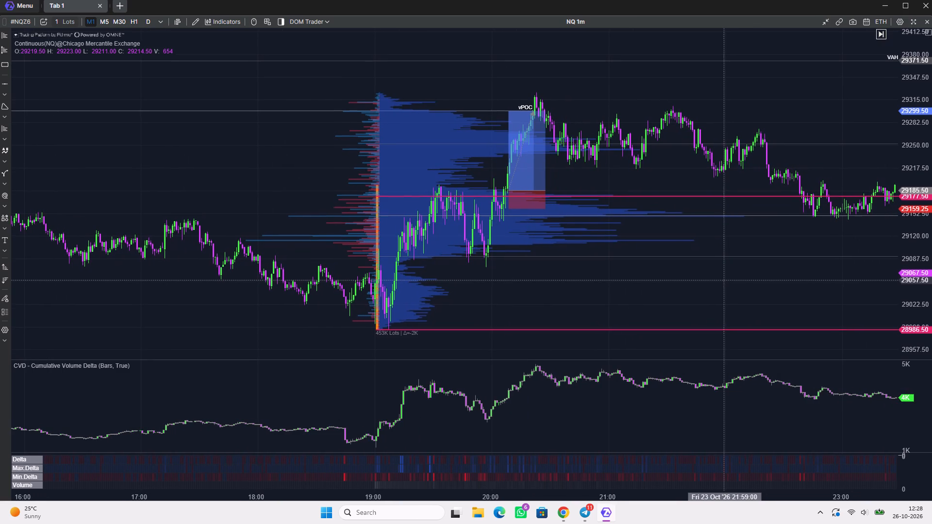
drag(724, 280, 723, 280)
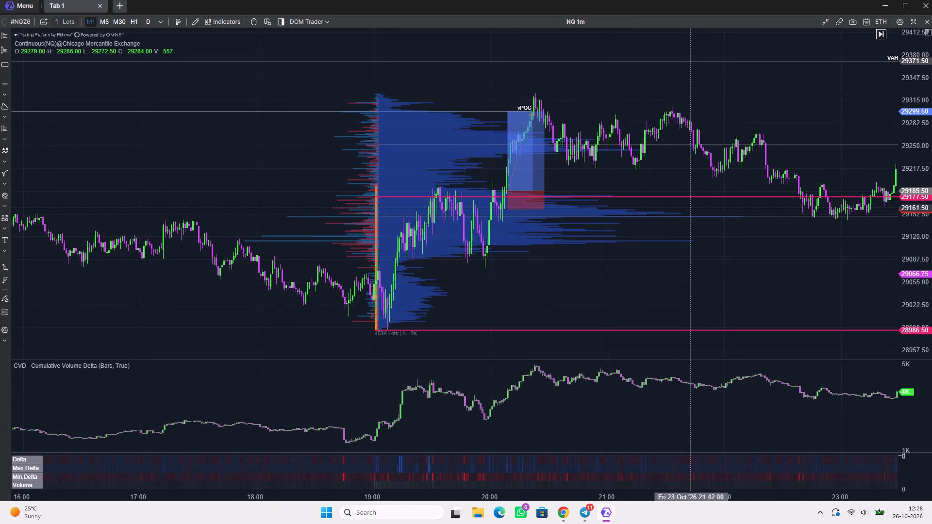
Start downloading the chart image and create a folder named "atas backtest" inside the orderflow folder on New Volume (D:).
click(856, 21)
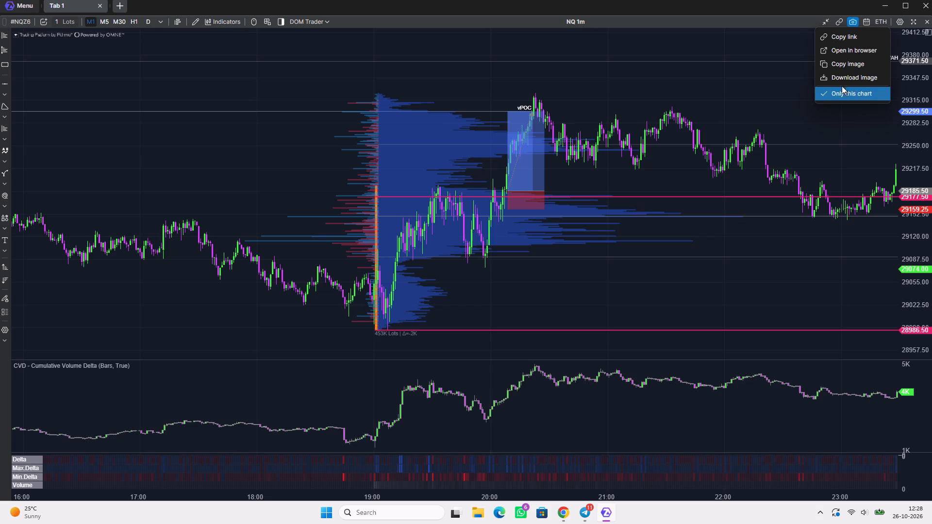
click(842, 77)
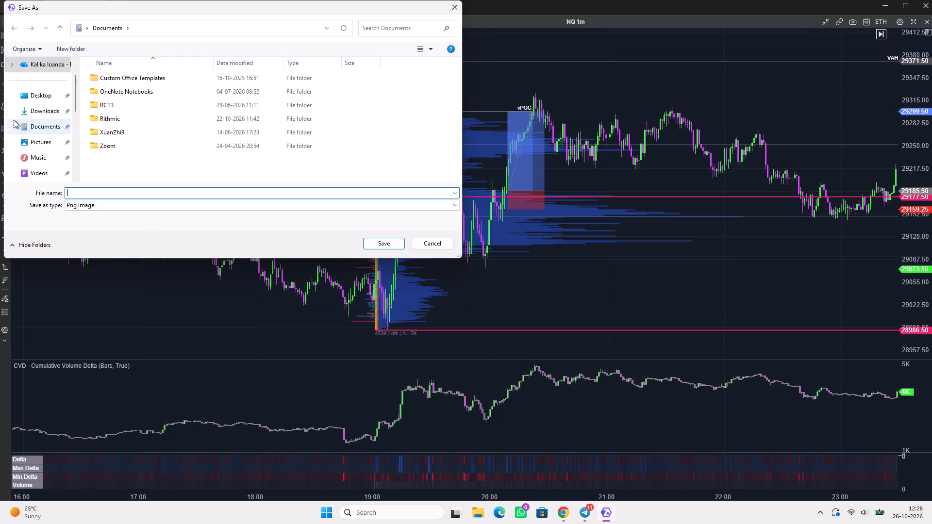
scroll(52, 155, down, 9)
click(48, 136)
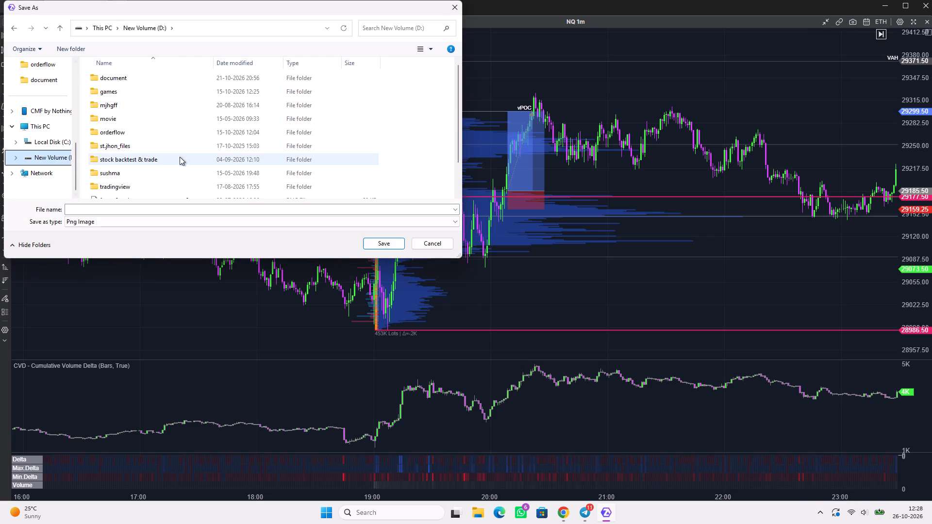
double_click(129, 133)
right_click(181, 113)
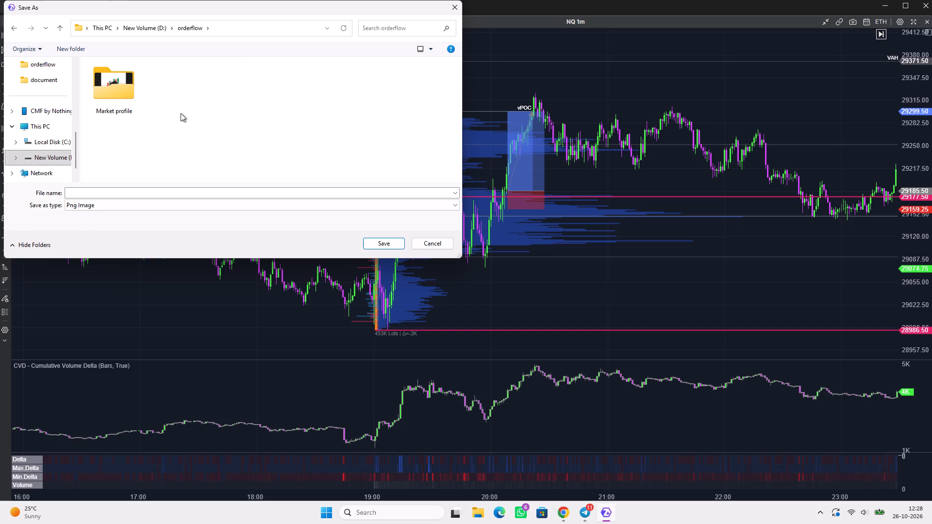
click(221, 197)
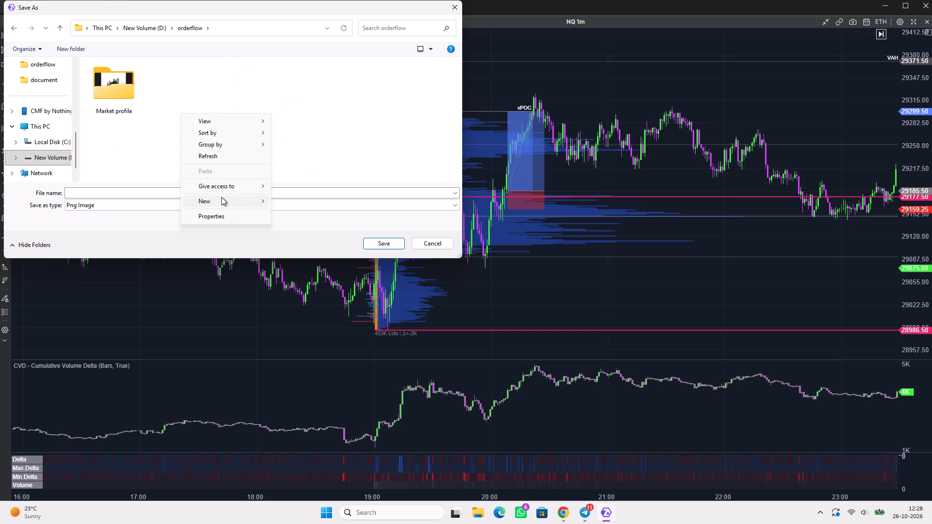
click(231, 202)
click(301, 204)
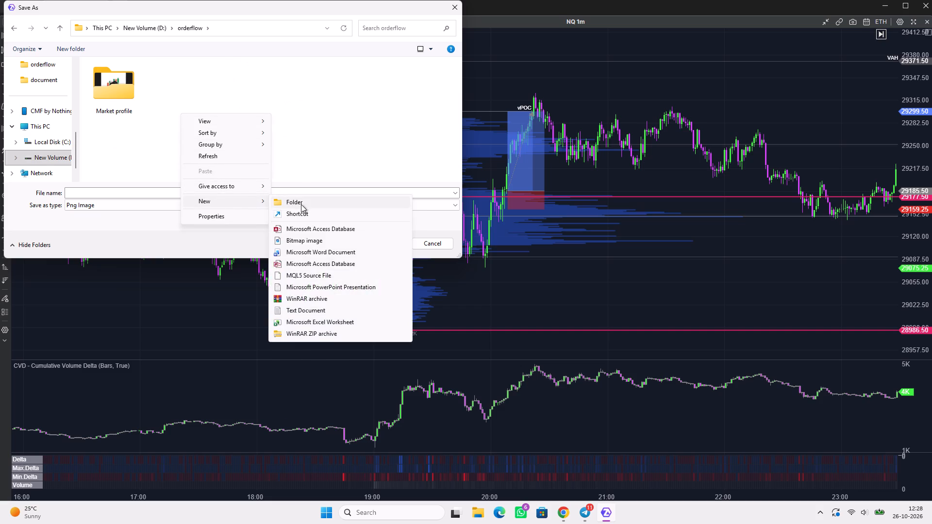
key(BackSpace)
text(atas)
key(space)
text(ba)
text(cktest)
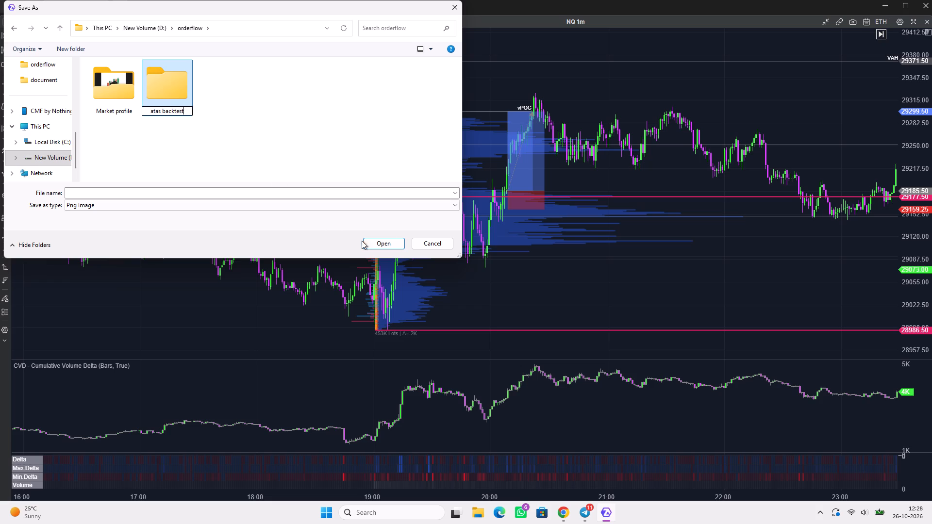
click(385, 243)
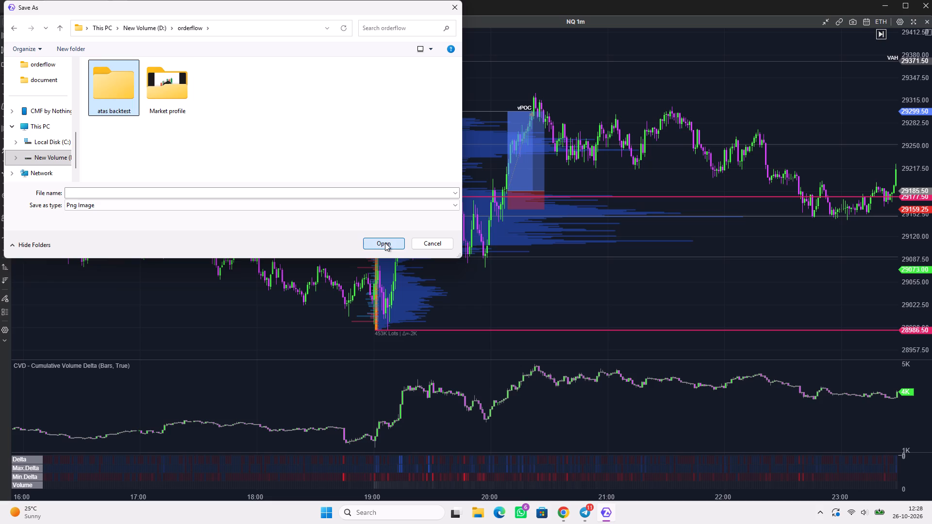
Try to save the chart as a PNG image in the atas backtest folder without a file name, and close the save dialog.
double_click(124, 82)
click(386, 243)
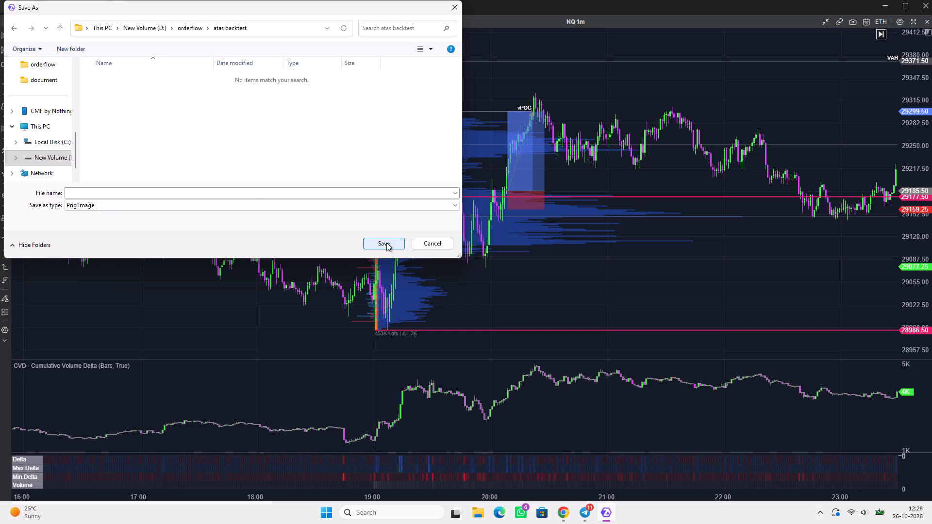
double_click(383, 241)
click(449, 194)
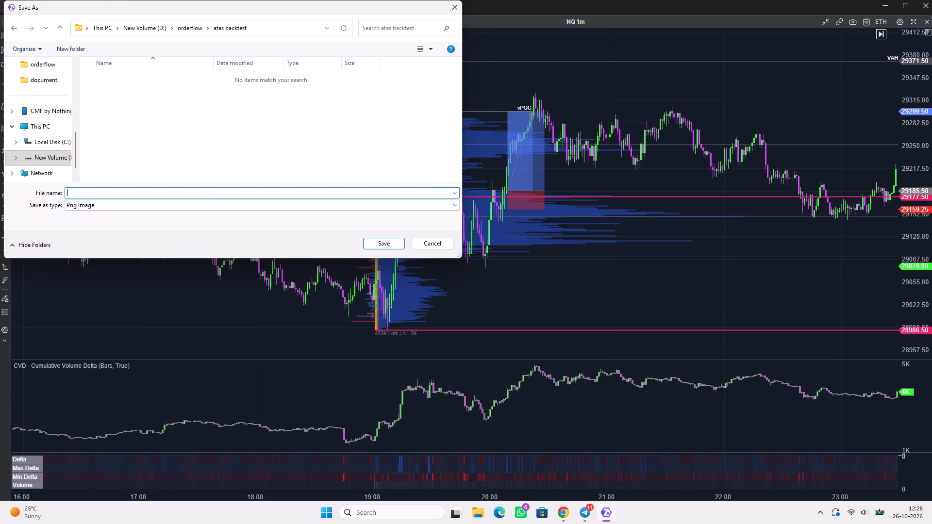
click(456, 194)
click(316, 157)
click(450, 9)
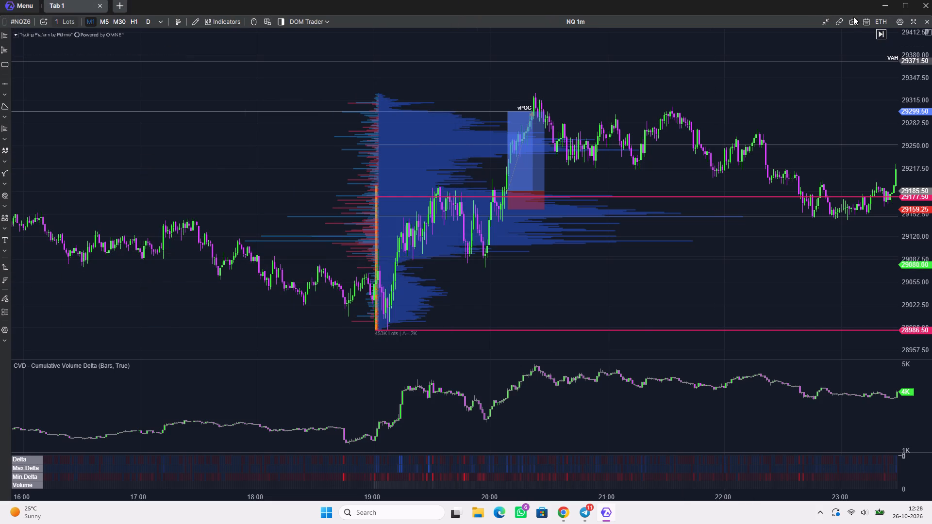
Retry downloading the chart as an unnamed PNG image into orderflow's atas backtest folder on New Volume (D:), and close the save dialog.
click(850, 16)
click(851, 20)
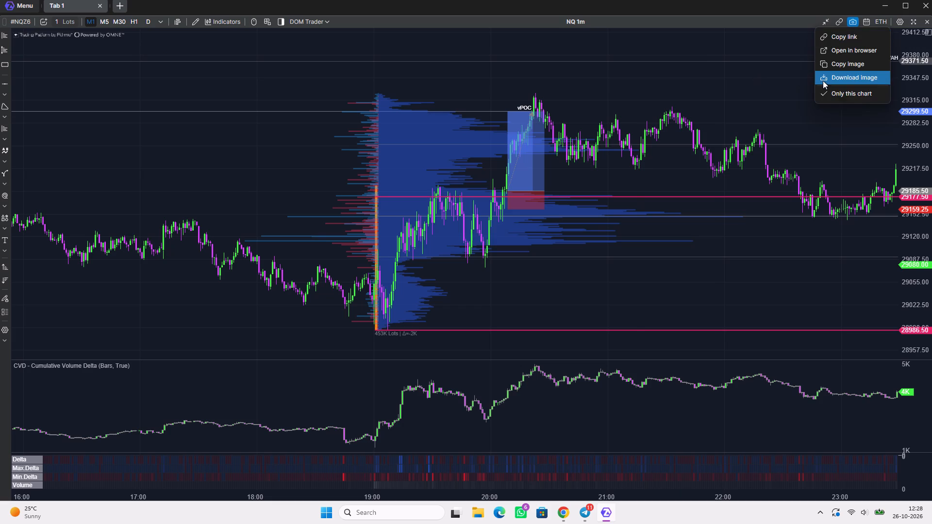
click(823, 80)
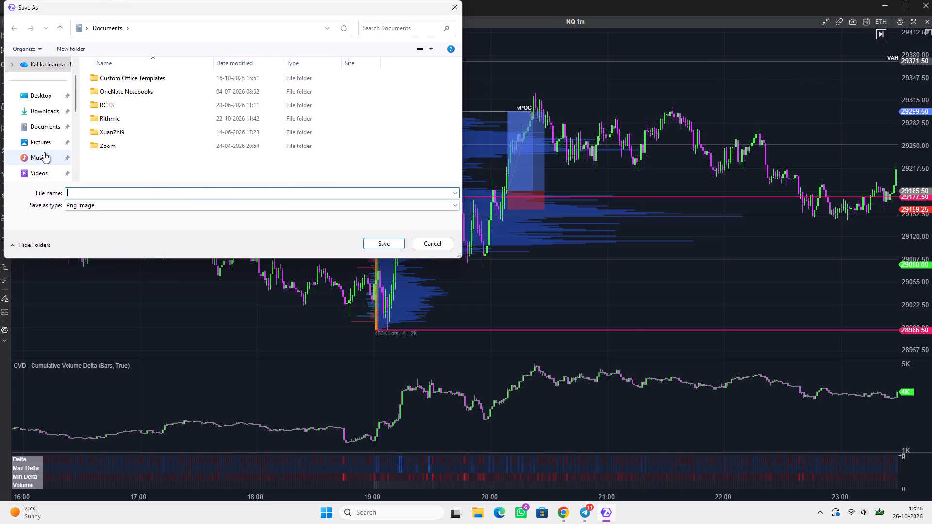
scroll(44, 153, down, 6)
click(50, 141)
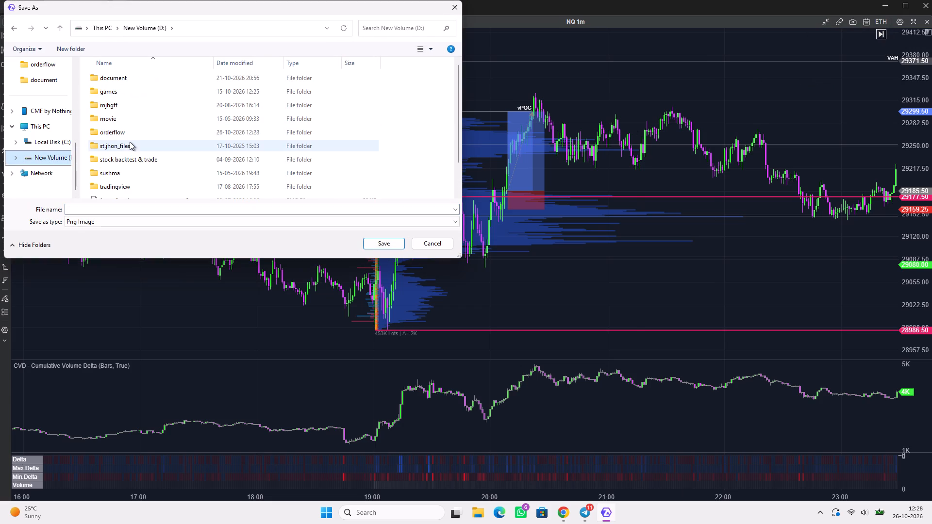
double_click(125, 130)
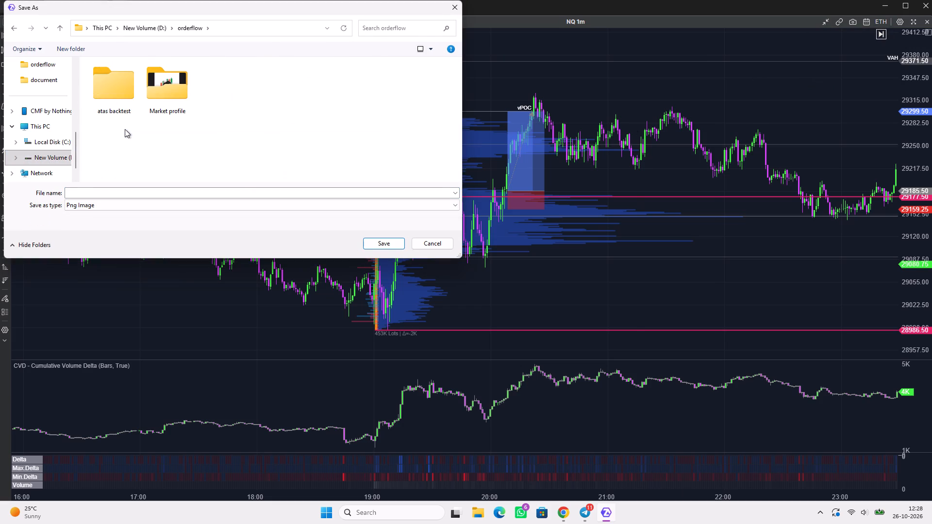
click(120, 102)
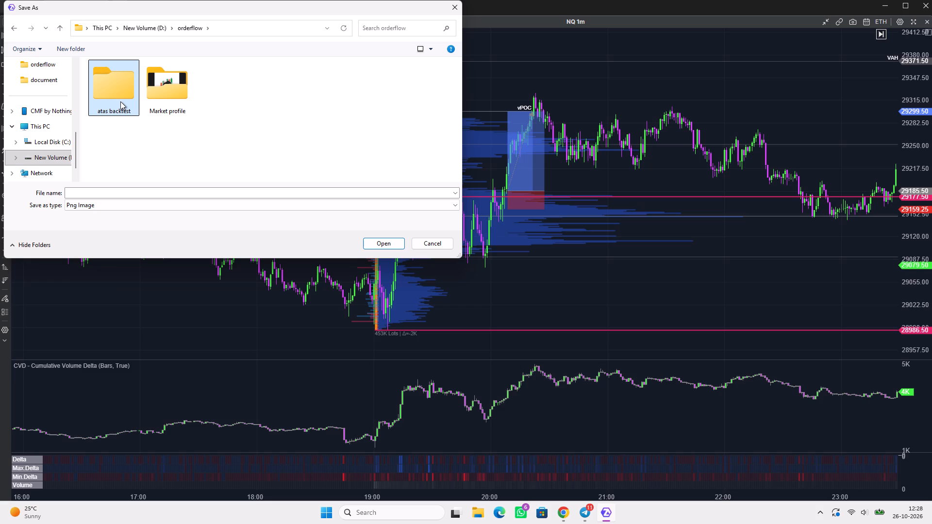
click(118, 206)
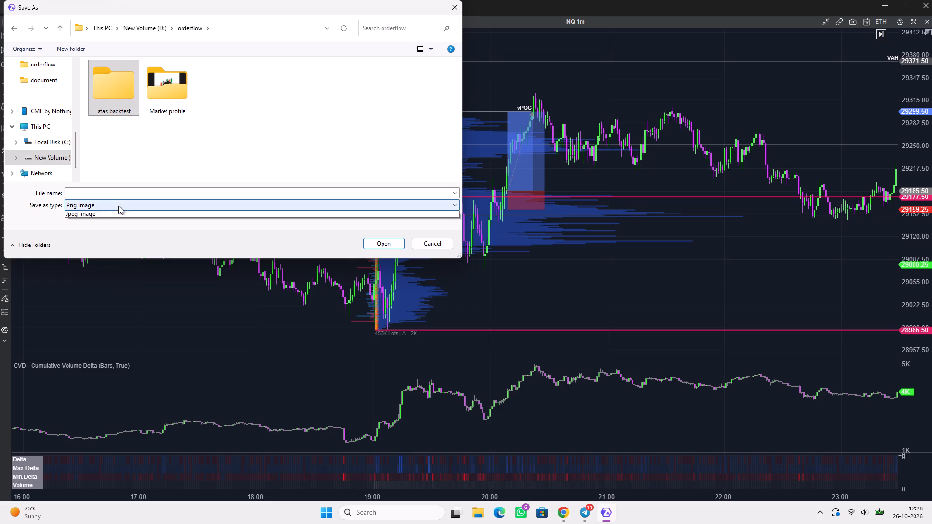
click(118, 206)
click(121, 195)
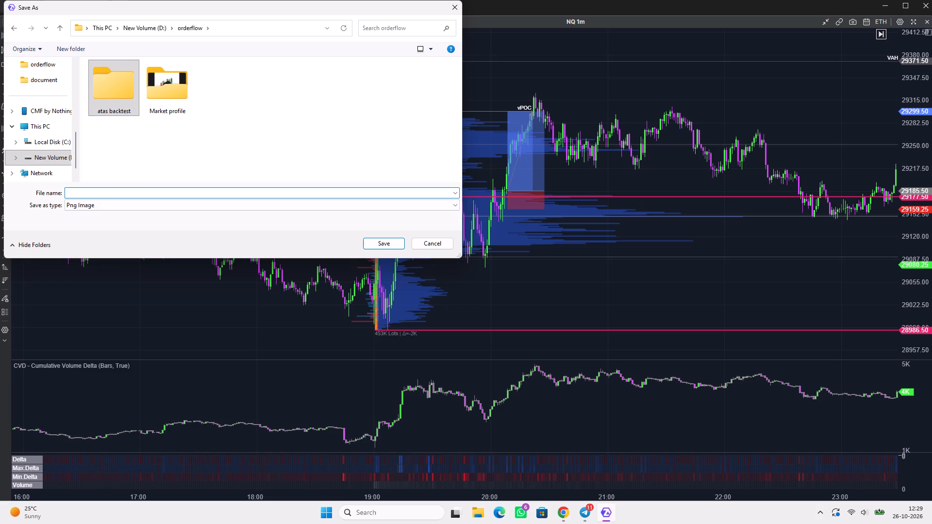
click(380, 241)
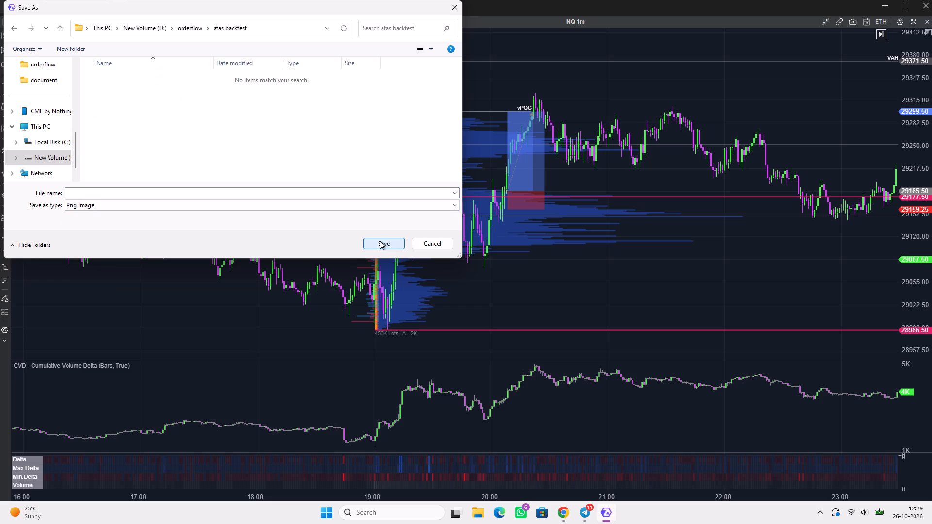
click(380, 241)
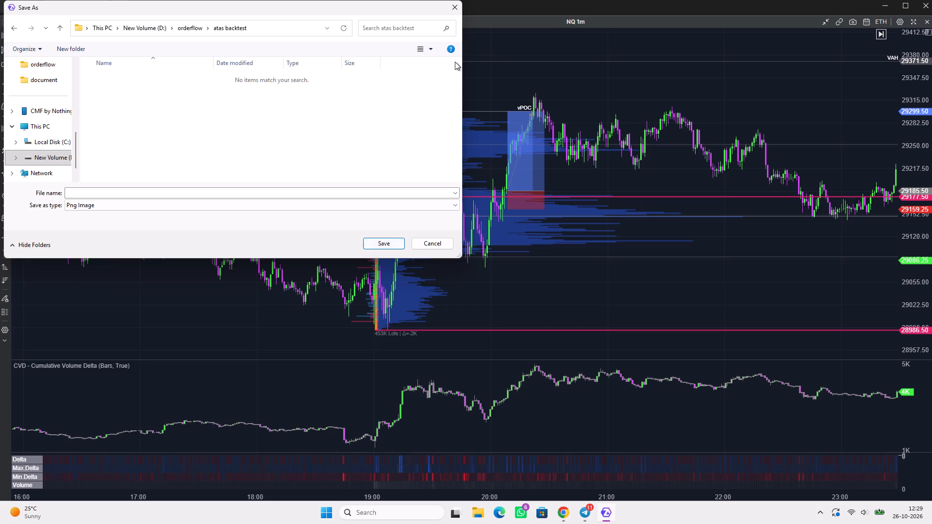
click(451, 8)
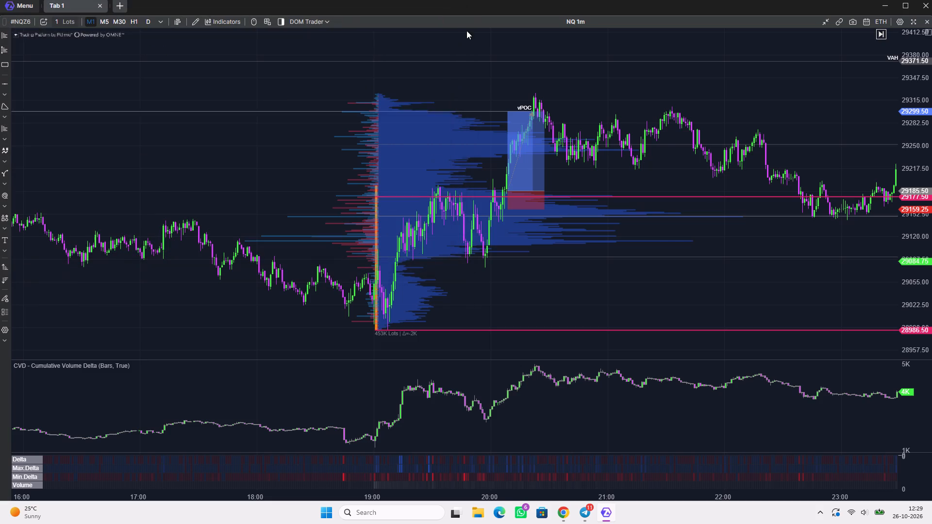
Restart the chart image download and choose the orderflow folder on New Volume (D:) as the save location.
click(849, 23)
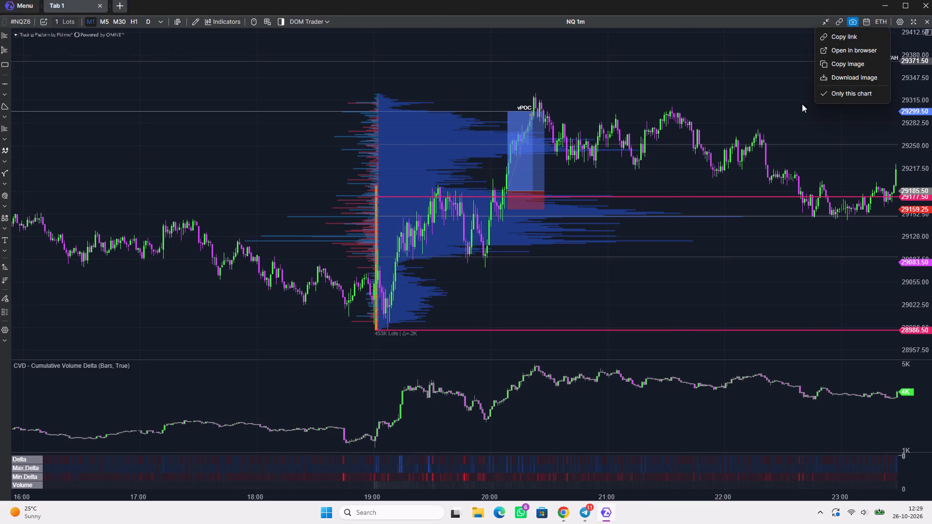
click(843, 80)
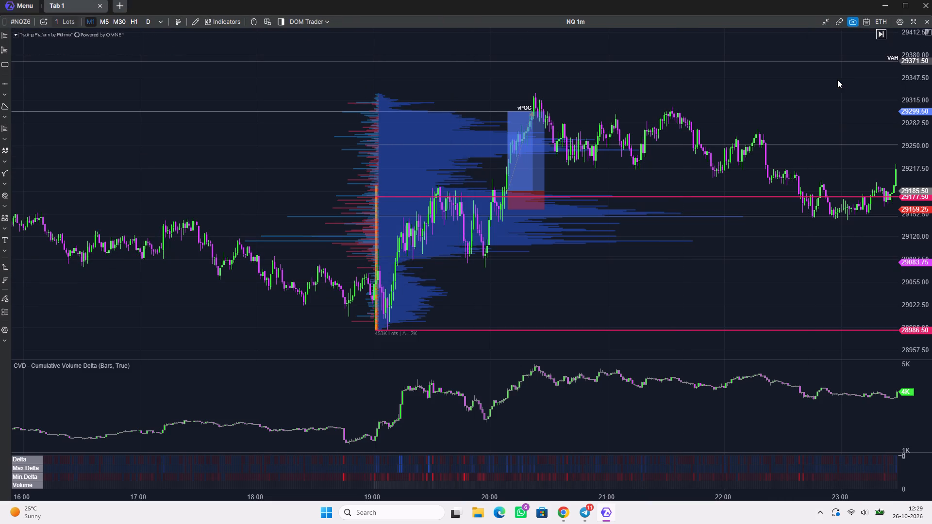
scroll(27, 159, down, 3)
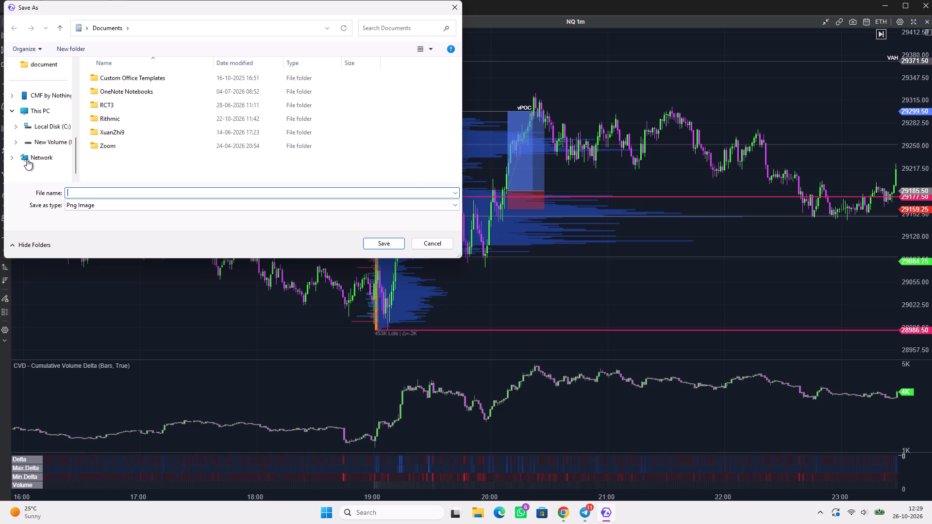
scroll(27, 159, down, 8)
click(42, 142)
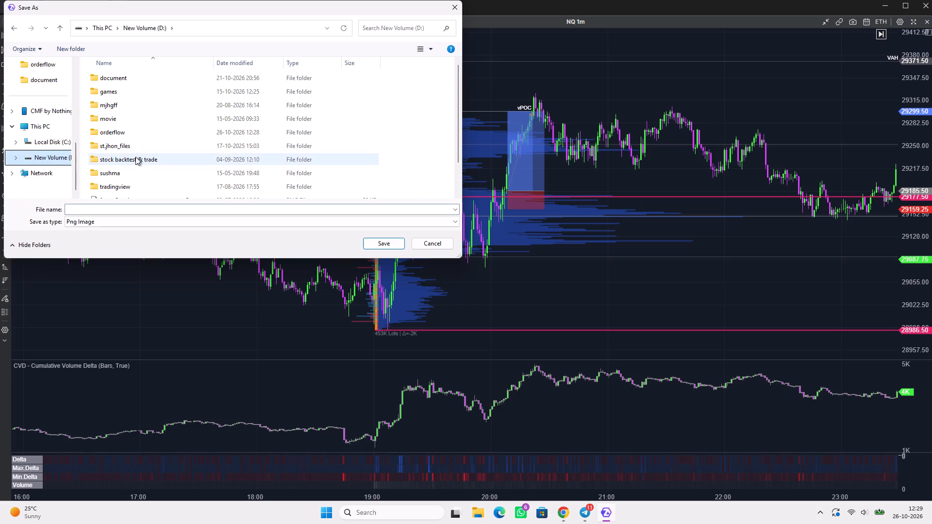
scroll(121, 175, down, 2)
double_click(136, 101)
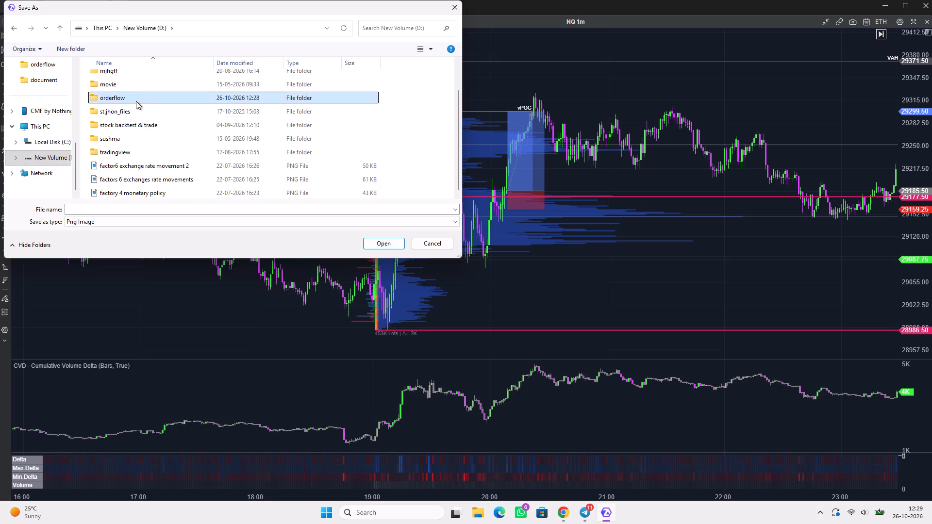
Save the chart as a PNG image named "newyork session target" in the atas backtest folder inside orderflow.
double_click(121, 100)
click(99, 193)
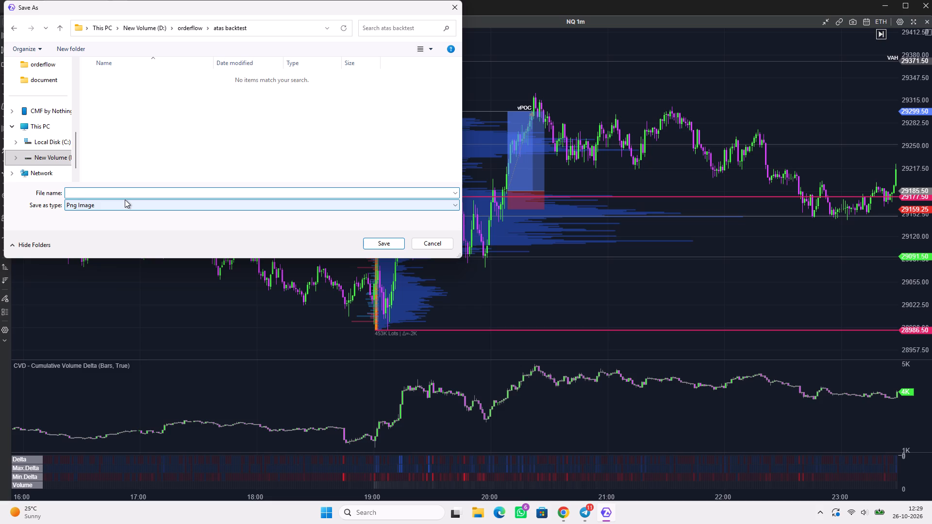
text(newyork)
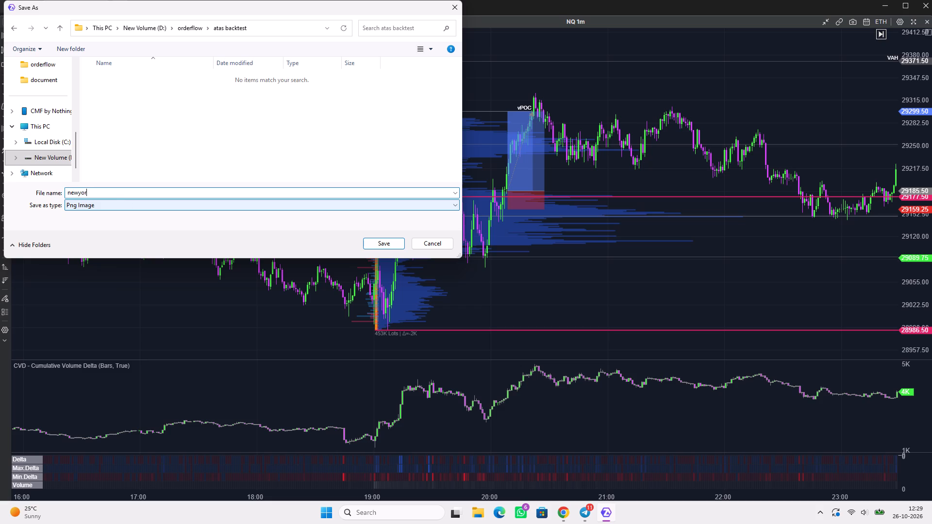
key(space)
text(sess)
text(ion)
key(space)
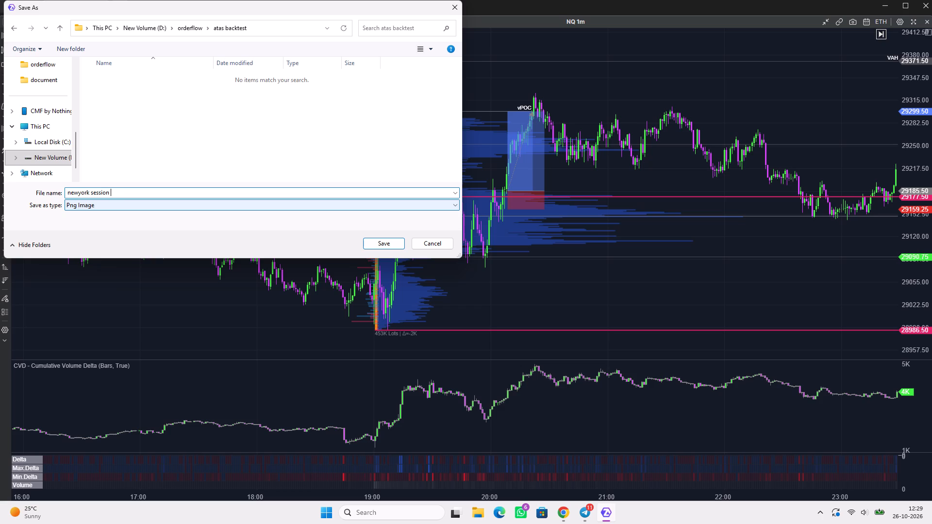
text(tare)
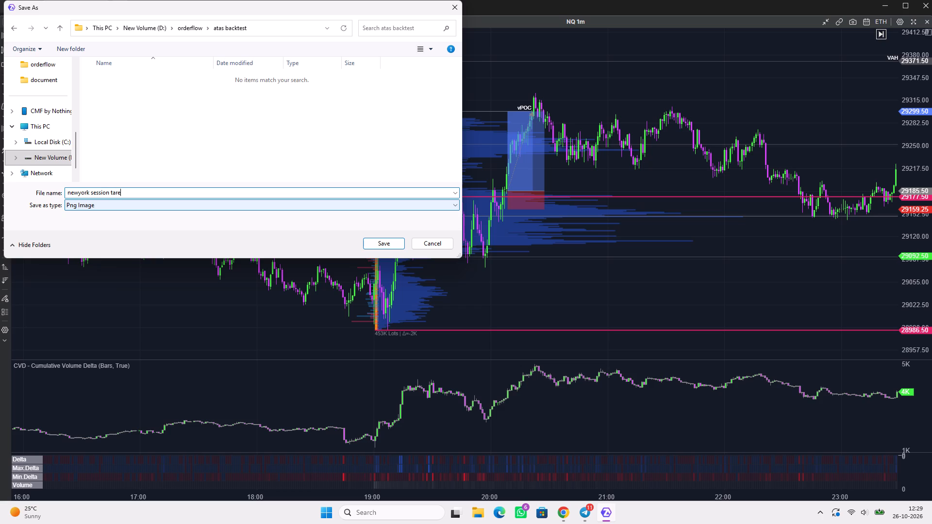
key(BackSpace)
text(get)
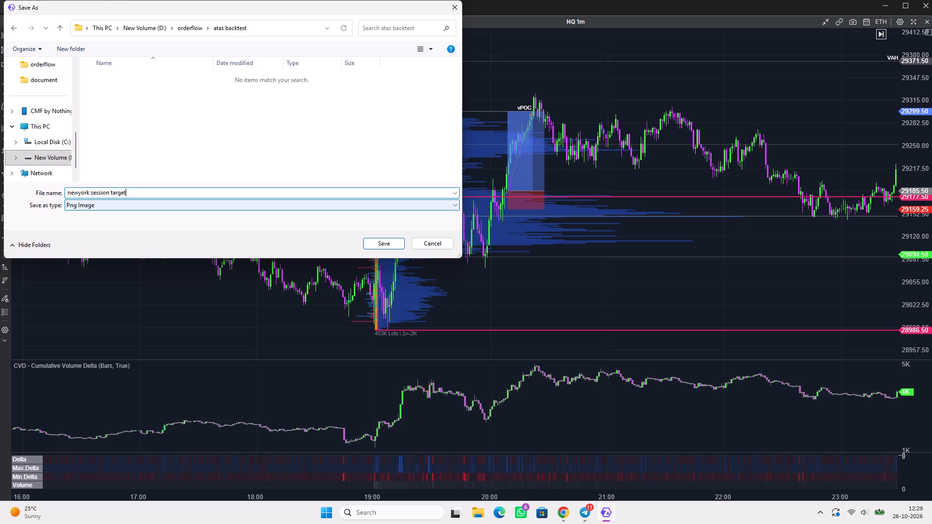
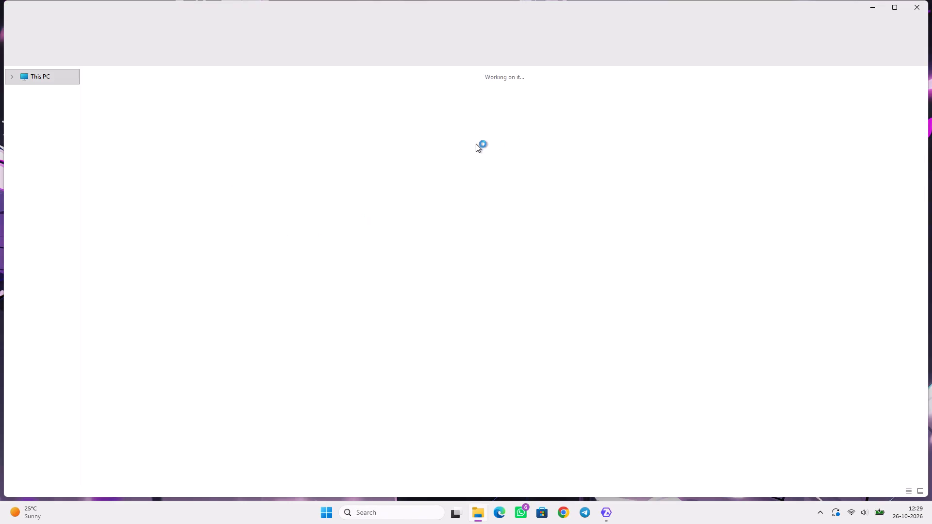
double_click(296, 98)
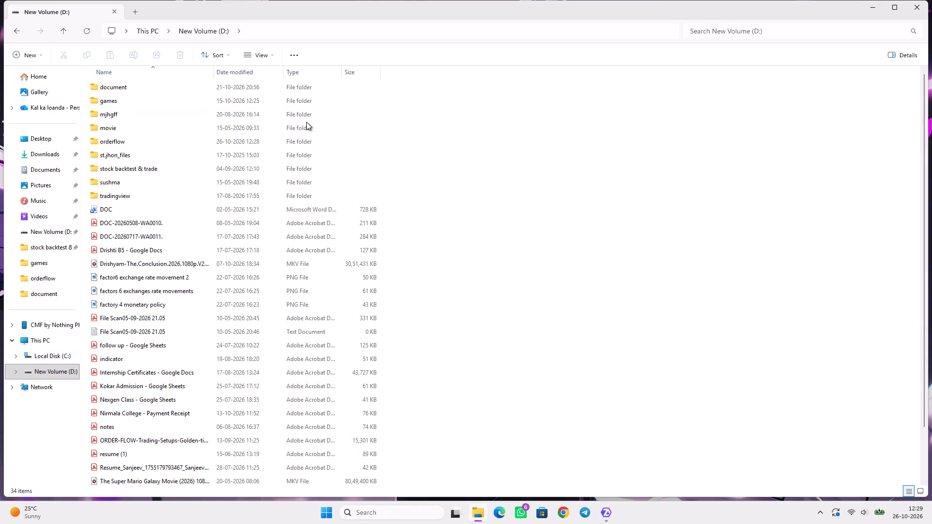
double_click(169, 166)
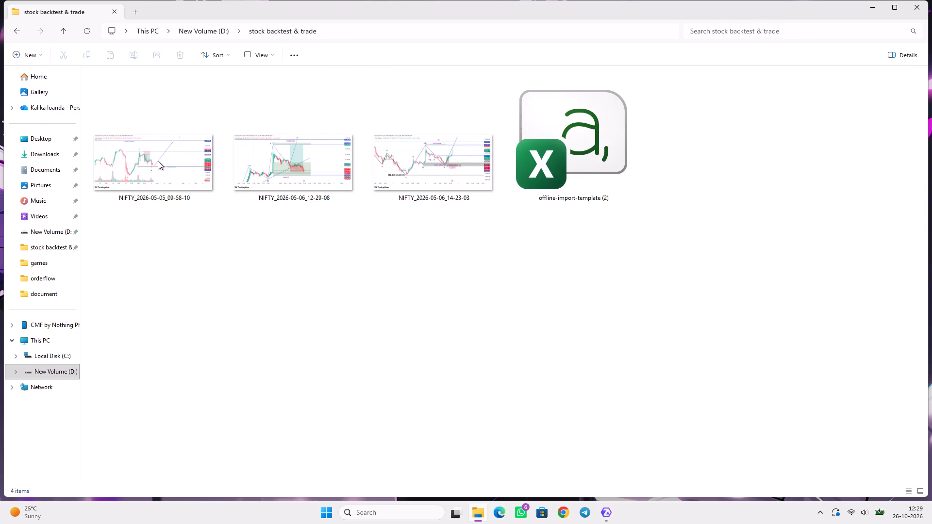
double_click(158, 161)
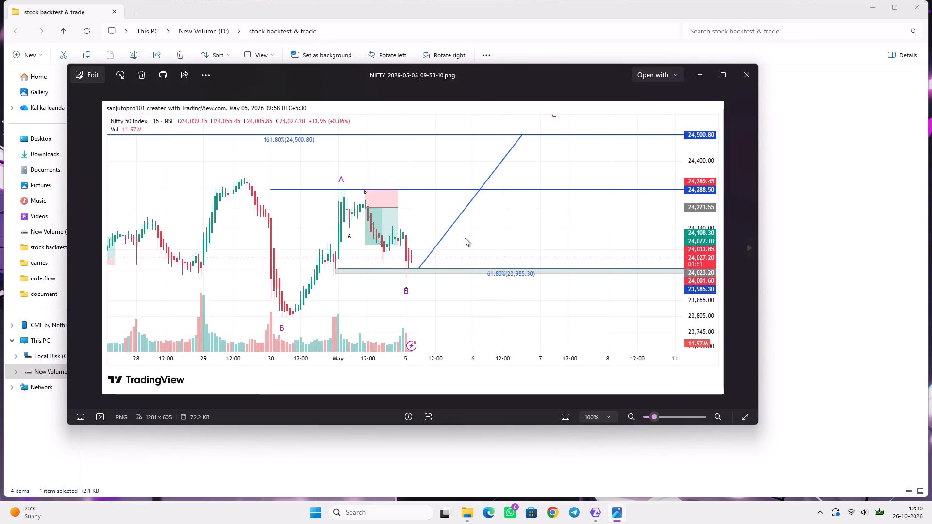
Close the "stock backtest & trade" folder window and the NIFTY chart image.
scroll(465, 238, up, 2)
scroll(463, 238, down, 4)
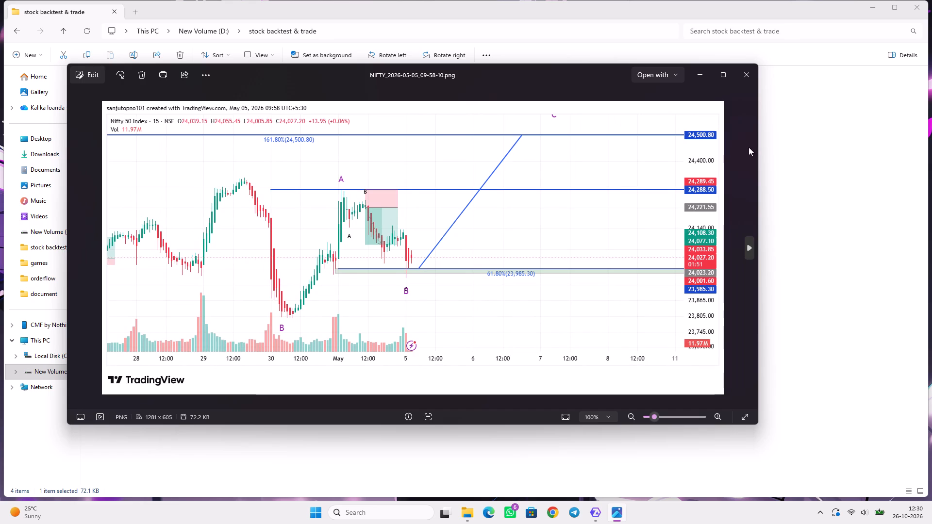
click(913, 8)
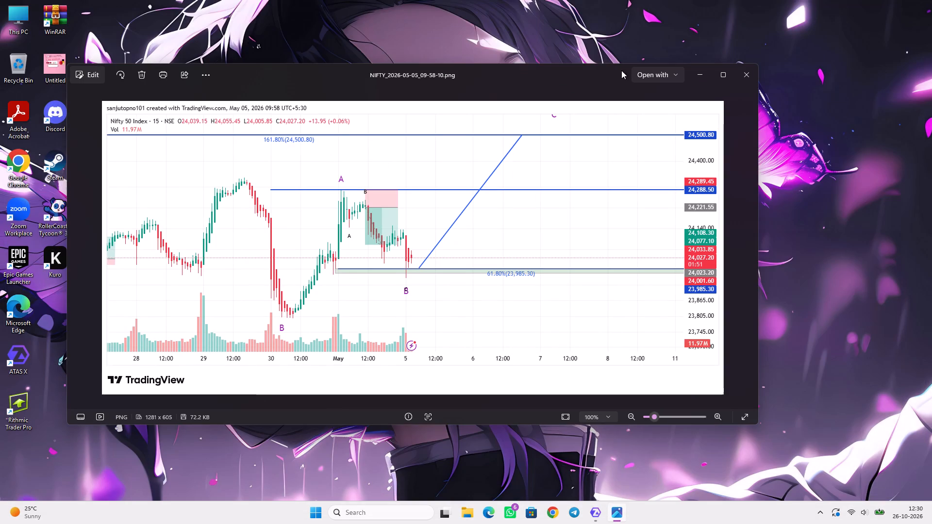
click(735, 71)
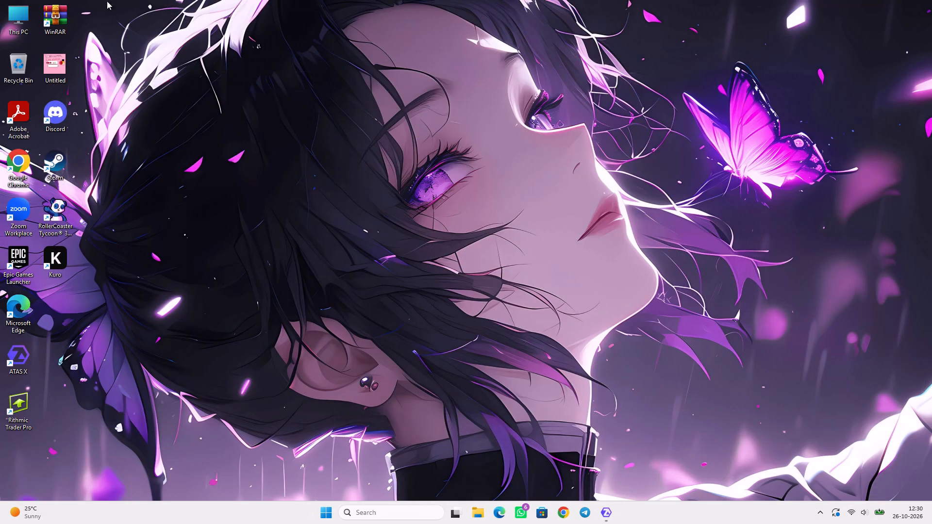
Open the "atas backtest" folder inside the orderflow folder on New Volume (D:).
double_click(20, 25)
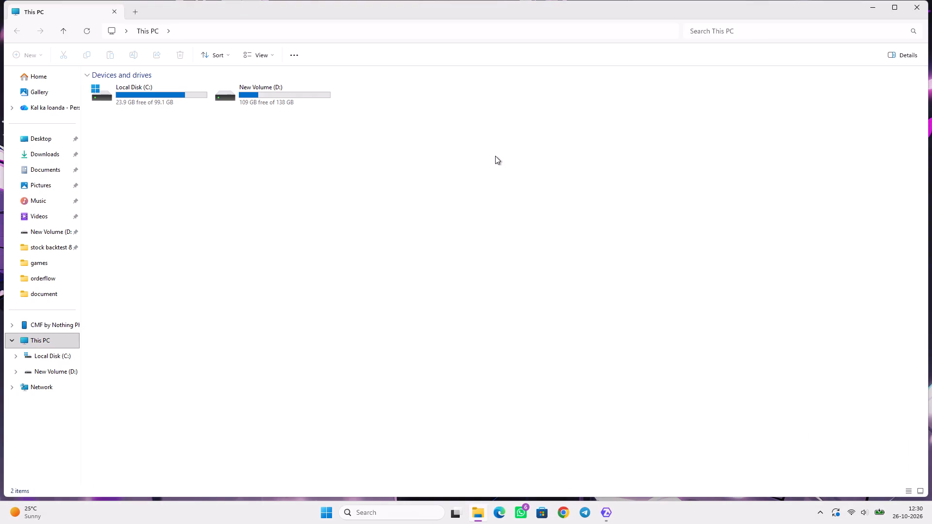
double_click(269, 96)
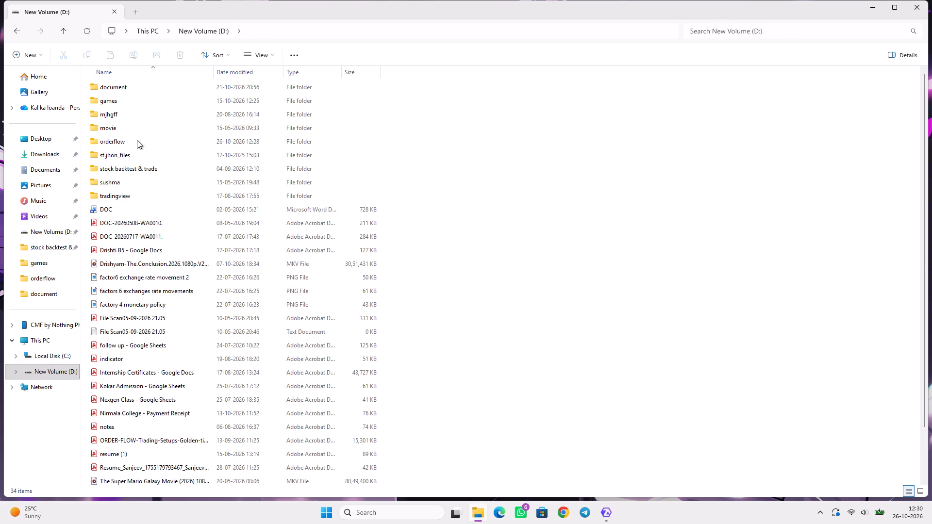
double_click(137, 140)
double_click(147, 157)
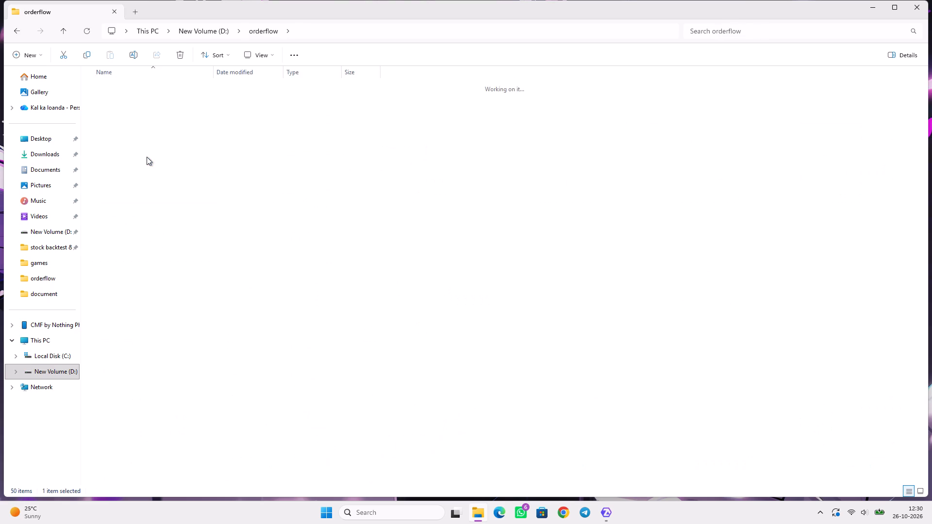
double_click(108, 115)
View the "newyork session target" chart image, examine its volume profile and trade setup up close, and close it.
double_click(120, 88)
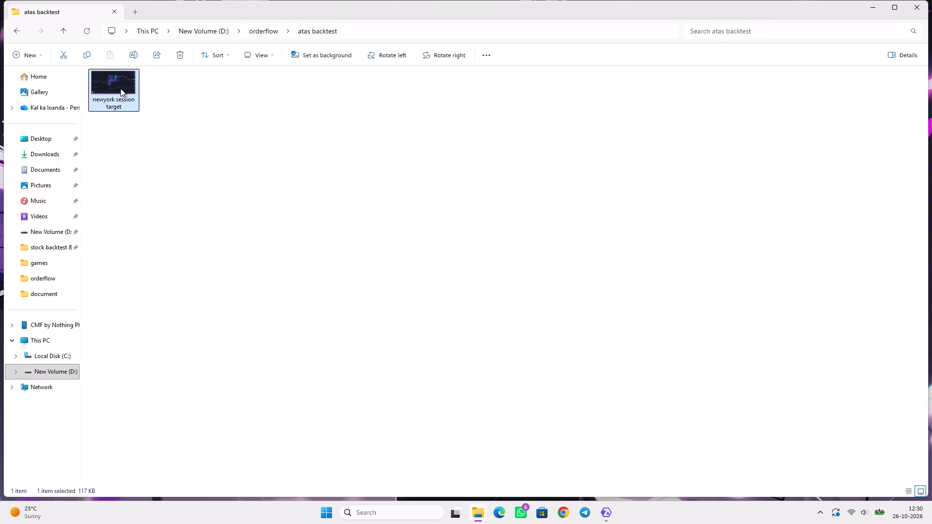
scroll(436, 220, up, 3)
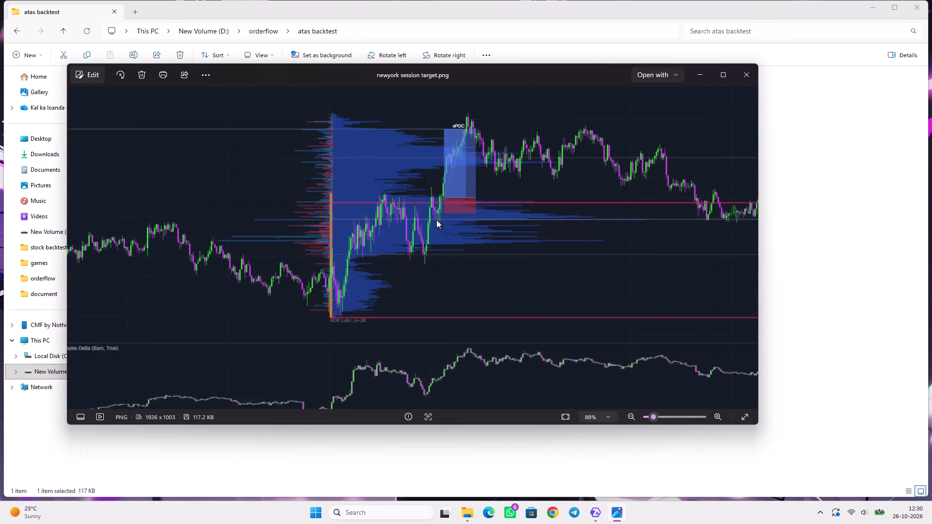
scroll(436, 220, down, 8)
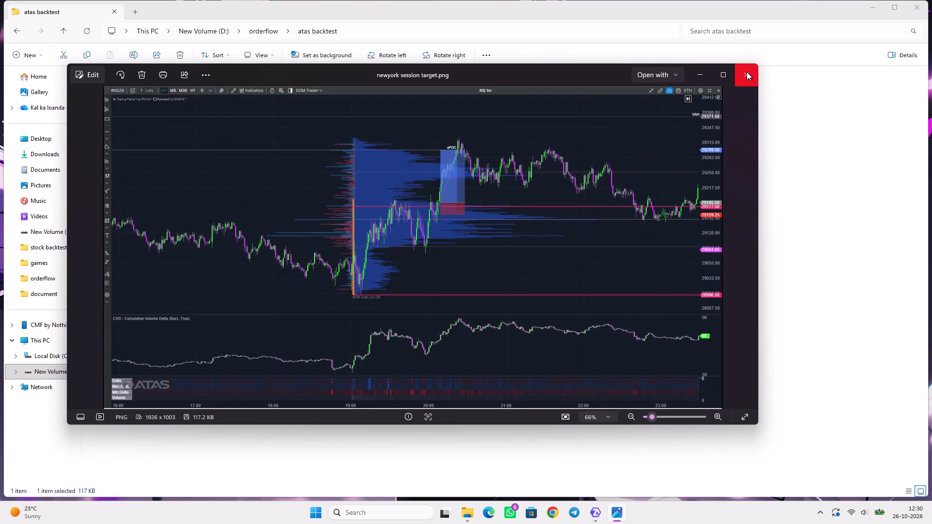
click(747, 72)
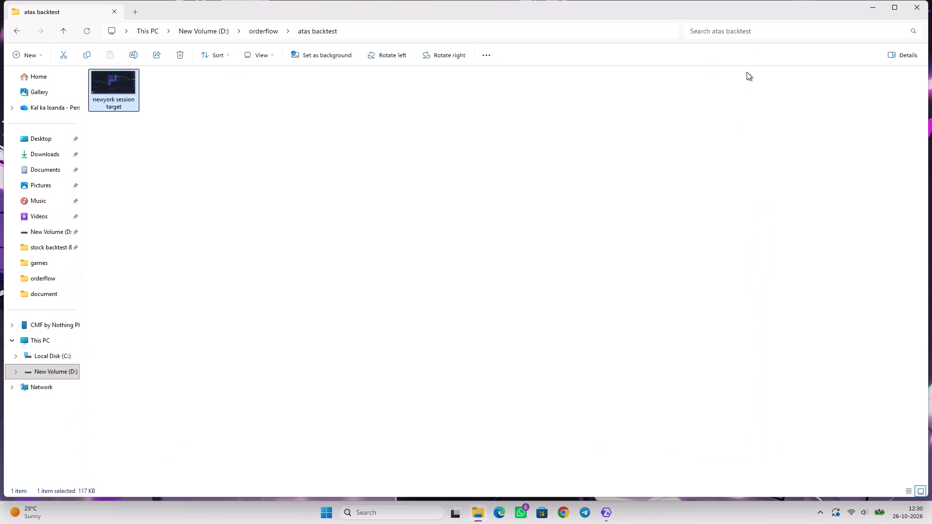
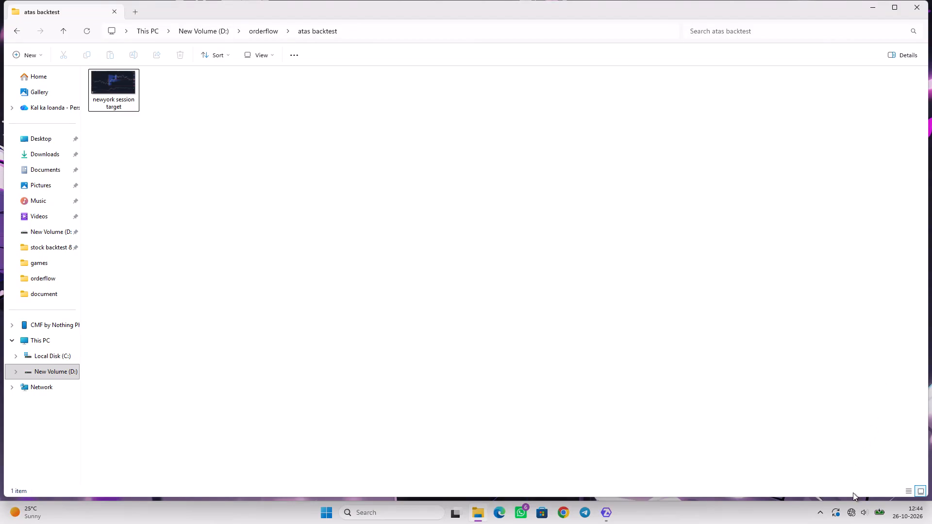
Open the list of available Wi-Fi networks and check the current network's connection status.
click(853, 515)
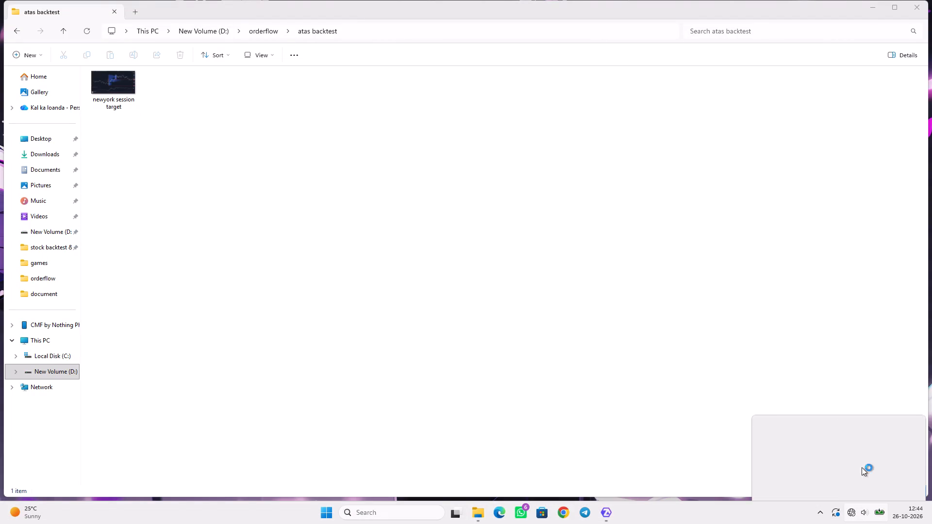
click(802, 333)
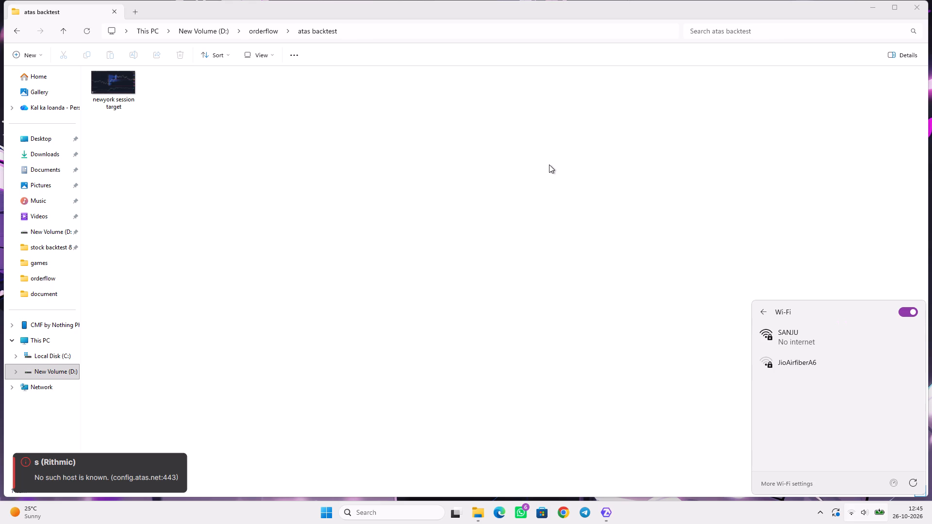
scroll(917, 0, up, 1)
Close the "atas backtest" folder window.
click(921, 7)
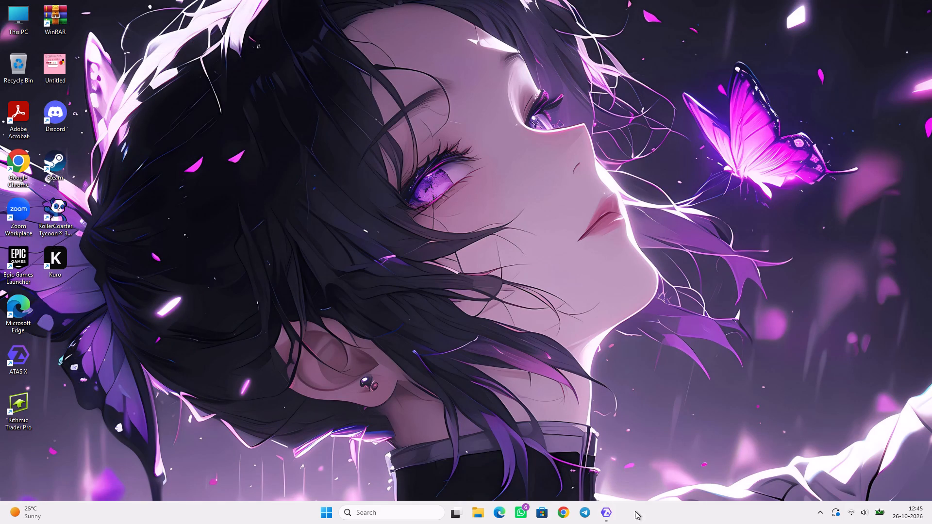
Recheck the connected Wi-Fi network's internet status in the network list, and dismiss the list.
click(854, 514)
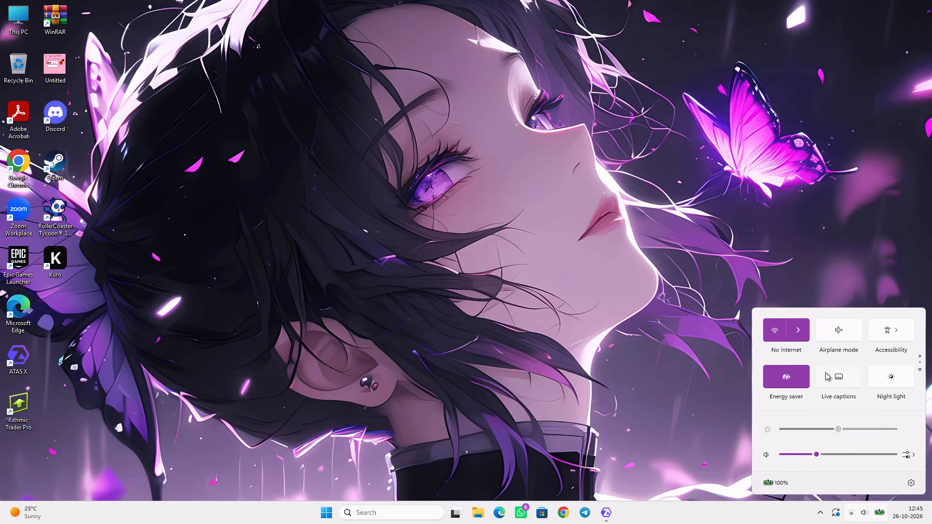
click(796, 327)
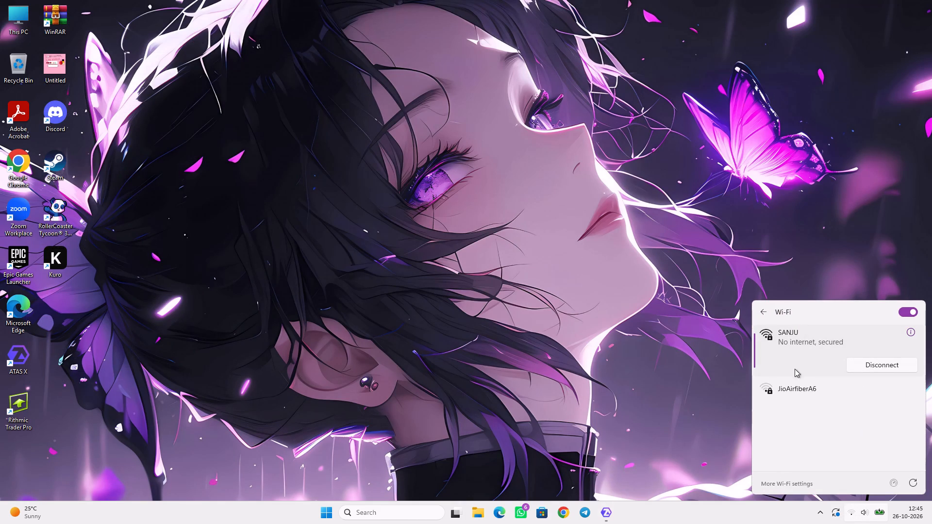
click(684, 352)
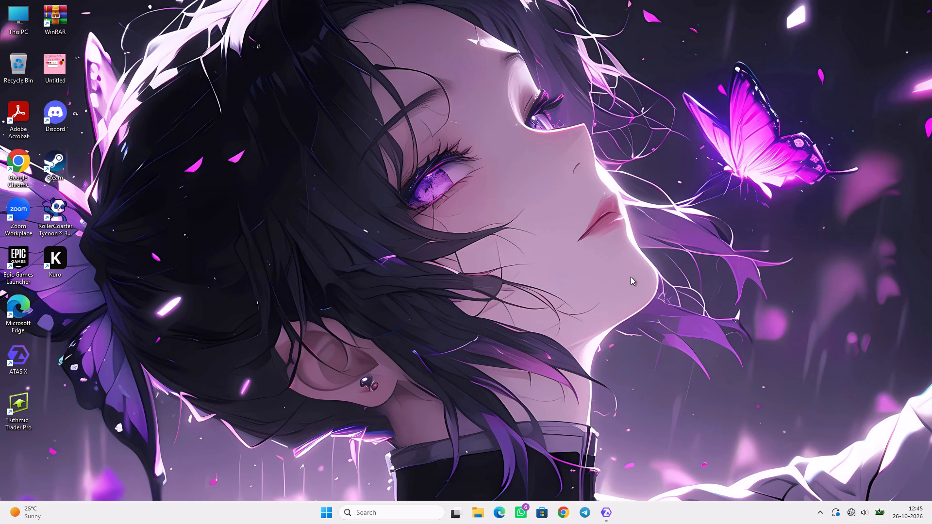
click(857, 510)
click(844, 519)
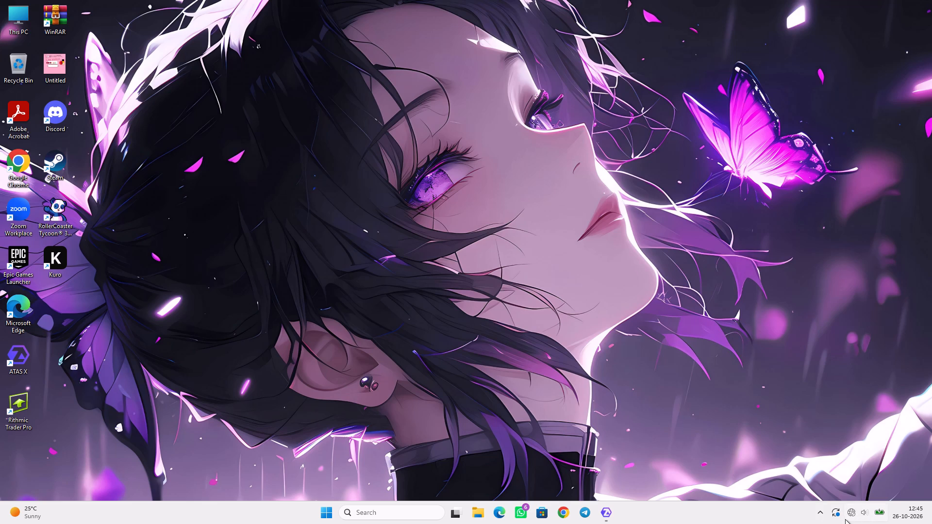
click(850, 515)
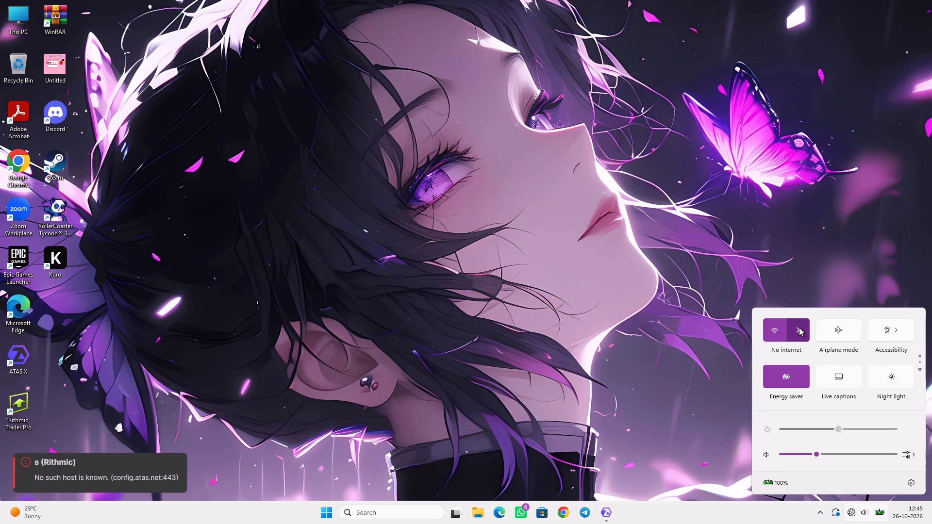
click(798, 326)
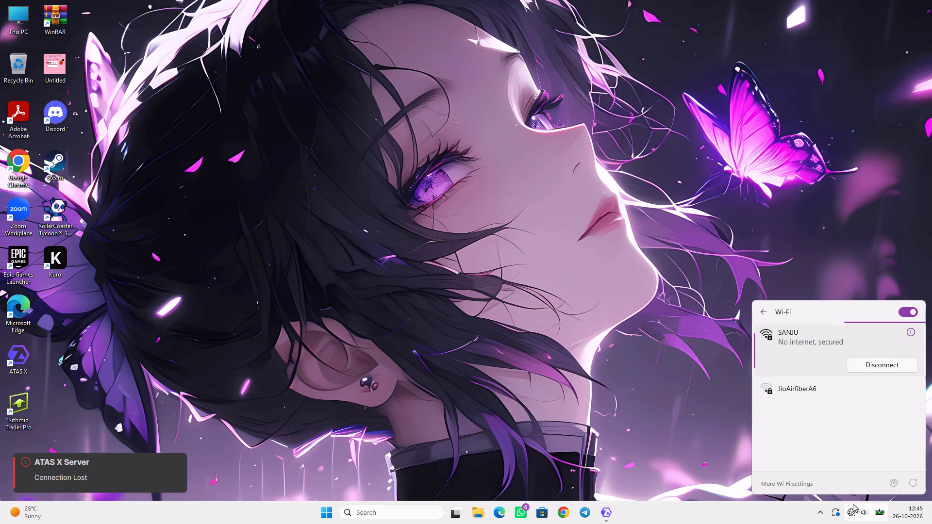
click(865, 513)
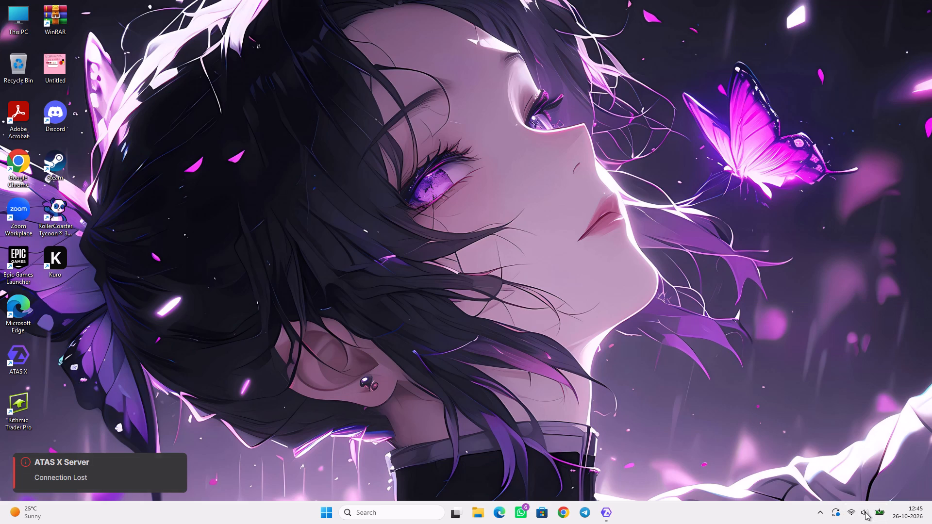
click(865, 512)
click(509, 352)
Switch back to ATAS X with the NQ 1m chart.
click(612, 519)
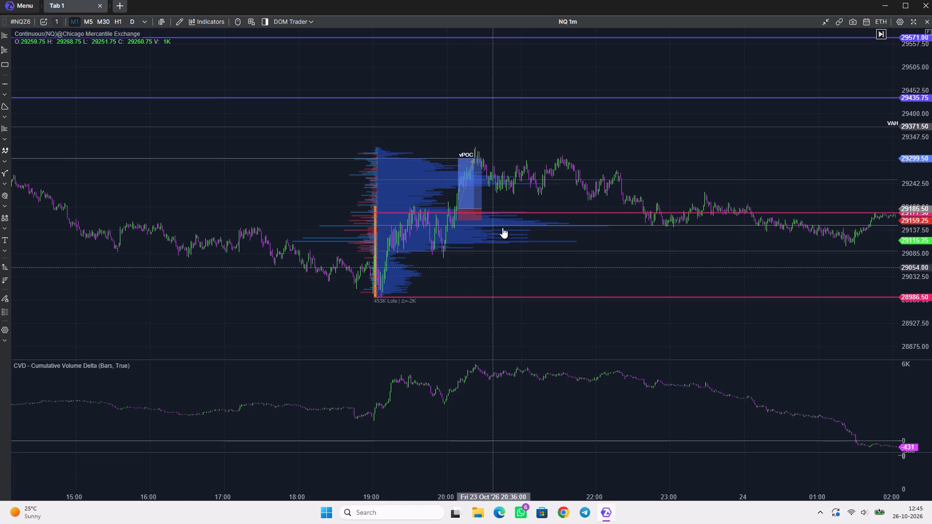
Examine the long trade setup against the 23 Oct session's volume profile and cumulative delta on the NQ 1m chart.
scroll(475, 179, up, 10)
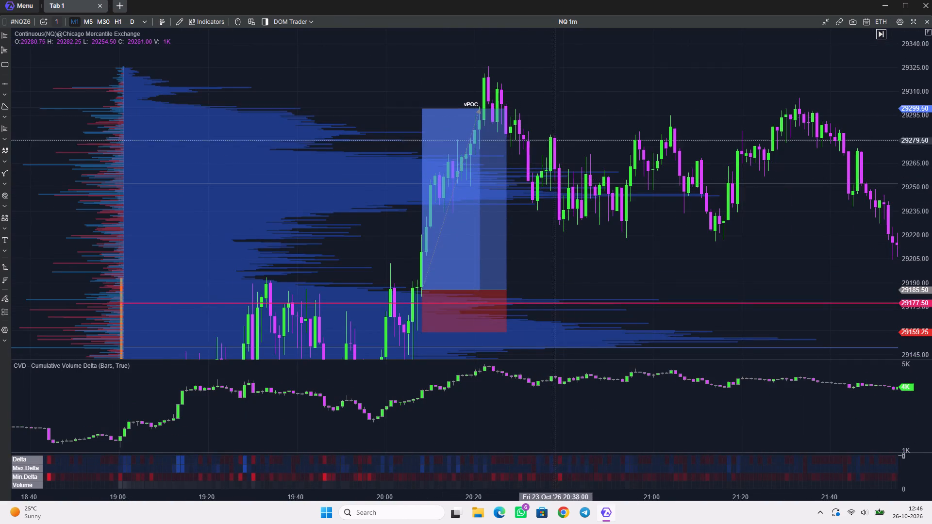
drag(600, 86, 556, 159)
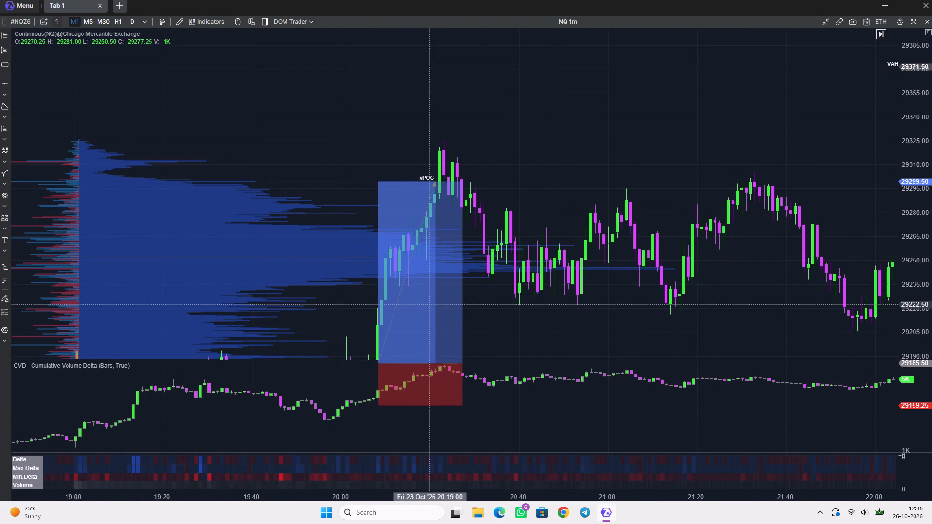
scroll(428, 305, down, 8)
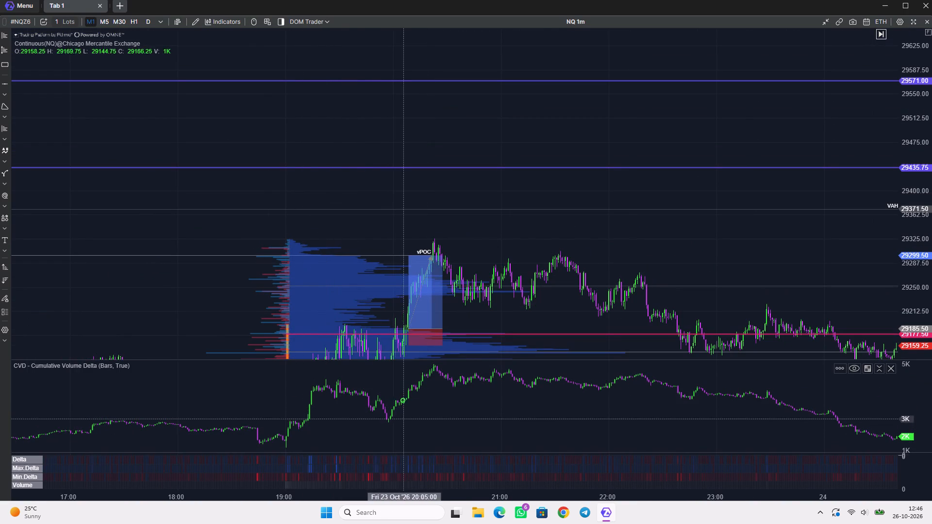
drag(407, 418, 478, 367)
scroll(467, 458, up, 4)
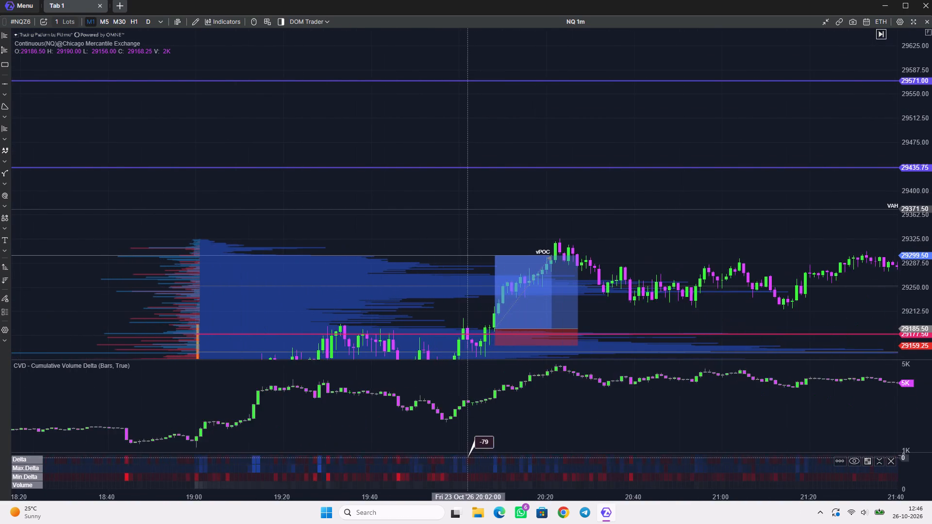
scroll(468, 458, up, 9)
scroll(540, 395, down, 11)
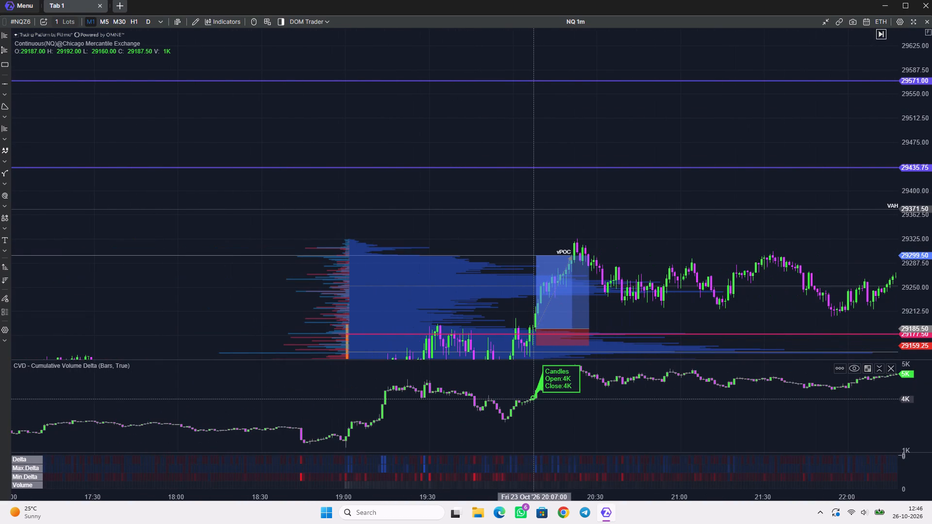
scroll(533, 398, down, 3)
drag(636, 312, 659, 213)
drag(646, 242, 667, 163)
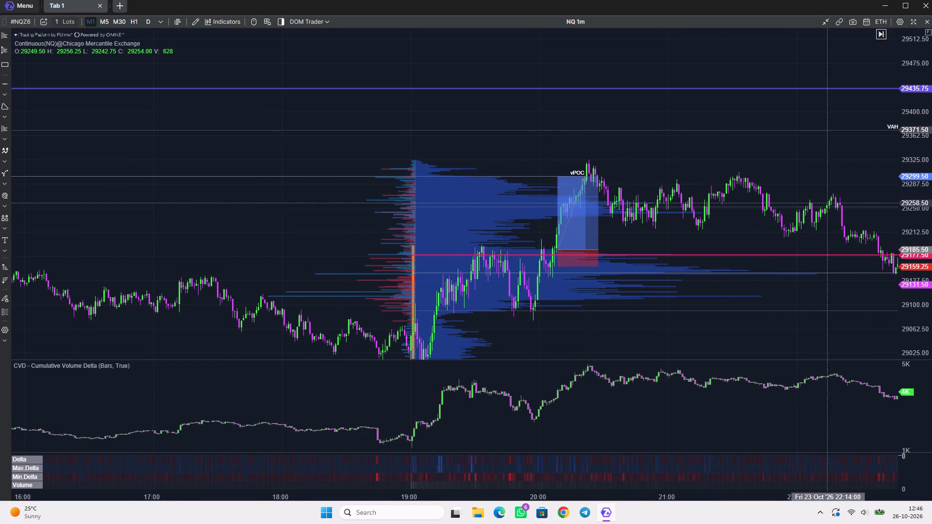
scroll(917, 288, up, 7)
drag(722, 249, 755, 179)
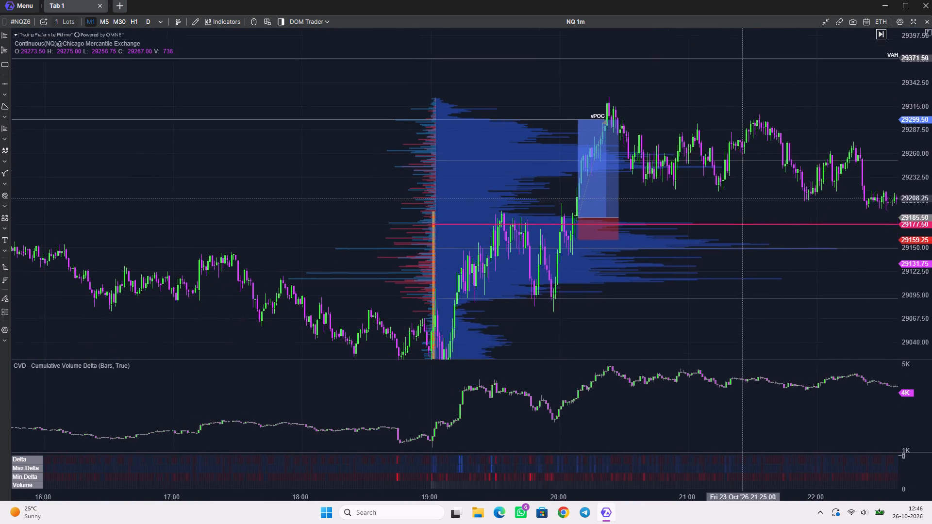
drag(755, 179, 765, 164)
scroll(566, 205, up, 3)
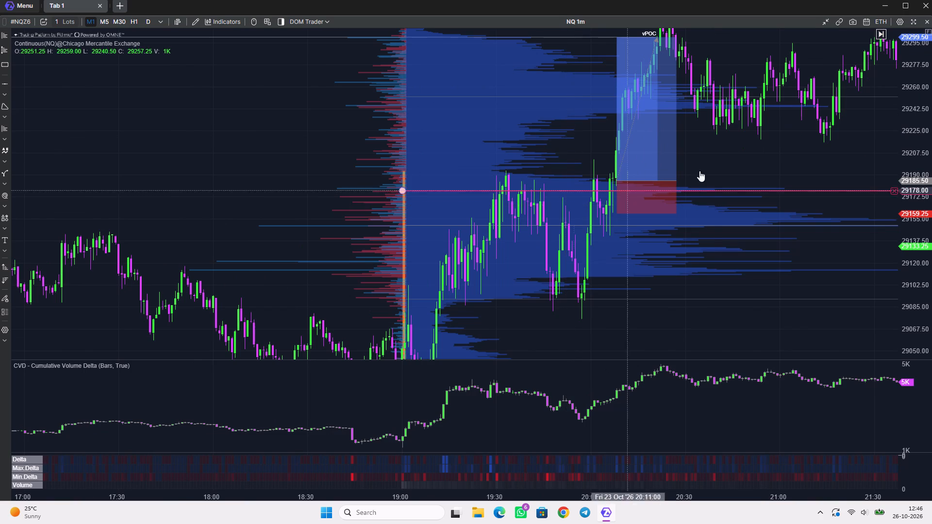
drag(828, 136, 505, 165)
scroll(505, 165, down, 8)
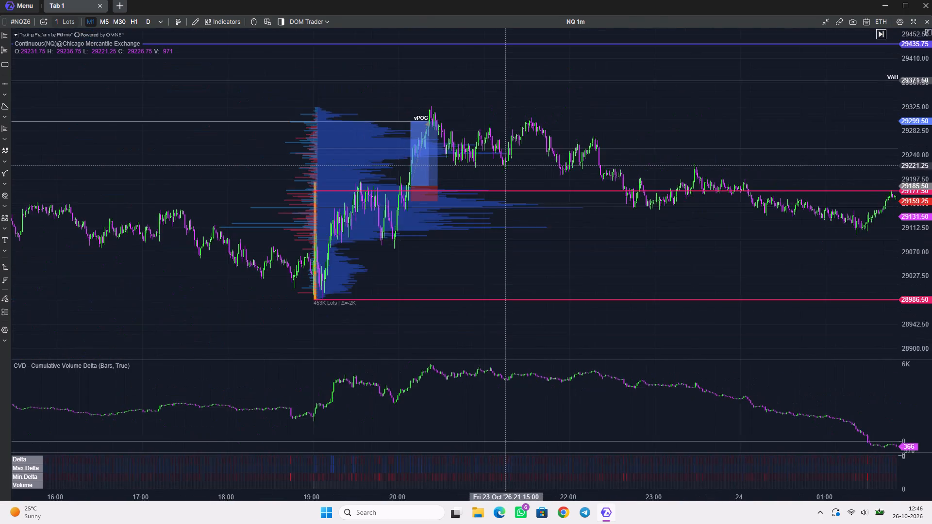
scroll(505, 165, down, 3)
drag(791, 221, 763, 222)
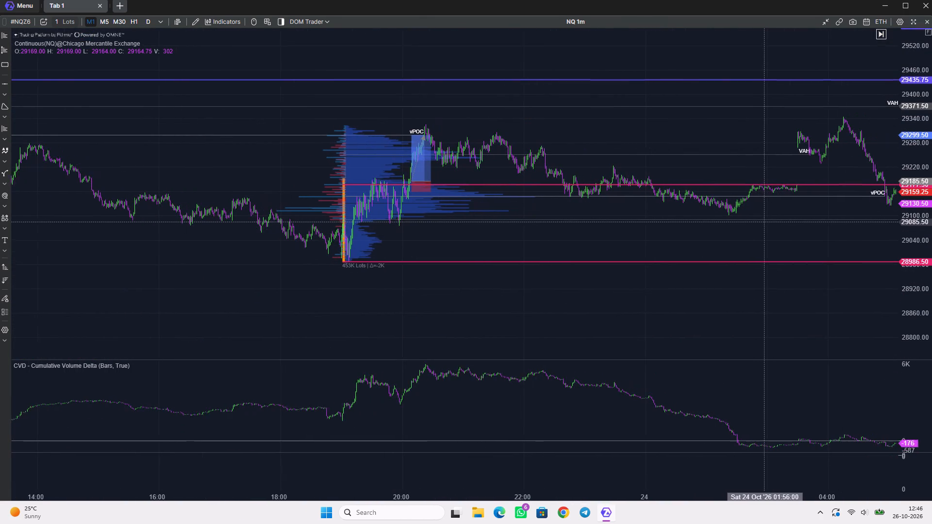
drag(763, 222, 741, 237)
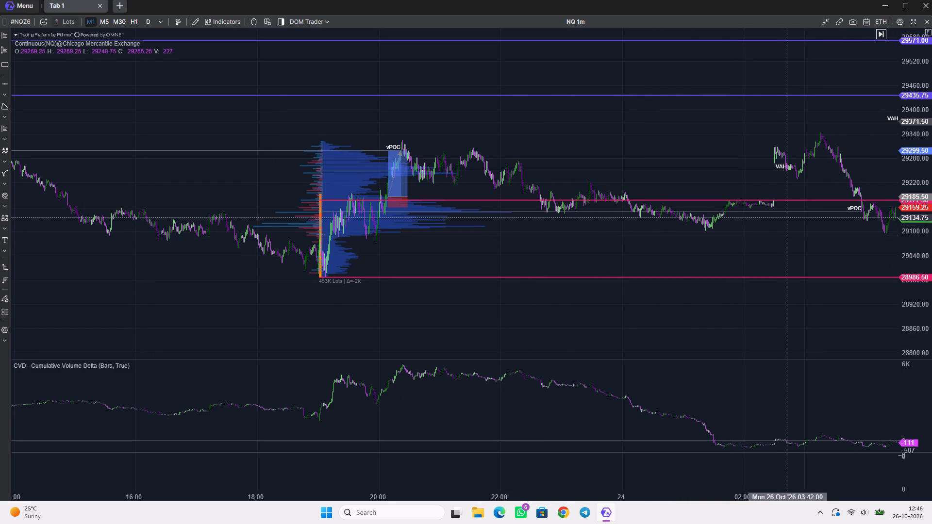
Review the price action through 26 Oct and compare it with the volume profiles and value area levels of the preceding sessions.
drag(783, 235, 492, 254)
scroll(490, 256, down, 5)
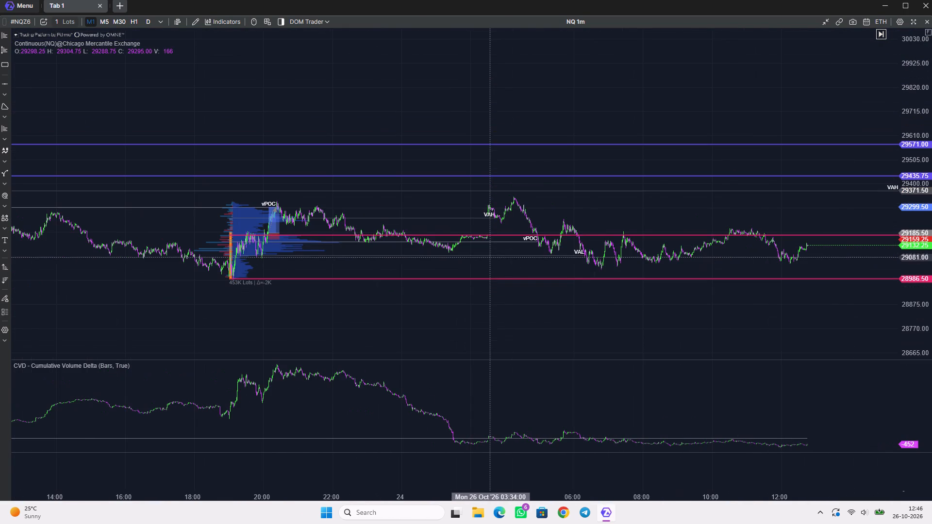
drag(787, 301, 357, 217)
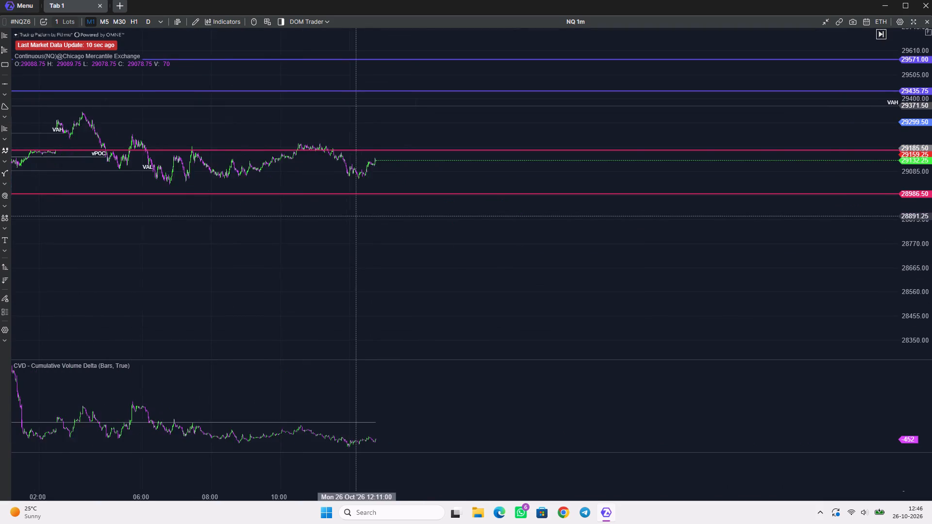
drag(357, 217, 749, 225)
drag(275, 244, 586, 325)
scroll(383, 282, down, 8)
drag(181, 305, 554, 324)
scroll(914, 277, up, 6)
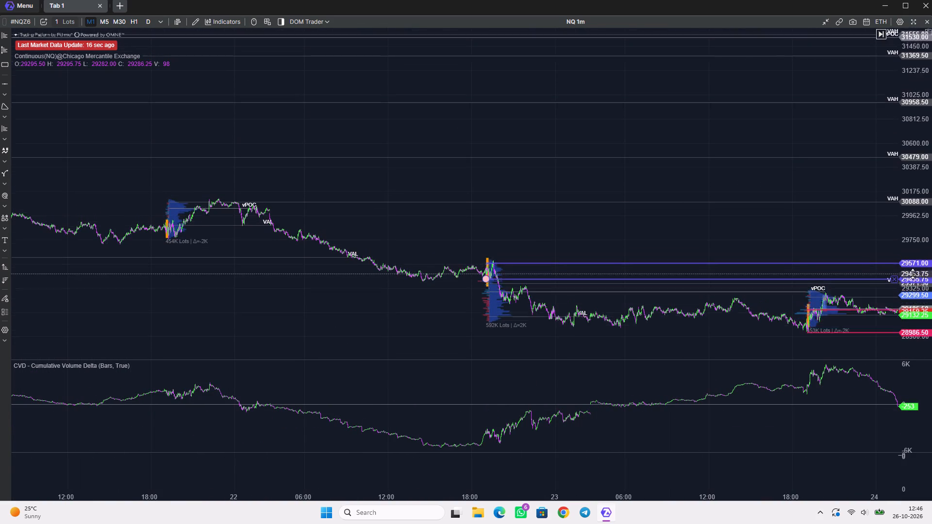
scroll(913, 274, up, 15)
scroll(913, 274, down, 2)
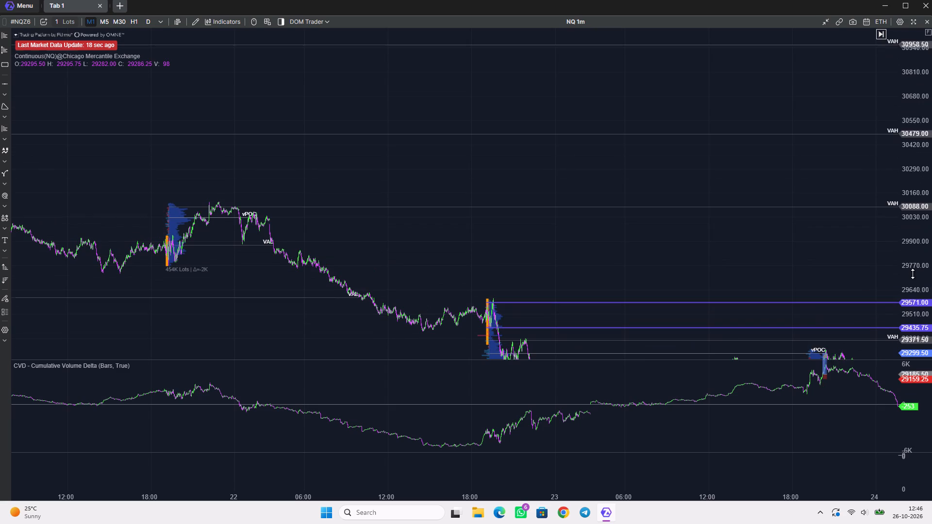
scroll(913, 274, down, 2)
drag(636, 257, 659, 139)
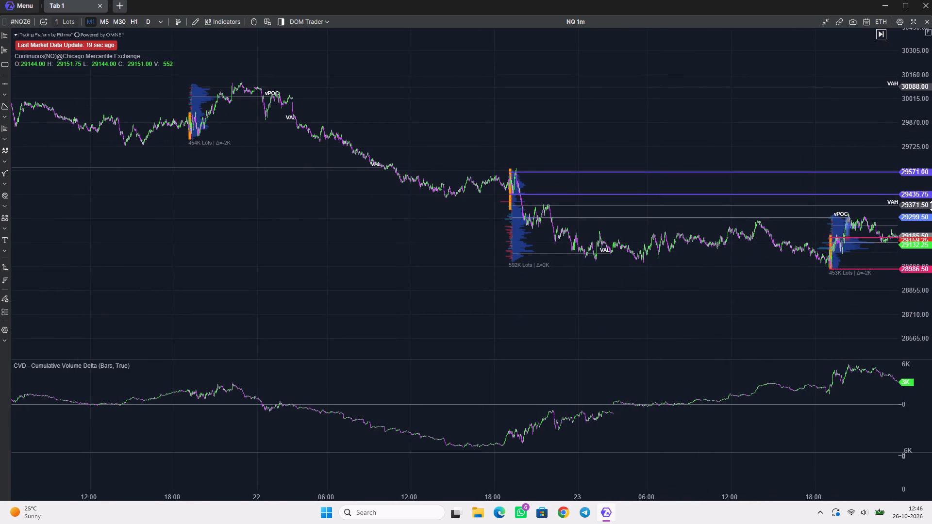
scroll(919, 230, up, 14)
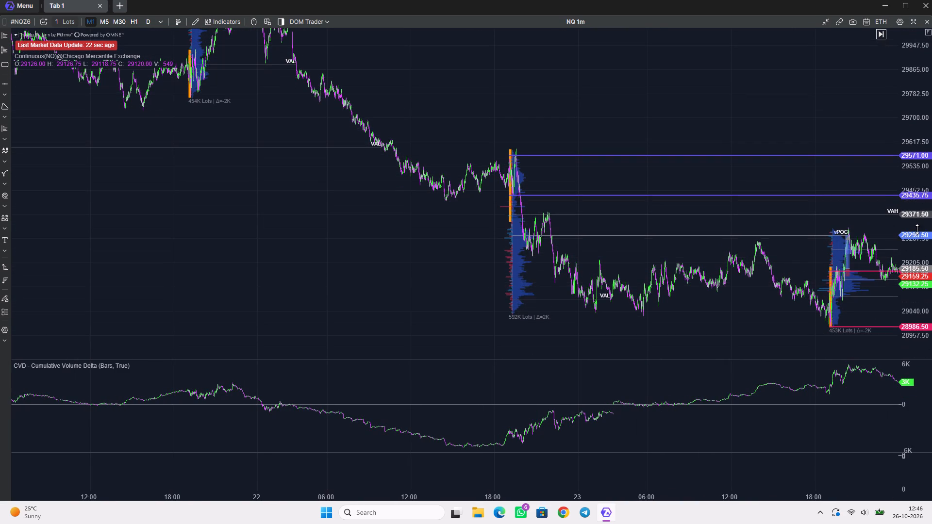
drag(657, 267, 397, 245)
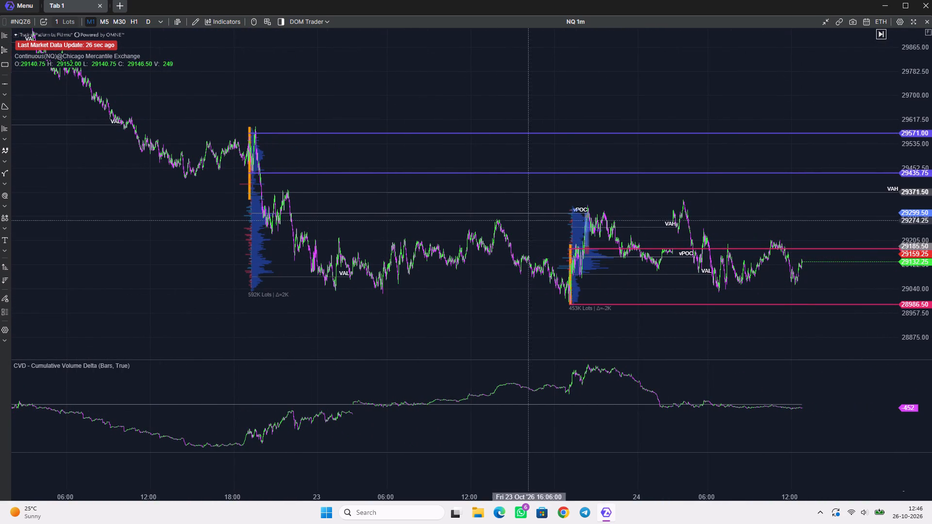
scroll(912, 248, up, 12)
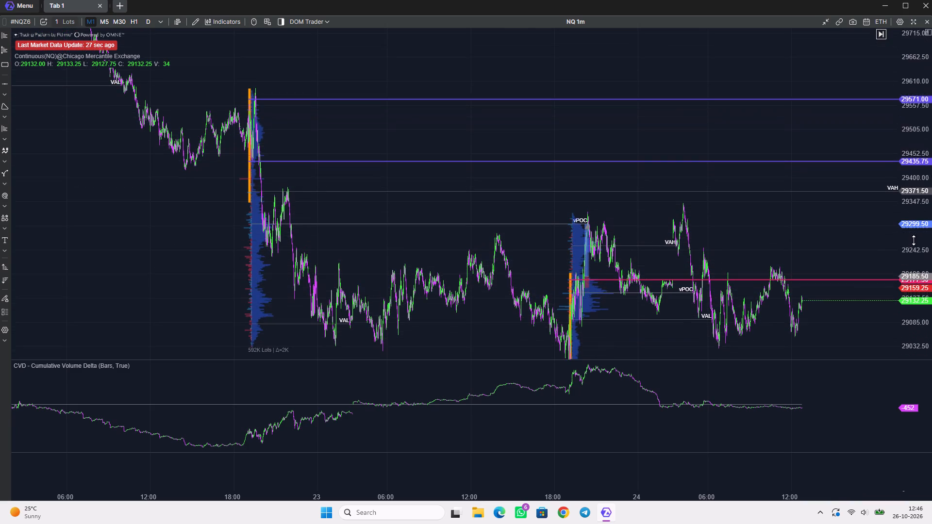
scroll(914, 240, up, 3)
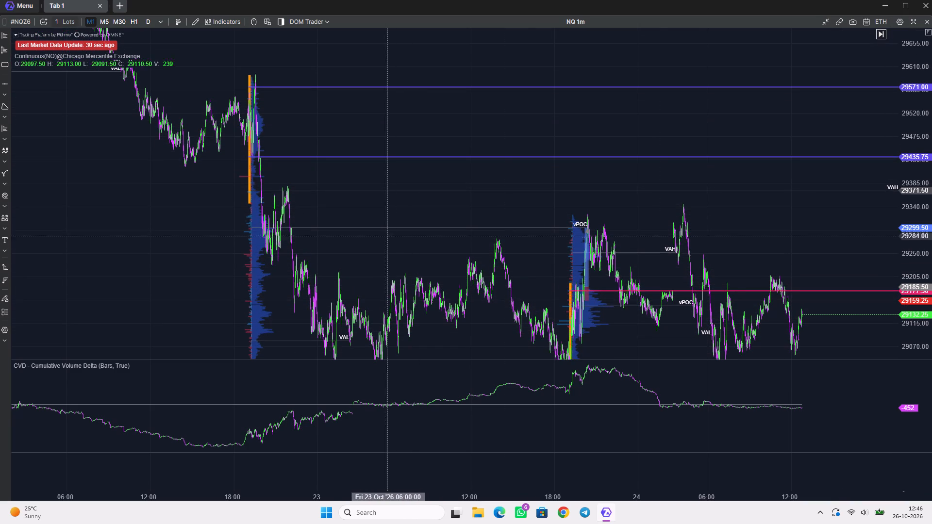
Examine the 22 Oct session's volume profile and the price reaction around its VAH line at 29371.50.
drag(326, 211, 445, 209)
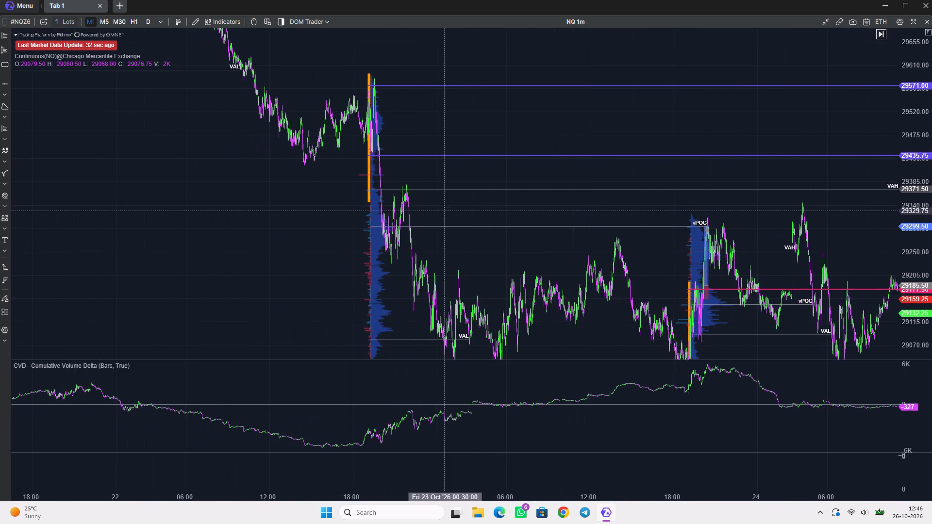
scroll(425, 219, up, 5)
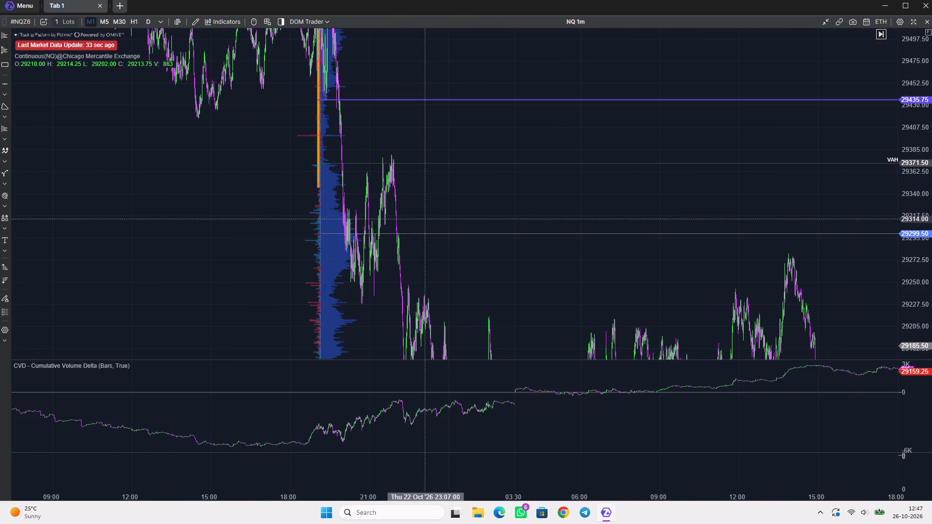
scroll(425, 219, down, 2)
scroll(425, 219, up, 3)
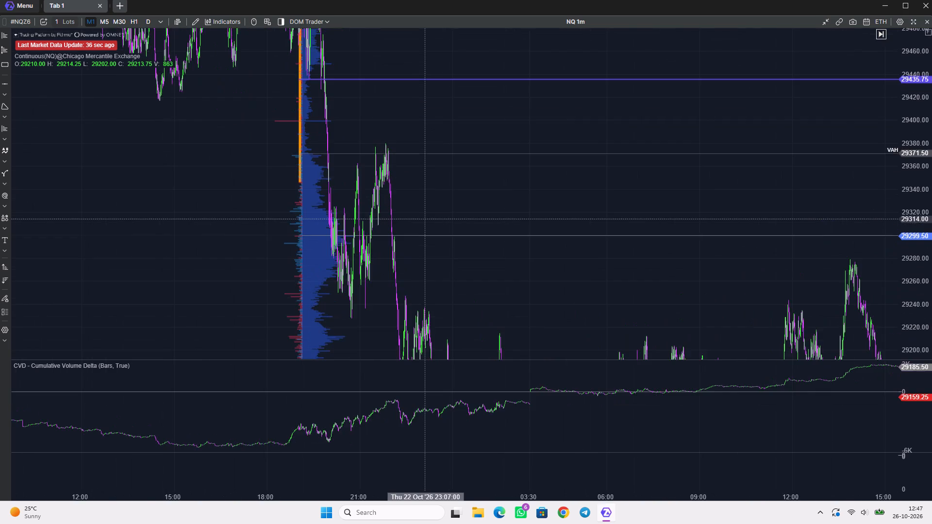
scroll(424, 219, up, 6)
scroll(424, 219, down, 6)
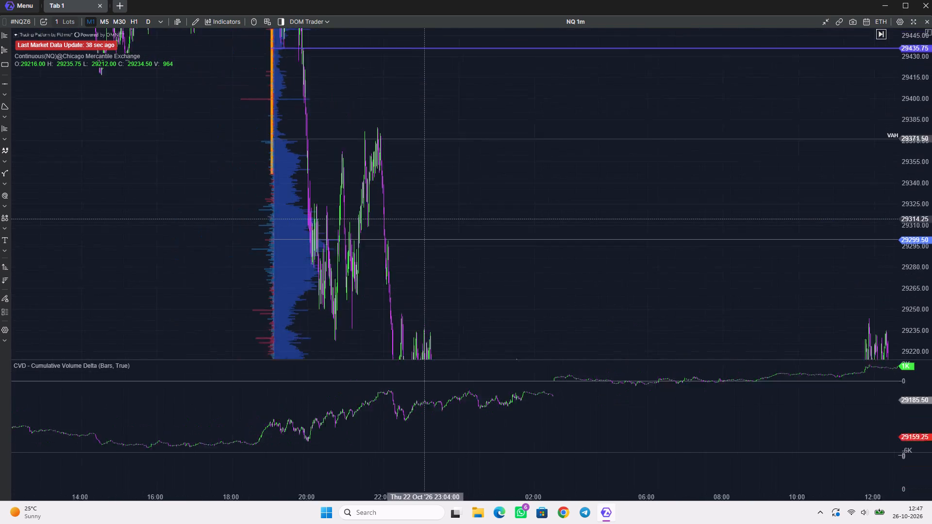
scroll(424, 219, down, 3)
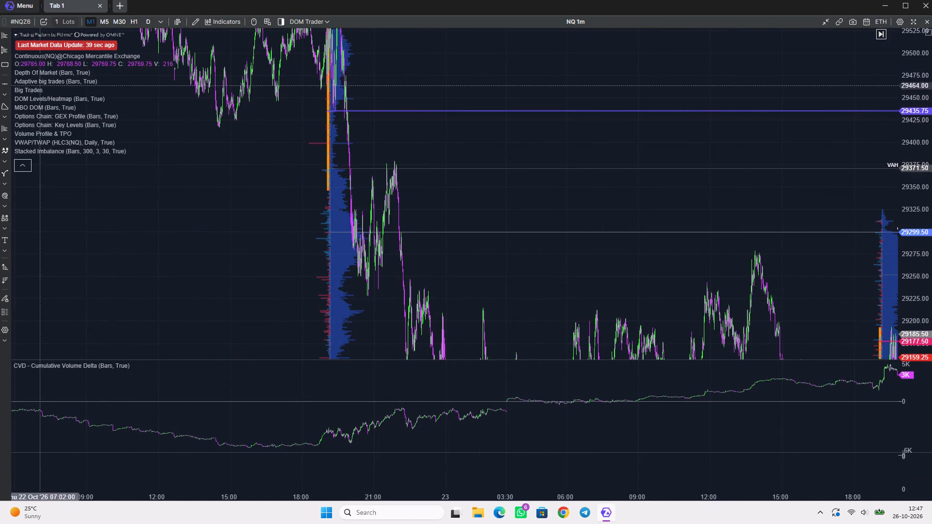
Switch the Volume Profile & TPO indicator's mode to TPO and apply it to the chart.
click(76, 133)
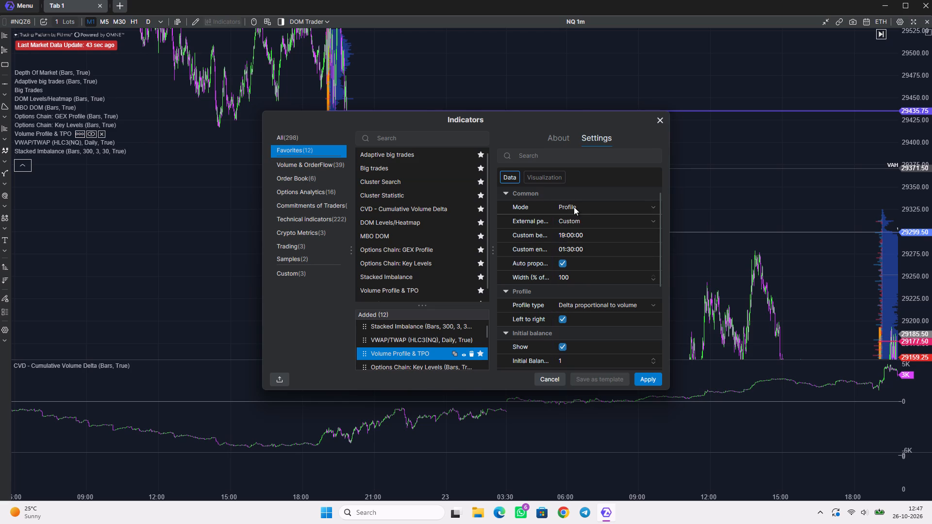
click(574, 207)
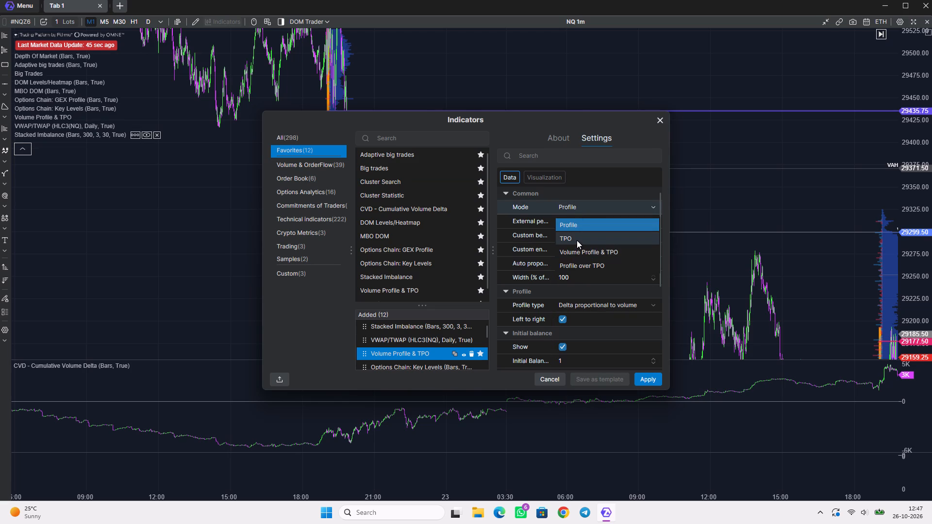
click(577, 240)
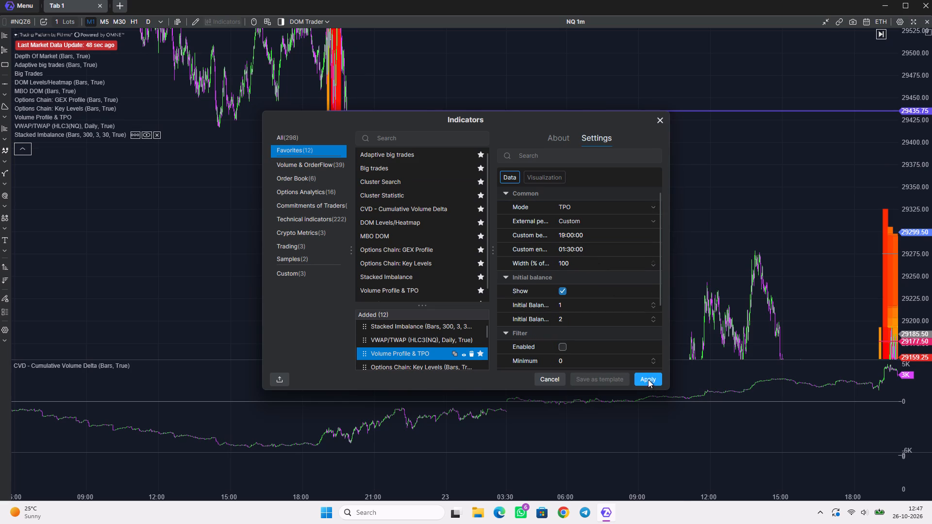
click(649, 379)
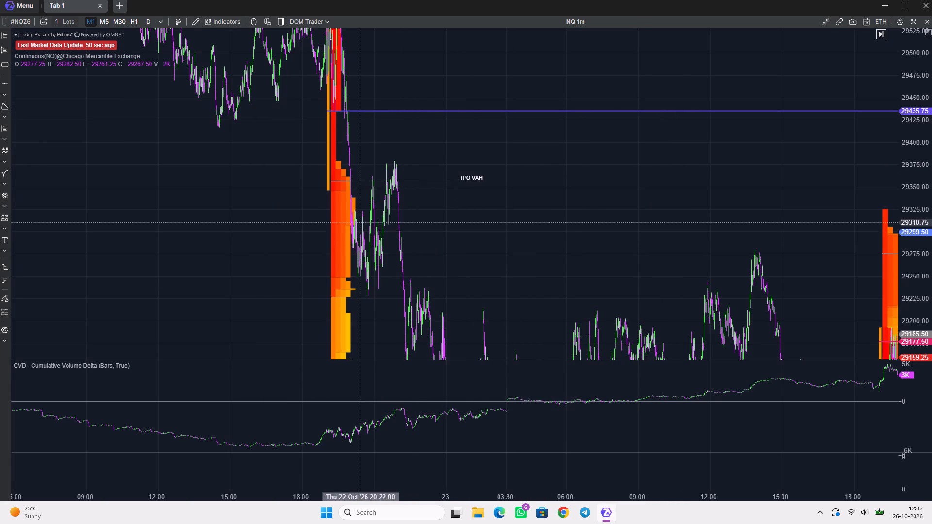
Compare the TPO profiles and their VAH, POC and VAL levels for the 22 and 23 Oct sessions.
scroll(360, 222, down, 9)
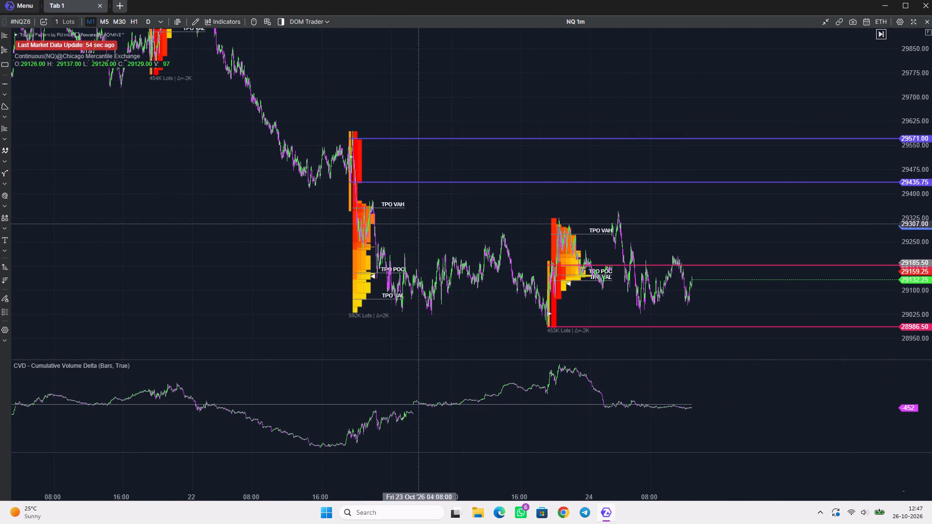
scroll(453, 224, up, 3)
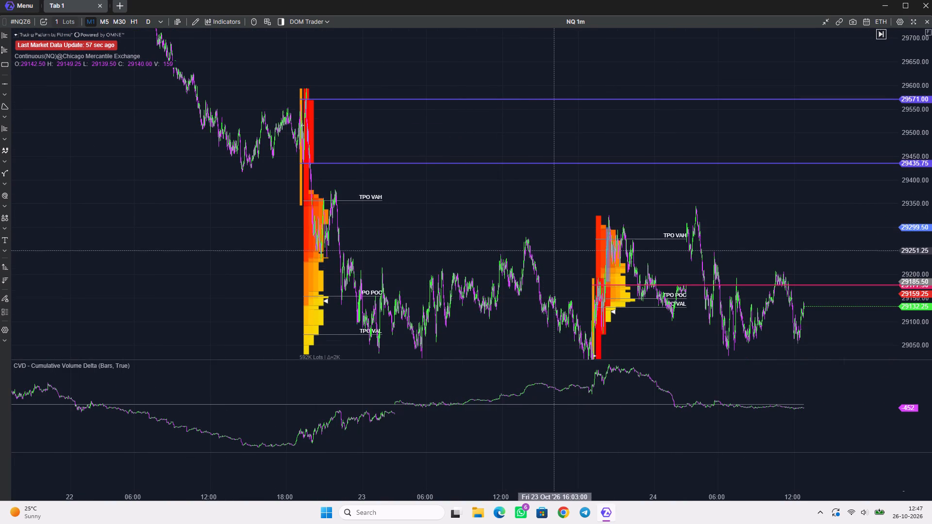
drag(556, 231, 586, 184)
scroll(435, 211, up, 3)
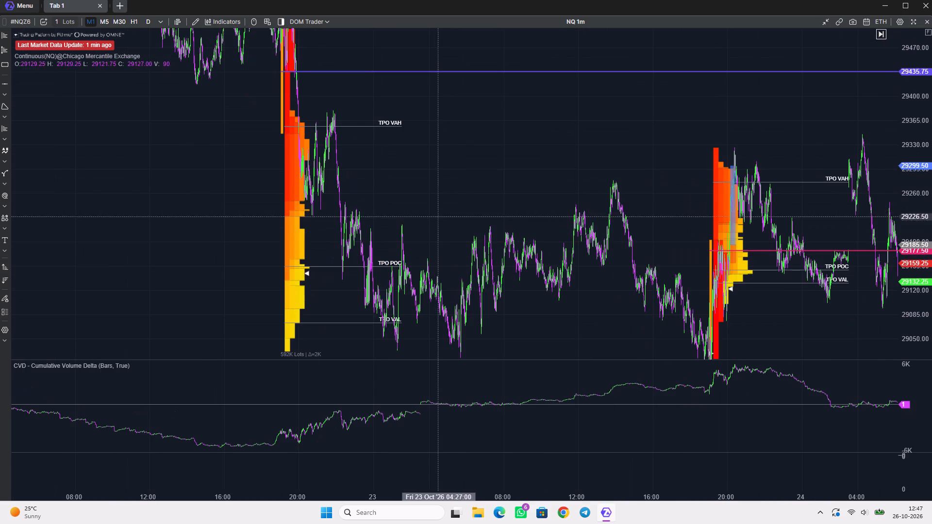
drag(382, 155, 601, 253)
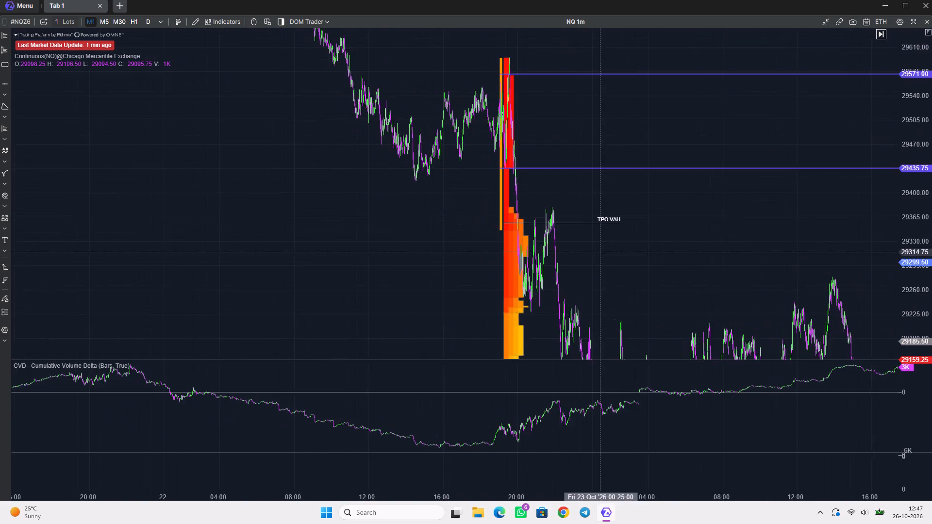
drag(601, 253, 602, 253)
Inspect the 22 Oct session's TPO profile up close around its 19:00 start and against the neighbouring sessions' profiles.
scroll(516, 185, up, 14)
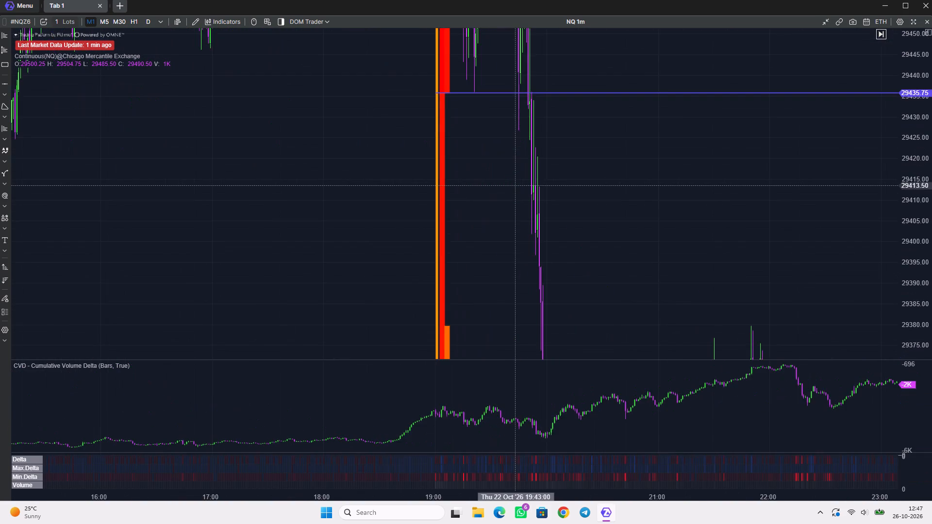
scroll(515, 185, up, 7)
scroll(318, 237, up, 3)
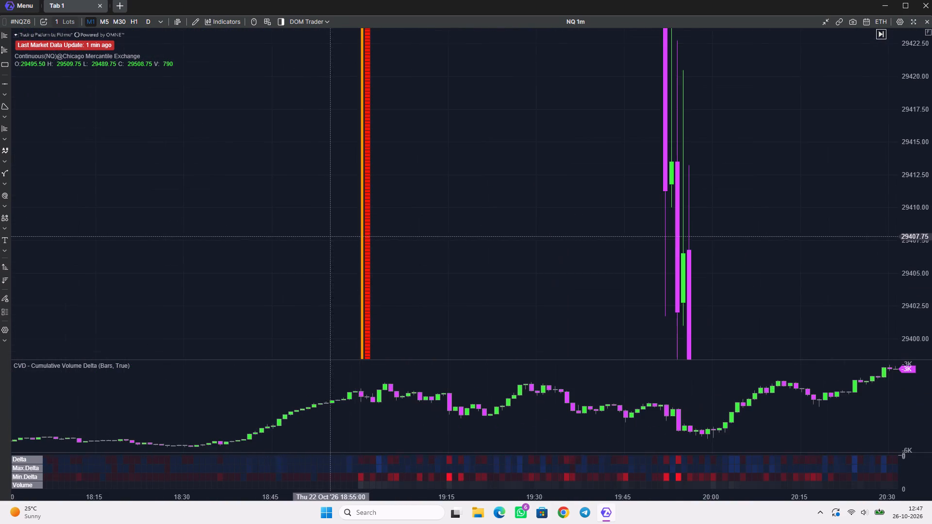
scroll(334, 236, up, 4)
scroll(379, 238, up, 8)
scroll(380, 238, down, 4)
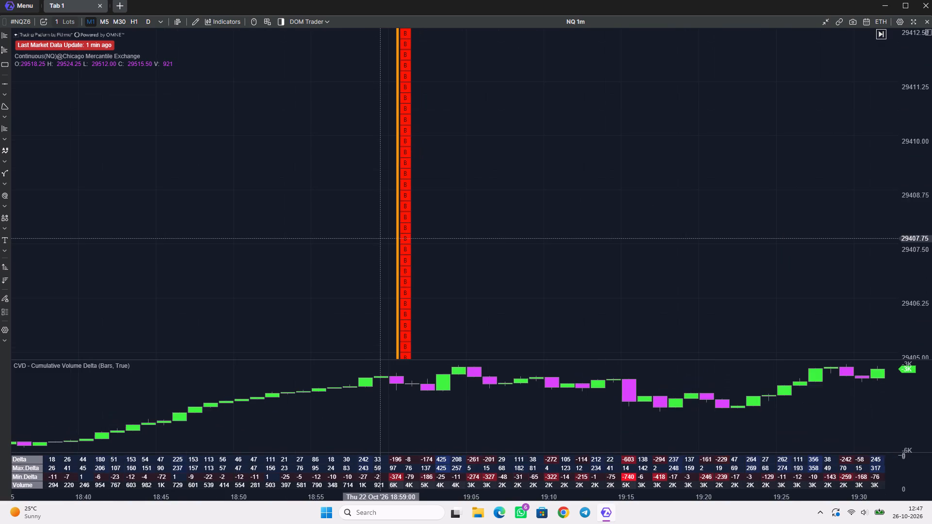
scroll(380, 238, down, 19)
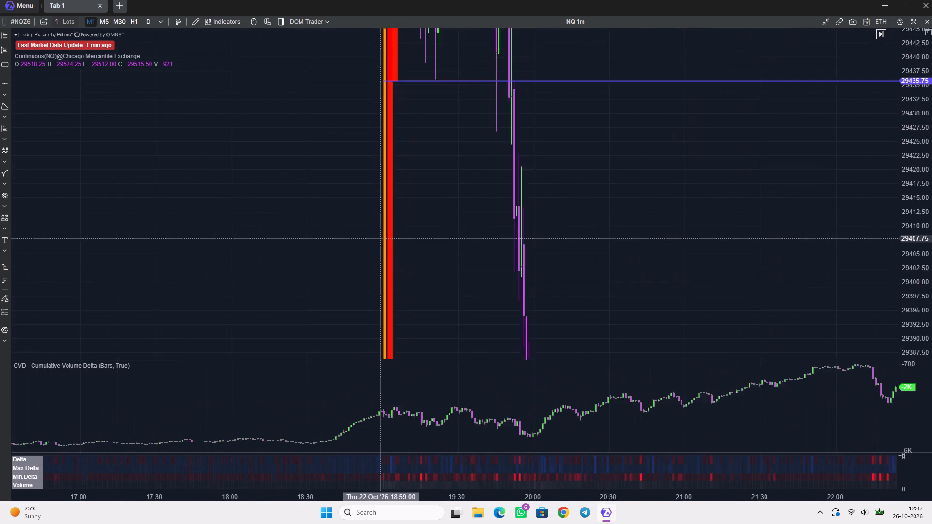
scroll(380, 238, down, 19)
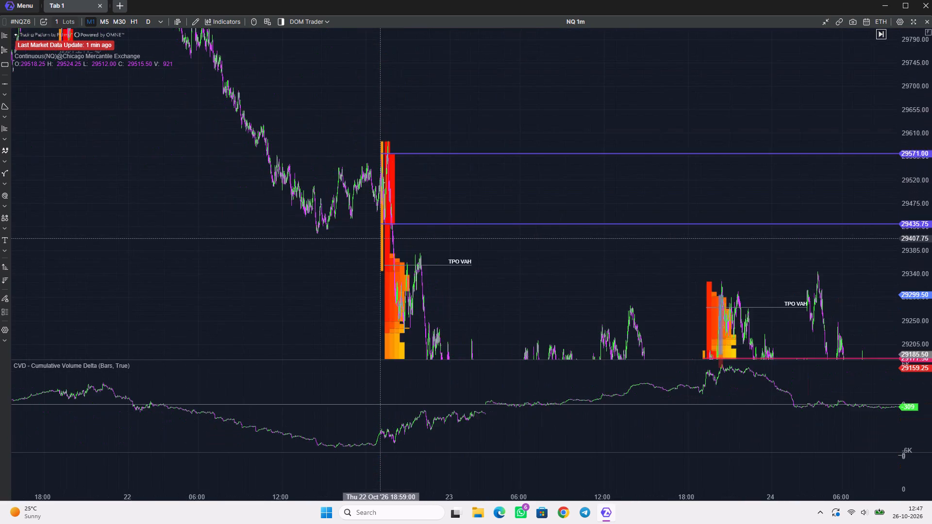
scroll(380, 238, down, 7)
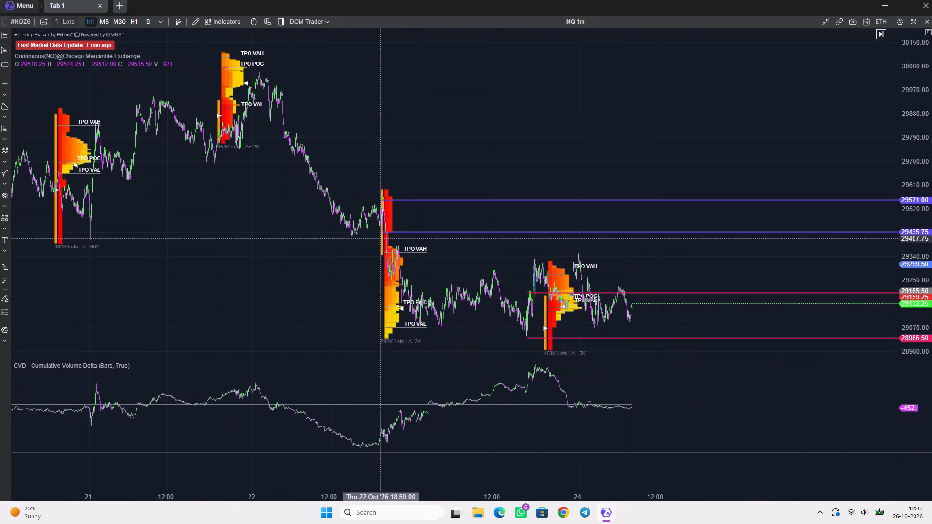
scroll(385, 258, up, 4)
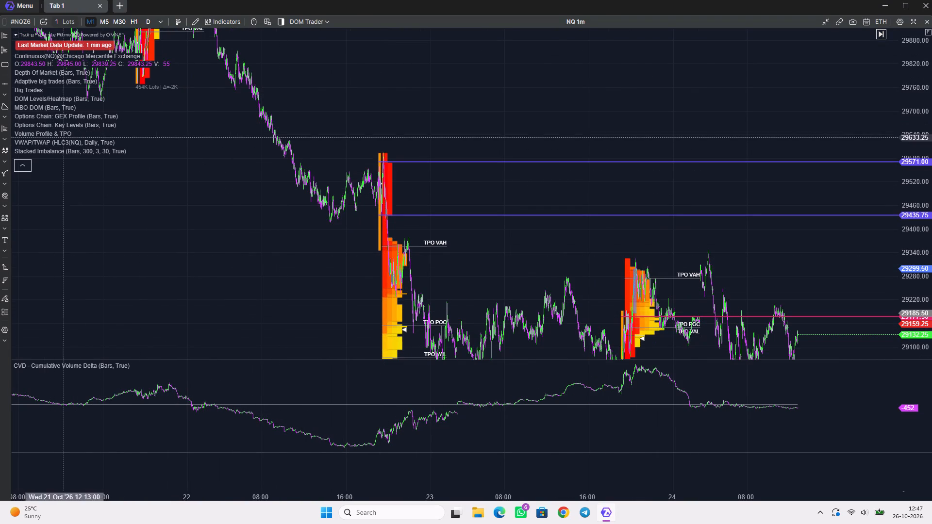
Set the Volume Profile & TPO indicator's mode to Profile and apply it to the chart.
click(80, 131)
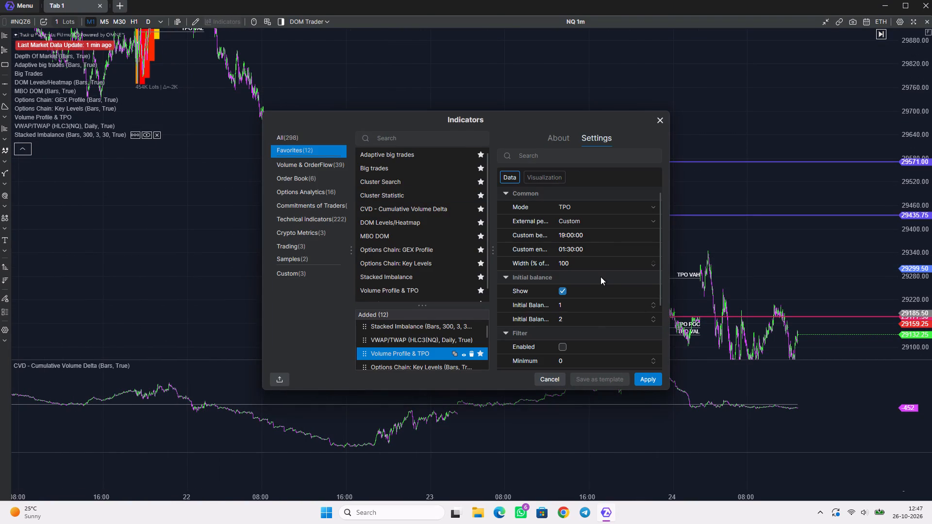
click(576, 209)
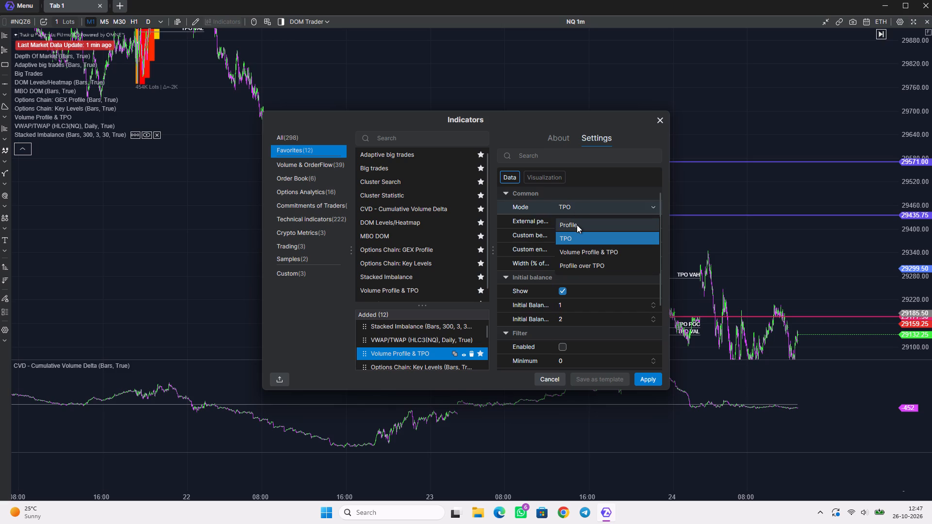
click(576, 226)
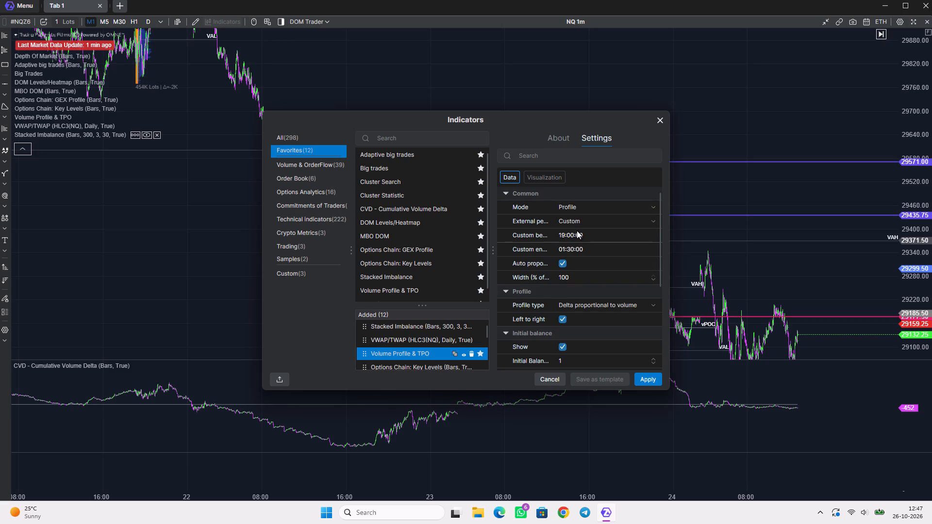
click(647, 383)
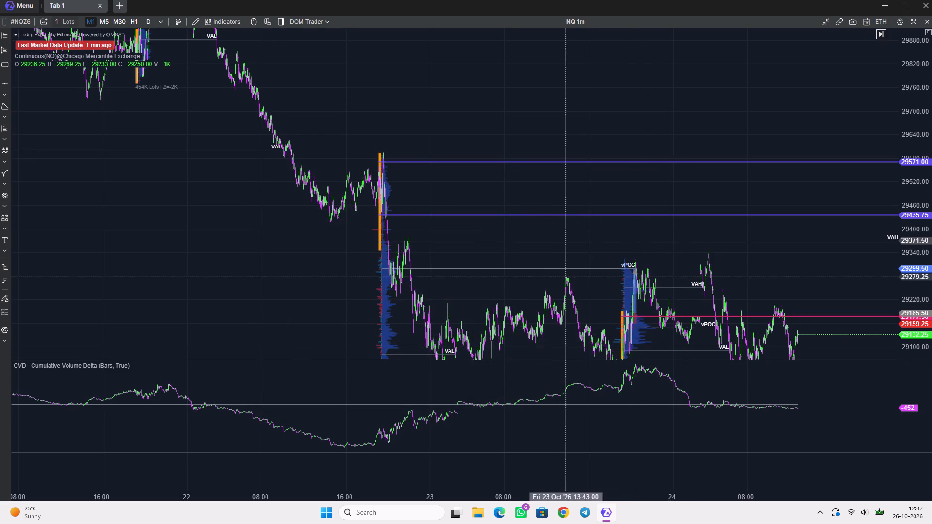
Review the volume profiles and value area levels from the 23 Oct session back to the 21 Oct session.
drag(533, 259, 573, 191)
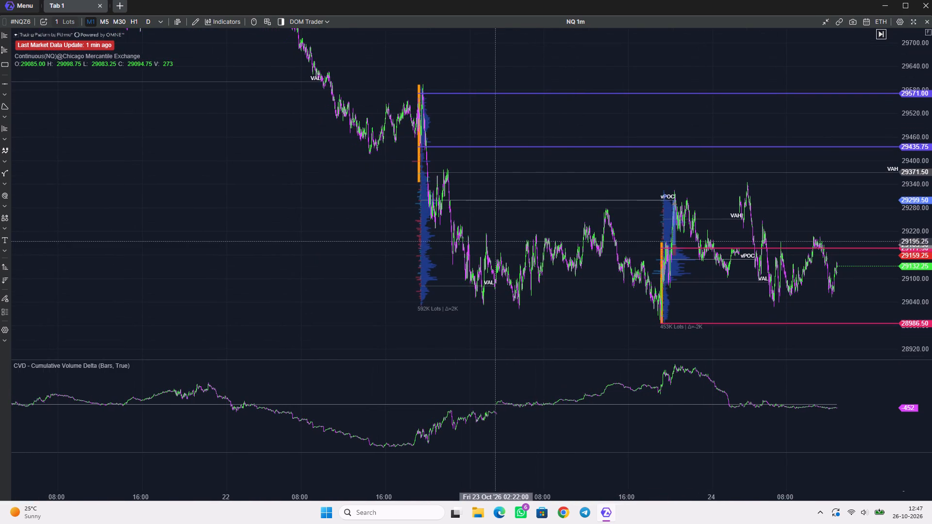
scroll(495, 241, up, 2)
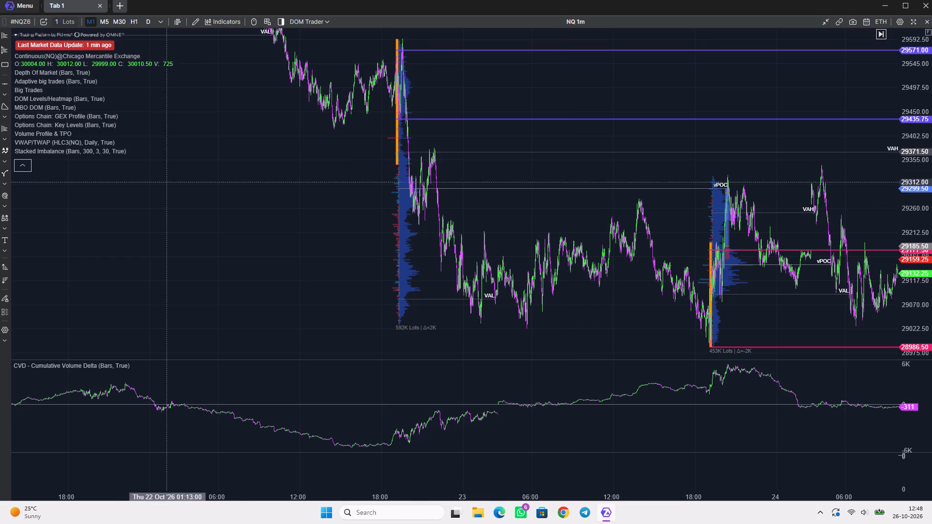
drag(207, 149, 400, 292)
drag(264, 148, 304, 227)
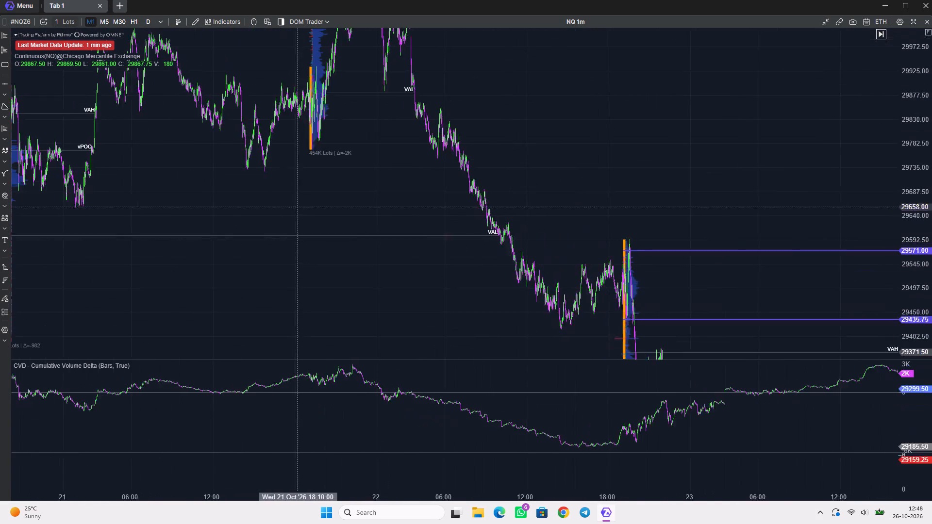
drag(304, 227, 325, 295)
scroll(388, 169, up, 2)
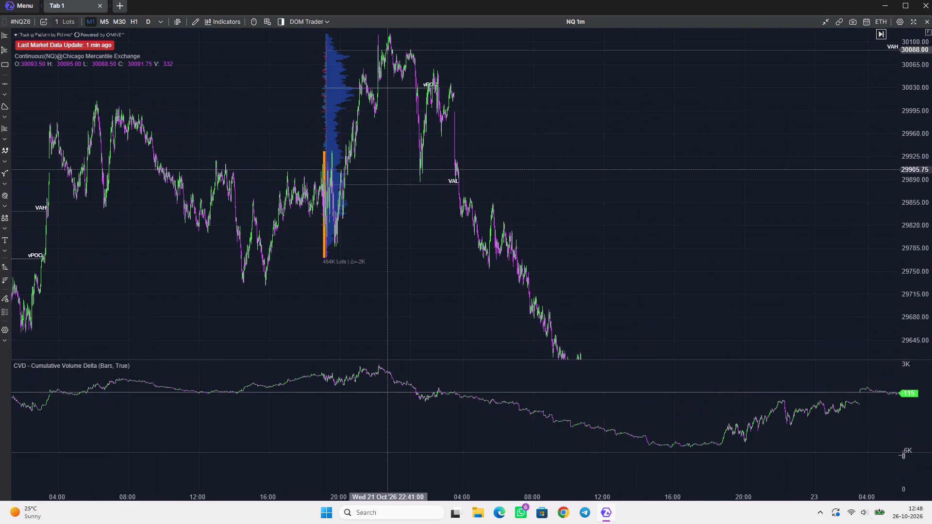
scroll(389, 170, down, 2)
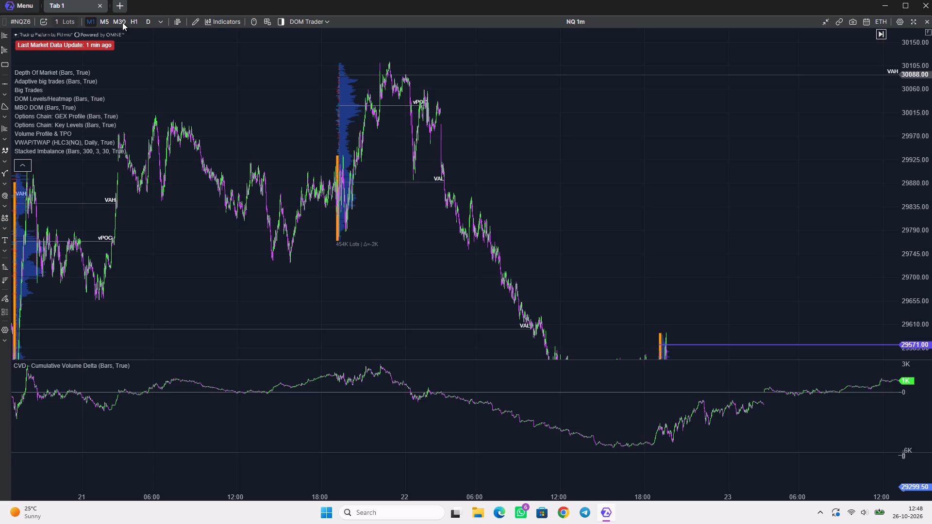
Switch the NQ chart to the 30-minute timeframe.
click(122, 22)
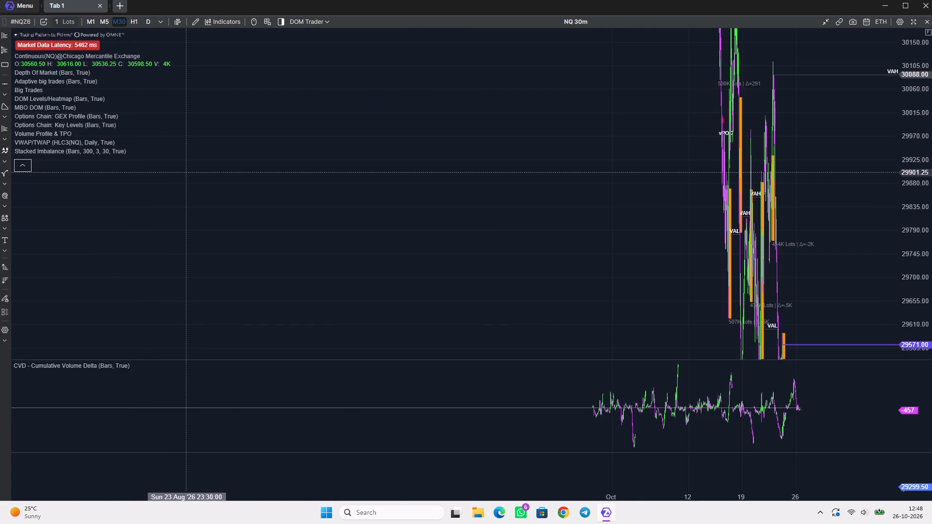
Go back to the earliest loaded sessions and examine the 29 Sept session's volume profile, value area levels and initial balance.
scroll(186, 172, down, 11)
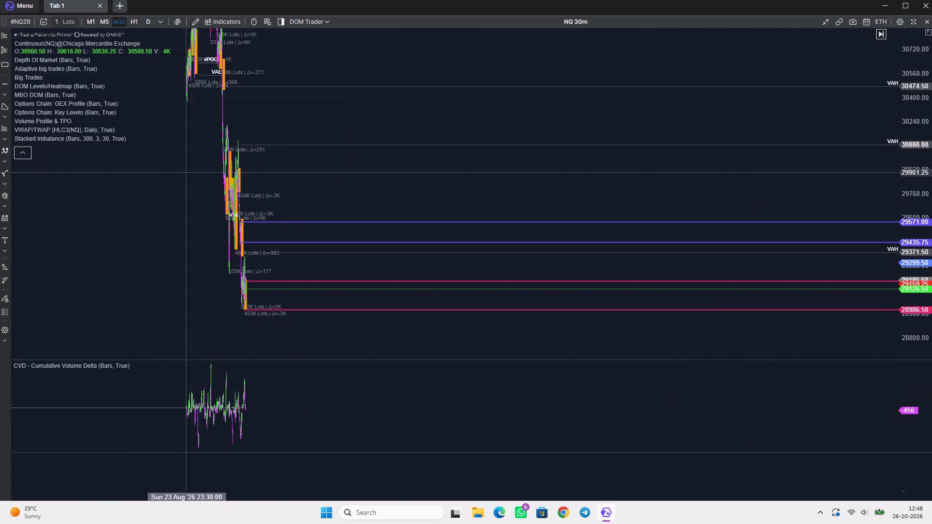
drag(261, 102, 432, 246)
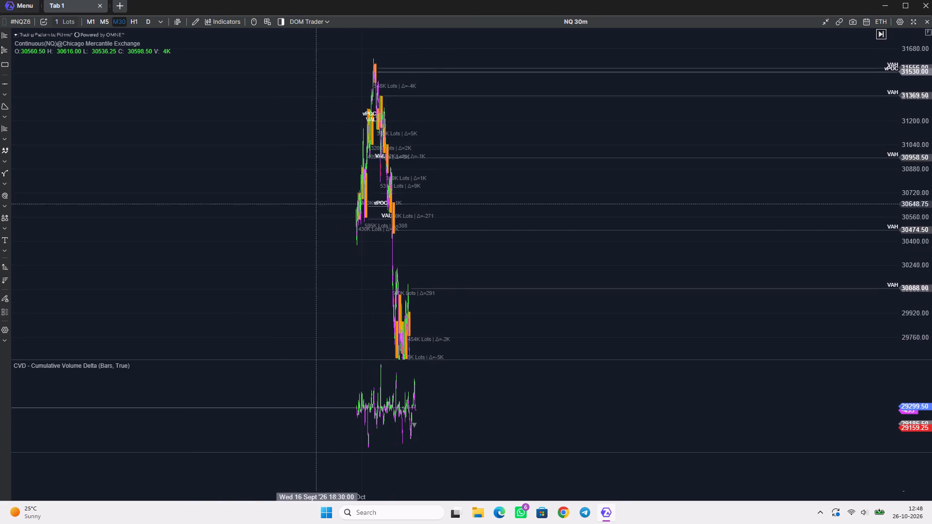
scroll(324, 213, up, 20)
scroll(324, 213, up, 2)
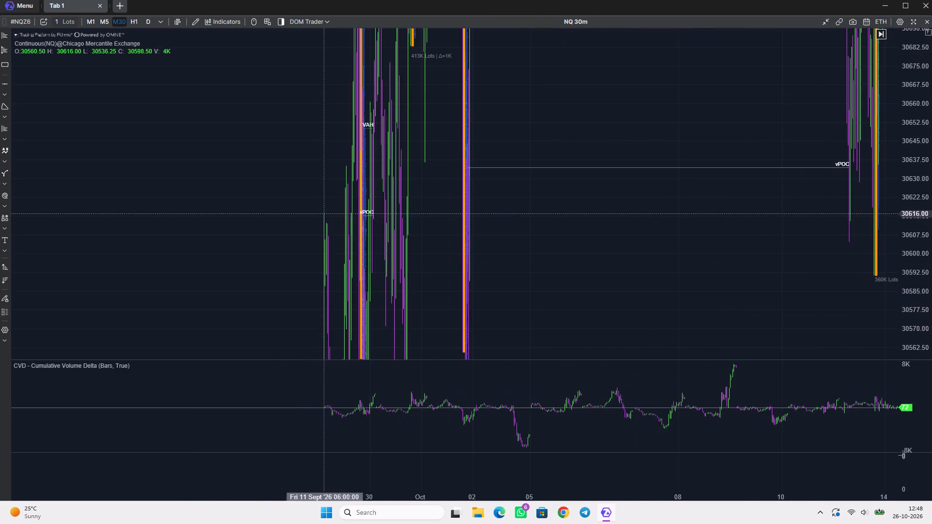
scroll(917, 96, down, 18)
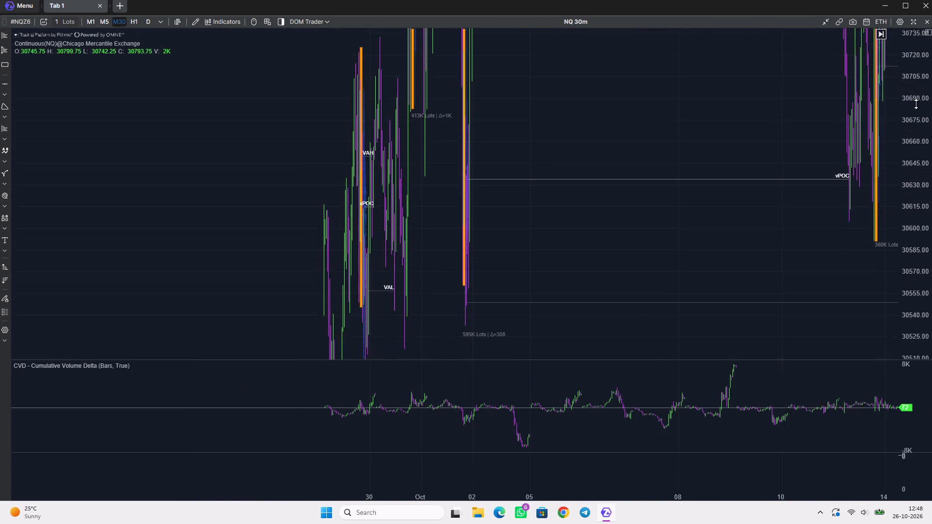
scroll(916, 104, down, 20)
scroll(916, 104, down, 19)
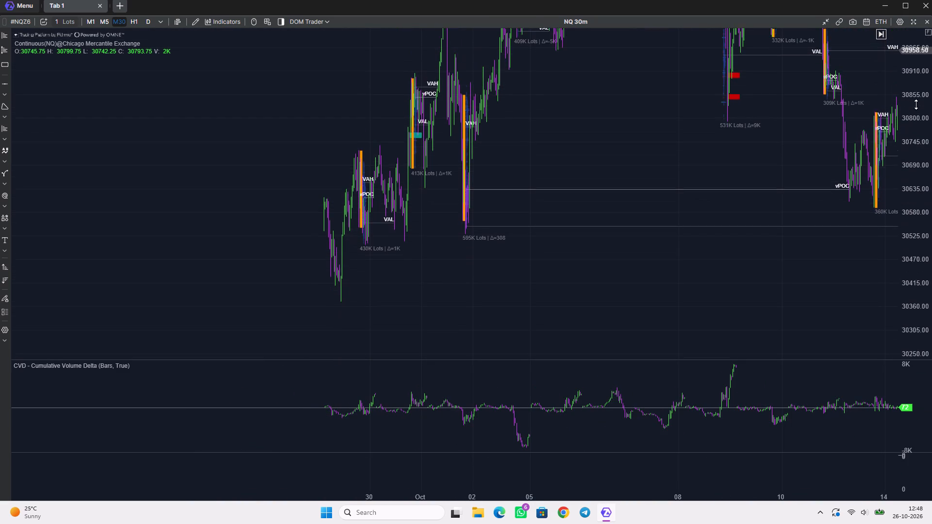
scroll(916, 104, down, 4)
scroll(320, 175, up, 10)
drag(470, 165, 465, 162)
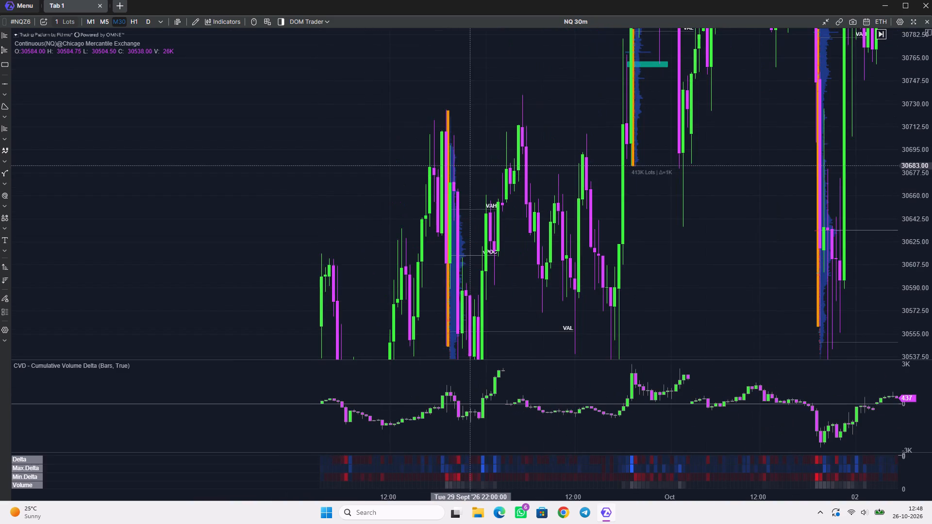
drag(465, 162, 382, 104)
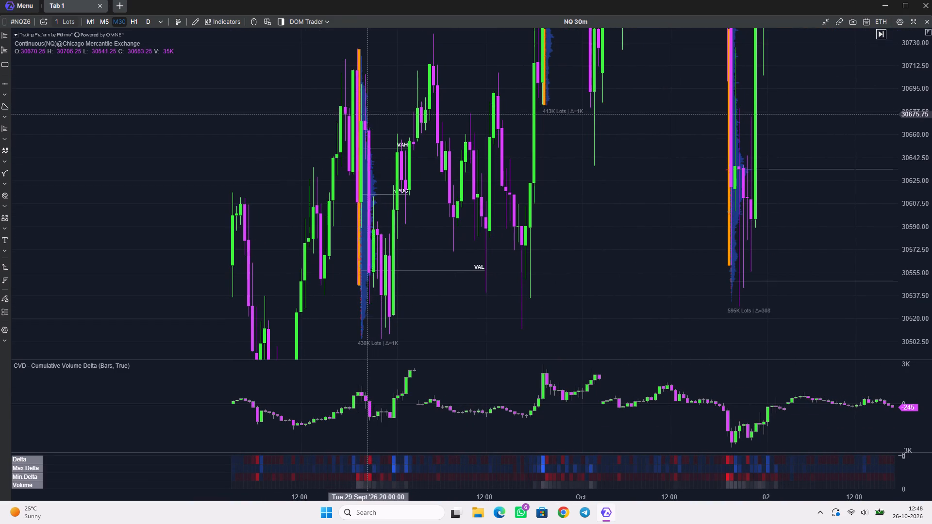
scroll(367, 111, up, 2)
drag(399, 95, 400, 95)
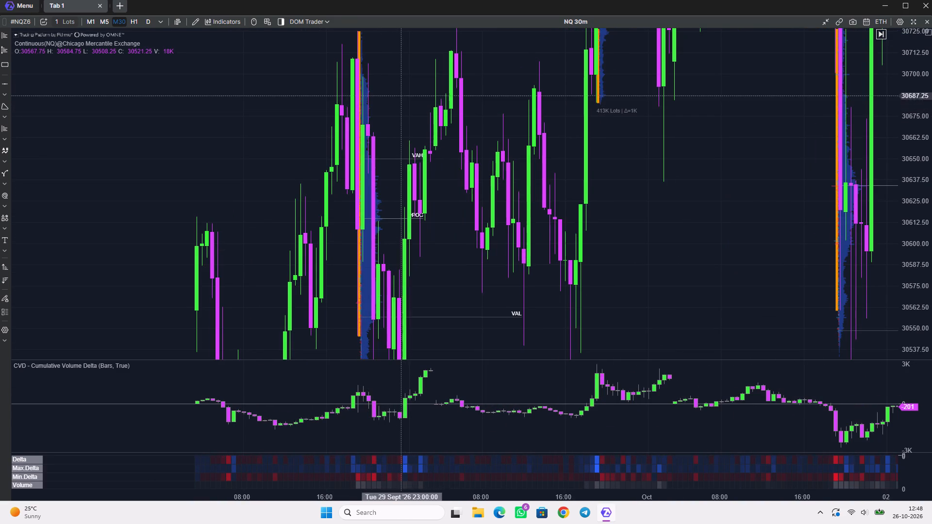
drag(400, 95, 331, 63)
click(331, 63)
scroll(908, 155, down, 13)
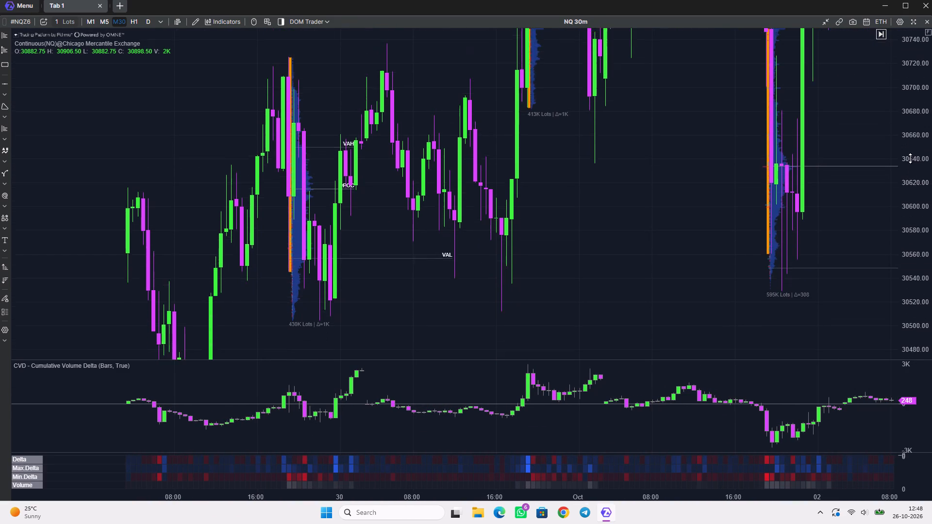
scroll(910, 158, down, 20)
scroll(910, 158, down, 10)
scroll(375, 203, up, 2)
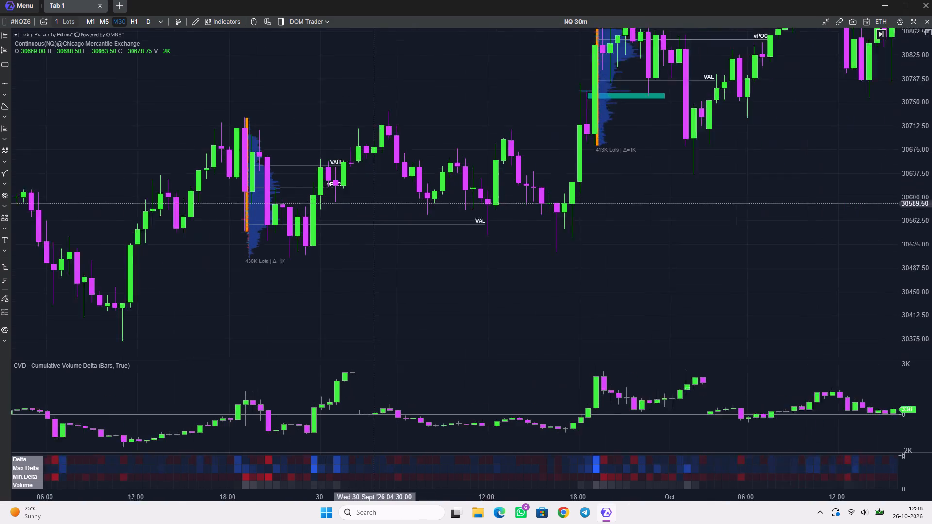
scroll(374, 203, up, 4)
drag(249, 106, 474, 139)
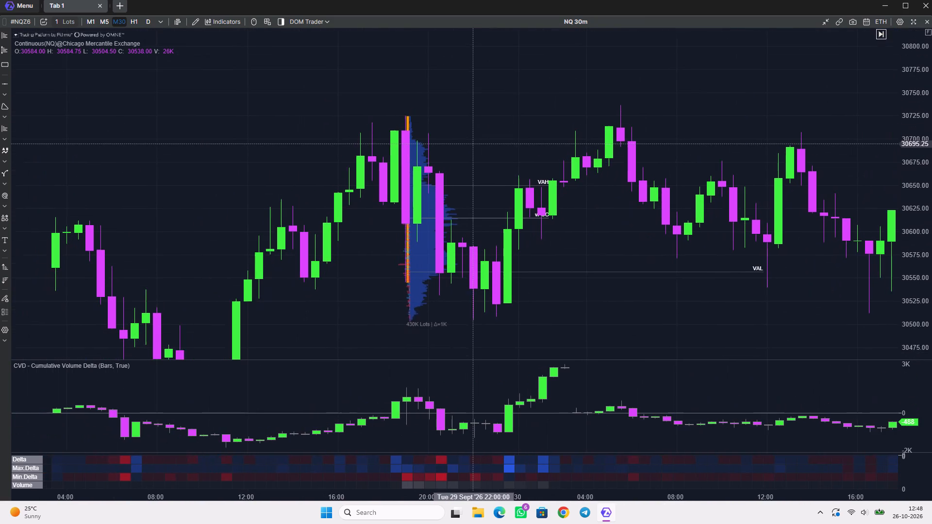
drag(474, 139, 475, 129)
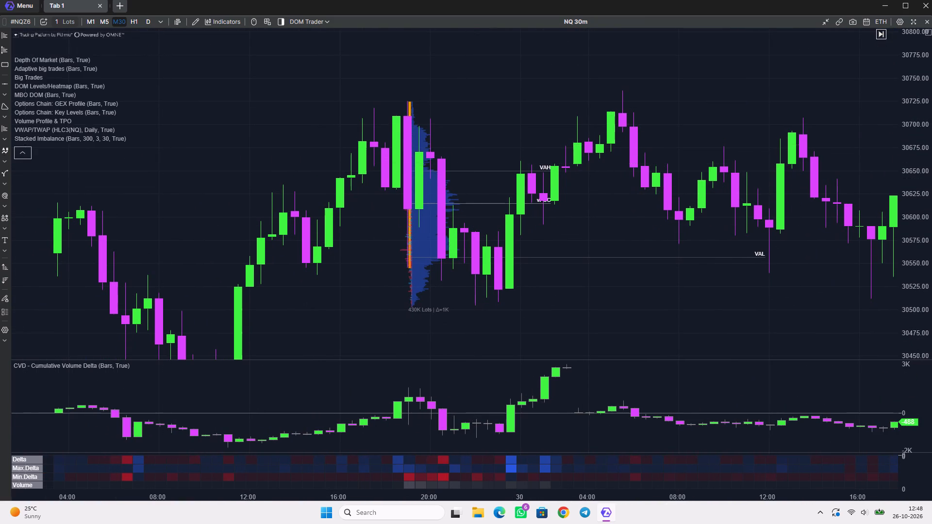
Mark the high and low of the 29 Sept 19:00 candle with horizontal rays at about 30724.50 and 30545.75.
click(2, 88)
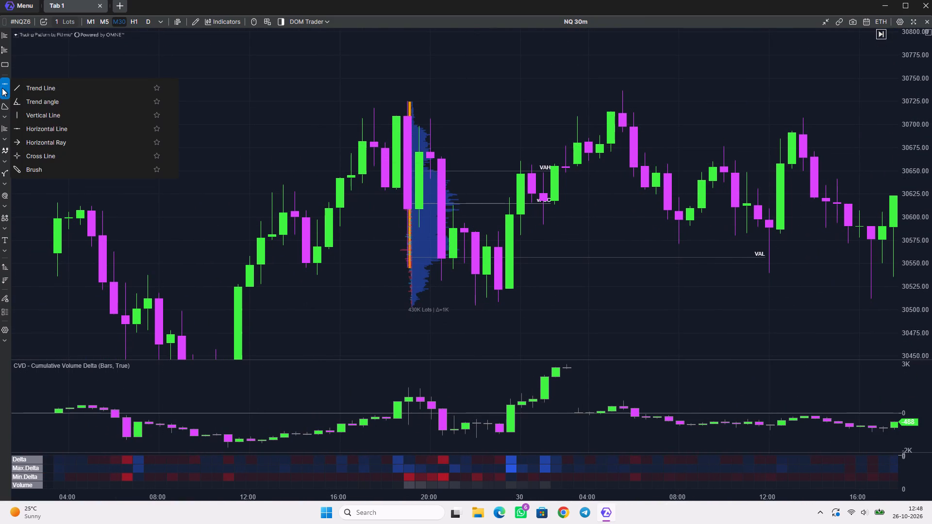
click(36, 143)
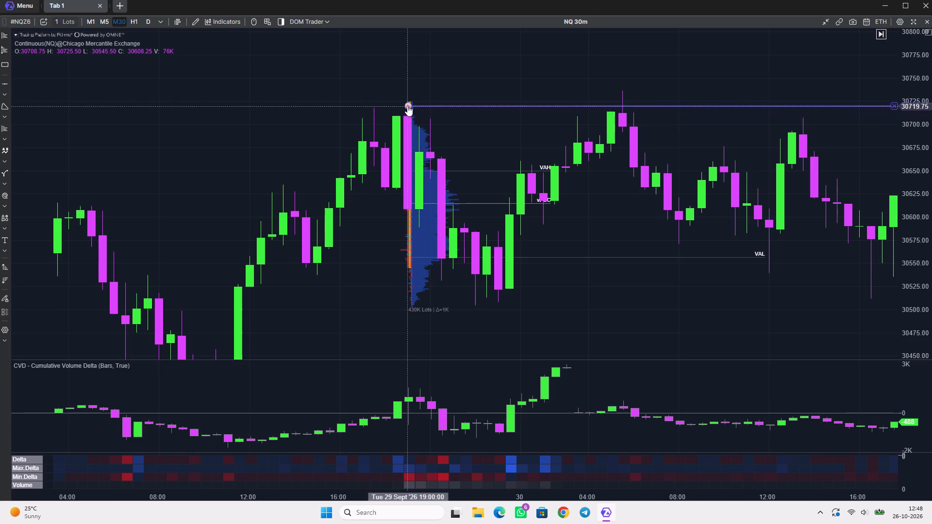
click(407, 102)
scroll(384, 251, up, 5)
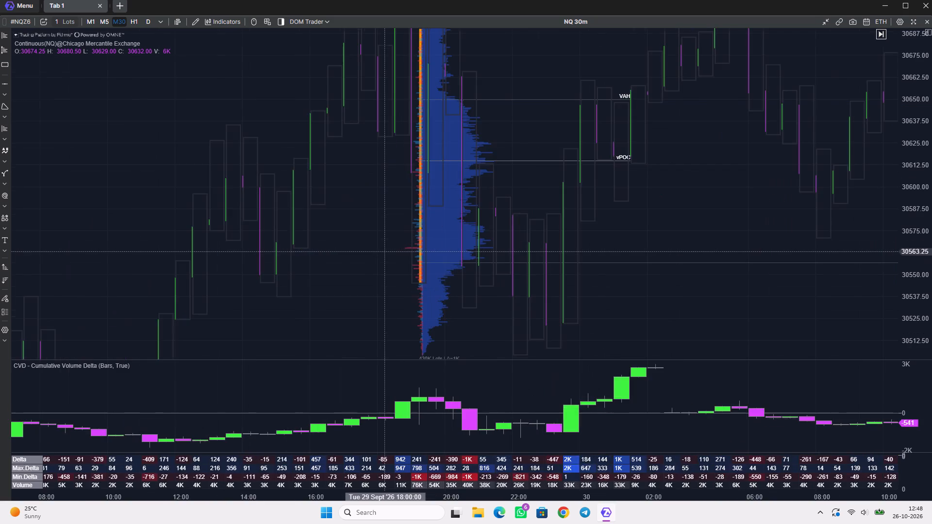
scroll(384, 251, up, 4)
scroll(384, 251, down, 2)
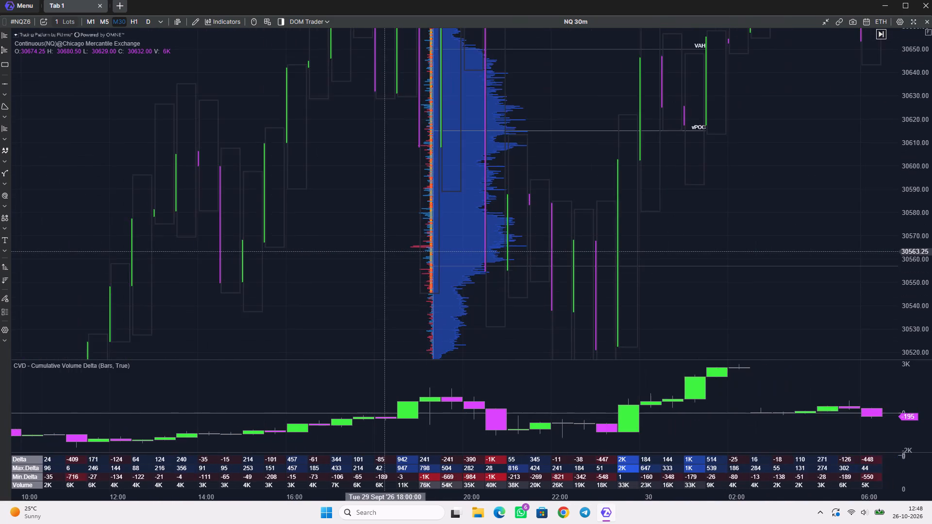
scroll(384, 251, down, 9)
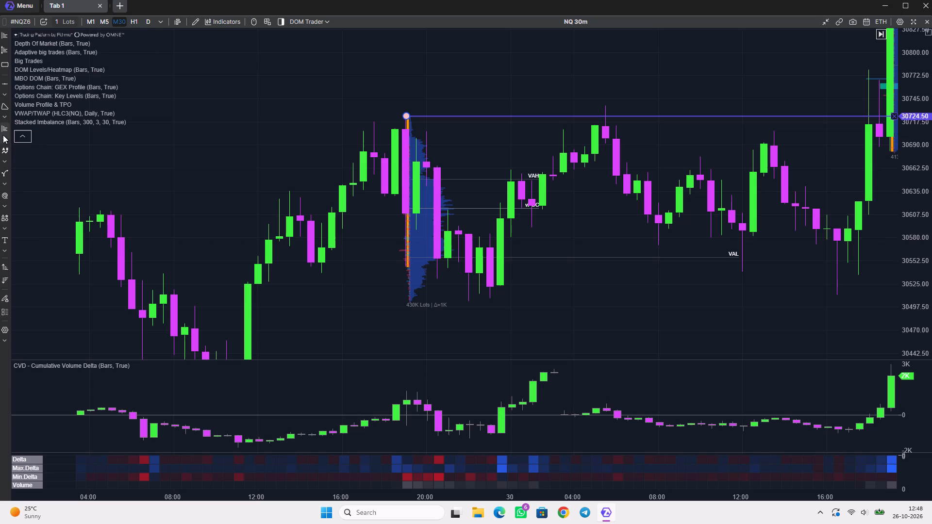
click(2, 92)
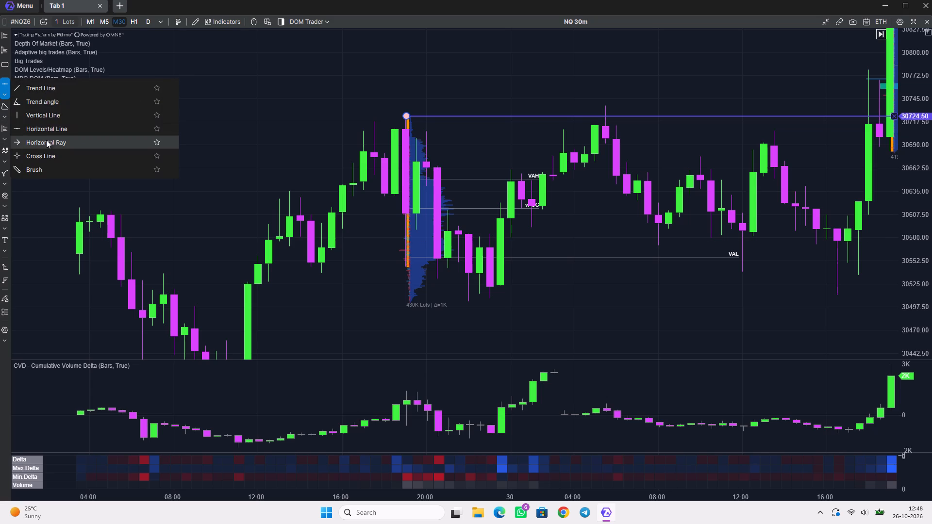
click(46, 143)
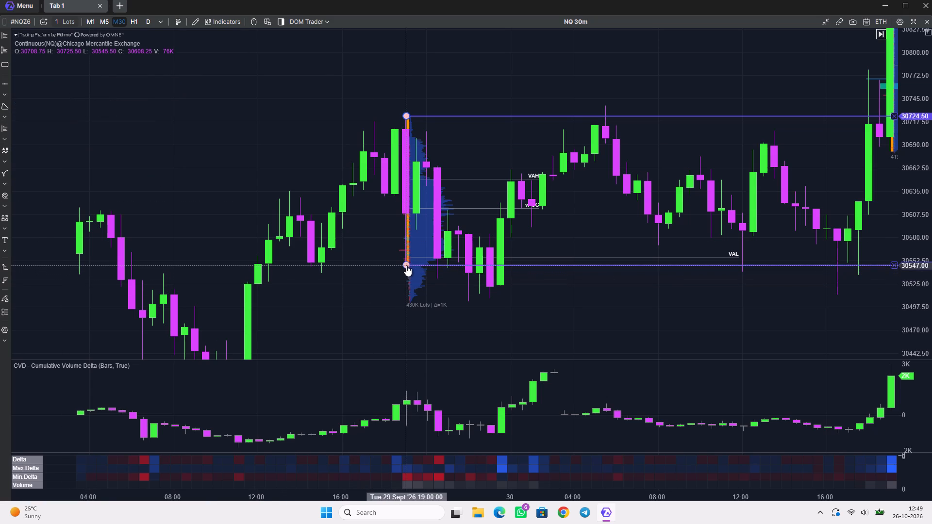
click(406, 266)
Mark the low and high of the 30 Sept 19:00 candle with horizontal rays at about 30682.25 and 30846.50.
drag(611, 229, 409, 225)
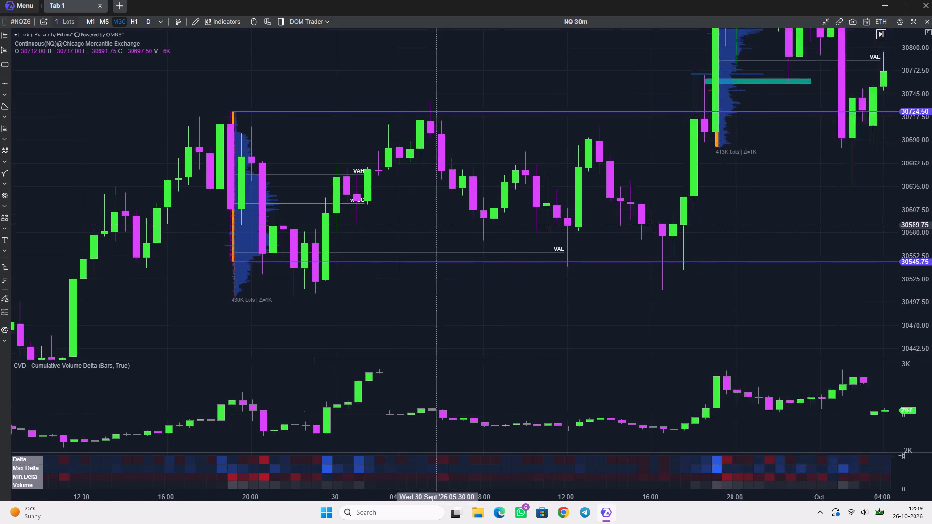
drag(409, 225, 233, 216)
scroll(331, 213, down, 2)
drag(542, 168, 499, 208)
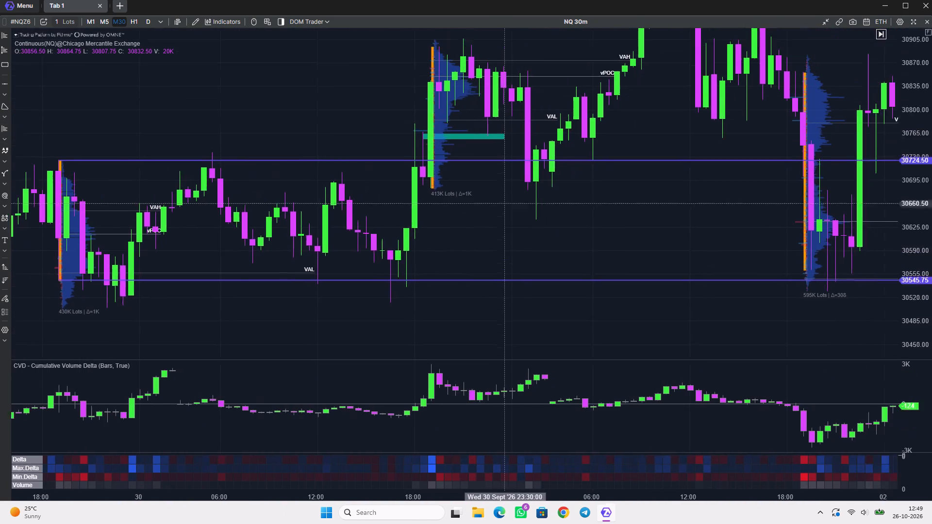
drag(499, 208, 459, 288)
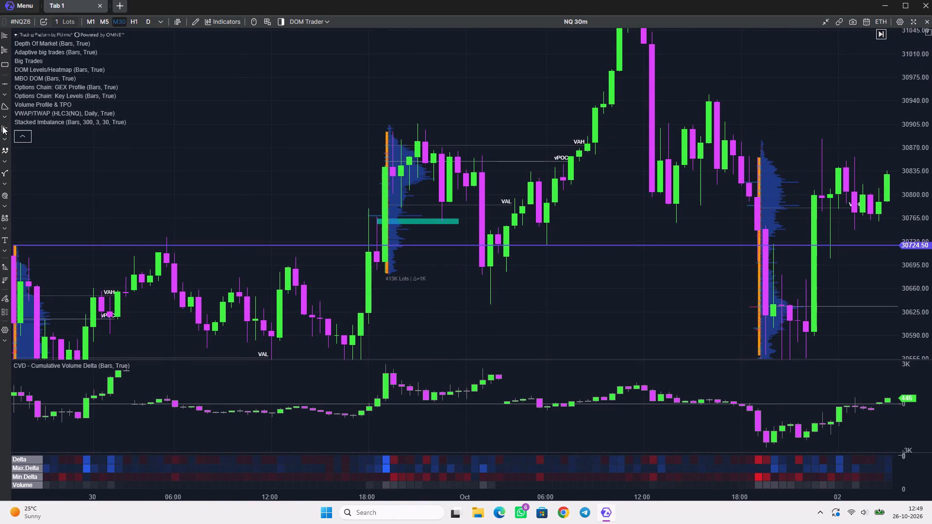
click(2, 82)
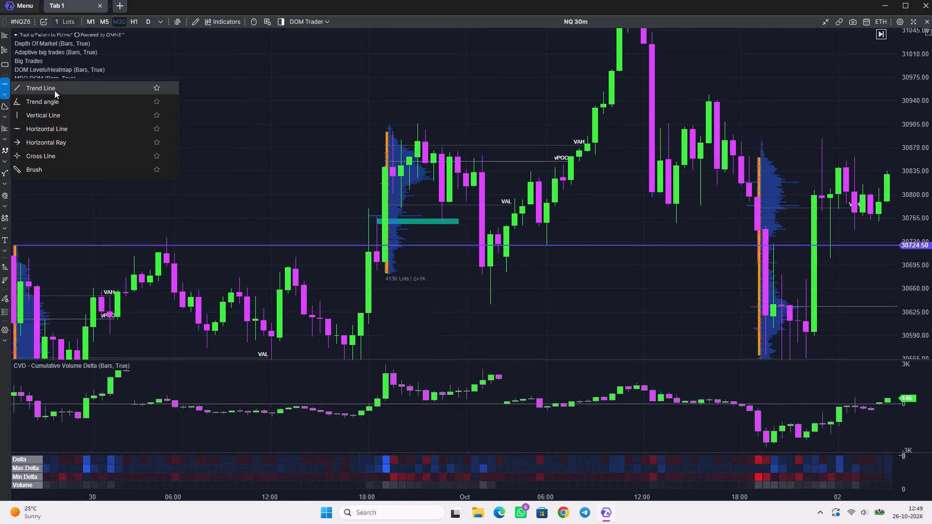
click(35, 144)
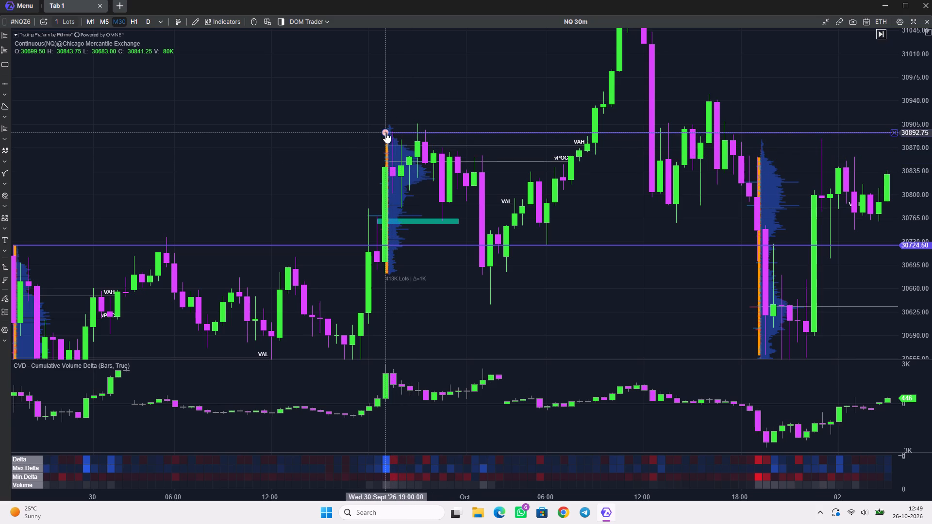
click(385, 274)
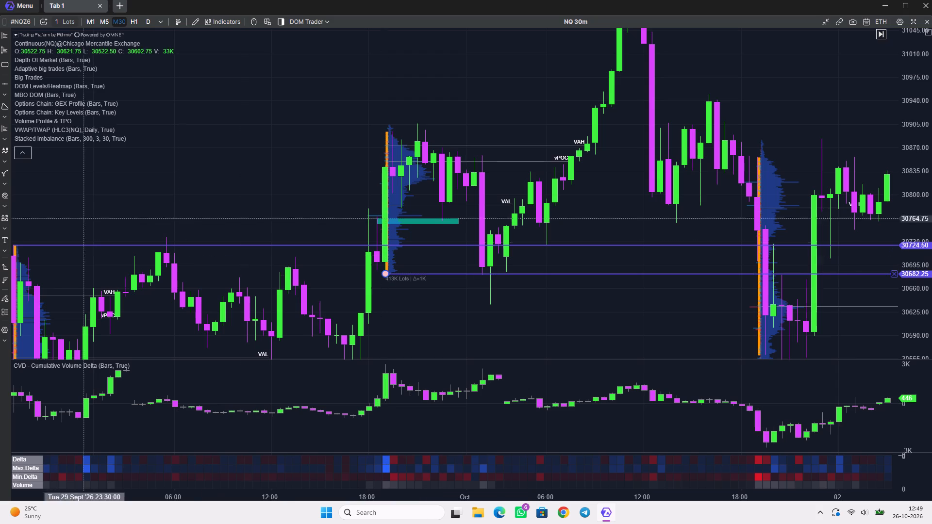
click(5, 89)
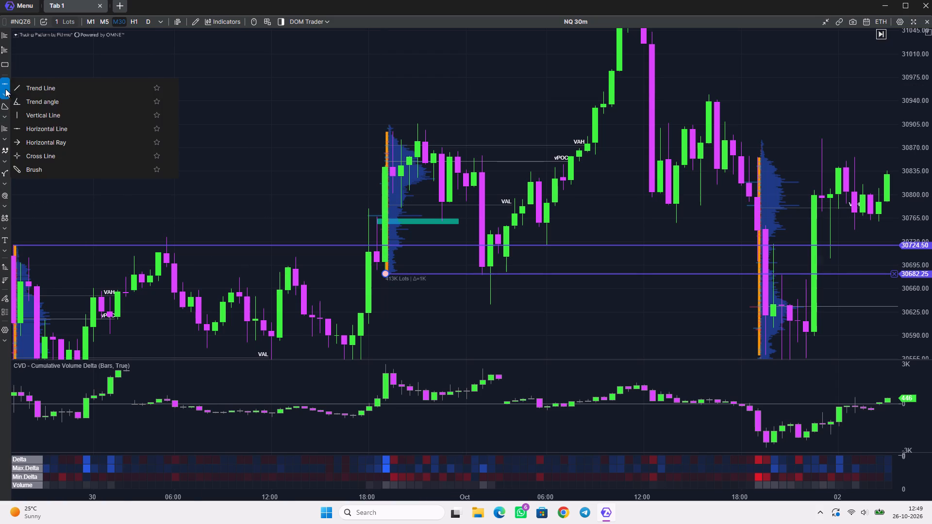
click(46, 144)
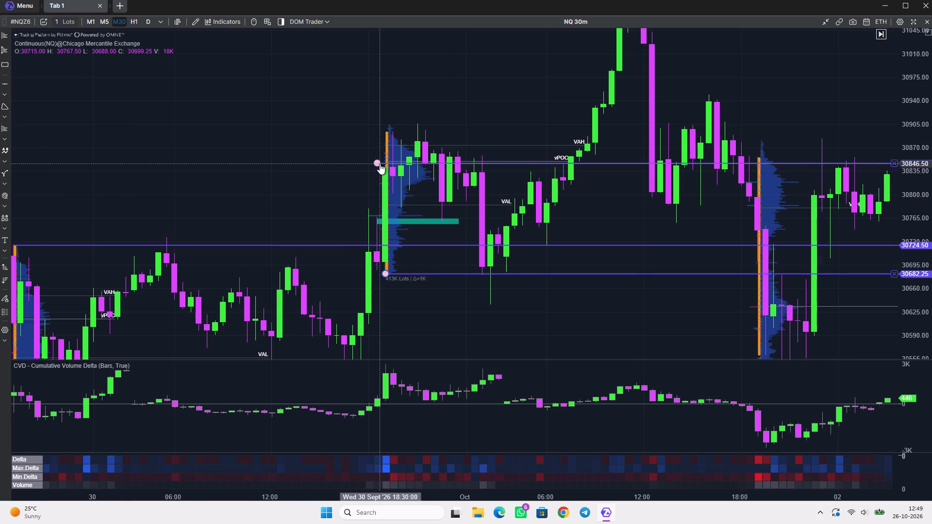
click(386, 164)
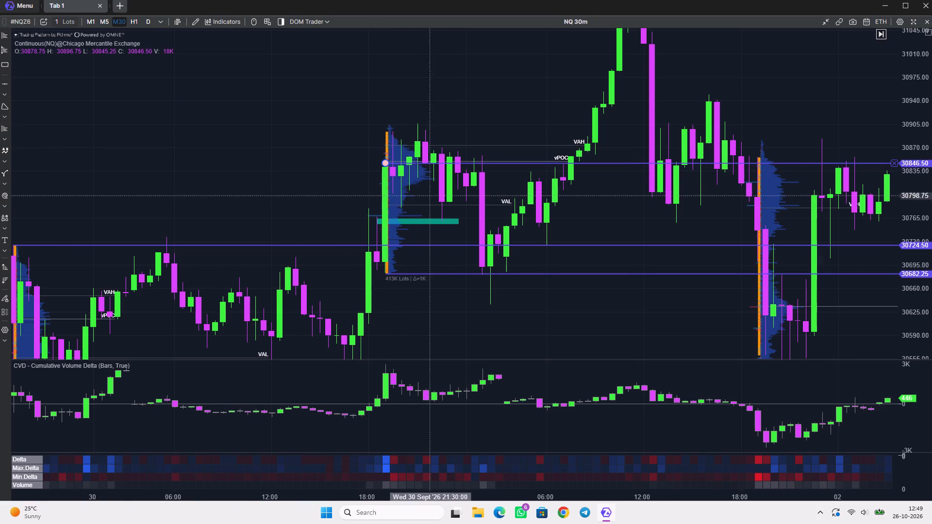
Mark the low and high of the 1 Oct 19:00 candle with horizontal rays at about 30699.00 and 30856.75.
drag(632, 216, 218, 176)
drag(443, 196, 474, 177)
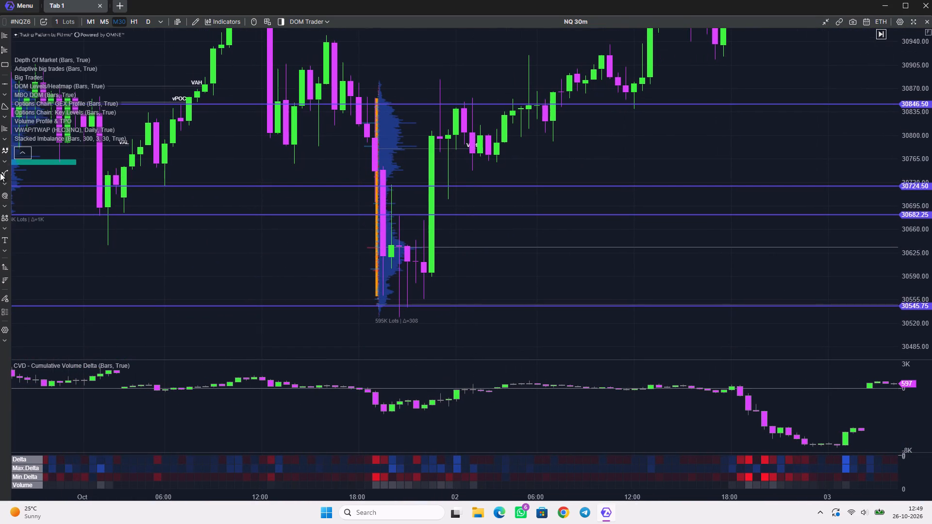
click(5, 84)
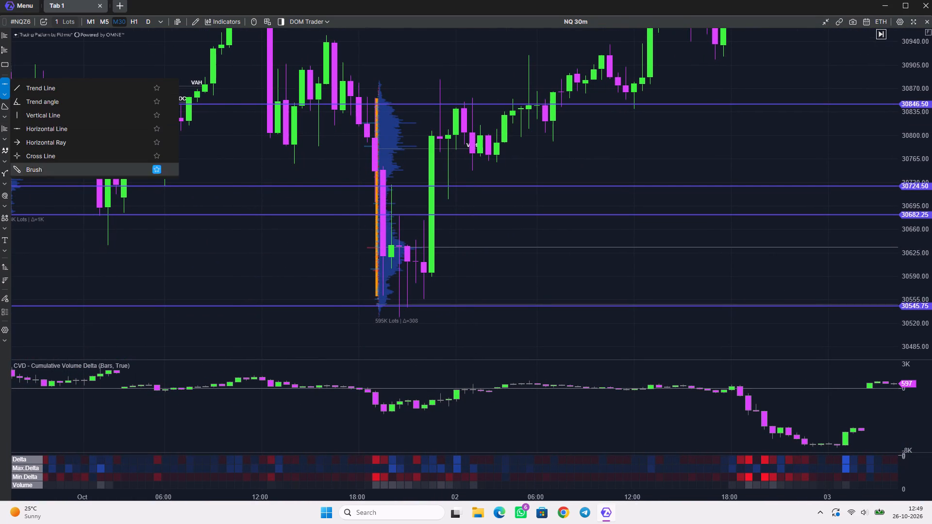
click(42, 141)
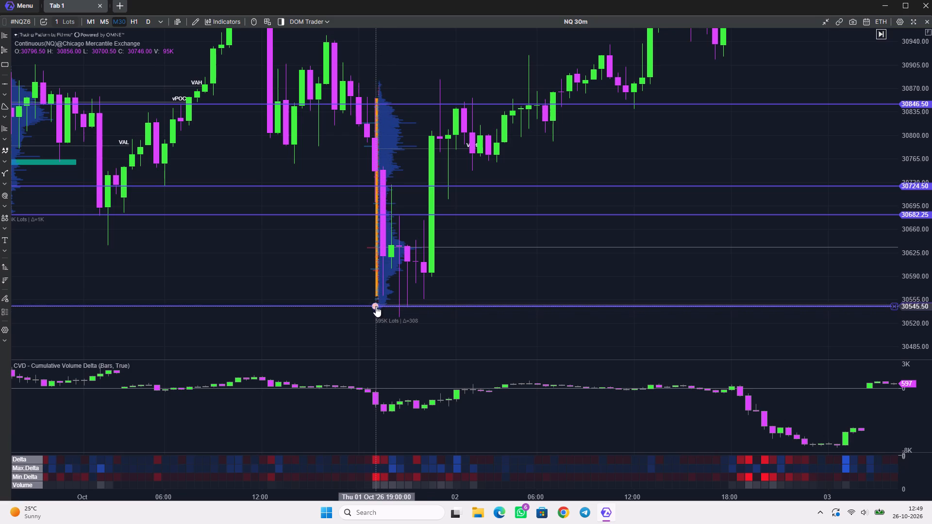
scroll(376, 204, up, 4)
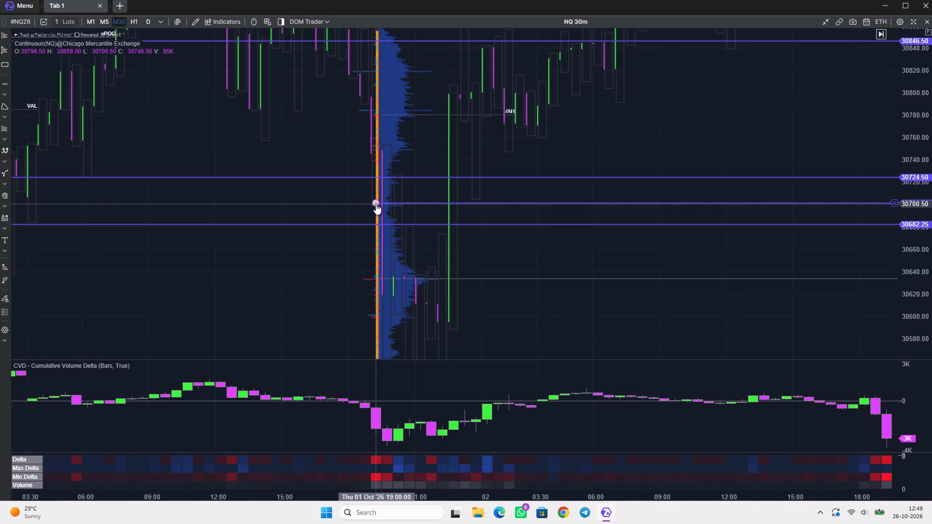
scroll(375, 205, down, 2)
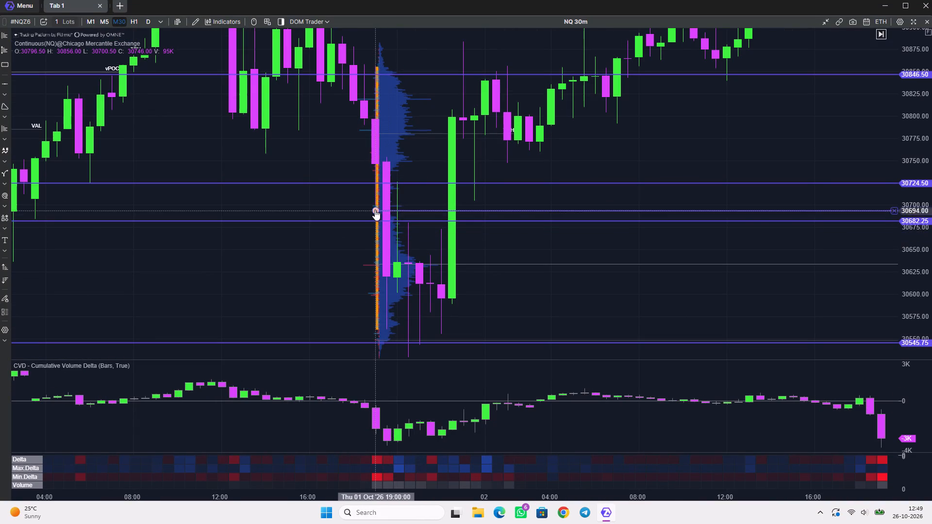
click(375, 206)
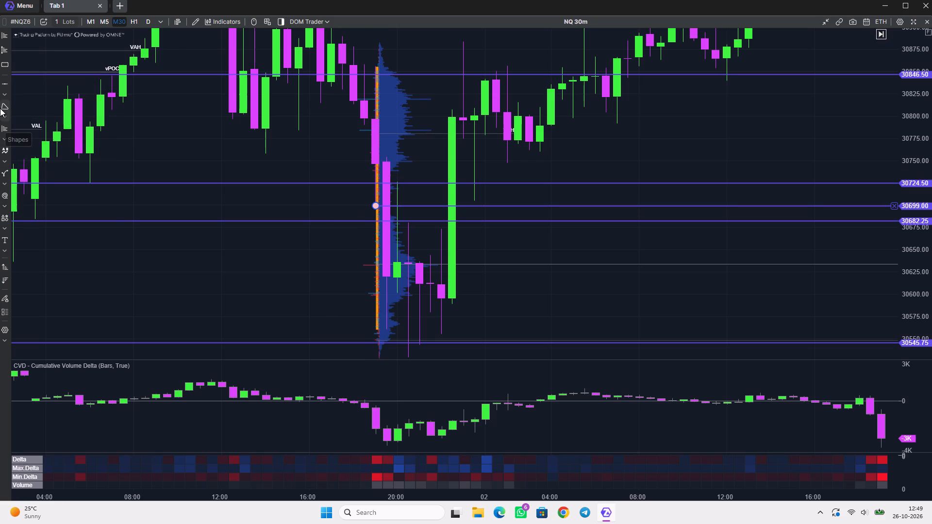
click(2, 83)
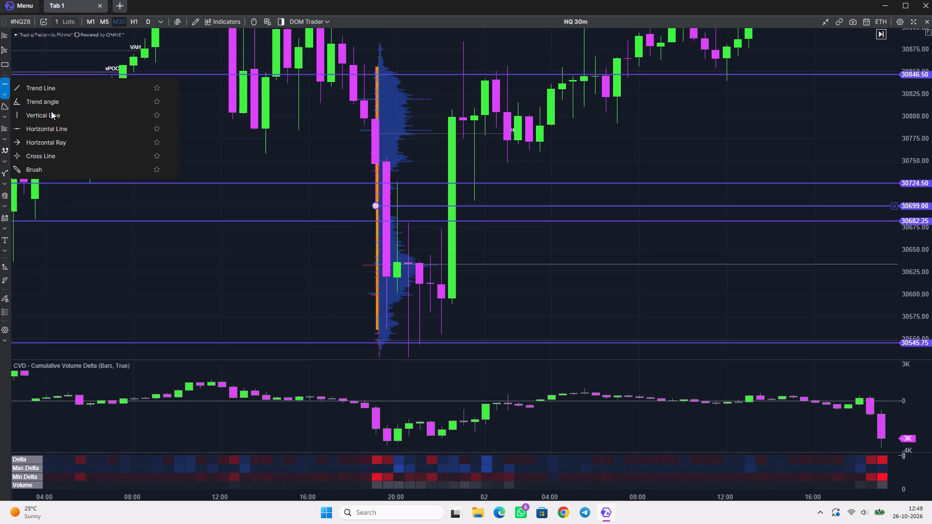
click(40, 138)
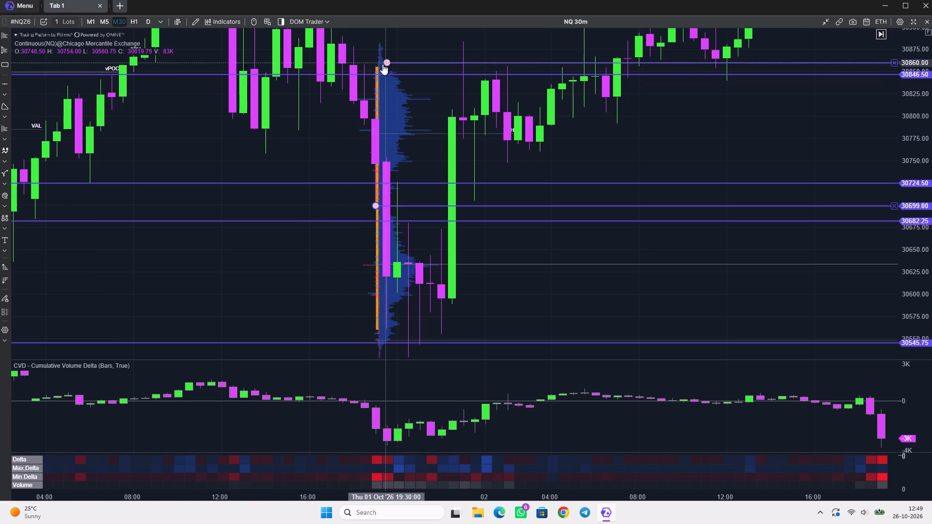
click(375, 65)
Examine how the marked levels from the first three sessions relate to the price action and profiles of the following October sessions.
drag(632, 134, 623, 135)
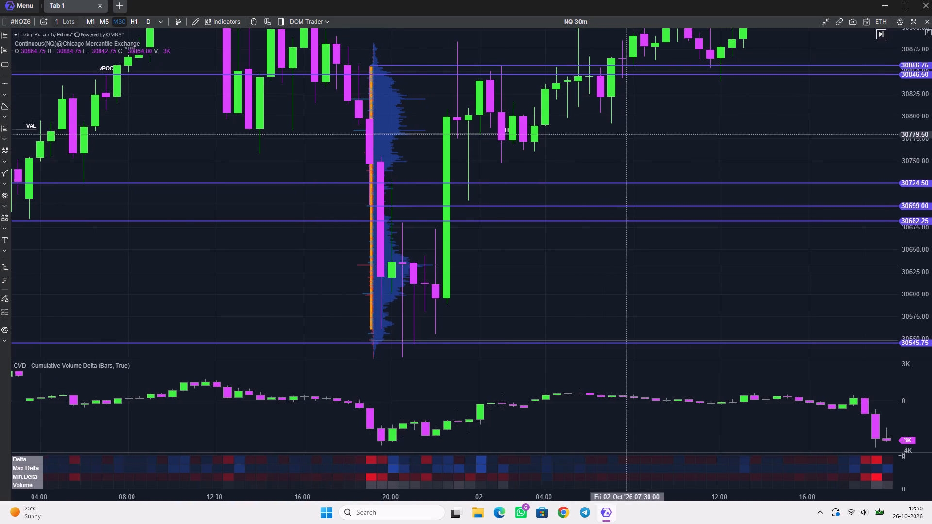
drag(623, 135, 360, 174)
scroll(359, 174, down, 7)
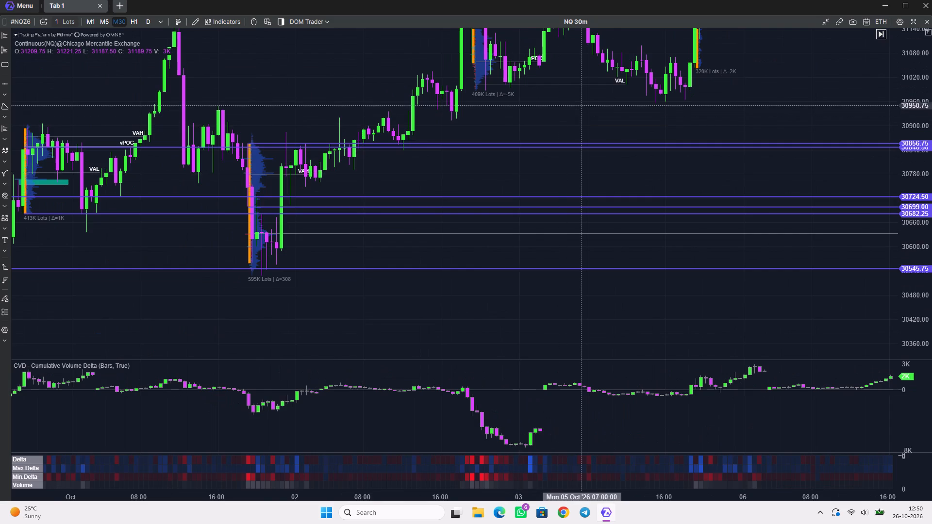
drag(580, 104, 516, 265)
scroll(505, 250, down, 5)
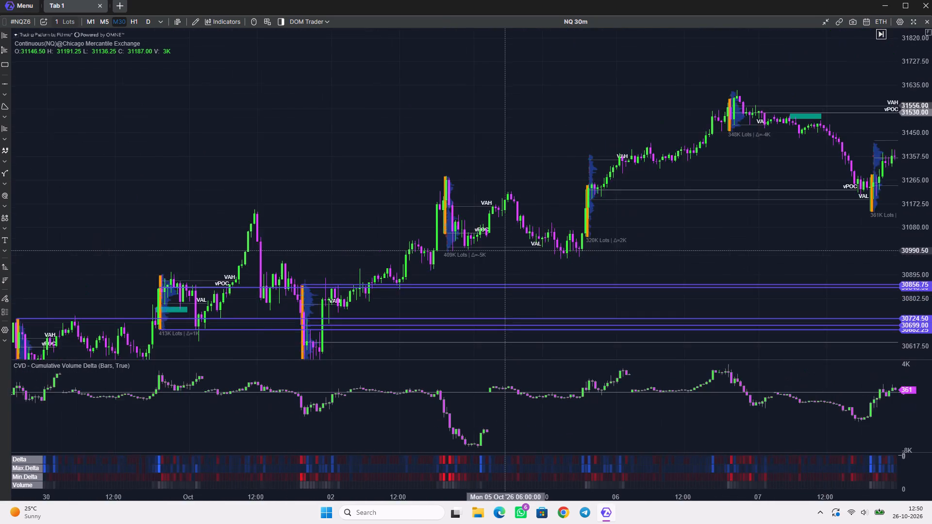
scroll(505, 250, down, 10)
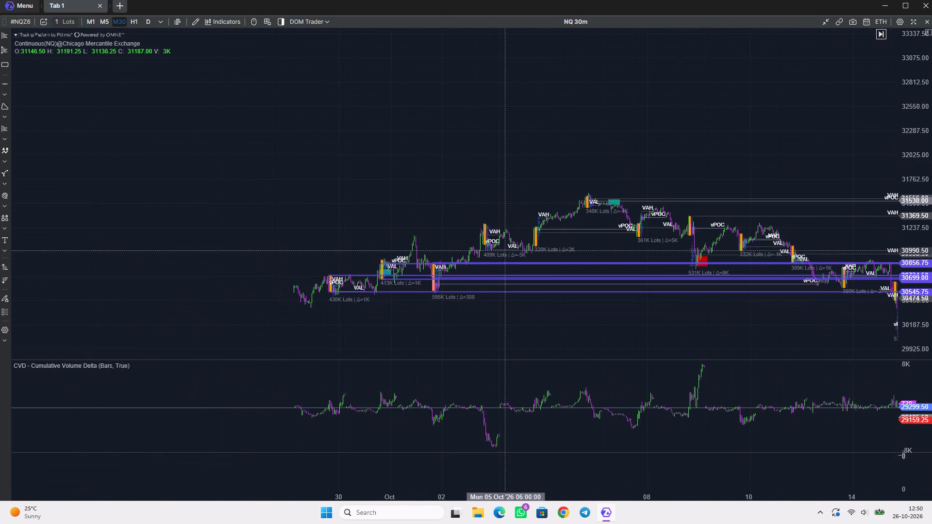
scroll(505, 250, down, 5)
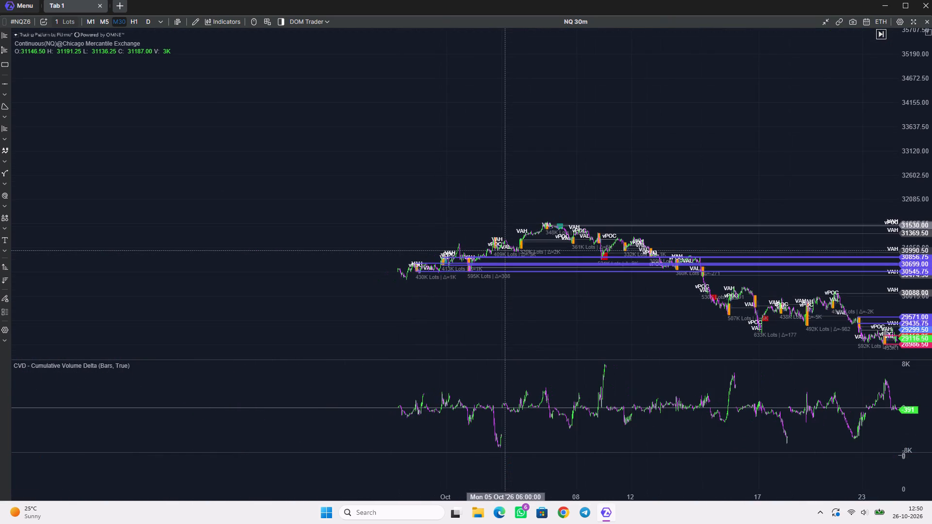
scroll(505, 250, up, 11)
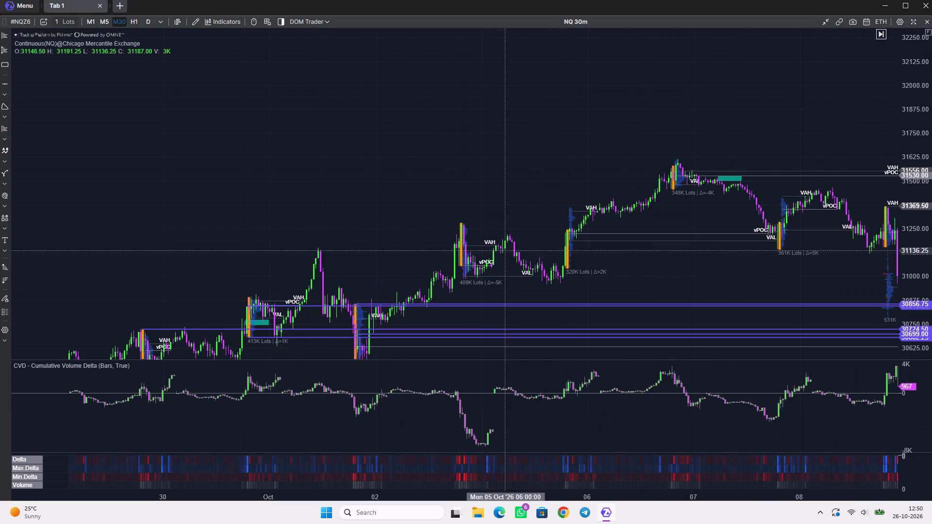
drag(396, 283, 435, 182)
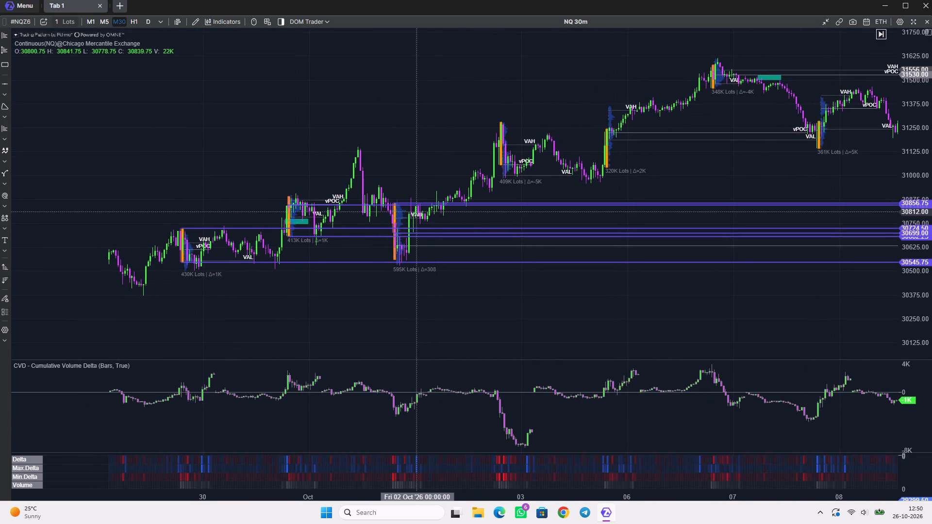
click(421, 202)
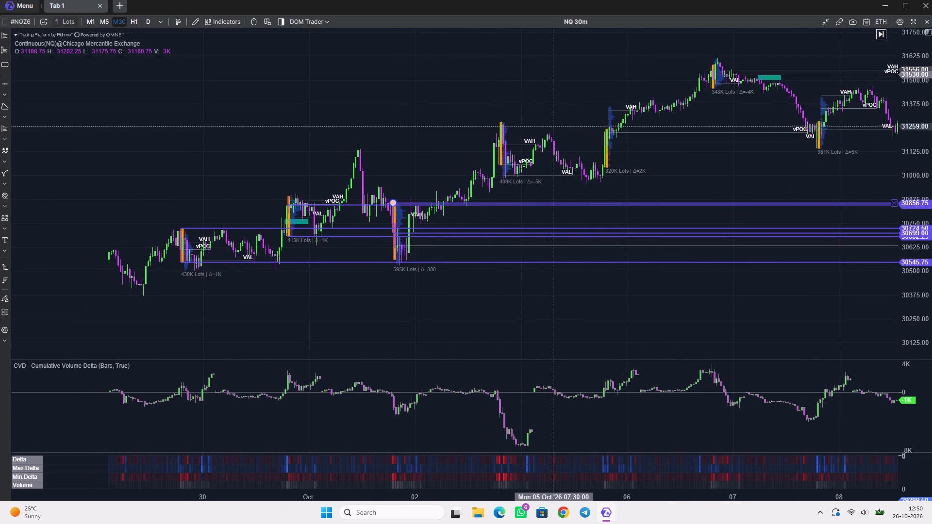
Mark the low and high of the 2 Oct 19:00 candle with horizontal rays at about 31057.50 and 31202.50.
drag(553, 123, 534, 190)
scroll(444, 211, up, 7)
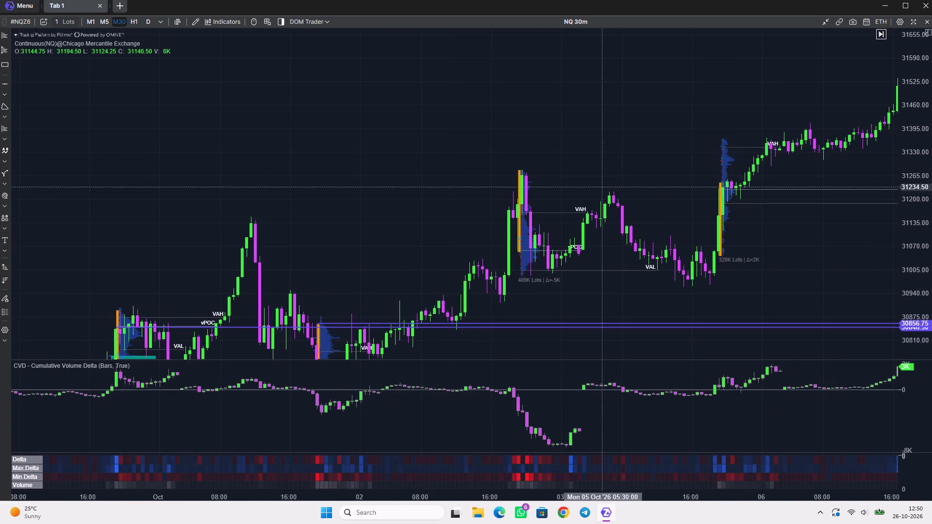
drag(603, 186, 533, 187)
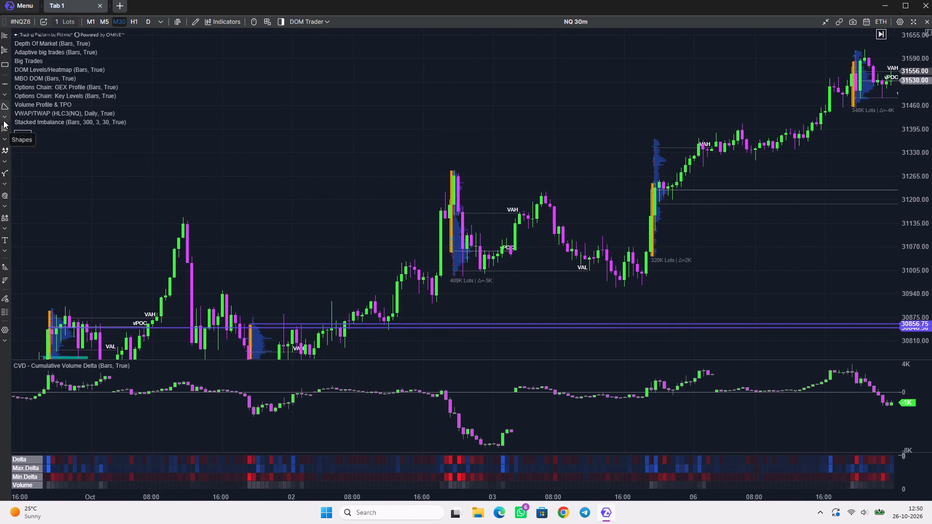
click(3, 127)
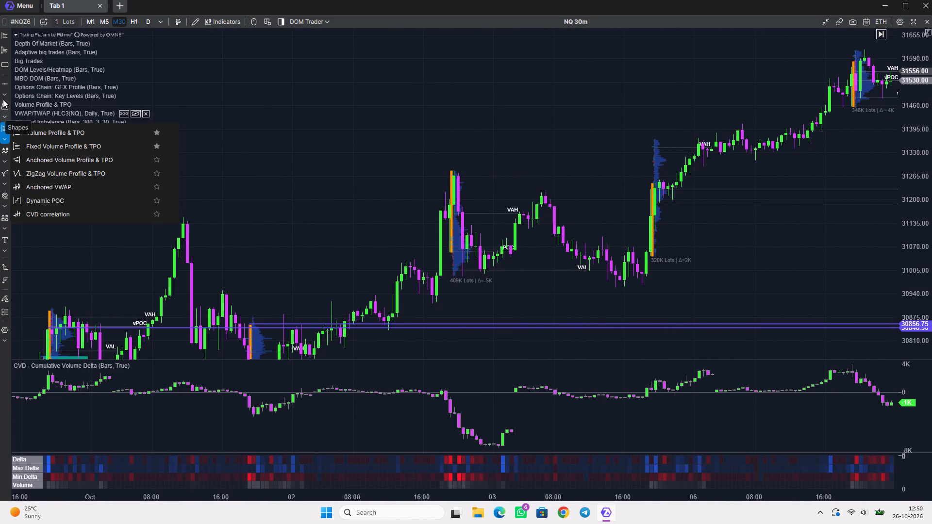
click(1, 82)
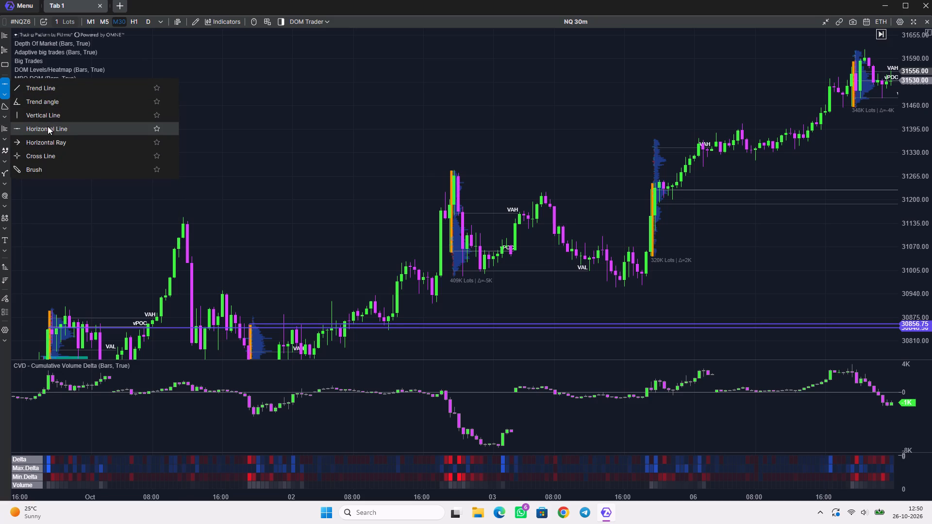
click(44, 144)
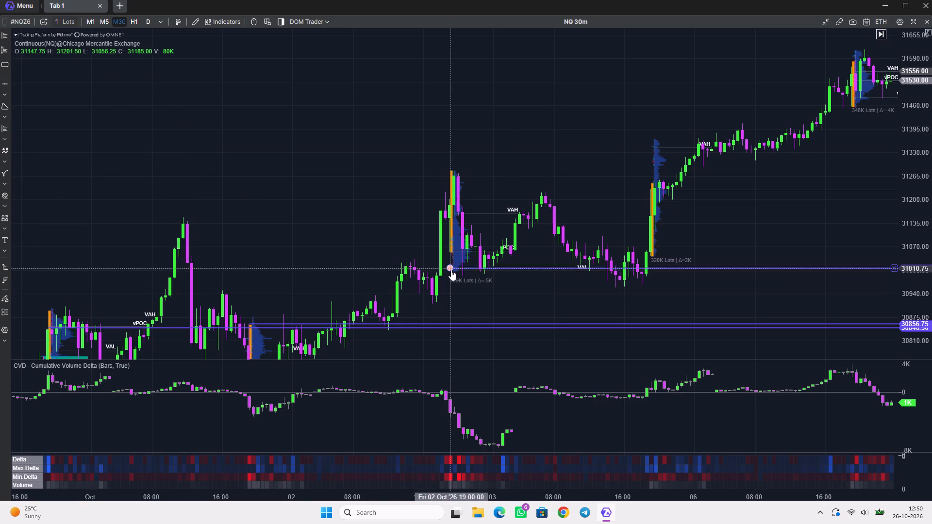
click(449, 251)
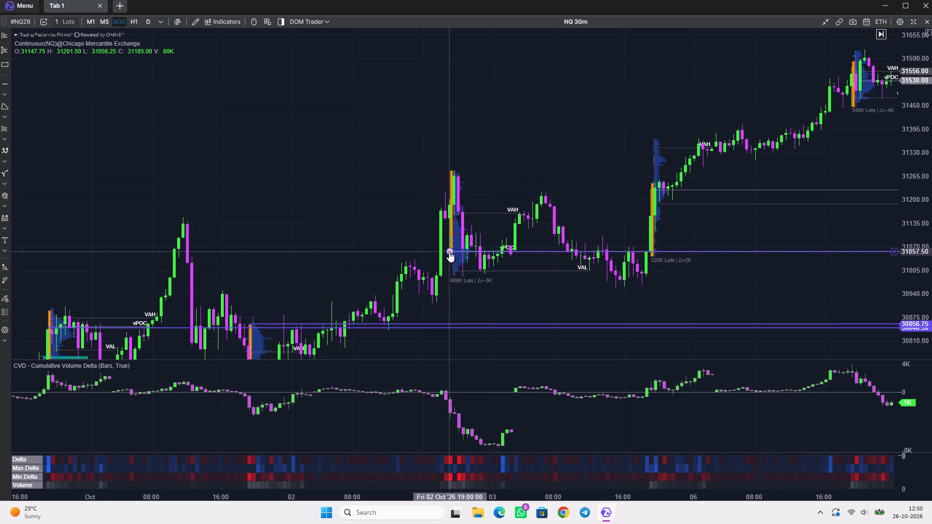
click(5, 80)
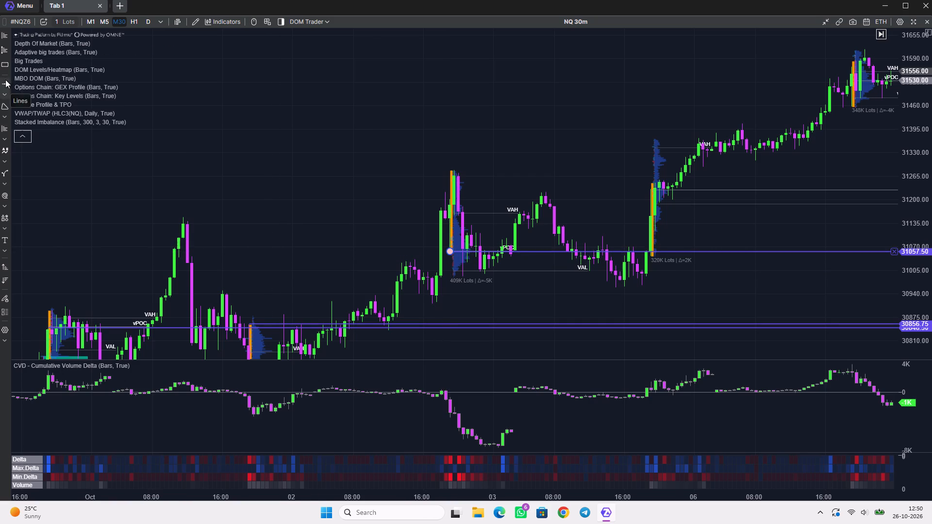
click(40, 141)
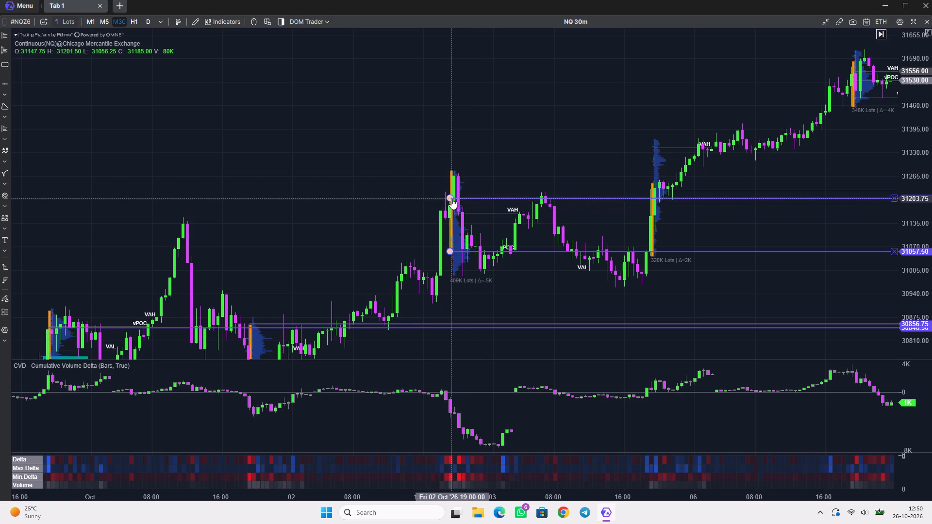
click(449, 199)
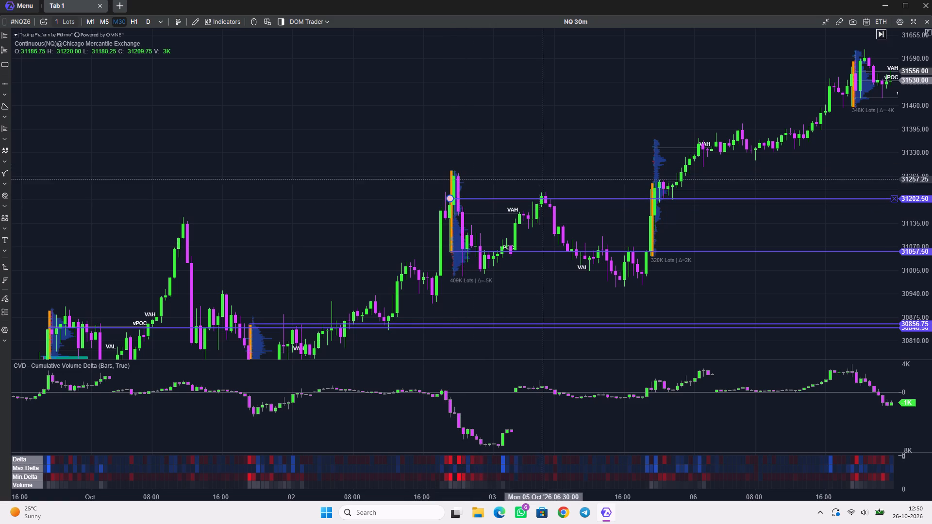
click(545, 177)
Mark the low and high of the 5 Oct 19:00 candle with horizontal rays at about 31047.00 and 31230.50.
drag(607, 168, 385, 191)
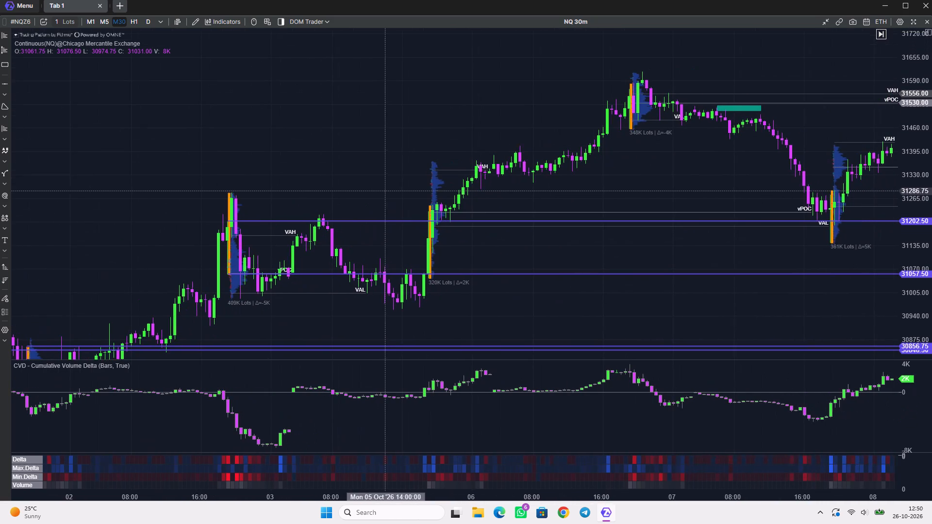
drag(599, 181, 565, 170)
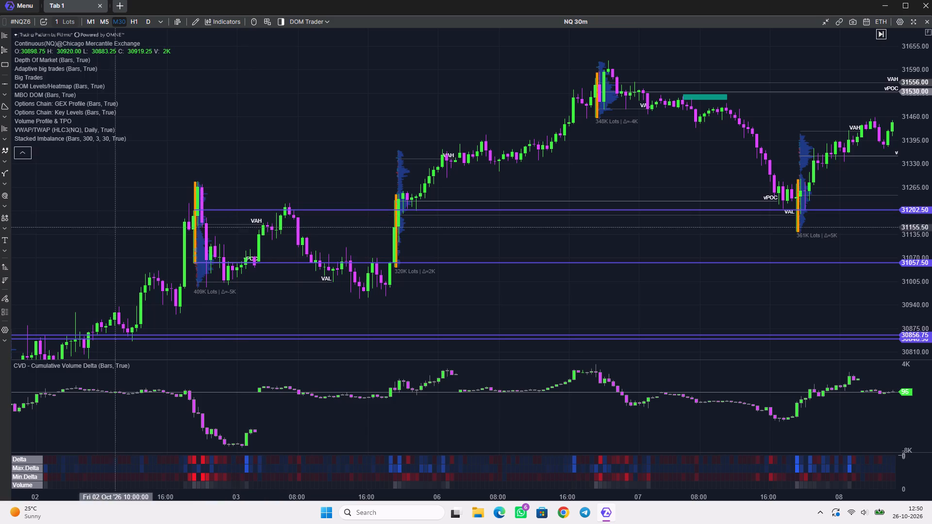
click(5, 85)
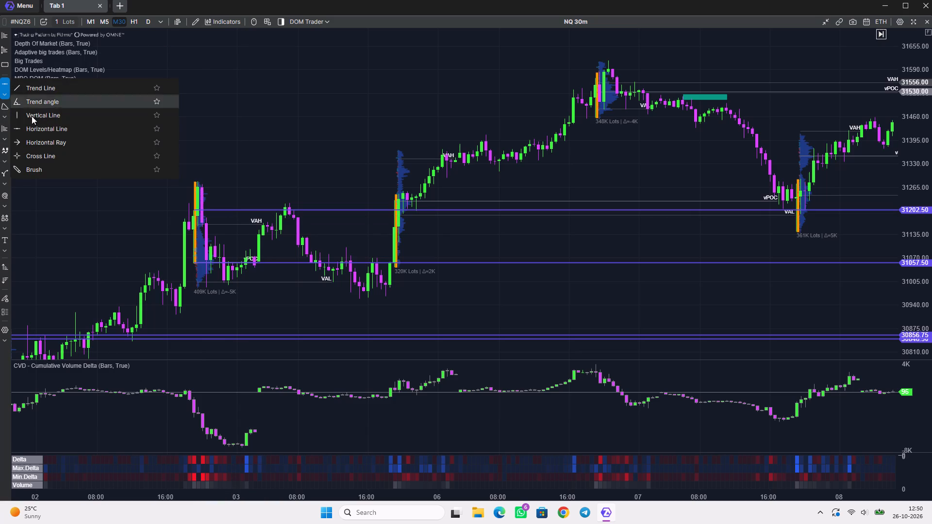
click(51, 145)
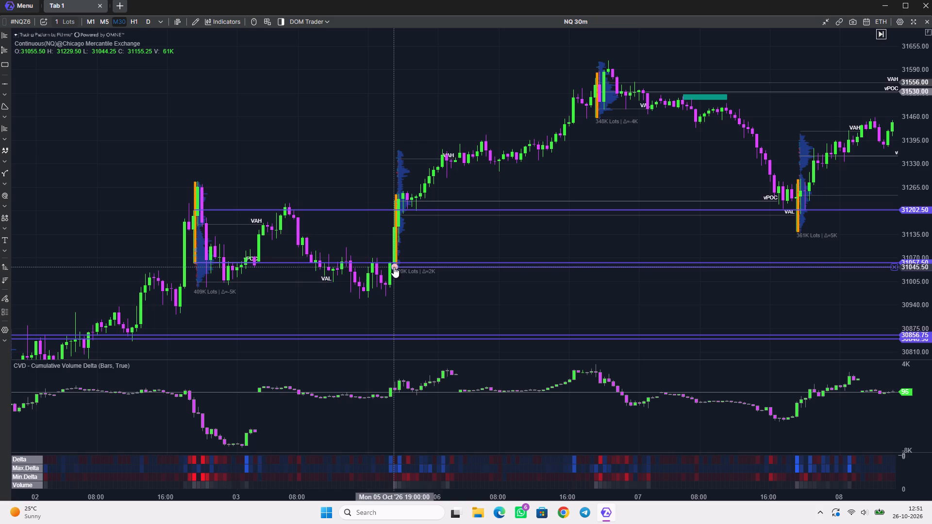
click(394, 266)
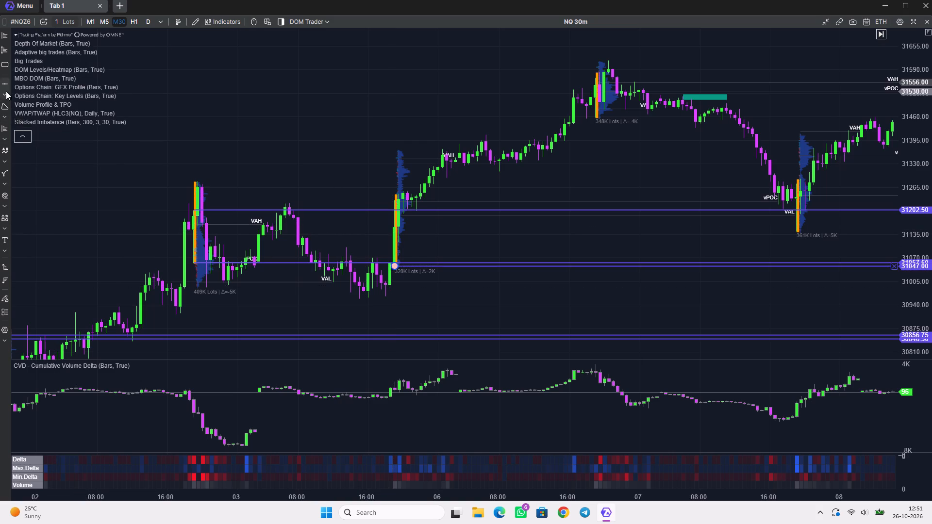
click(5, 87)
click(38, 141)
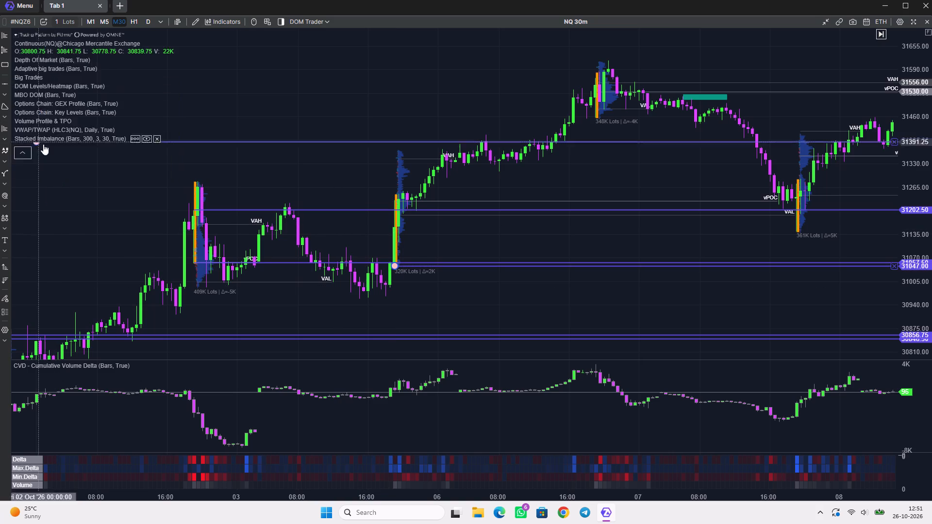
click(395, 200)
click(620, 157)
Switch the NQ chart to the 1-minute timeframe and go back to the marked sessions starting 29 Sept, with the price scale auto-fitted.
drag(625, 155, 485, 216)
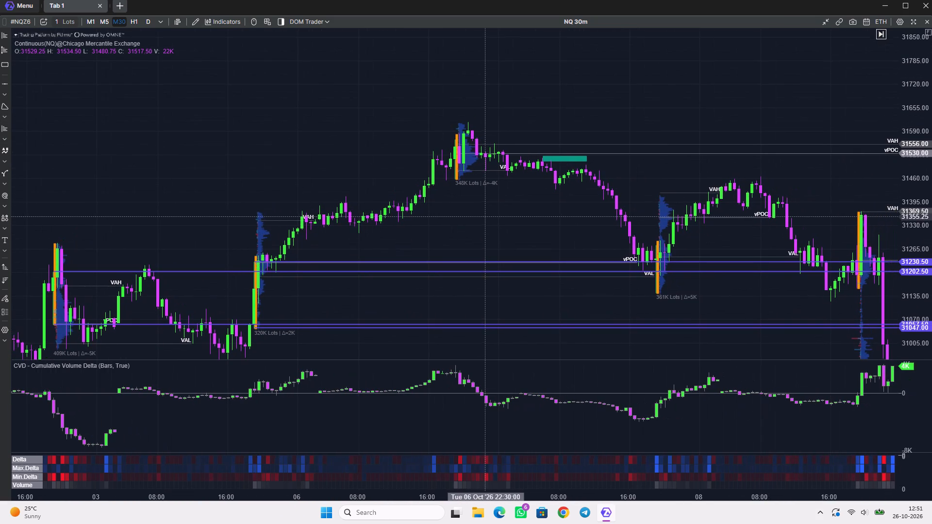
click(90, 24)
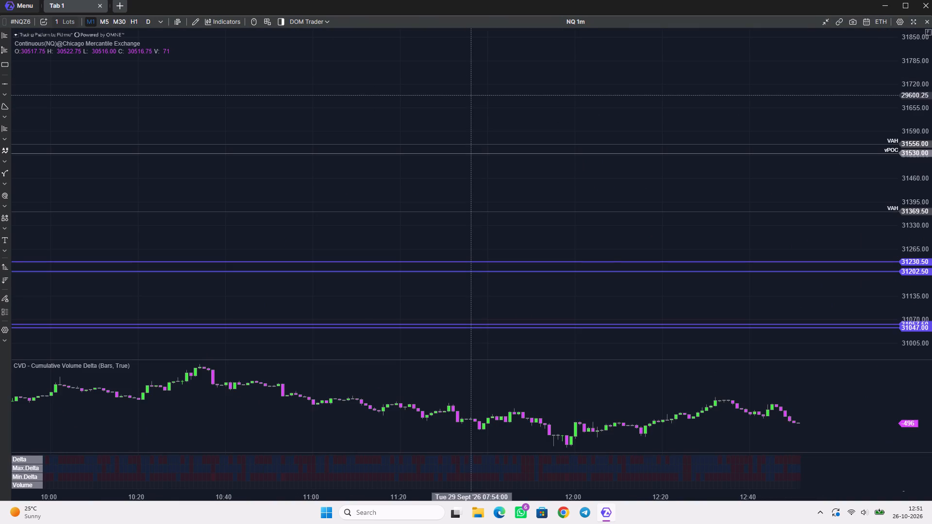
double_click(919, 180)
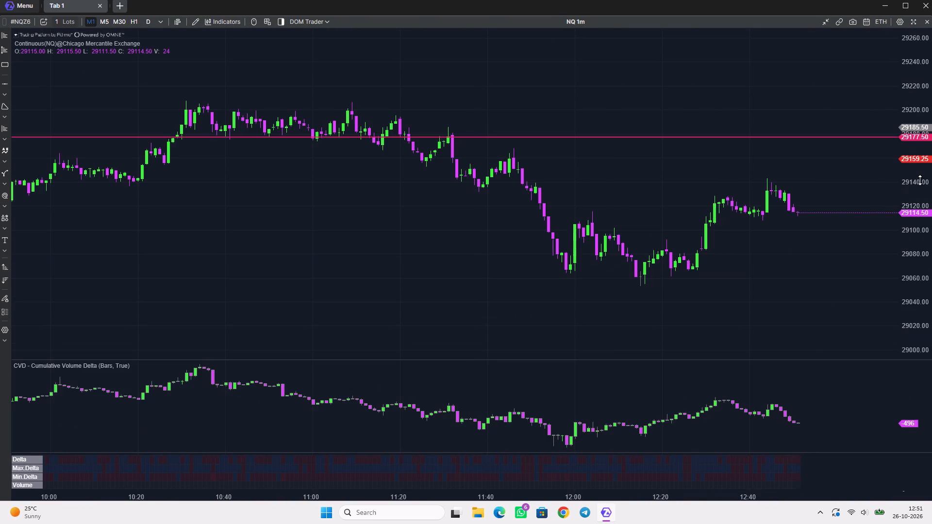
scroll(349, 245, down, 18)
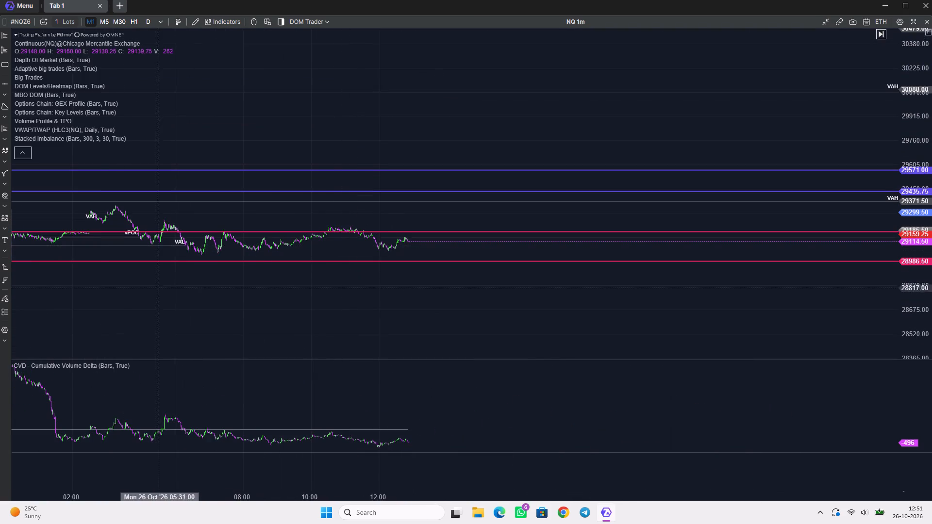
drag(100, 295, 563, 281)
scroll(450, 282, down, 20)
scroll(450, 282, down, 1)
scroll(390, 291, down, 4)
drag(108, 318, 795, 282)
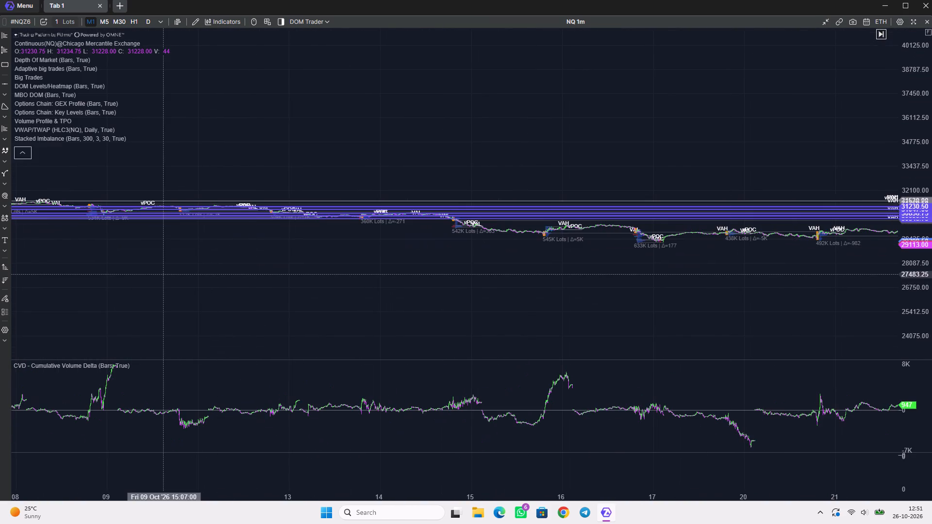
drag(163, 274, 801, 280)
drag(184, 273, 543, 273)
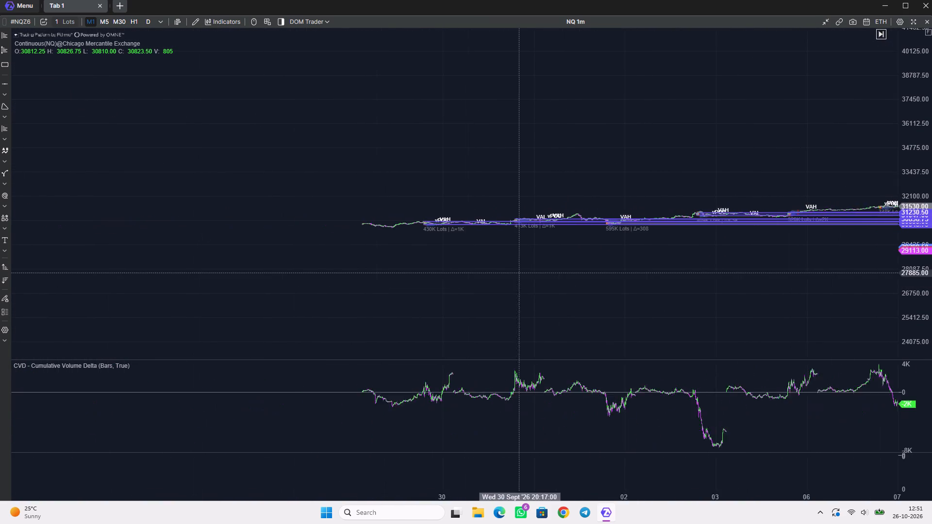
drag(543, 273, 554, 273)
double_click(919, 190)
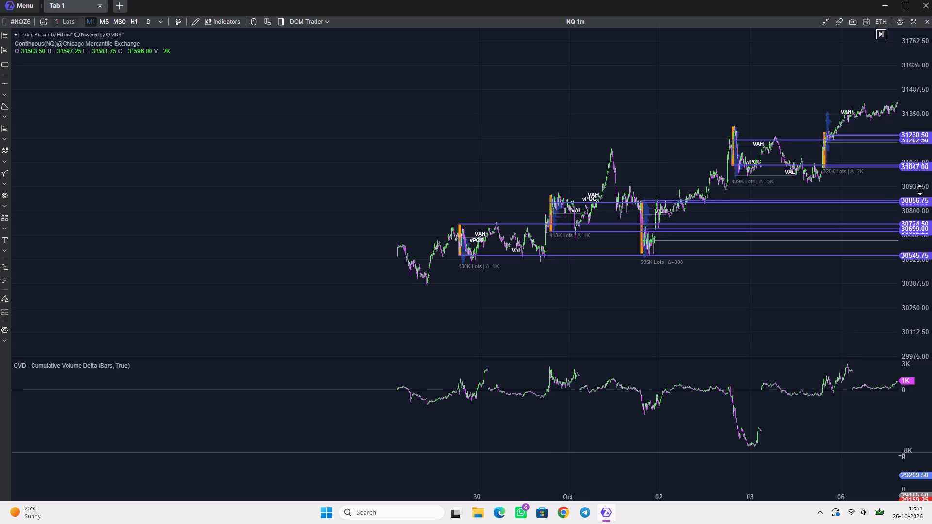
Examine the 1-minute price action and volume profile after the 29 Sept 19:00 candle against its rays at 30724.50 and 30545.75.
scroll(911, 254, up, 20)
scroll(911, 254, up, 7)
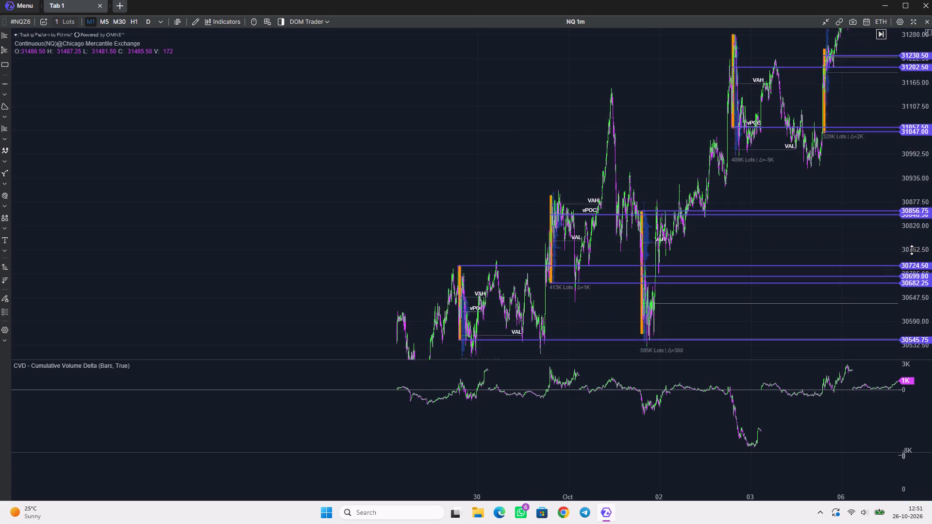
scroll(912, 250, up, 10)
drag(720, 272, 831, 131)
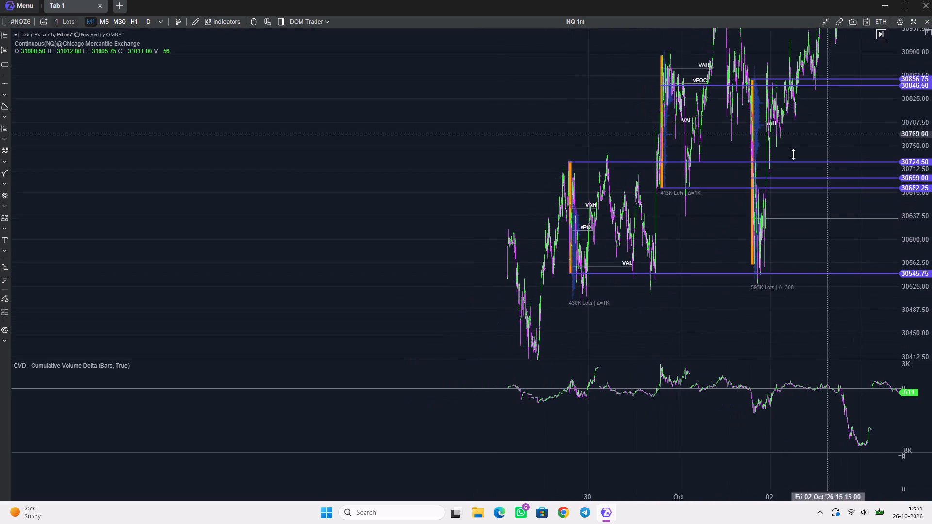
scroll(618, 206, up, 7)
drag(830, 255, 824, 255)
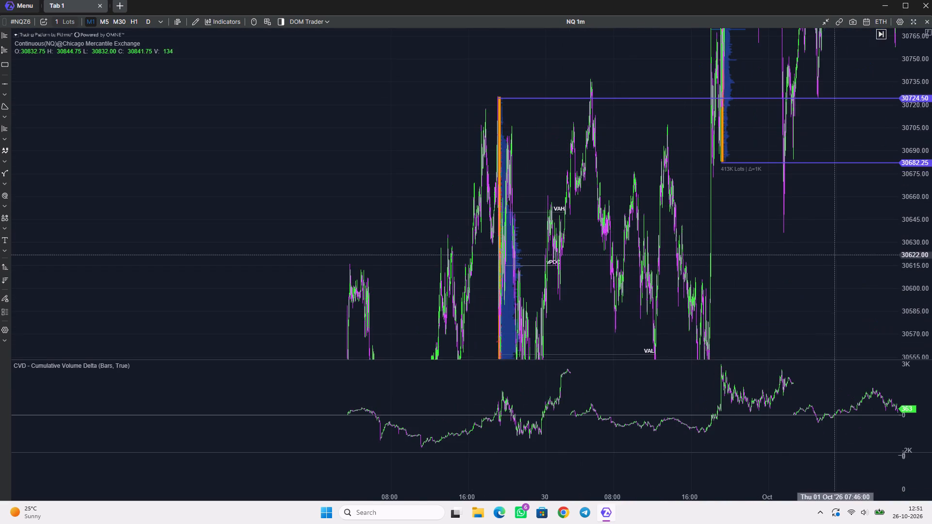
drag(824, 255, 757, 206)
scroll(916, 210, down, 19)
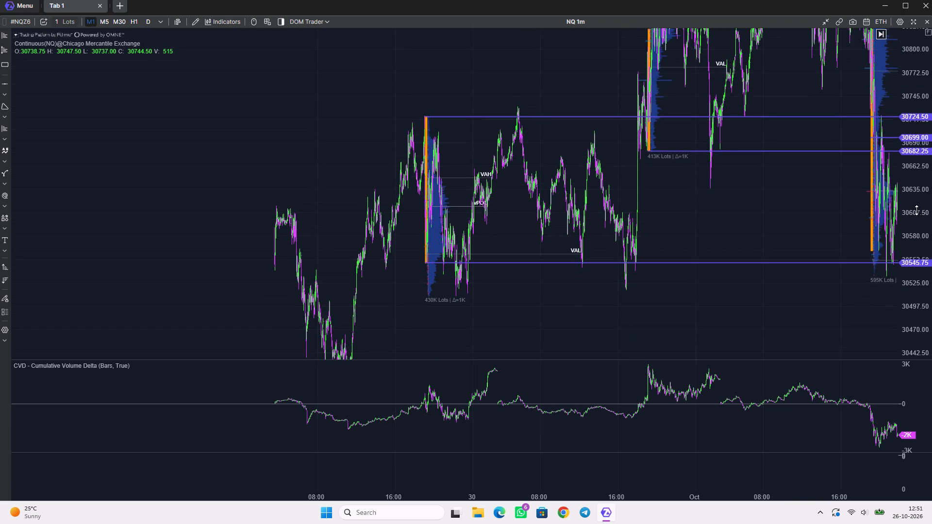
scroll(916, 210, down, 3)
scroll(415, 221, up, 3)
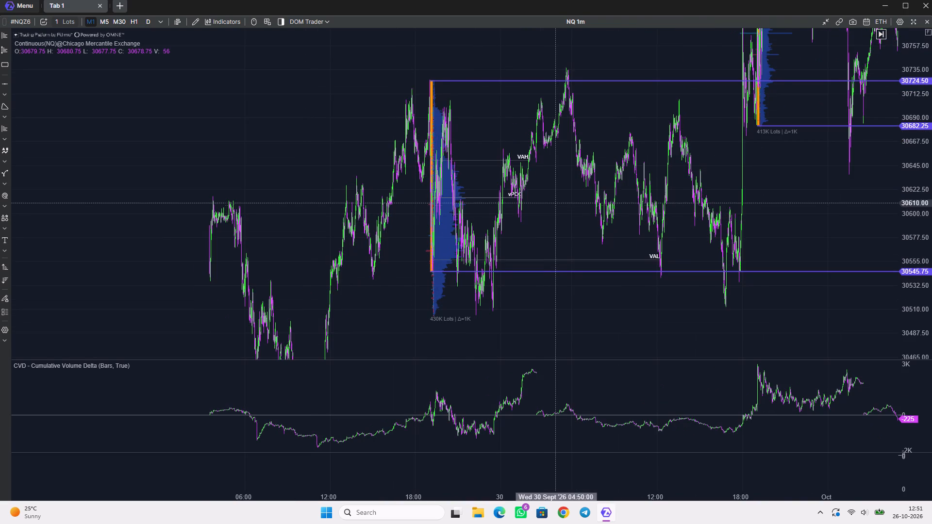
drag(558, 197, 516, 213)
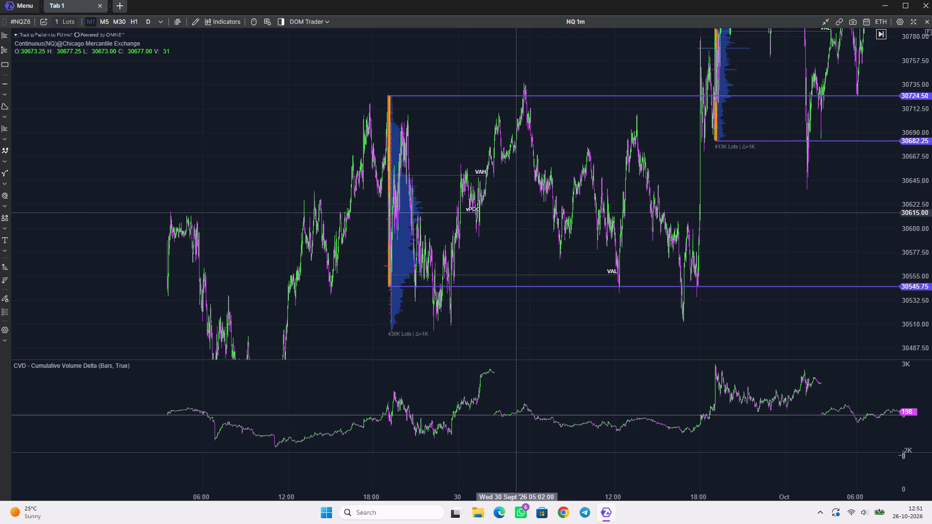
Examine the 1-minute price action and profile after the 30 Sept 19:00 candle against its rays at 30846.50 and 30682.25, comparing with 29 Sept.
drag(776, 164, 590, 268)
drag(755, 143, 689, 188)
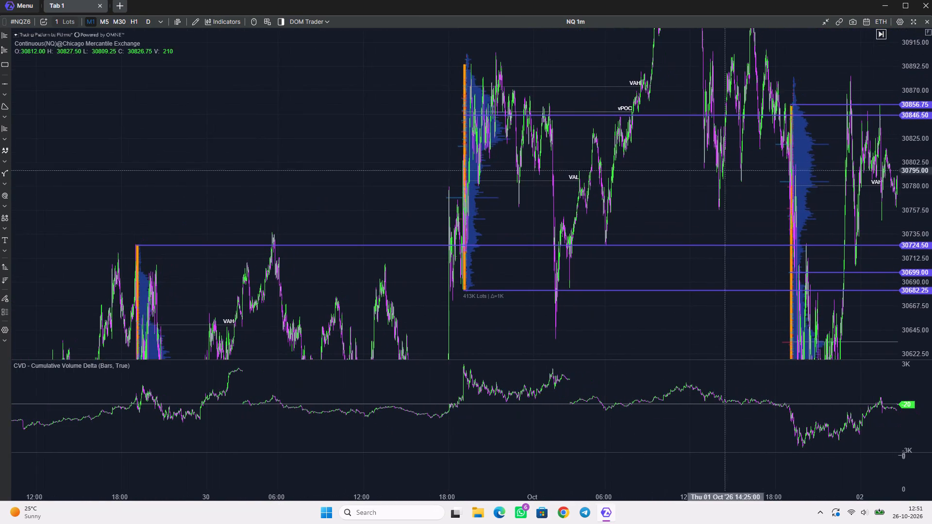
scroll(903, 128, down, 6)
scroll(552, 170, up, 3)
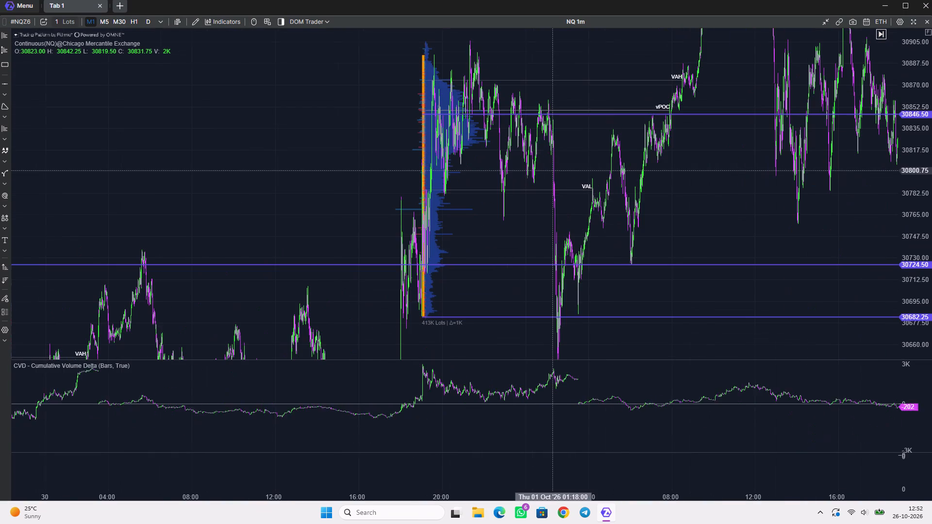
drag(639, 194, 615, 188)
scroll(615, 188, down, 1)
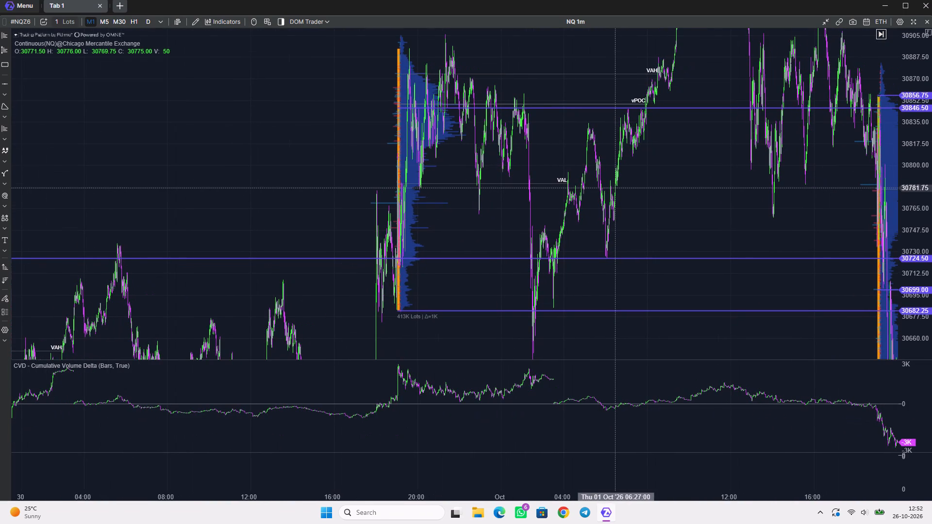
scroll(615, 188, down, 2)
drag(521, 311, 544, 291)
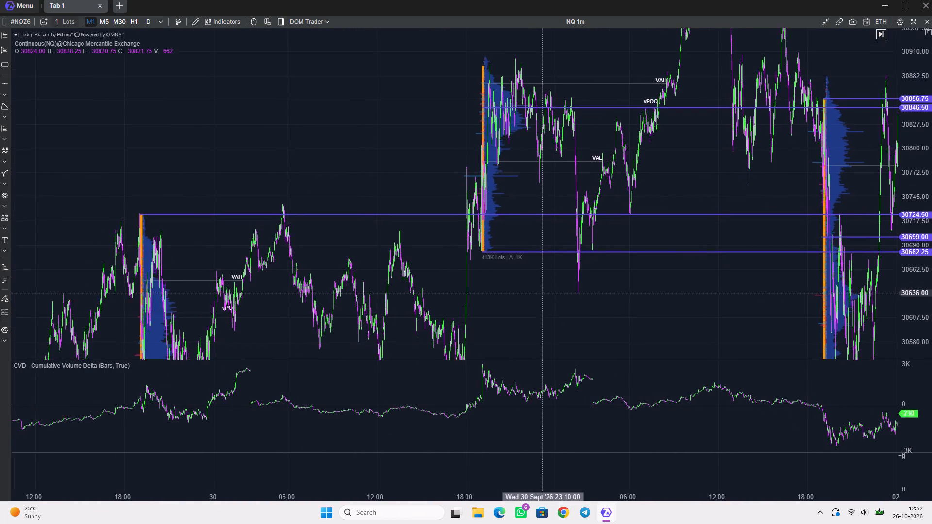
drag(544, 291, 544, 292)
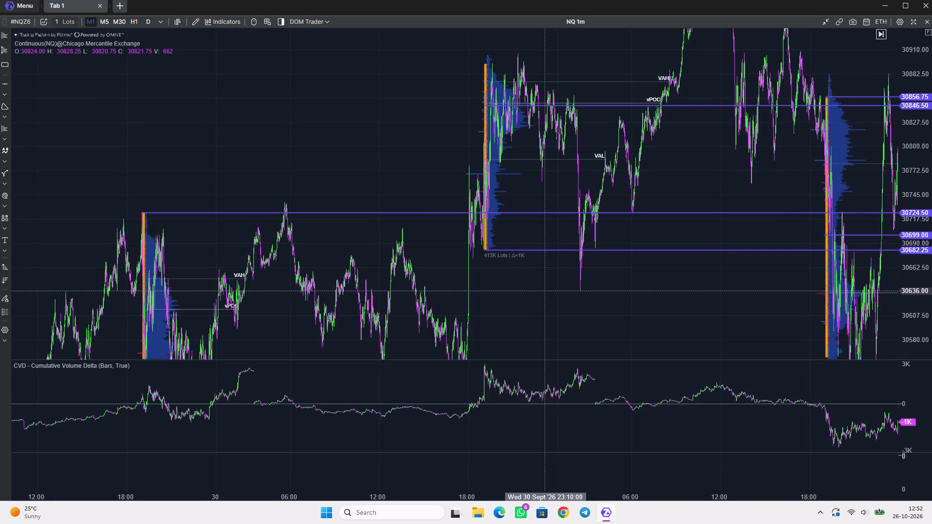
drag(544, 292, 558, 289)
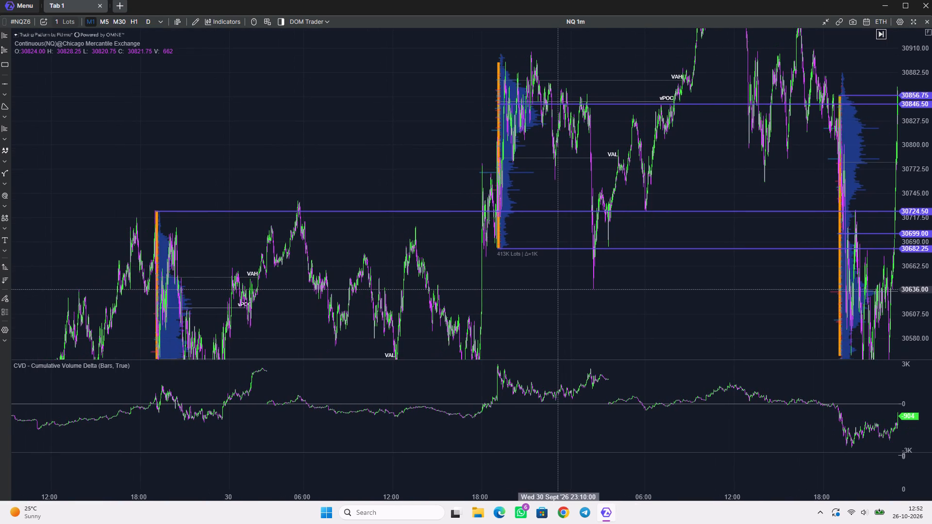
drag(558, 289, 697, 190)
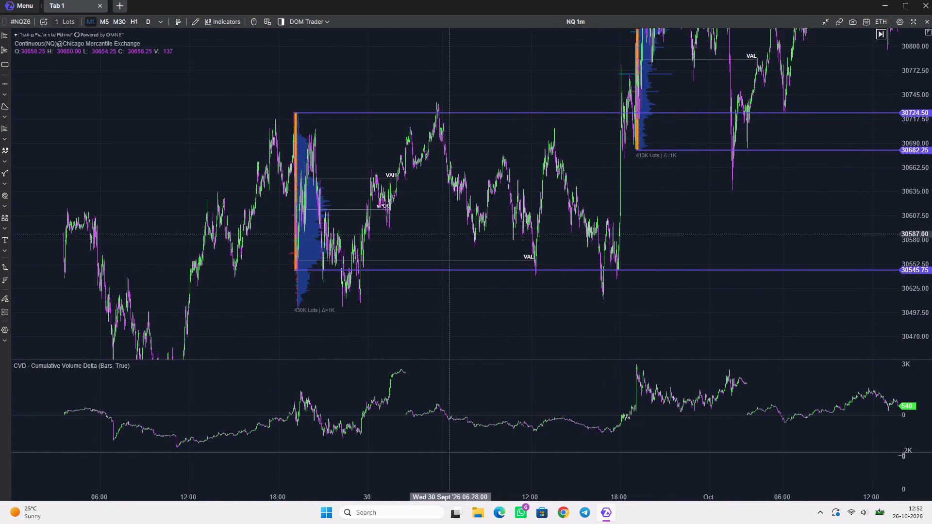
Re-examine the 1-minute price action after the 29 Sept 19:00 candle, zooming closely on the reaction at its low ray at 30545.75.
drag(416, 242, 492, 236)
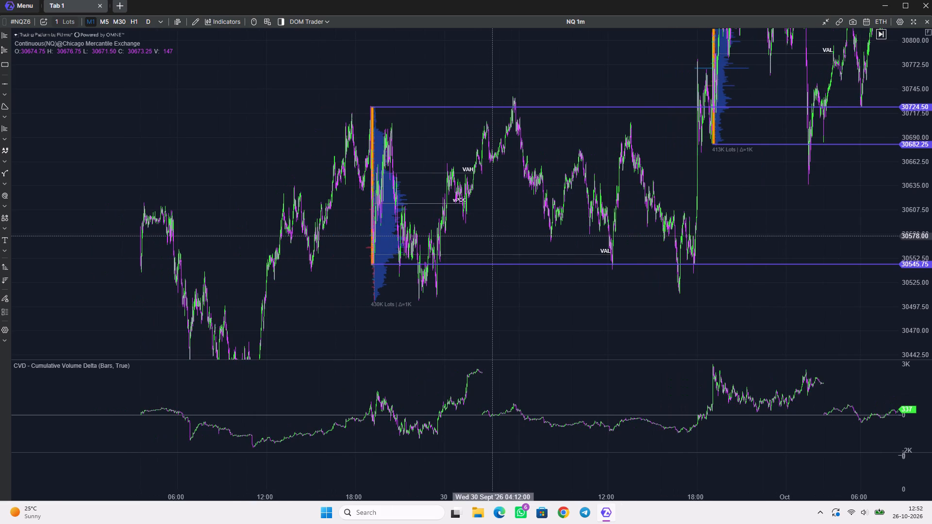
scroll(487, 230, up, 2)
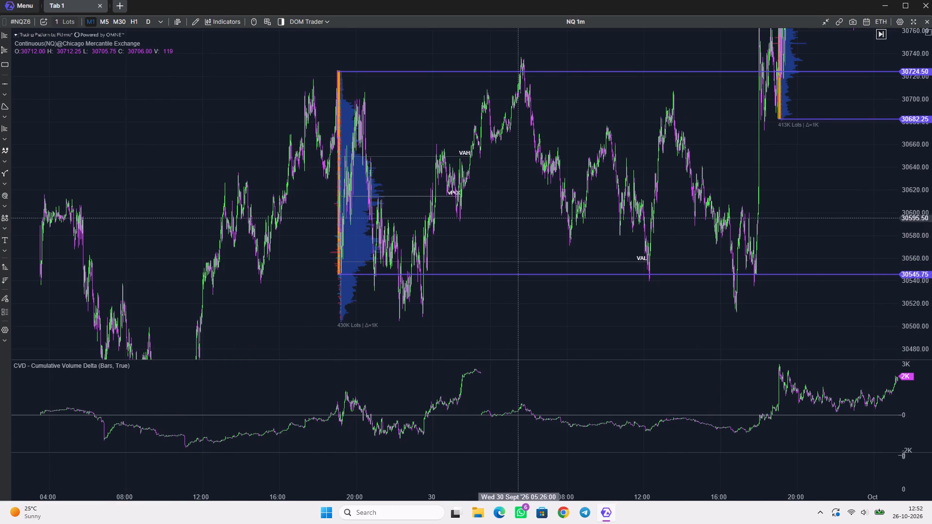
drag(518, 217, 502, 223)
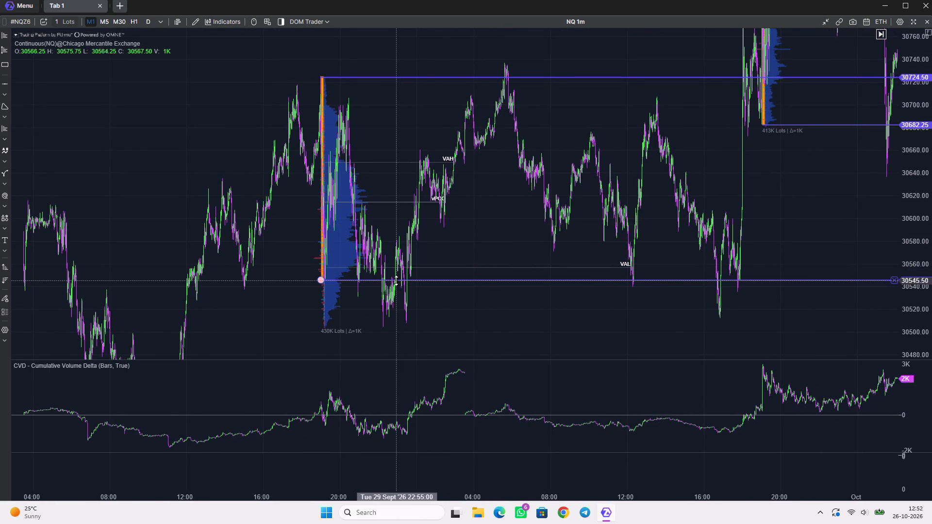
scroll(396, 280, up, 14)
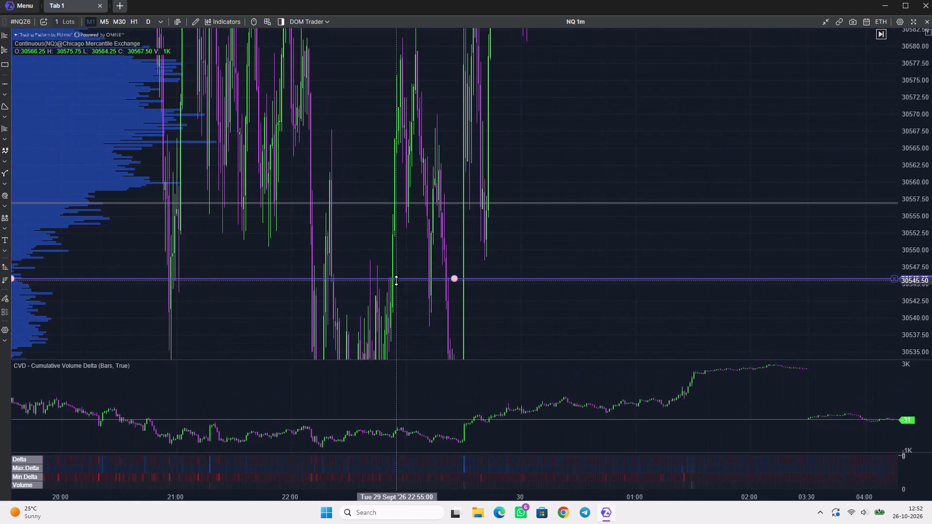
scroll(396, 280, down, 17)
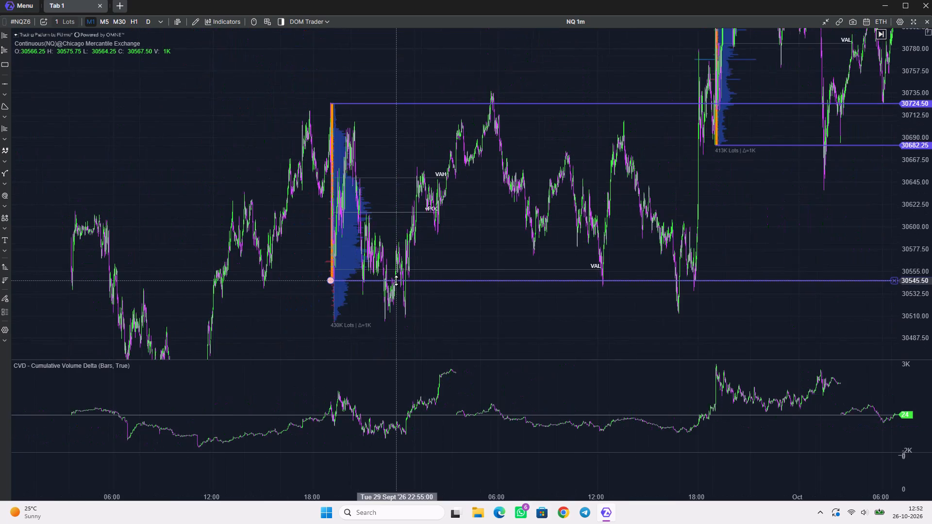
scroll(396, 280, down, 2)
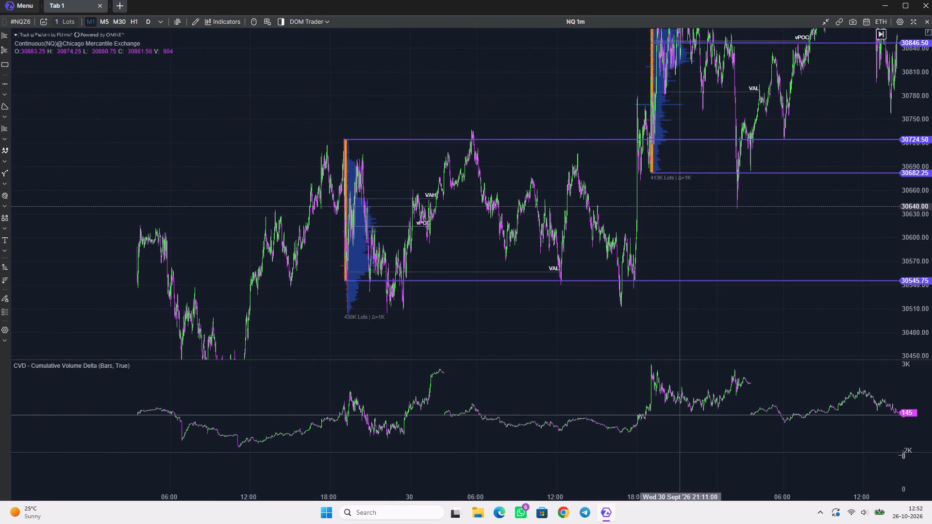
Examine the 1-minute price action and volume profile after the 1 Oct 19:00 candle against its rays at 30856.75 and 30699.00.
drag(682, 206, 545, 251)
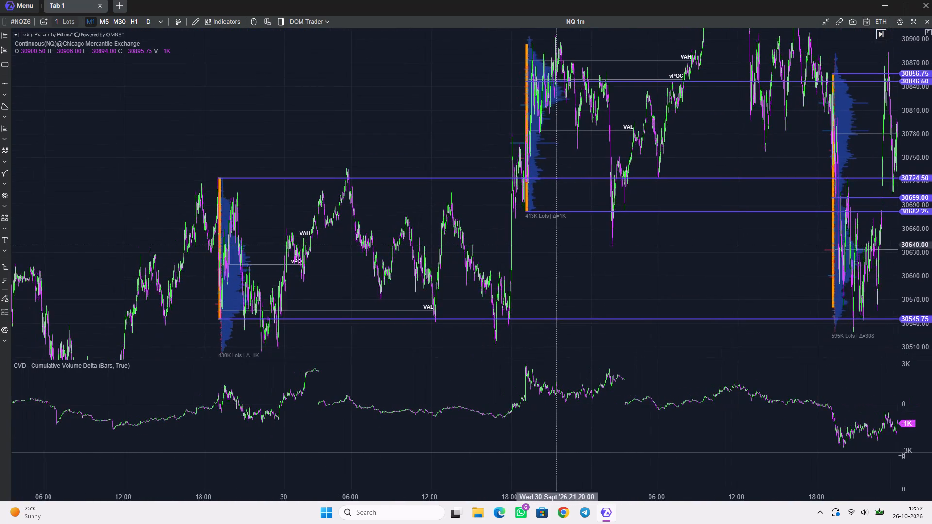
drag(545, 251, 457, 311)
drag(665, 204, 612, 205)
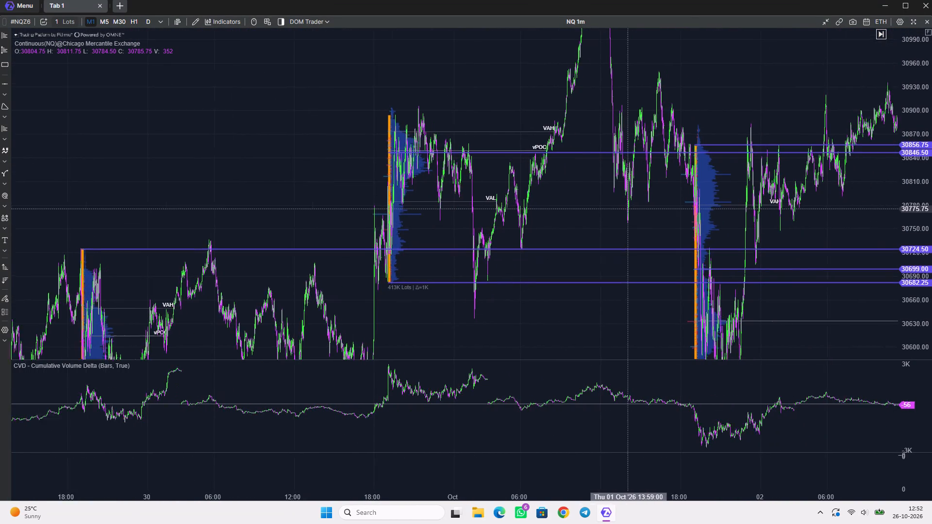
drag(612, 205, 510, 177)
drag(699, 180, 686, 181)
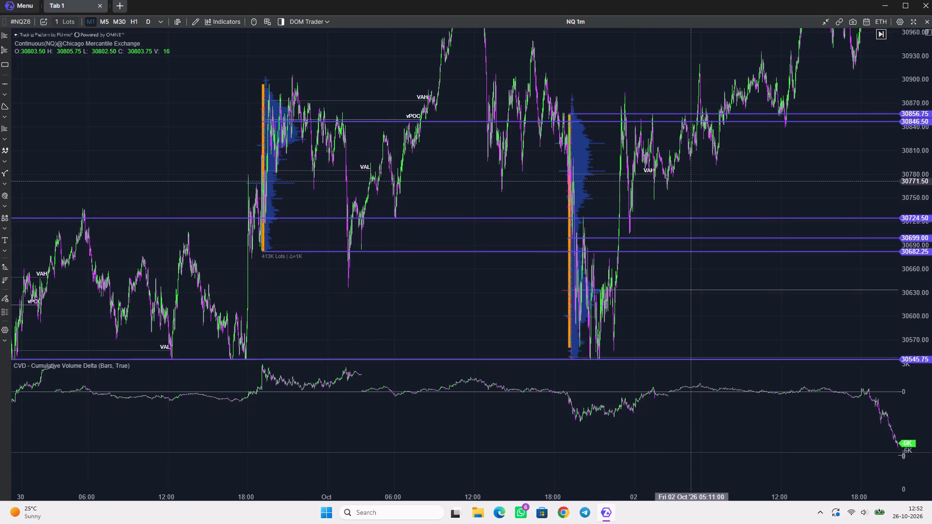
drag(686, 181, 679, 190)
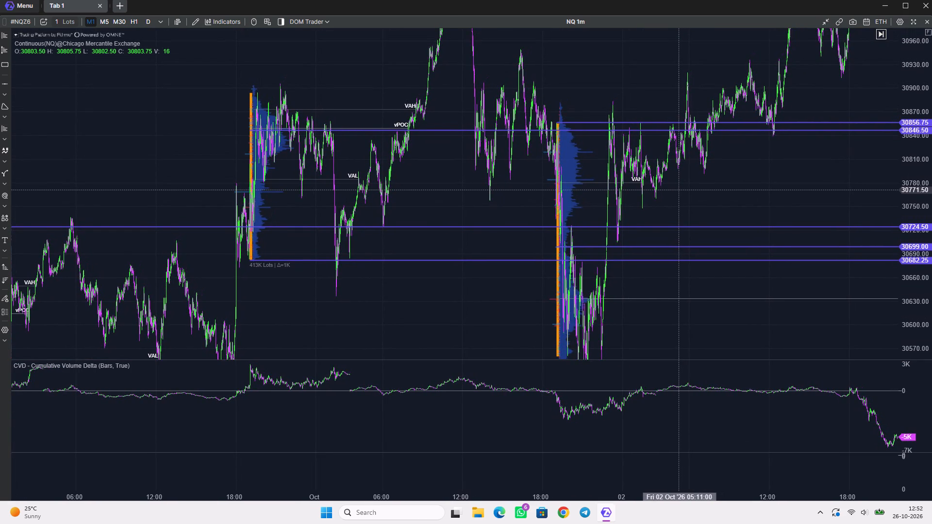
drag(679, 190, 637, 196)
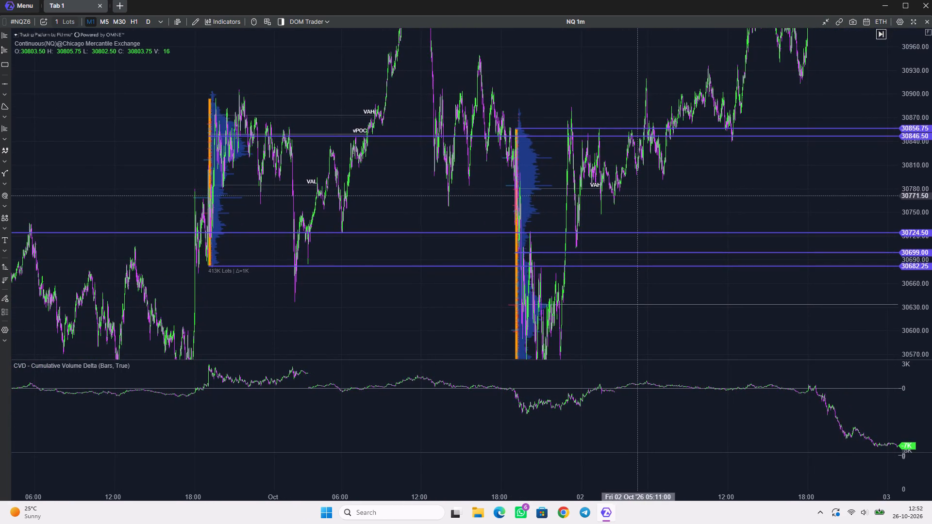
drag(637, 196, 616, 194)
scroll(528, 255, up, 4)
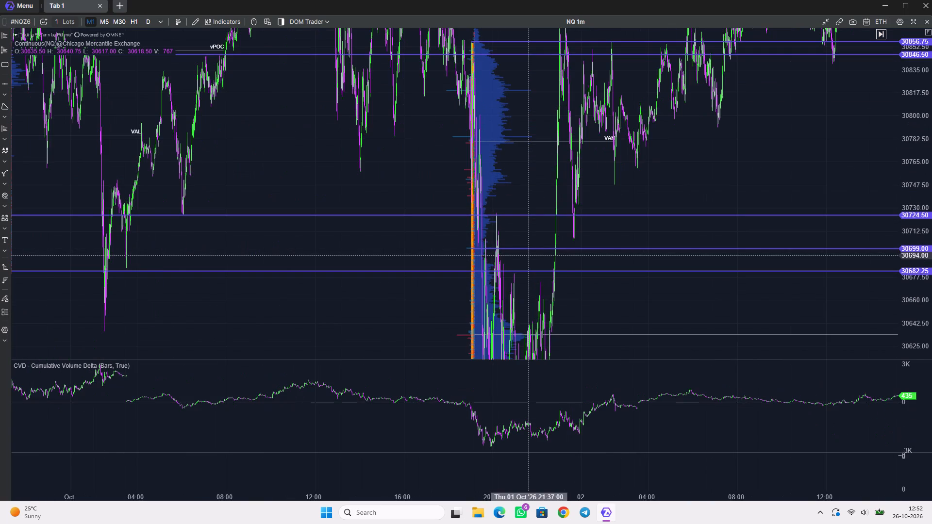
scroll(528, 255, down, 9)
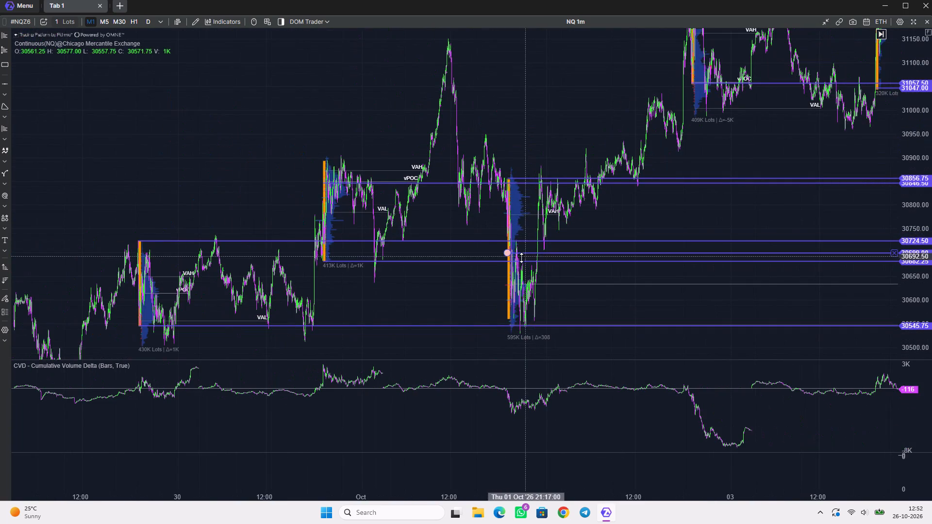
Look over the 2 Oct and 5 Oct 19:00 sessions around their rays and compare them with the 29 Sept to 1 Oct sessions.
drag(752, 126, 708, 151)
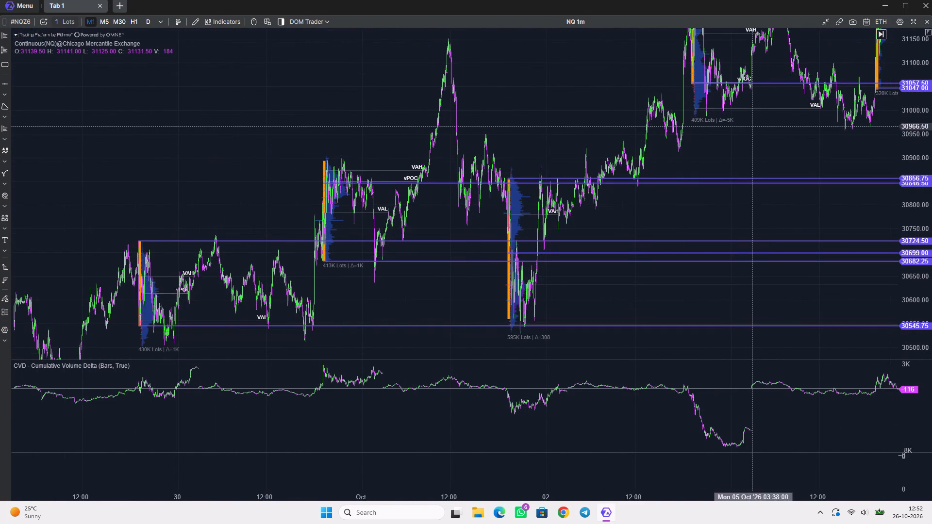
drag(708, 151, 529, 232)
drag(714, 145, 634, 171)
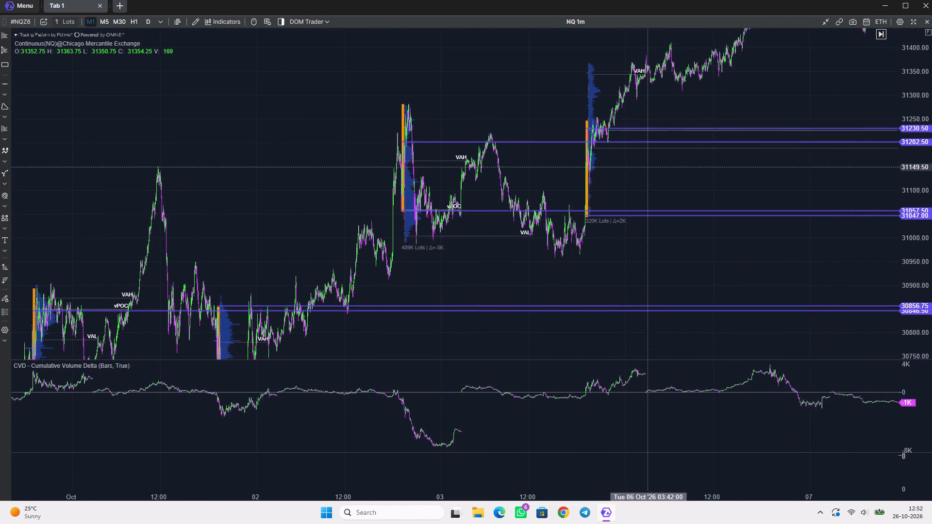
drag(634, 171, 812, 99)
drag(510, 272, 593, 217)
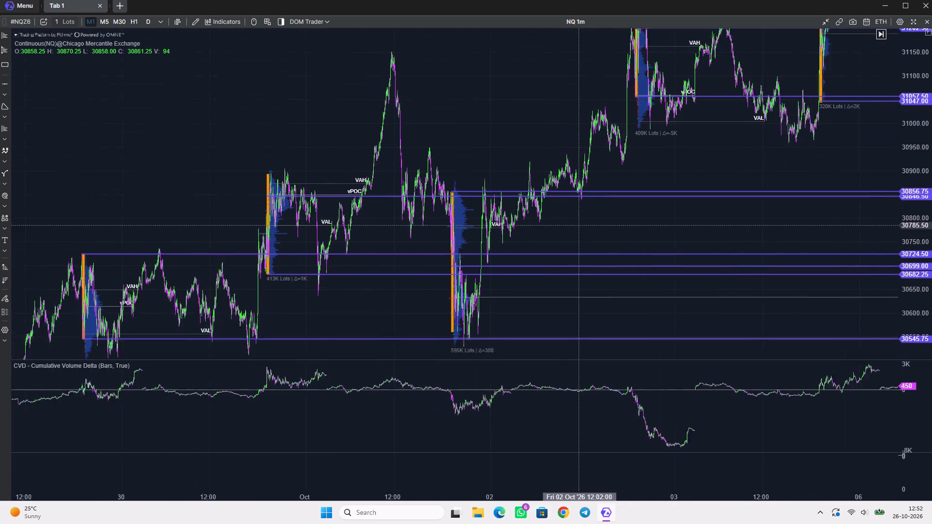
drag(593, 217, 607, 210)
drag(436, 298, 452, 288)
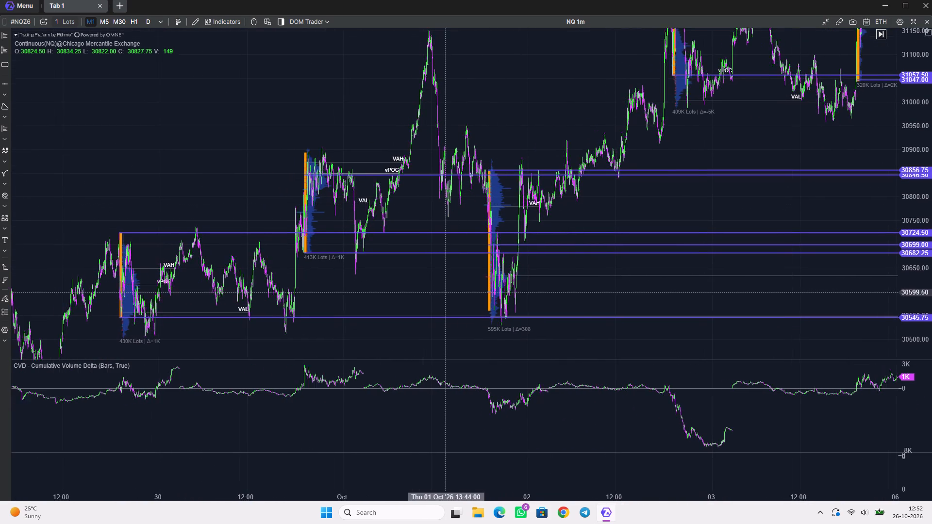
Re-examine the 1-minute price action and volume profile between the 30 Sept and 1 Oct 19:00 candles against the rays at 30846.50 and 30682.25.
drag(452, 288, 630, 231)
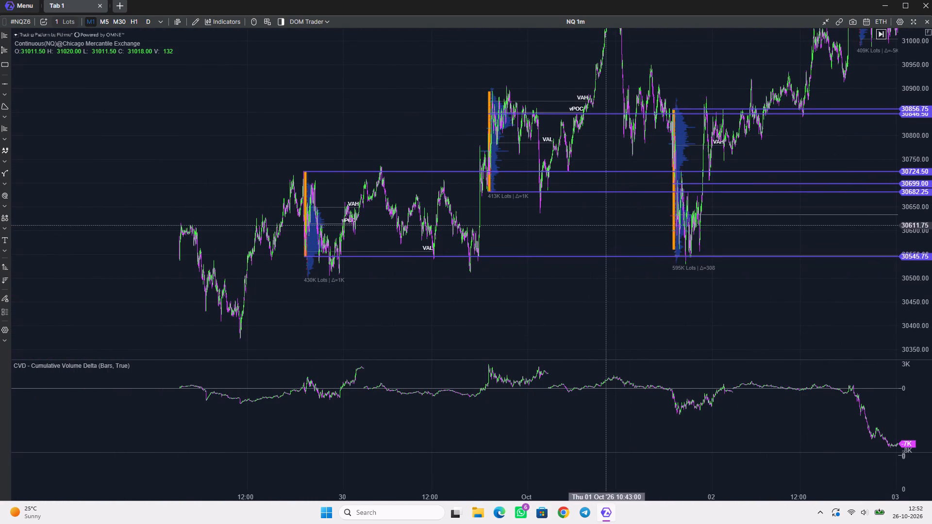
drag(606, 225, 566, 269)
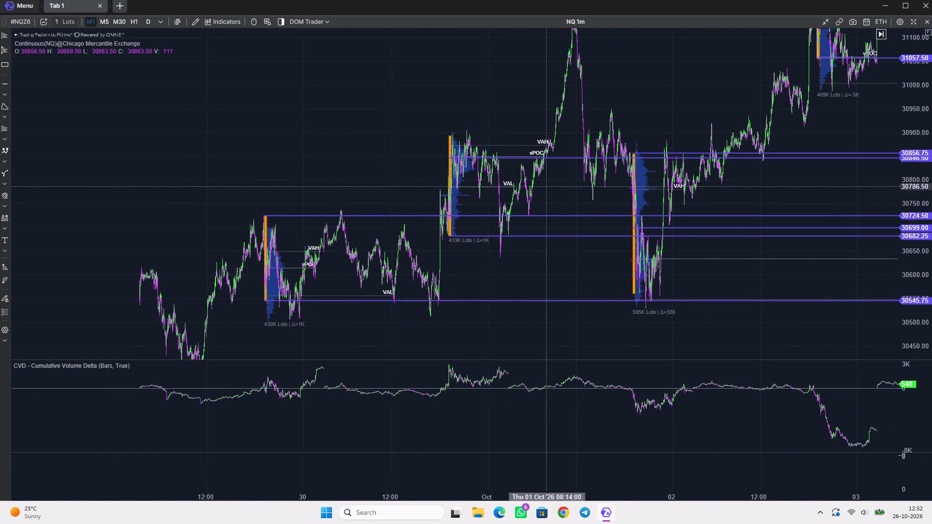
drag(546, 186, 535, 212)
scroll(515, 219, up, 1)
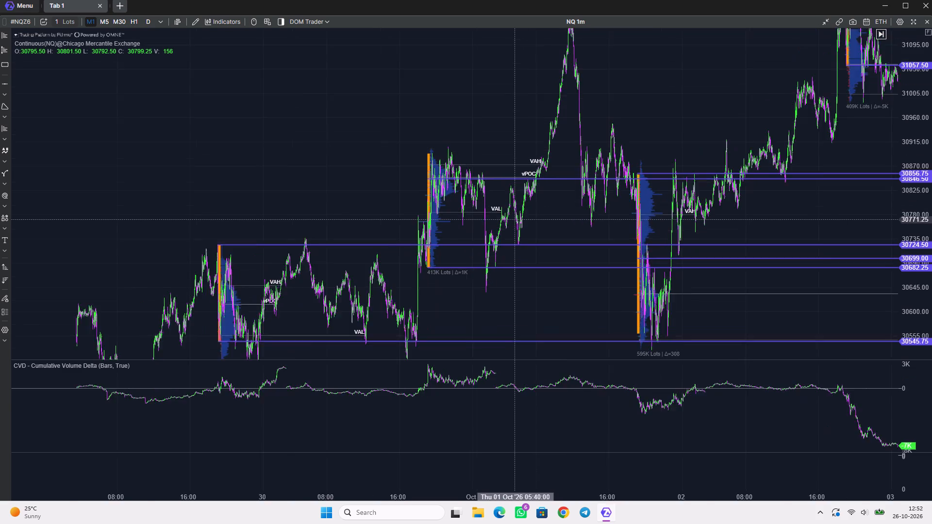
scroll(515, 219, up, 5)
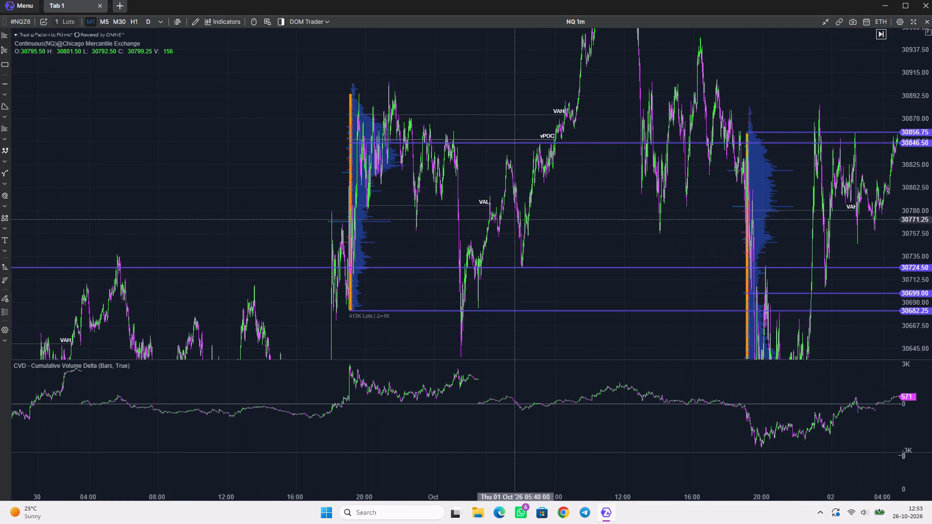
scroll(515, 219, down, 4)
drag(552, 211, 548, 214)
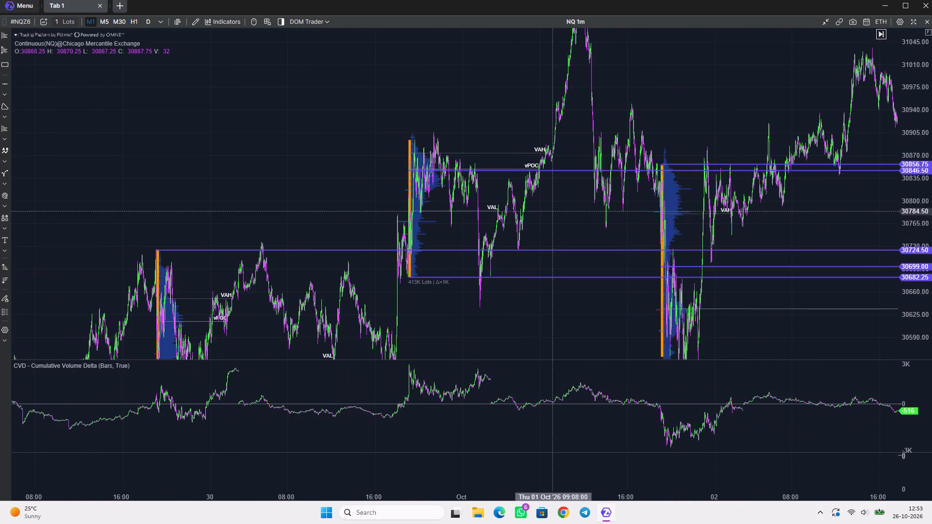
drag(548, 214, 529, 233)
drag(537, 225, 530, 230)
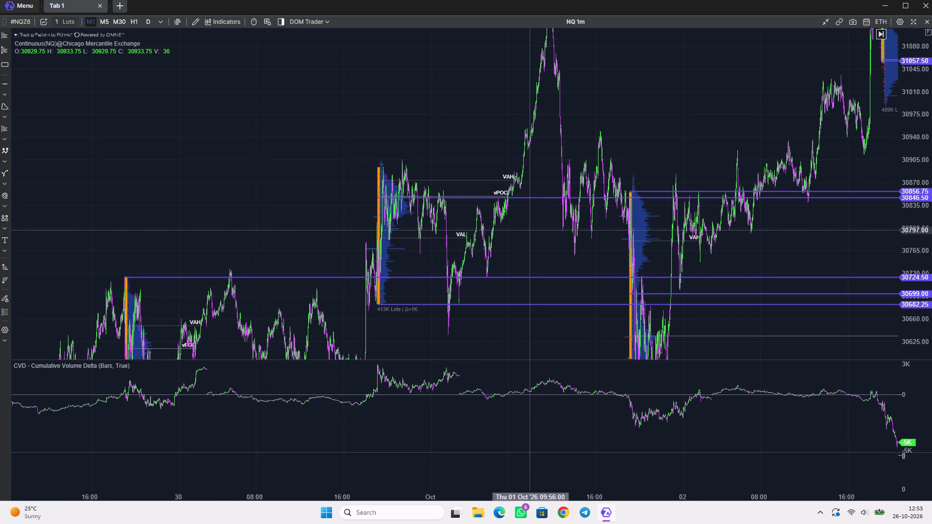
scroll(530, 230, up, 5)
scroll(530, 230, down, 2)
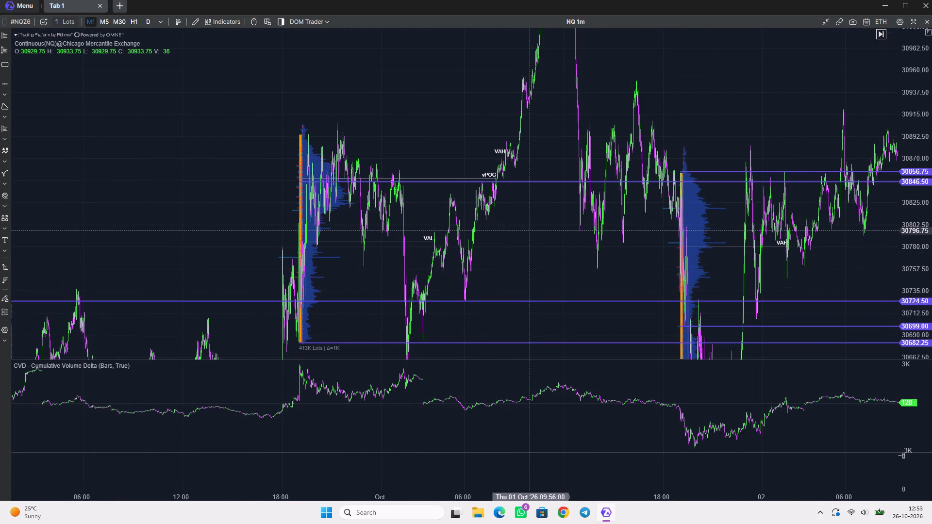
scroll(530, 230, up, 1)
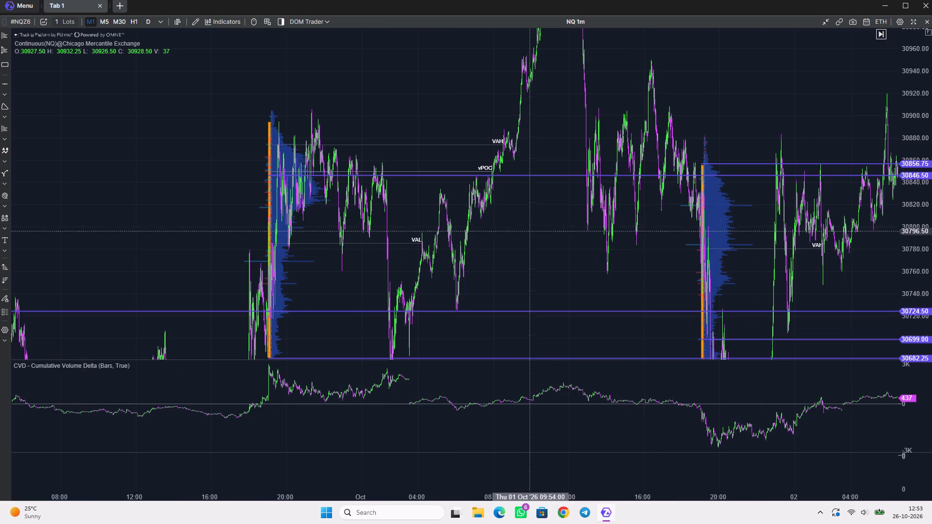
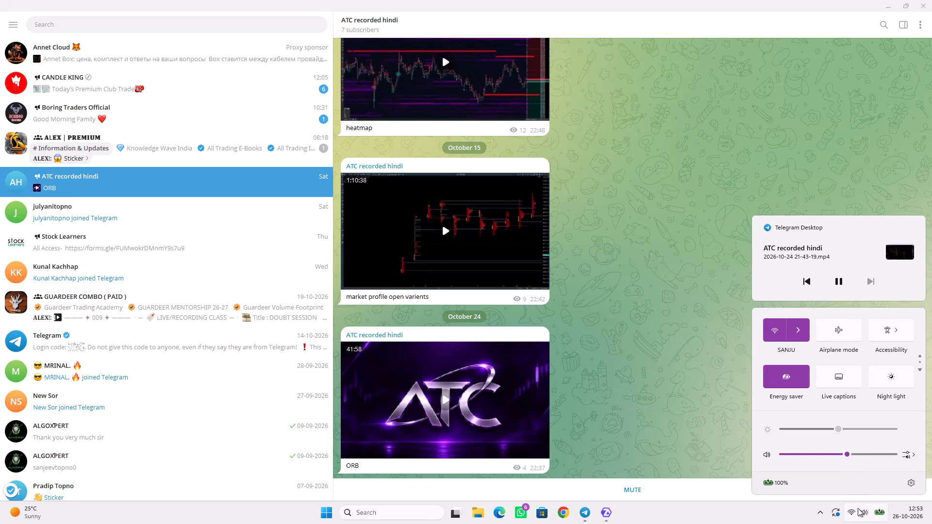
Bring up Telegram's open windows to choose between the ATC recorded hindi channel and the media viewer.
click(588, 512)
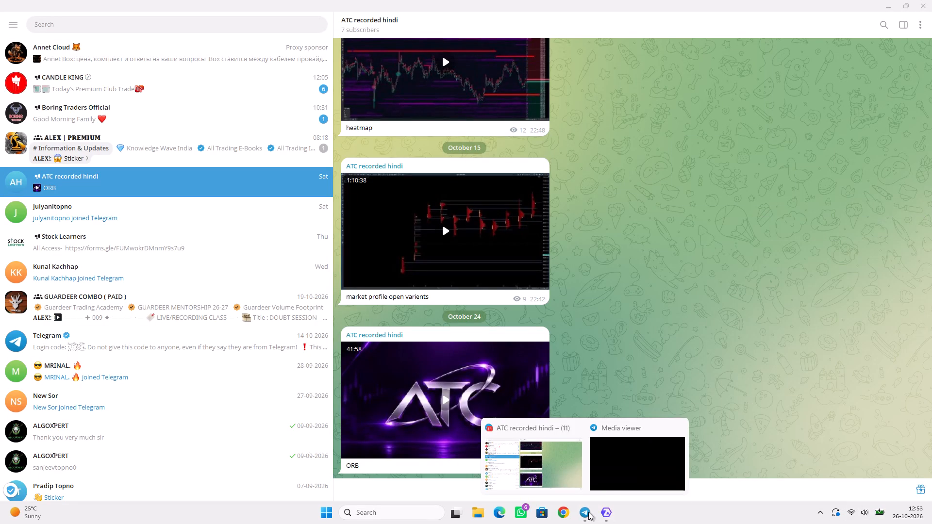
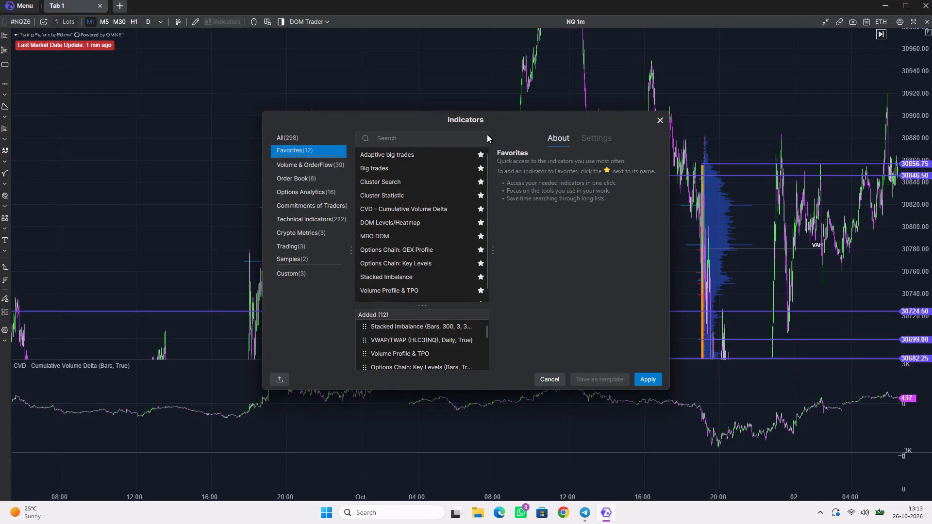
Search the favourite indicators for ORB, closing the indicator list without adding anything.
click(456, 137)
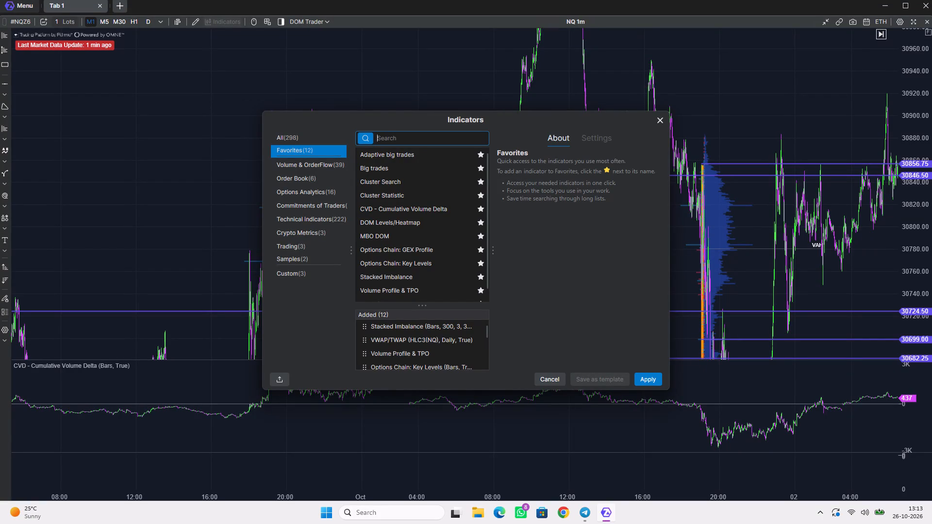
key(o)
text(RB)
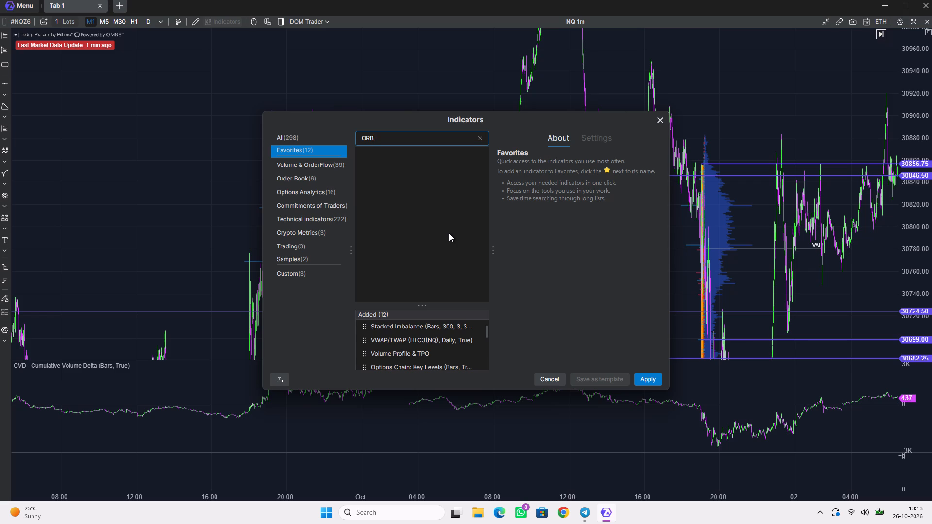
click(662, 118)
Open the platform's main menu.
click(13, 7)
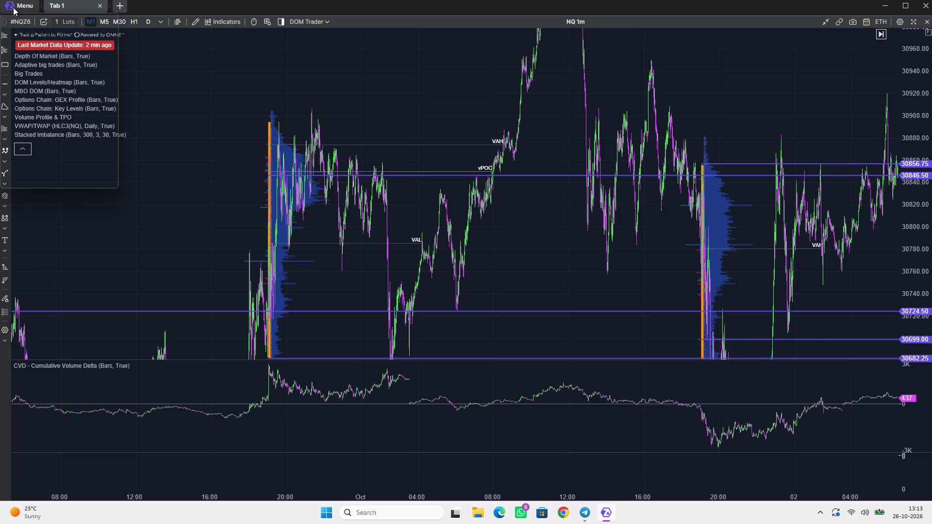
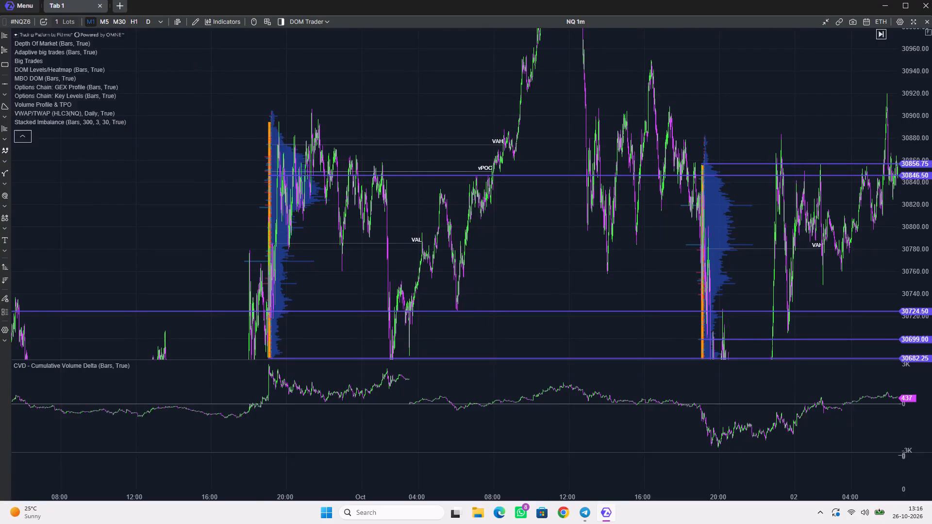
Search the indicator library for IB and for OPENING RANGE, clearing the search at the end.
click(213, 17)
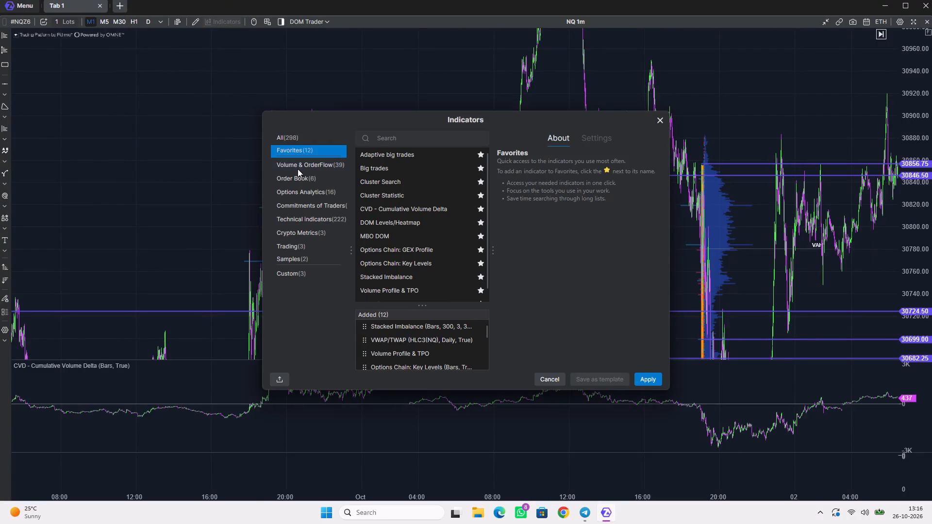
click(385, 138)
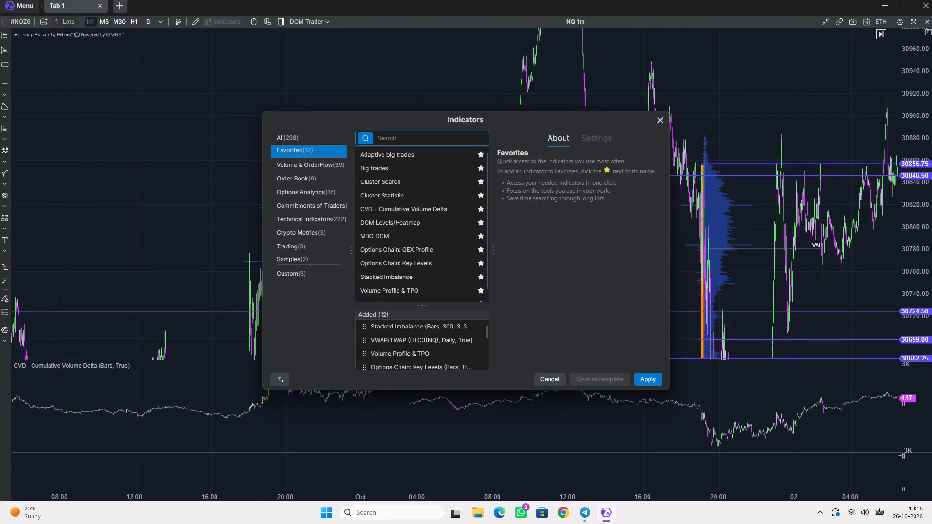
key(i)
key(b)
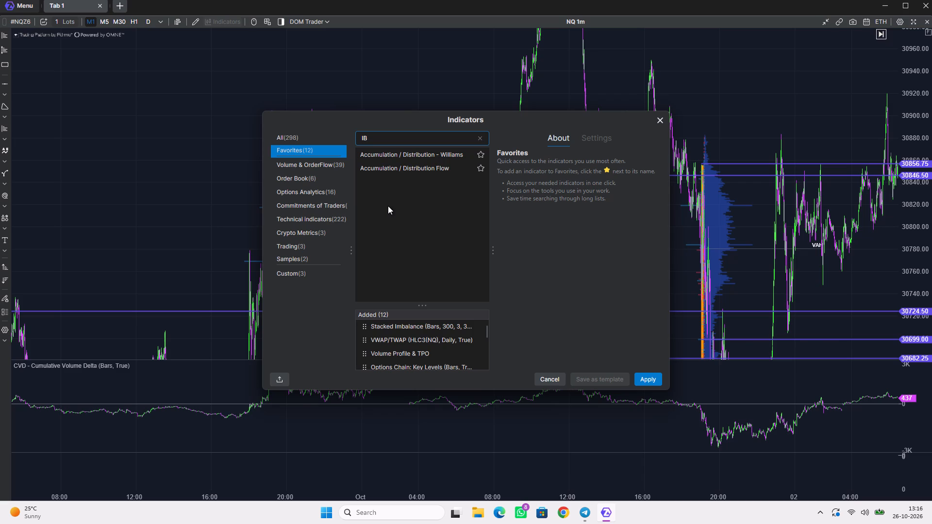
key(BackSpace)
key(BackSpace)
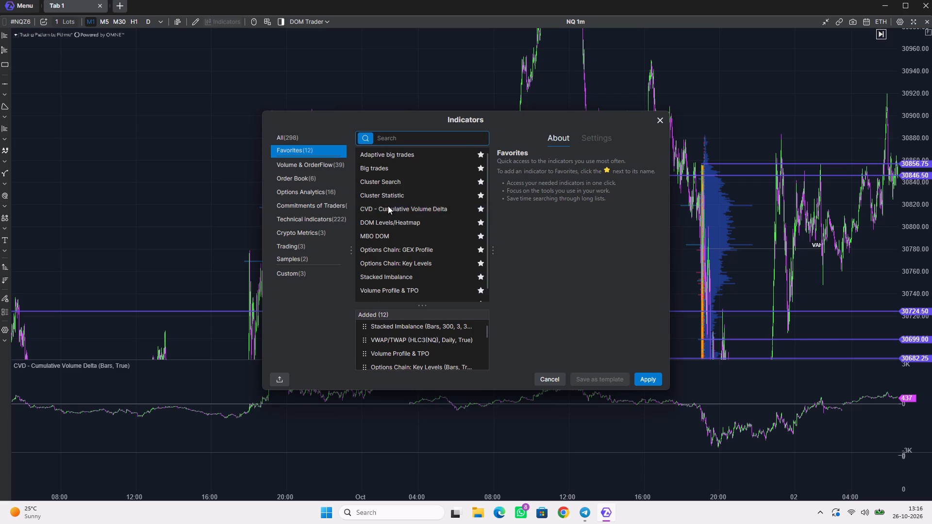
text(OPENING)
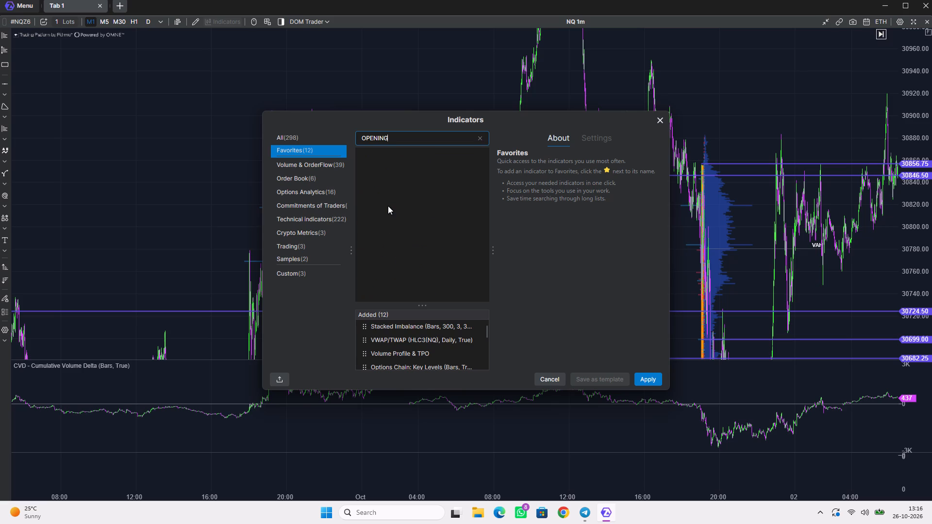
key(space)
text(RANGE)
click(480, 140)
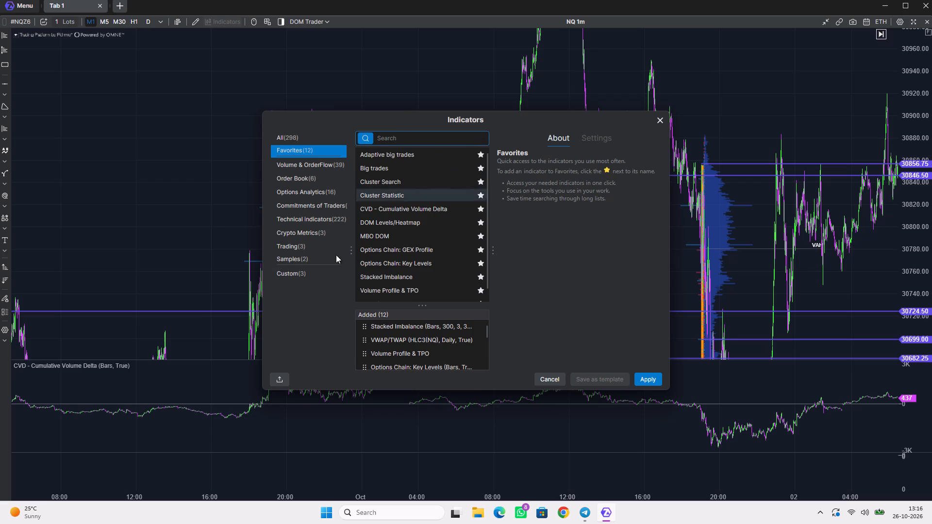
Check the atas backtest folder for an indicator library file (*.dll) to import, leaving without loading one.
click(278, 376)
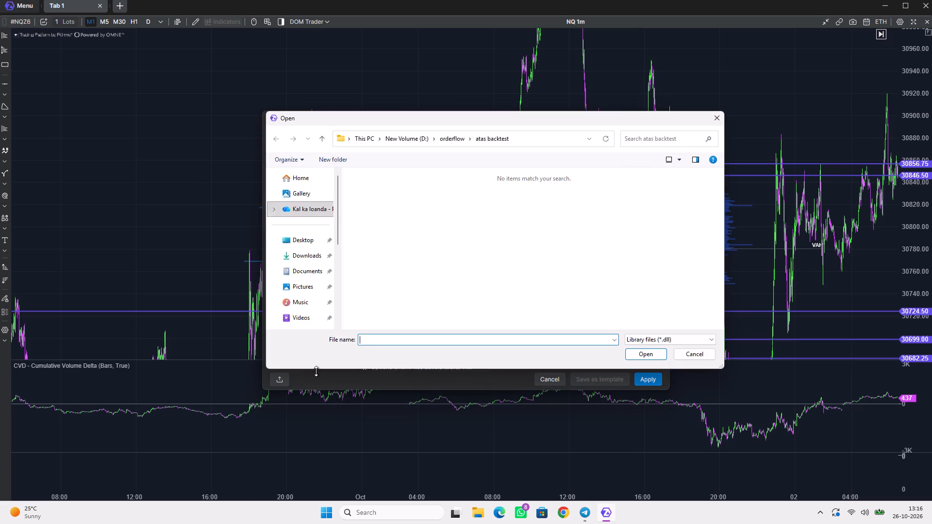
click(715, 116)
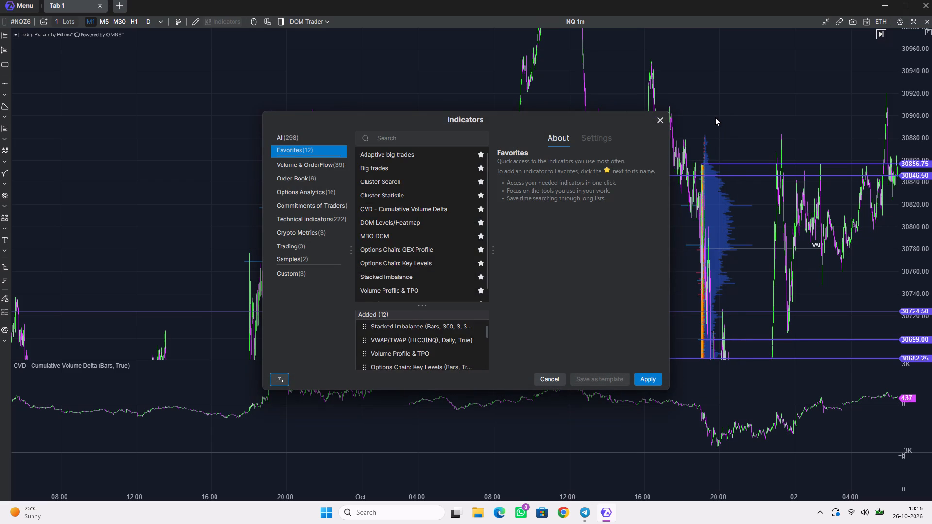
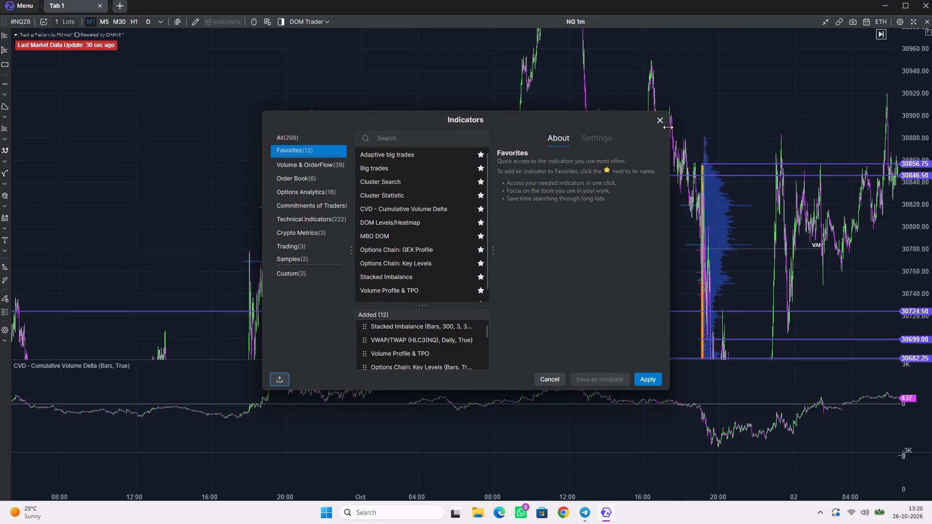
click(663, 121)
click(560, 518)
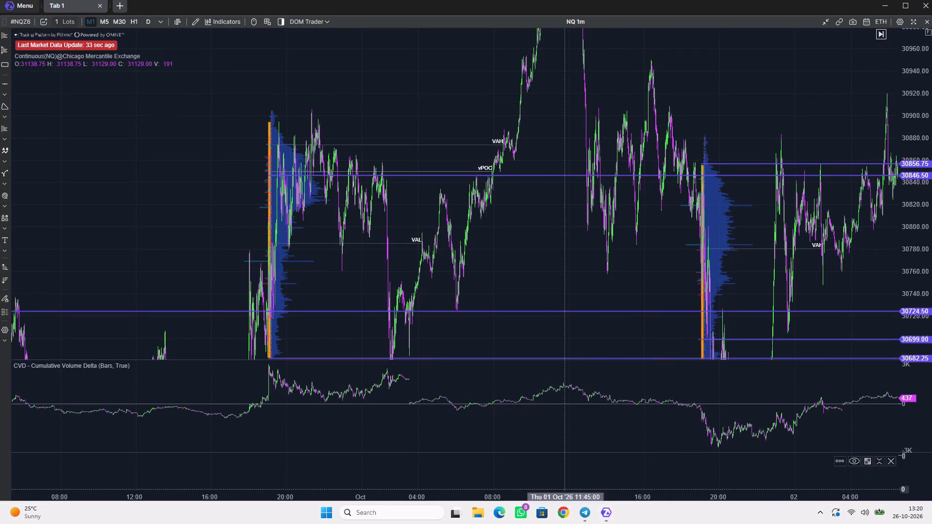
click(511, 262)
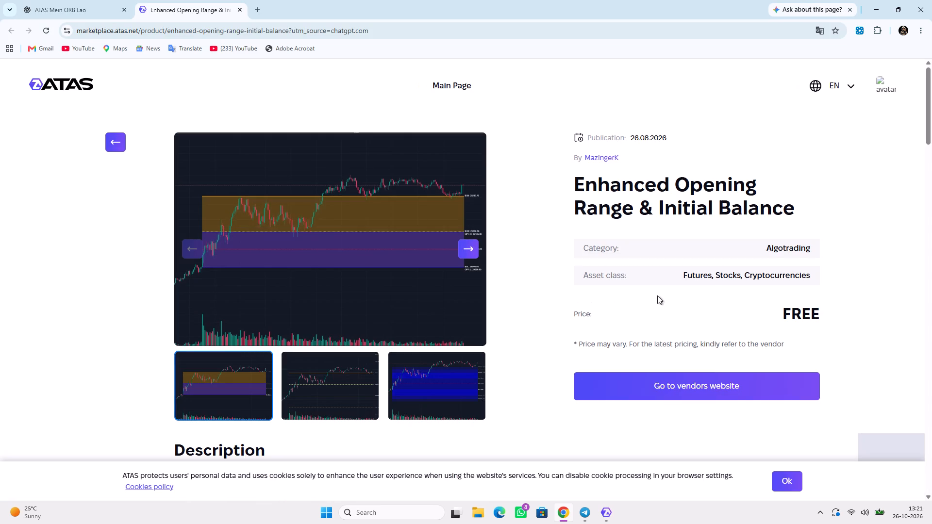
scroll(631, 302, down, 7)
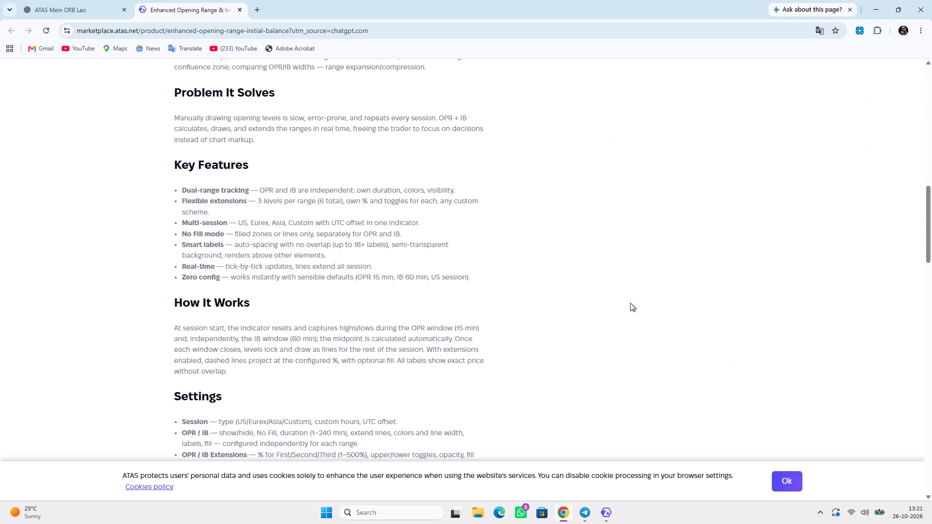
scroll(630, 303, down, 2)
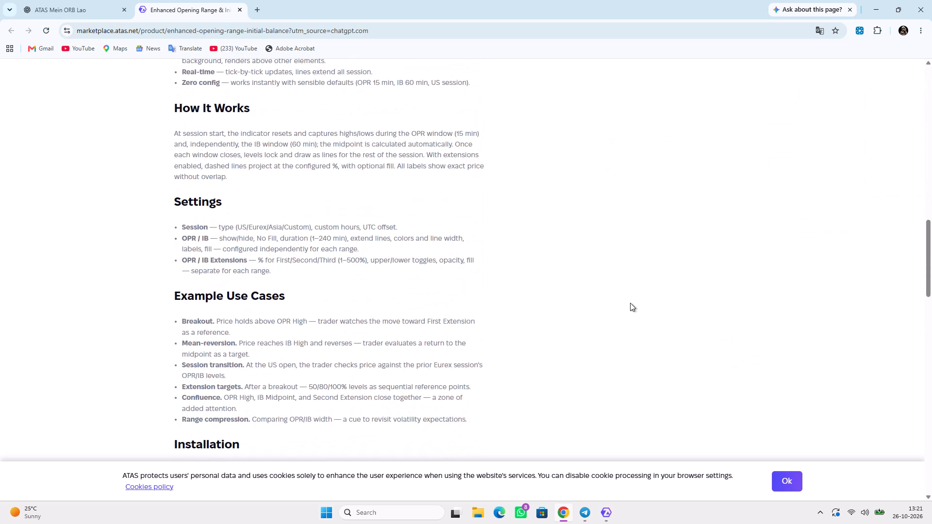
scroll(630, 303, up, 10)
Go to the vendor's website for the Enhanced Opening Range & Initial Balance indicator.
click(676, 379)
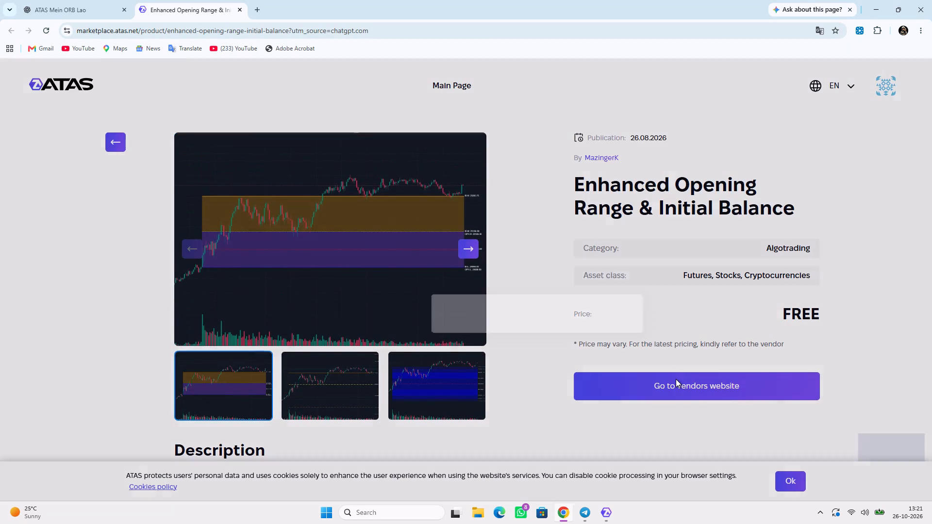
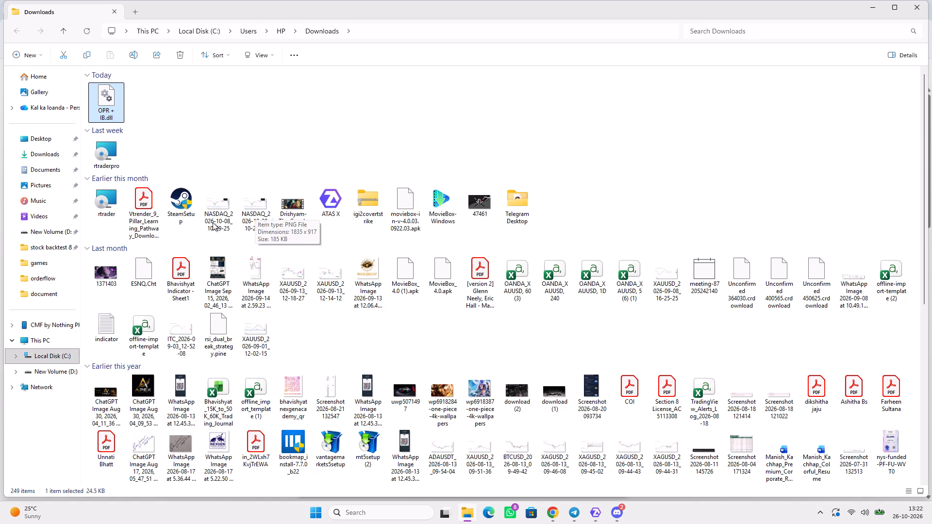
Import the OPR + IB.dll custom indicator from the Downloads folder into ATAS through the Indicators window.
click(48, 157)
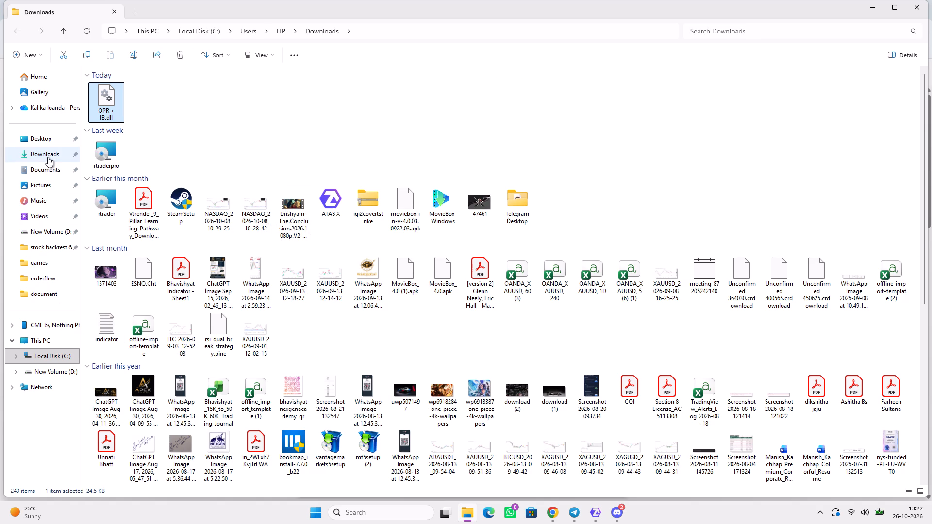
click(596, 513)
click(221, 18)
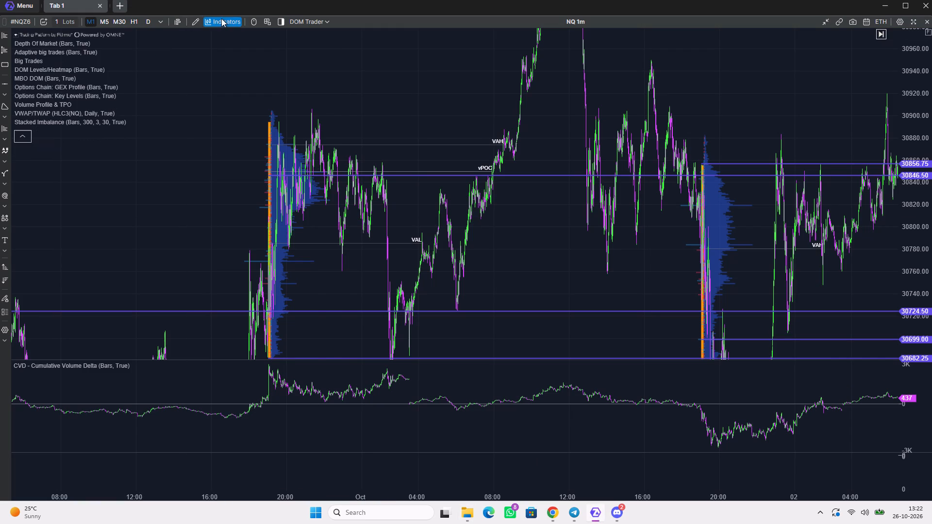
click(281, 377)
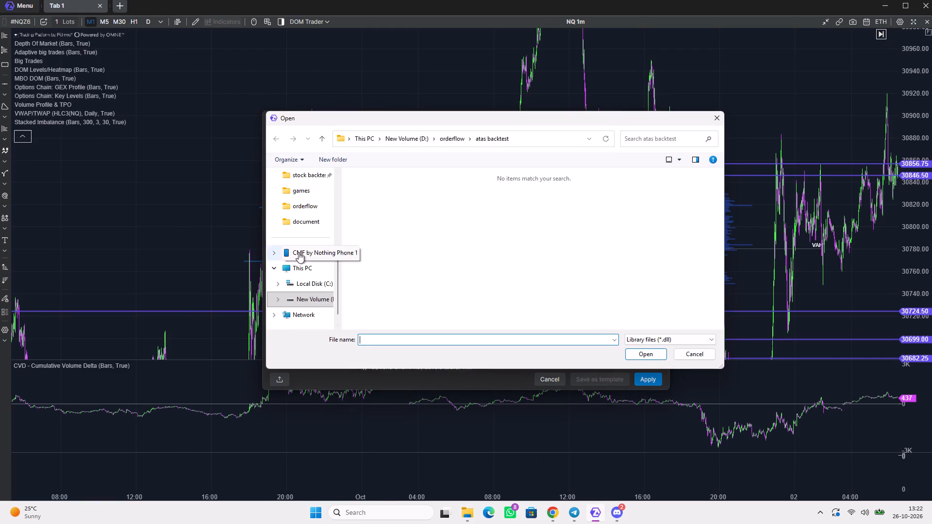
scroll(299, 252, up, 3)
click(314, 258)
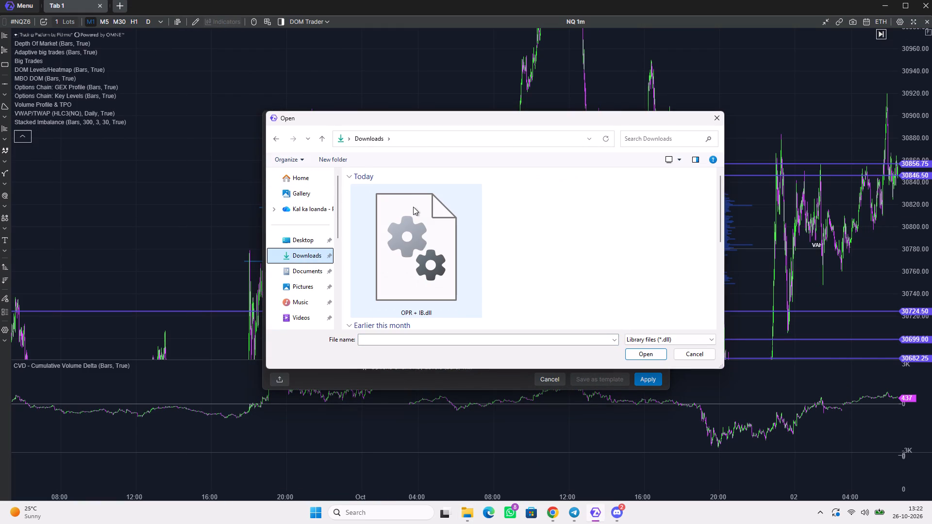
click(427, 246)
click(650, 352)
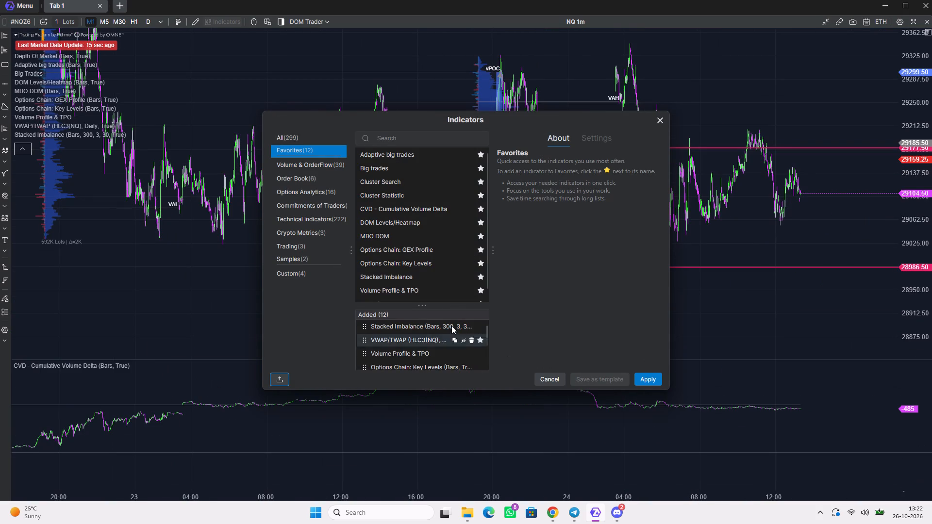
Look through the Favorites and Added indicator lists for the imported opening range indicator, enlarging the Added list.
scroll(431, 274, up, 3)
scroll(431, 274, down, 3)
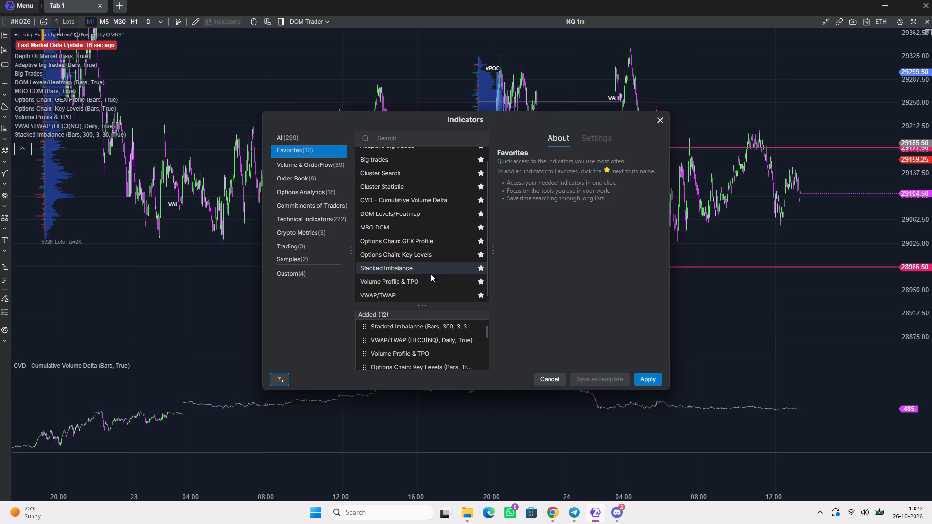
scroll(431, 274, up, 4)
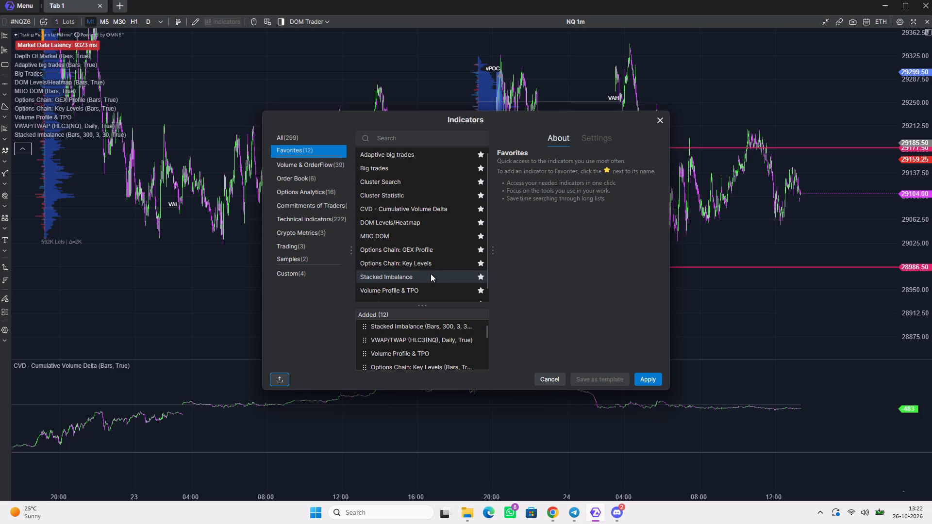
scroll(431, 274, down, 6)
scroll(421, 356, down, 6)
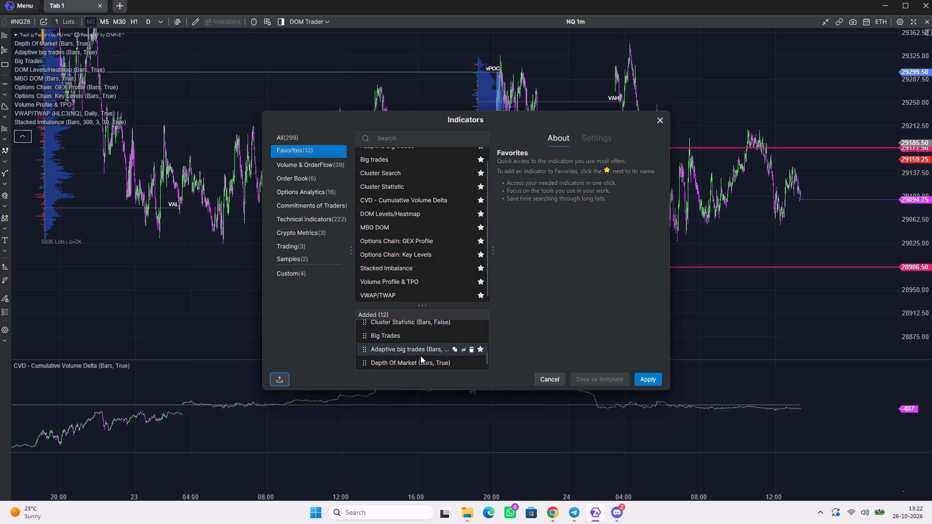
drag(420, 303, 438, 191)
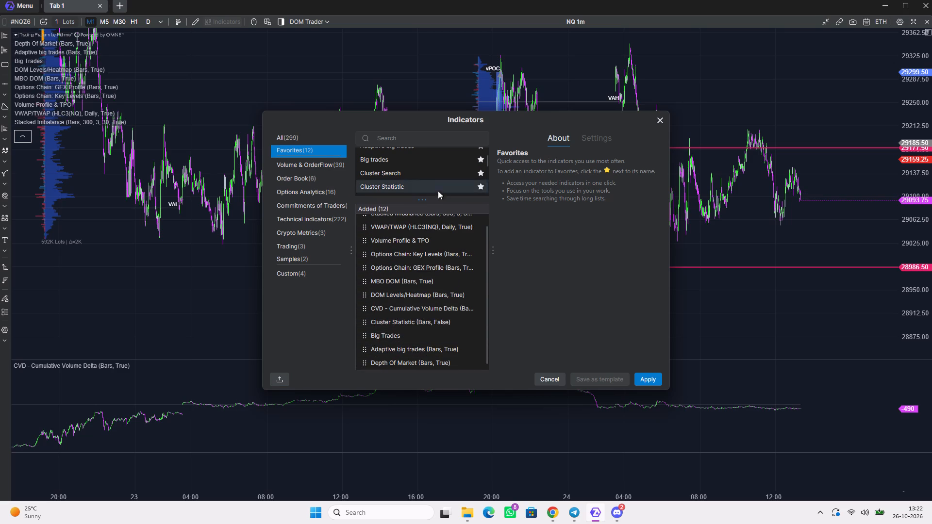
scroll(407, 316, up, 7)
scroll(407, 316, down, 4)
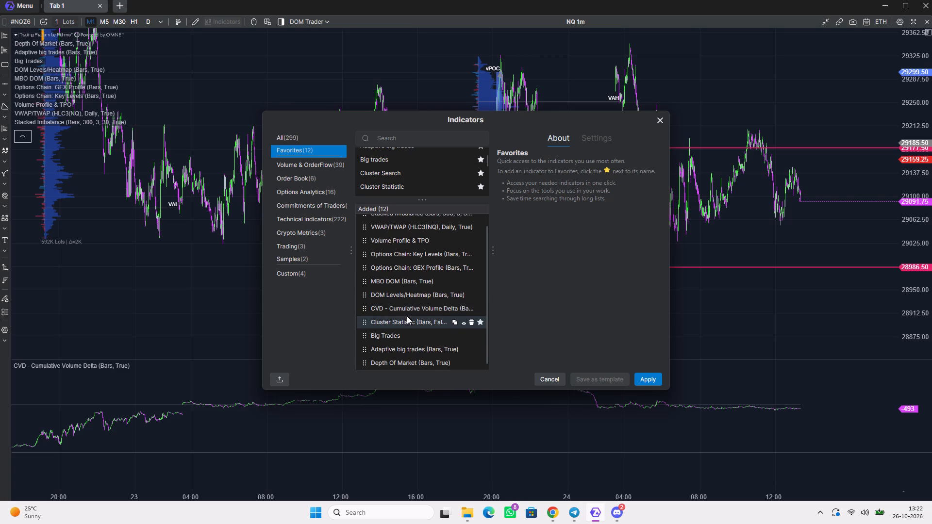
scroll(407, 316, down, 4)
scroll(407, 316, up, 8)
scroll(404, 310, down, 7)
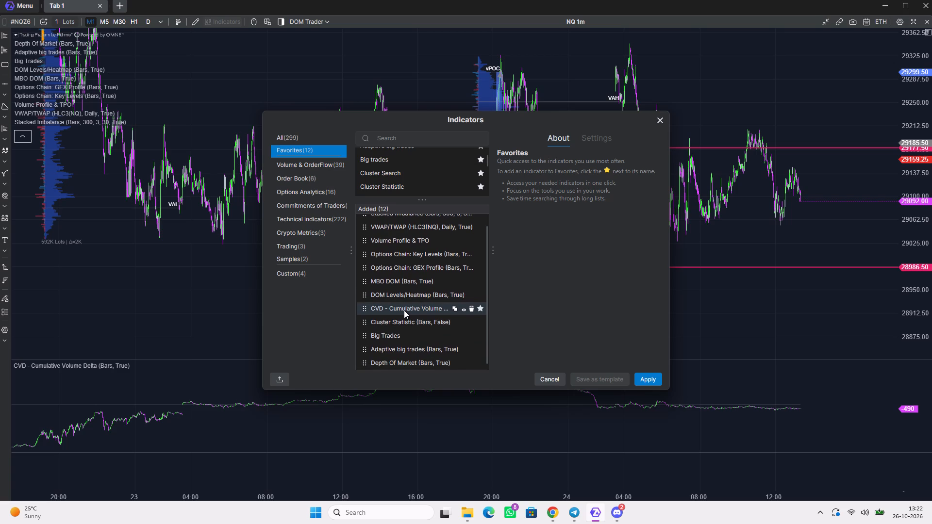
scroll(404, 310, down, 2)
Add the custom Opening Price Range & Initial Balance indicator to the NQ chart with the US session and close the Indicators window.
click(310, 273)
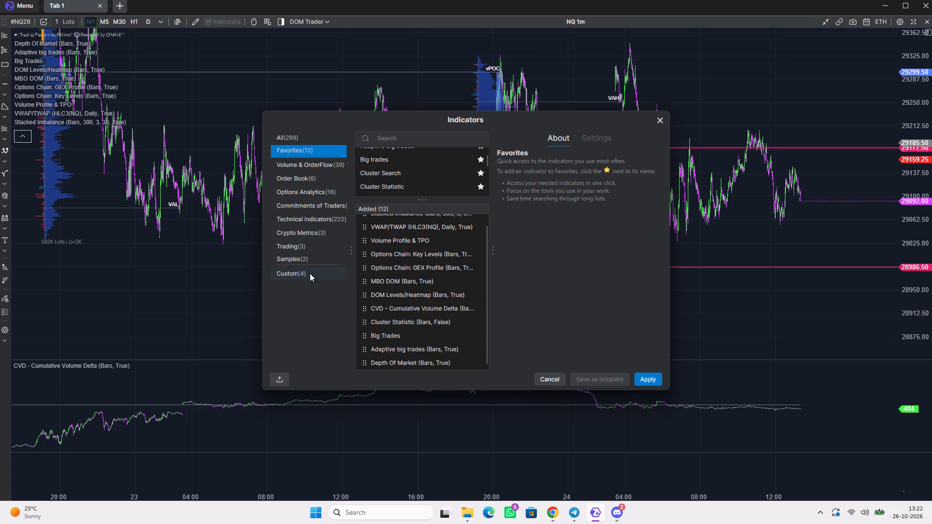
drag(419, 200, 411, 230)
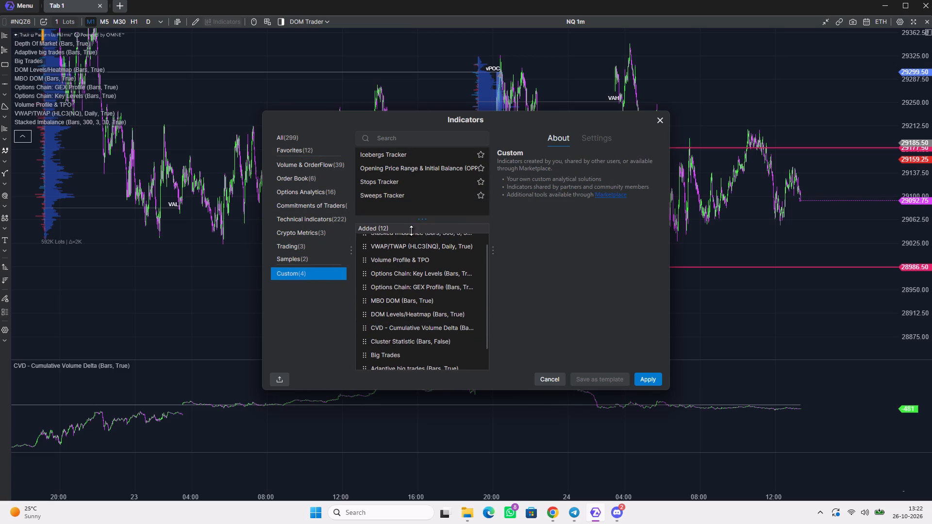
drag(411, 230, 394, 310)
scroll(416, 244, up, 2)
click(434, 167)
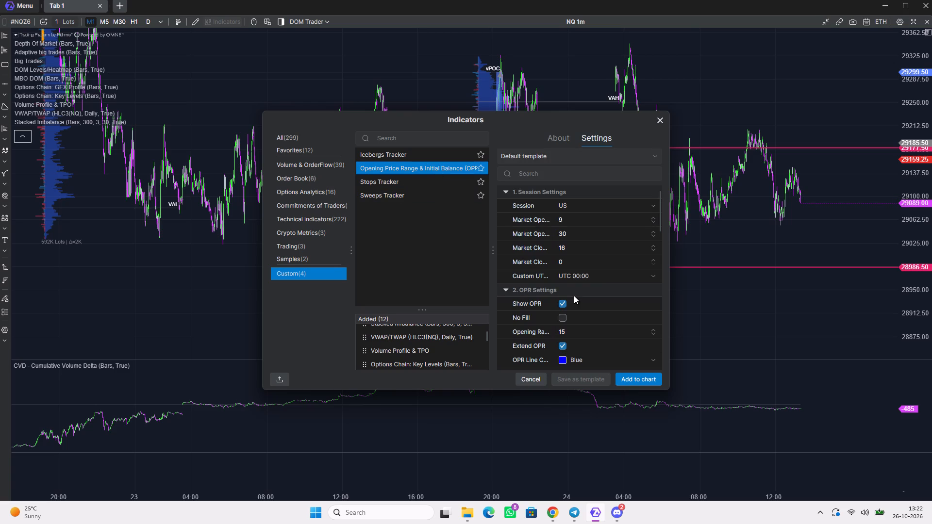
click(655, 206)
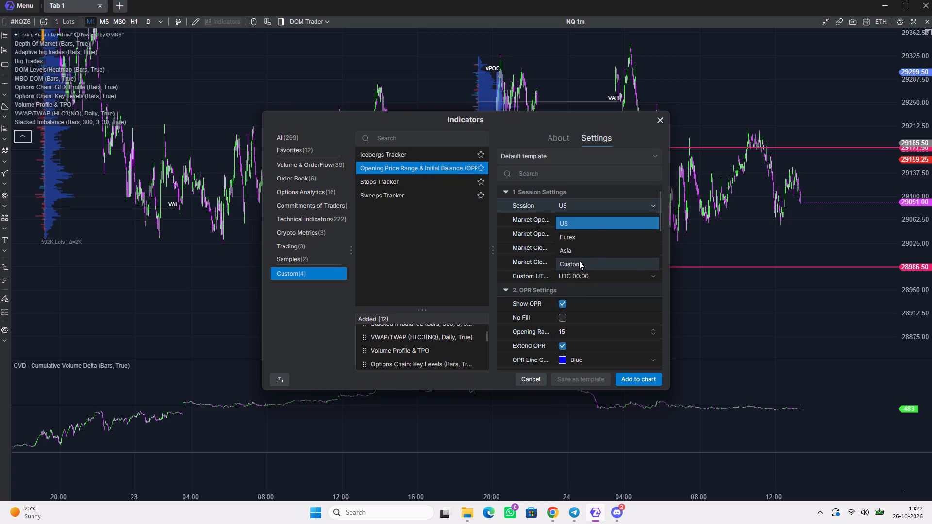
click(653, 209)
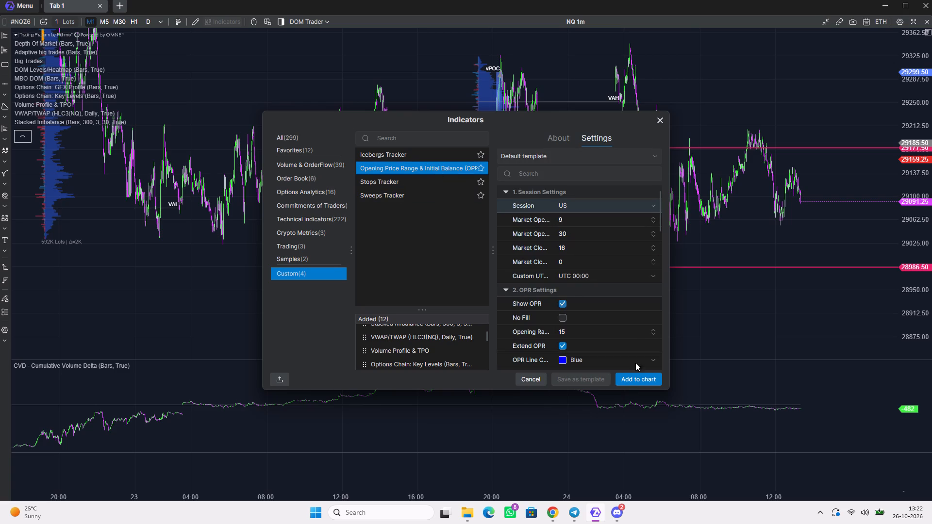
click(637, 381)
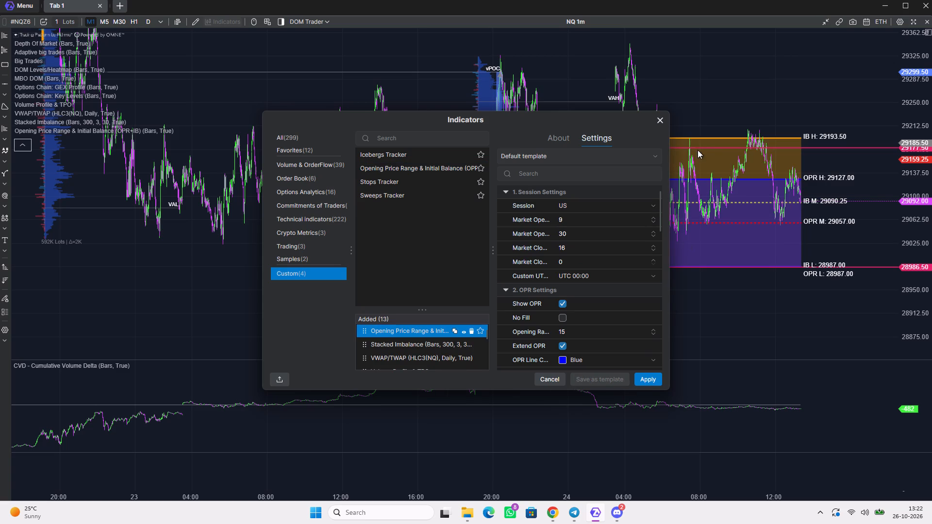
click(664, 121)
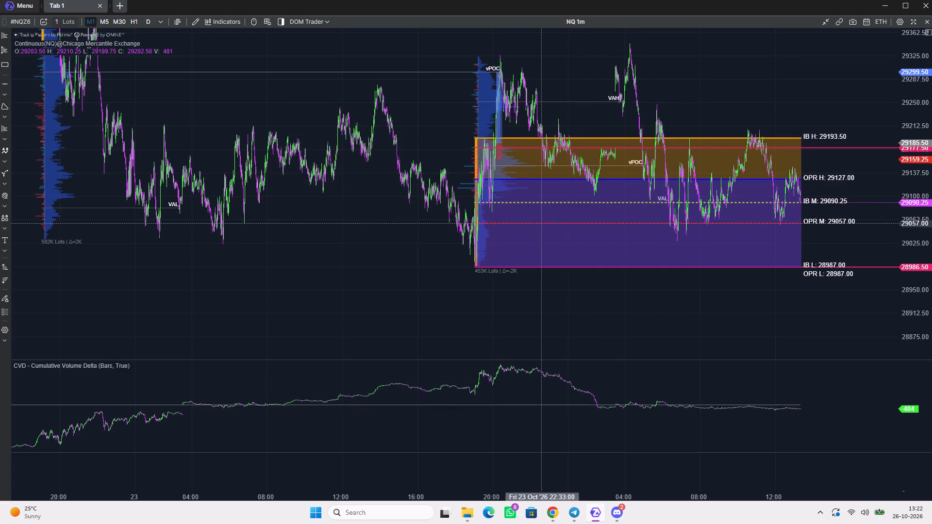
Examine the plotted opening range and initial balance zones against the price action on the NQ 1-minute chart.
scroll(541, 223, down, 12)
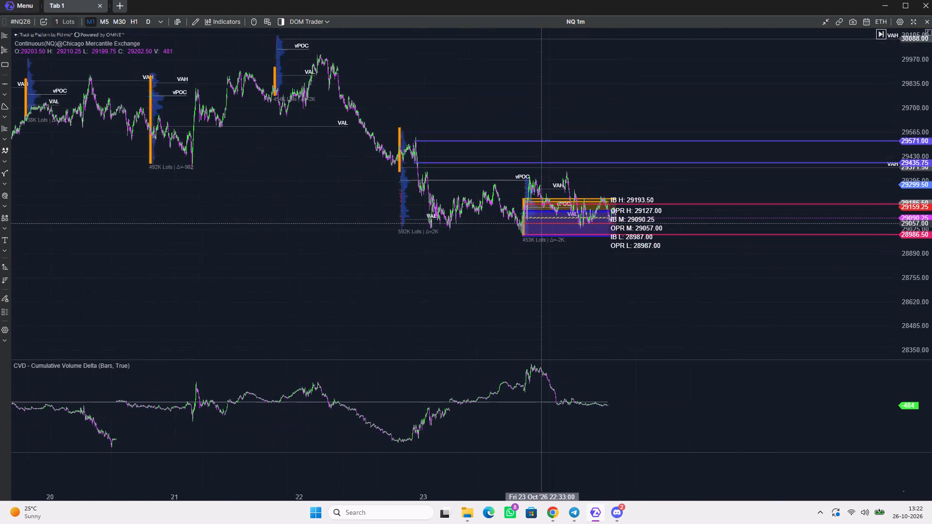
scroll(541, 223, down, 4)
scroll(541, 223, up, 10)
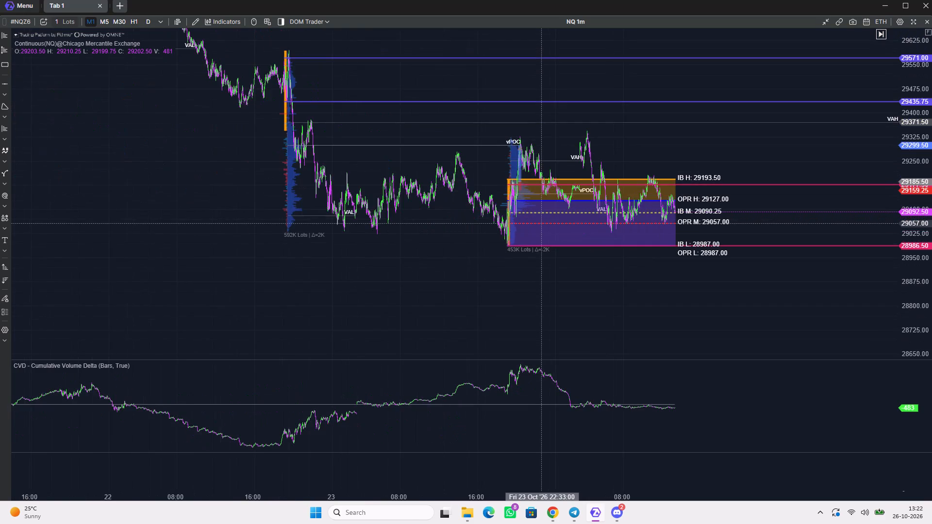
scroll(541, 223, up, 3)
scroll(635, 217, up, 2)
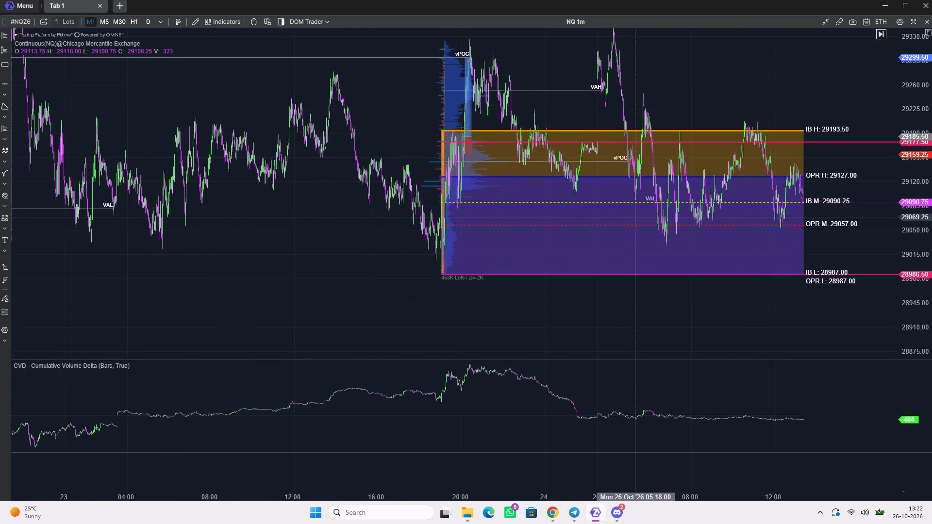
scroll(631, 217, up, 1)
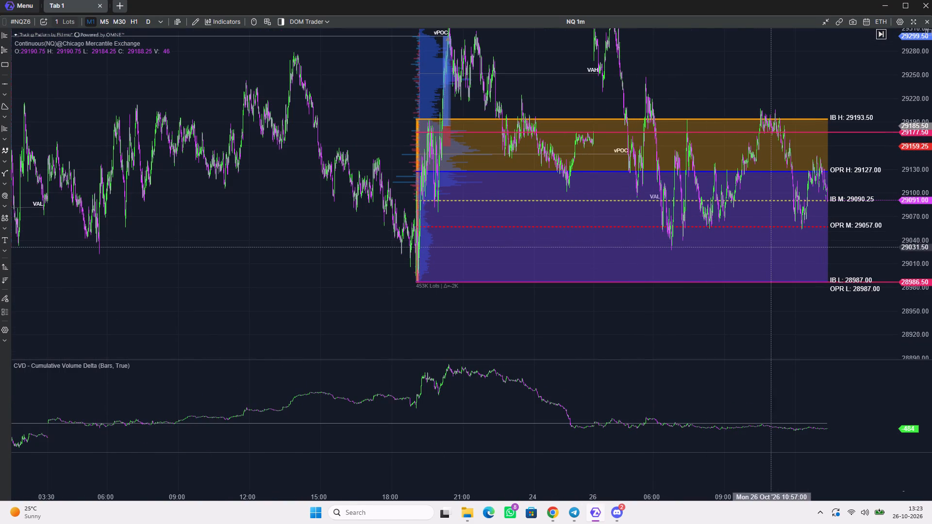
drag(771, 247, 717, 246)
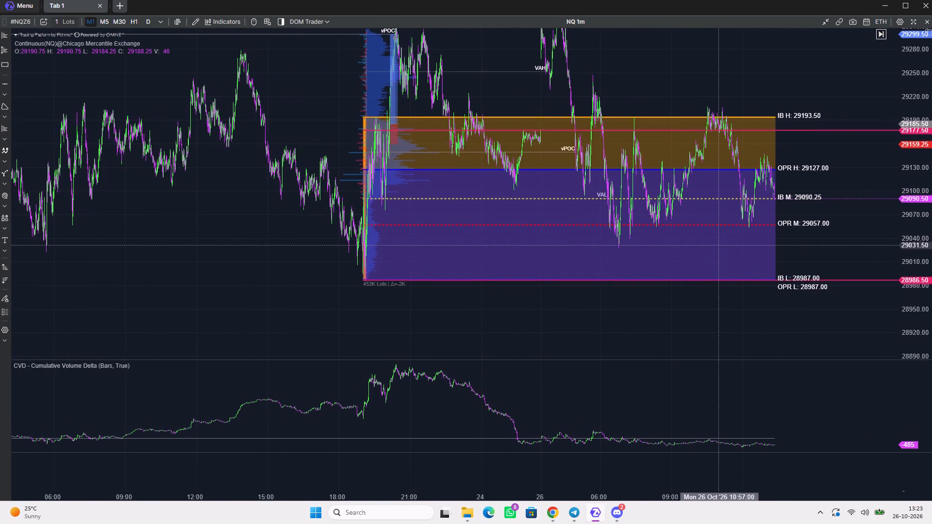
drag(717, 246, 715, 246)
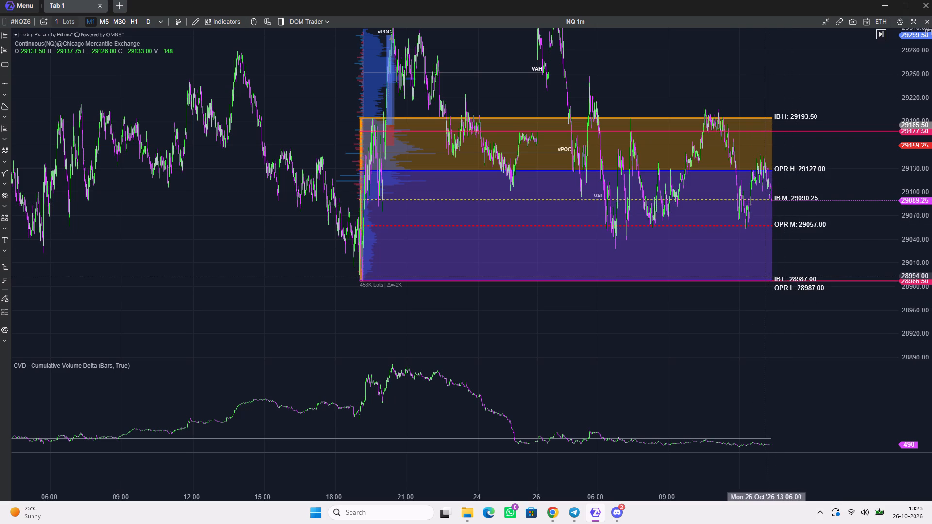
scroll(766, 276, down, 2)
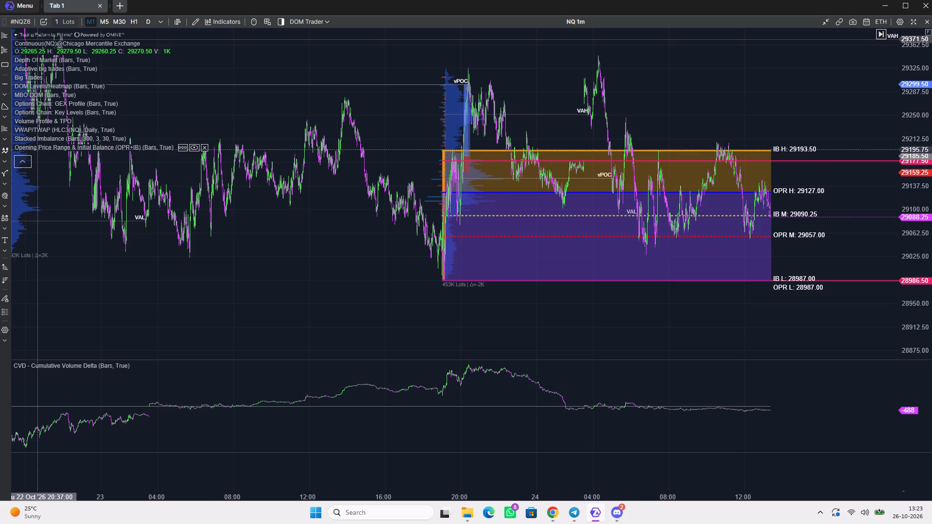
Reopen the Opening Price Range & Initial Balance settings, move the window clear of the zones, and set Market Open Hour to 7.
click(181, 145)
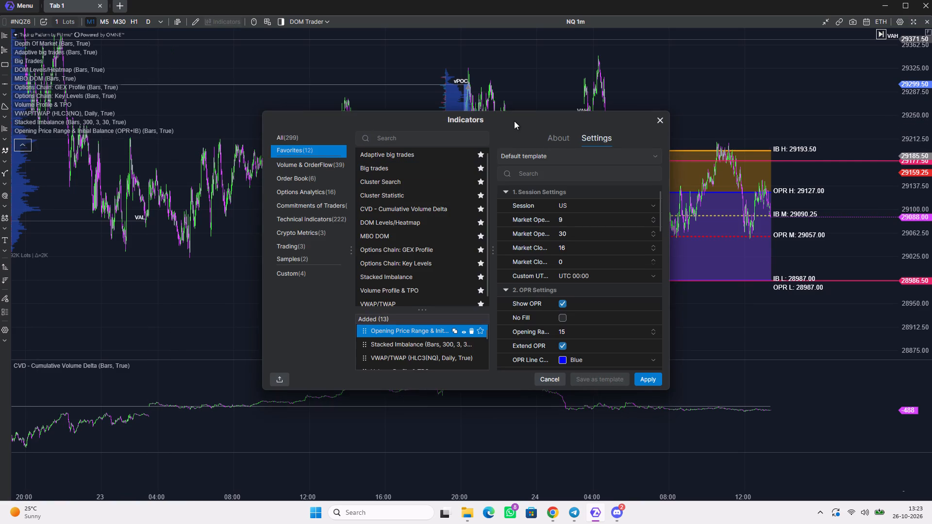
drag(514, 121, 363, 116)
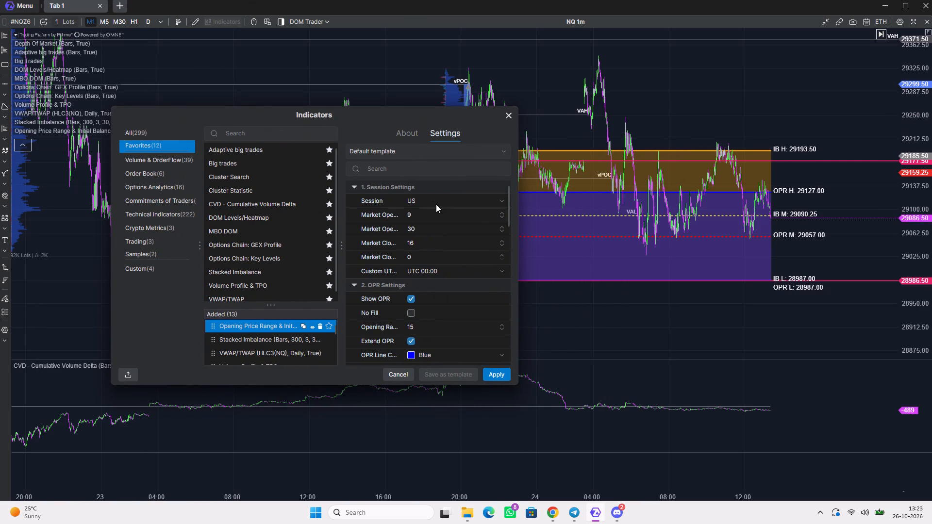
click(444, 210)
scroll(439, 214, up, 5)
scroll(439, 214, down, 2)
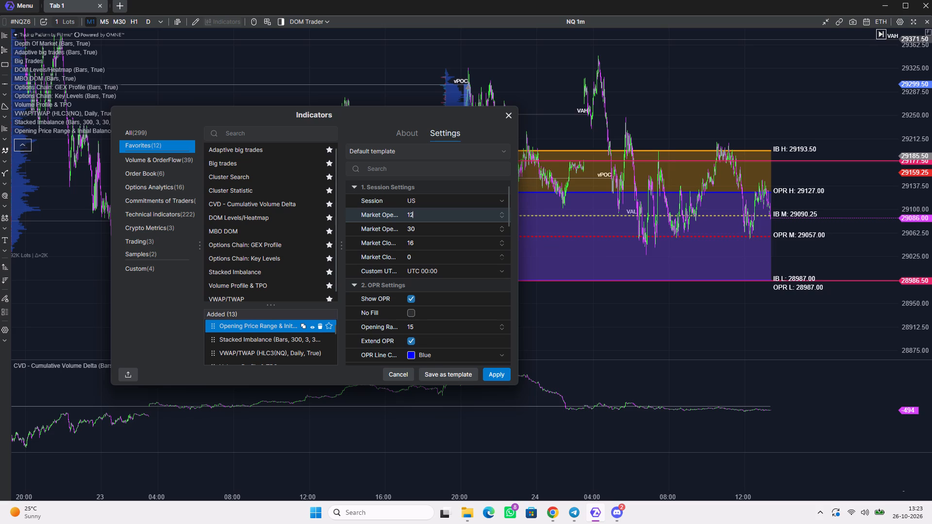
scroll(439, 214, down, 5)
drag(383, 115, 347, 107)
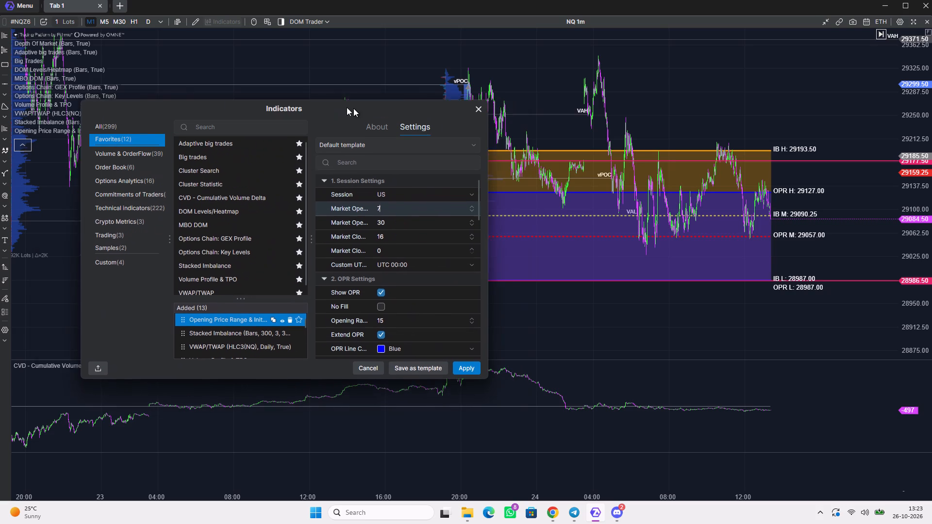
drag(347, 107, 254, 105)
scroll(312, 209, down, 6)
scroll(312, 209, up, 6)
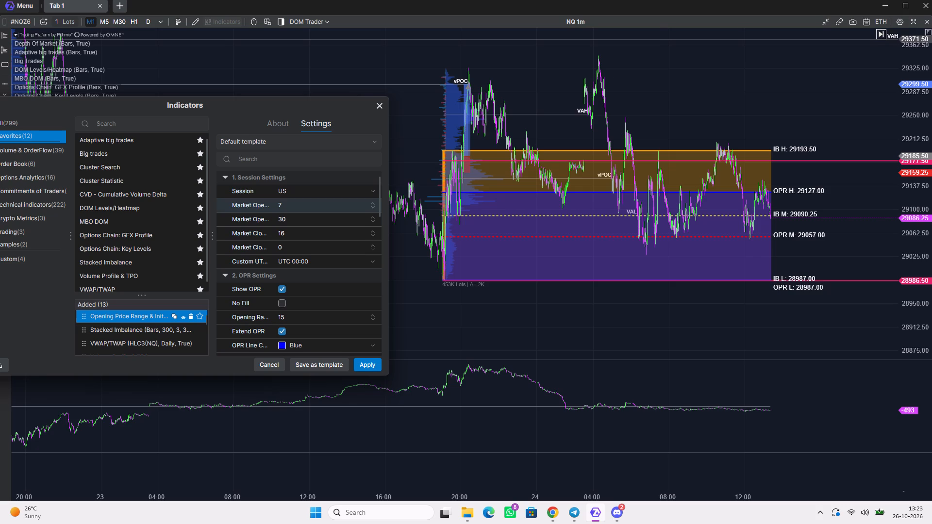
Widen the name column of the indicator settings so the session parameter labels are readable.
click(295, 232)
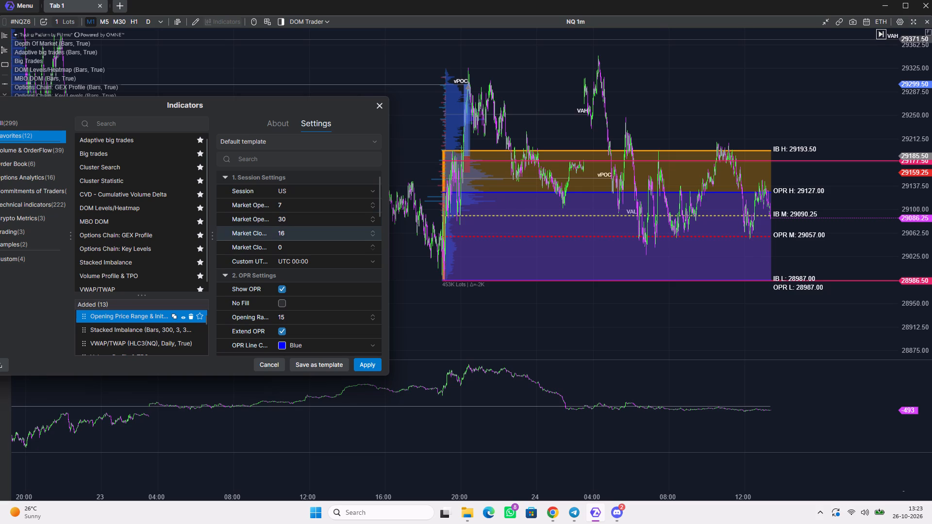
drag(271, 197, 307, 189)
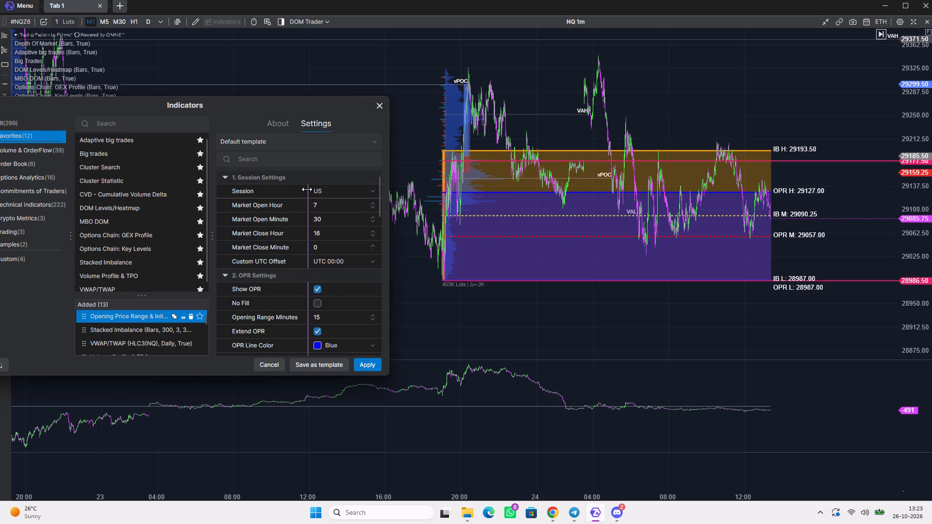
drag(307, 189, 291, 193)
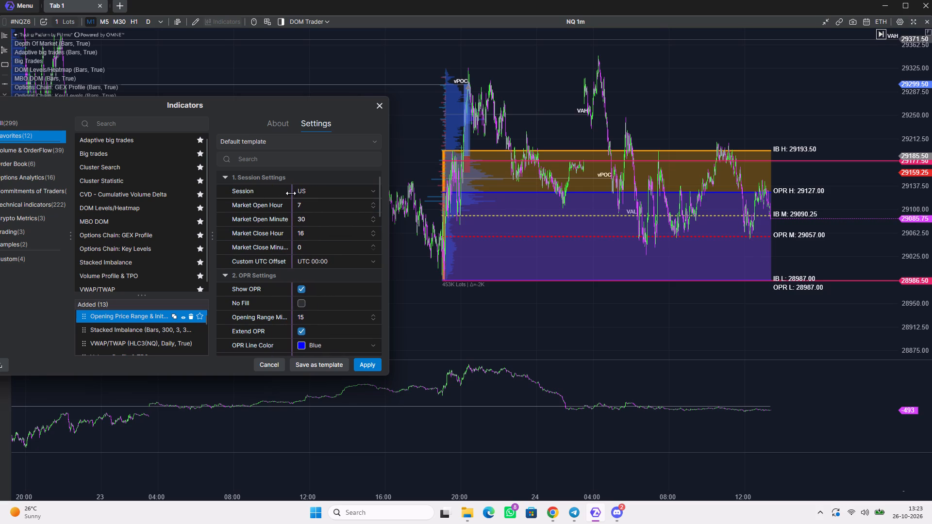
Set the indicator's Market Close Minute to 7.
click(329, 244)
scroll(329, 244, up, 2)
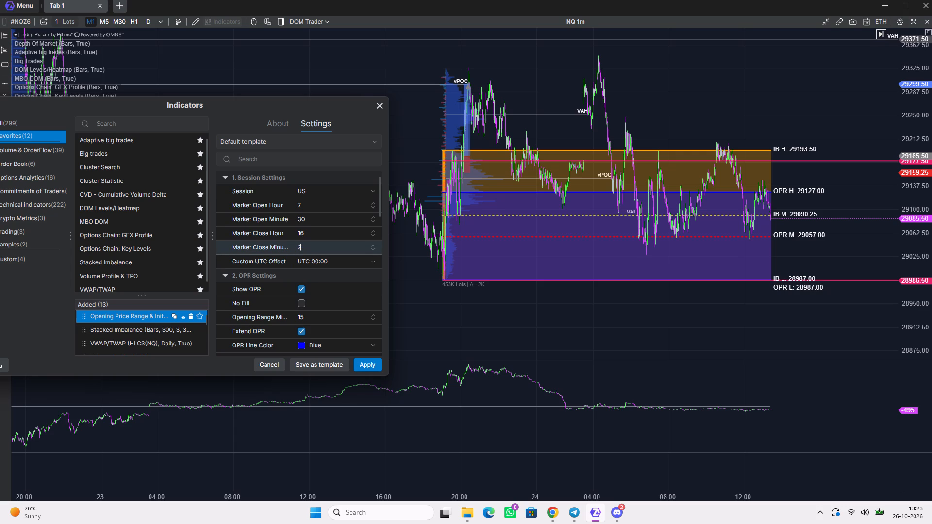
scroll(329, 244, up, 5)
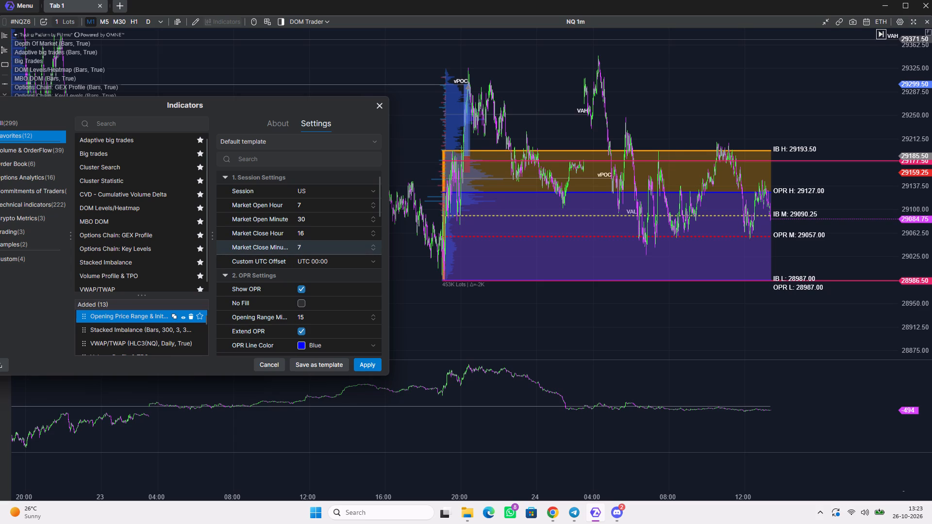
Set the indicator's Market Close Minute to 17.
scroll(329, 244, up, 6)
scroll(329, 244, down, 3)
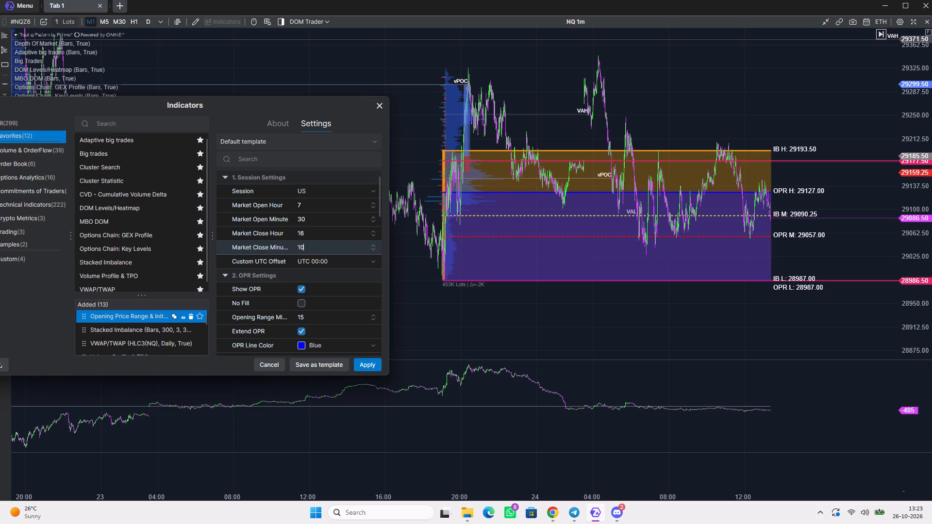
scroll(329, 244, down, 8)
scroll(329, 244, up, 1)
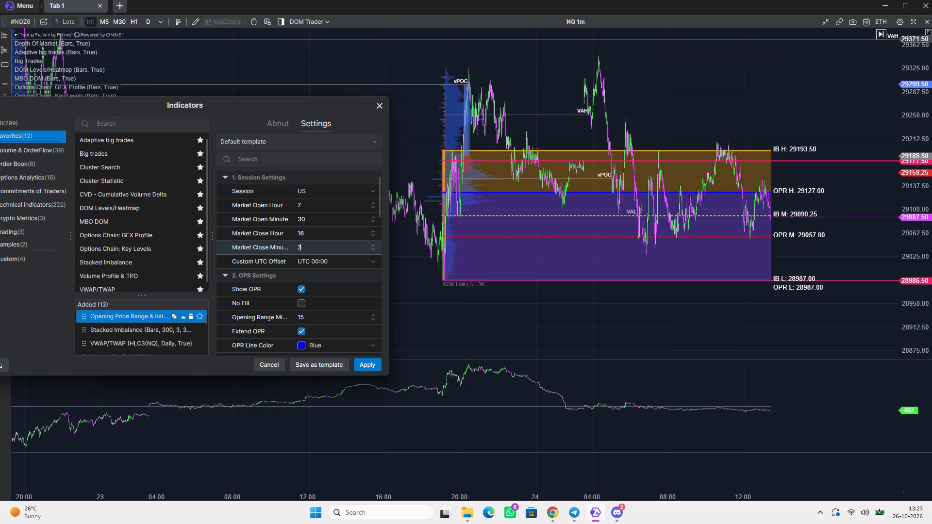
scroll(329, 244, up, 14)
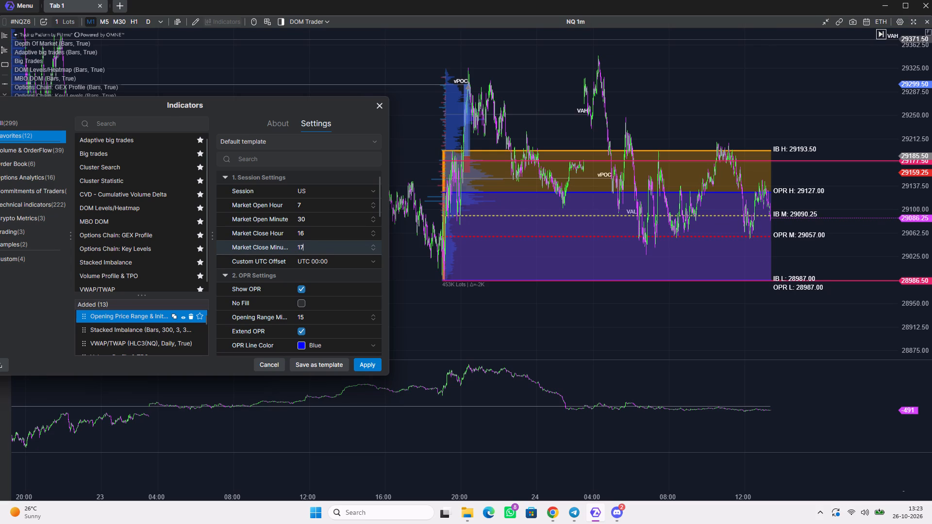
Move the Indicators window fully into view while keeping it clear of the plotted opening range and initial balance zones.
drag(250, 103, 582, 111)
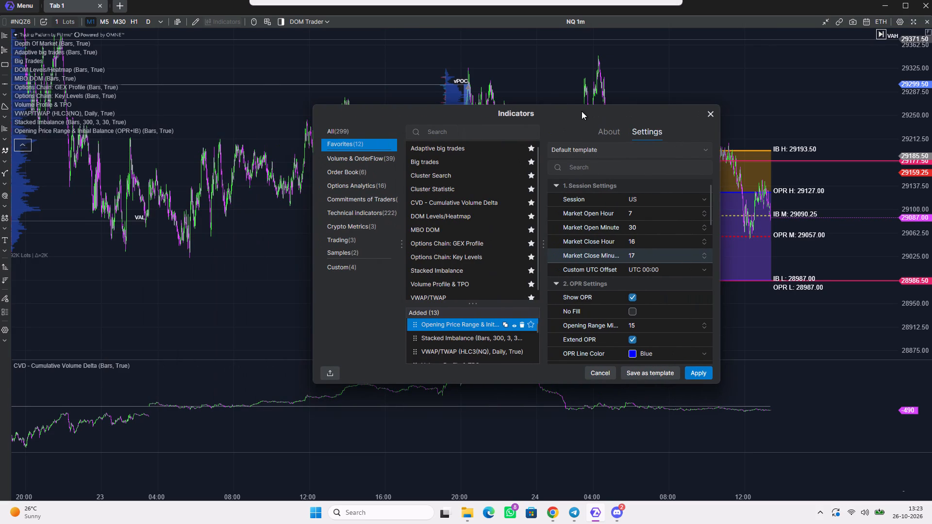
drag(582, 111, 295, 122)
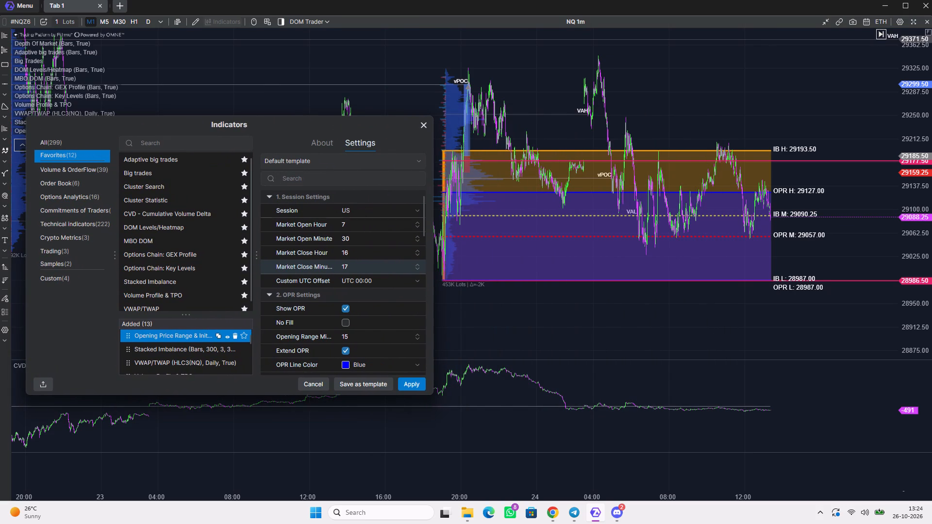
Check the available Custom UTC Offset choices, leaving the selection alone.
click(385, 282)
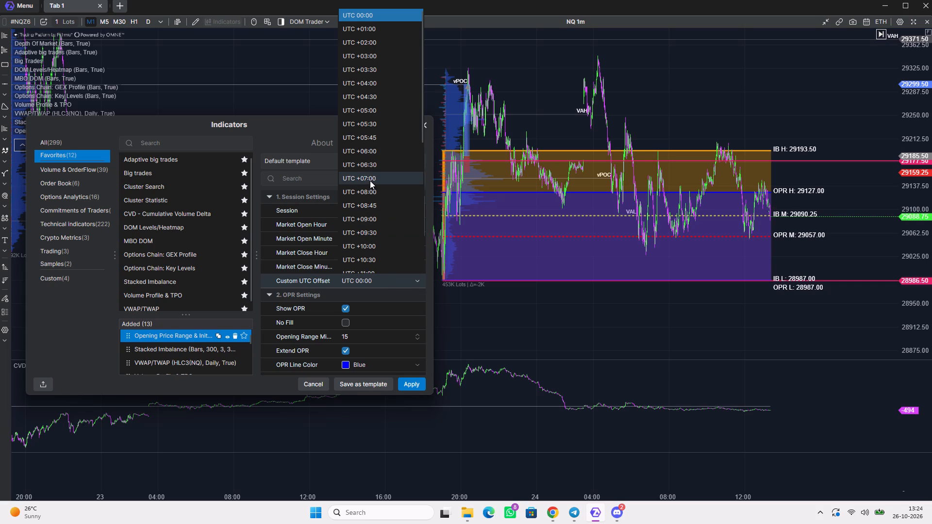
click(405, 278)
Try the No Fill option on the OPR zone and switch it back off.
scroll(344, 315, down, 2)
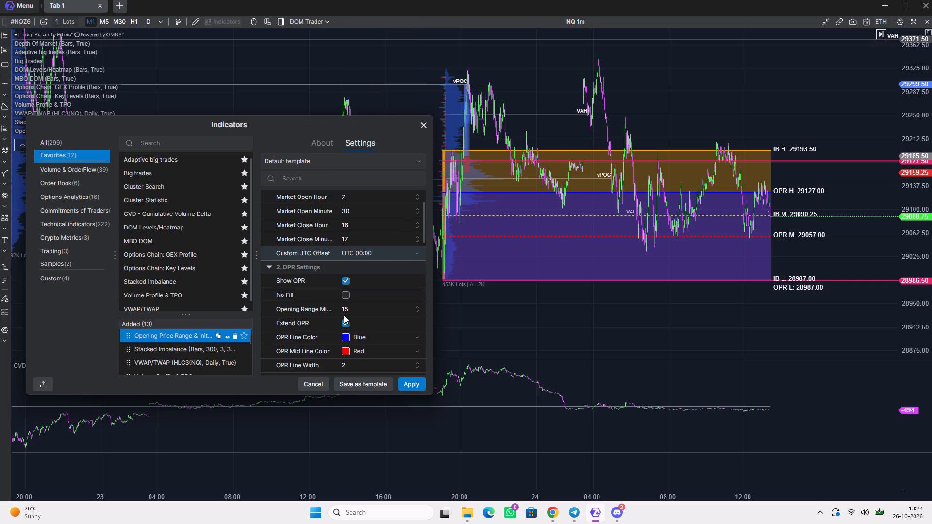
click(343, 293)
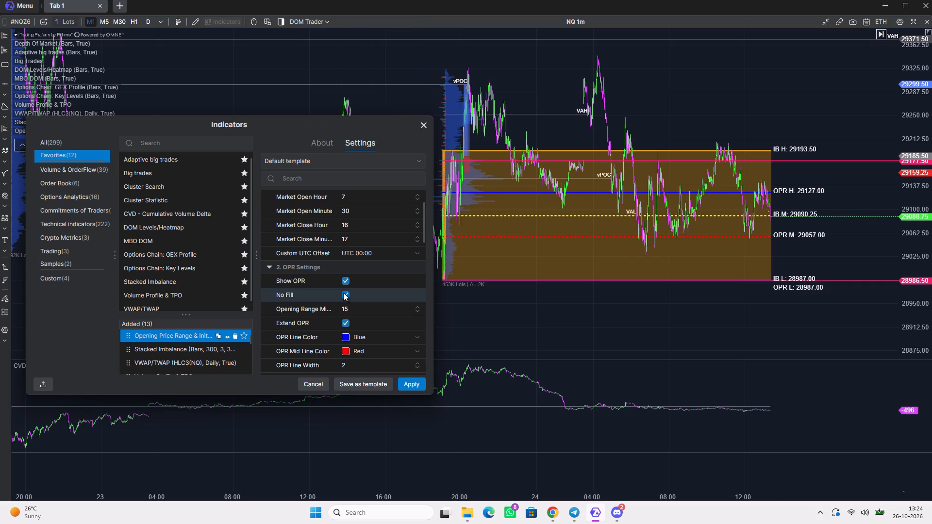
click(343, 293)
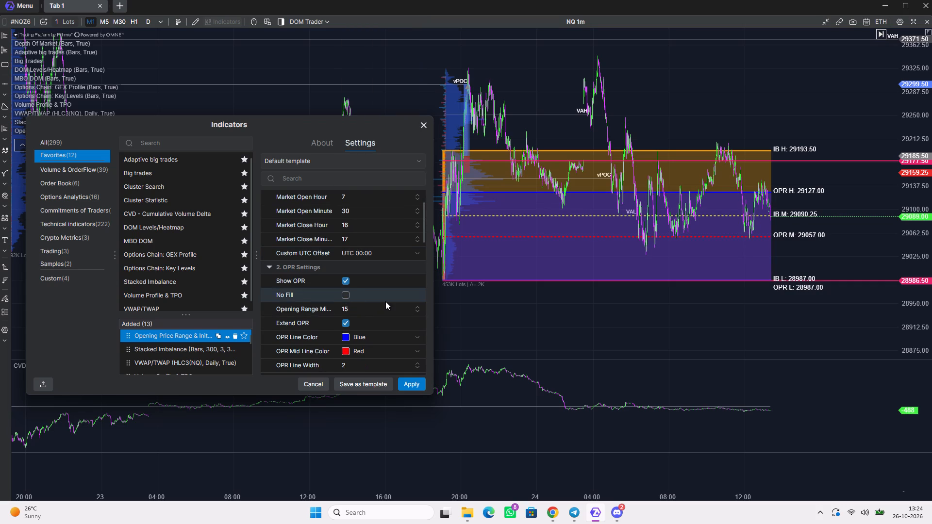
Toggle Show IB in the IB Settings to compare the chart with and without the initial balance, leaving it off.
scroll(385, 301, down, 2)
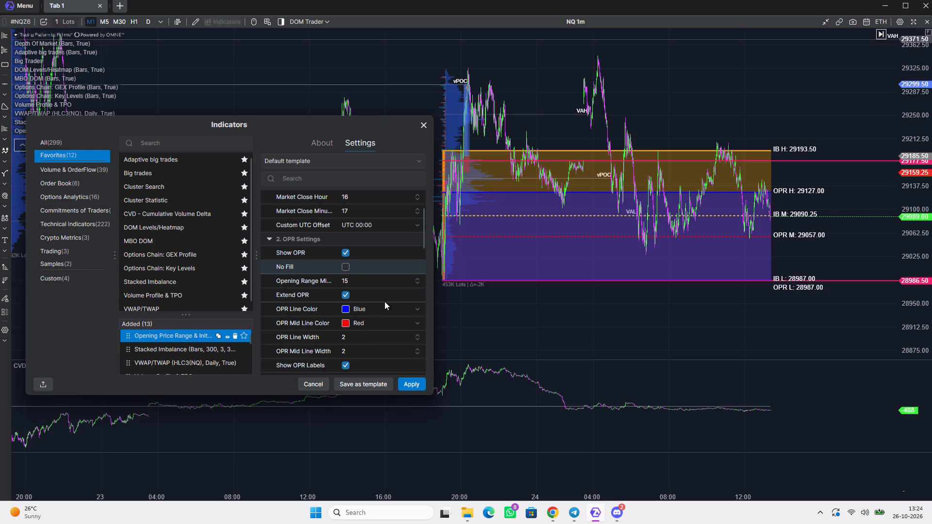
scroll(380, 303, down, 4)
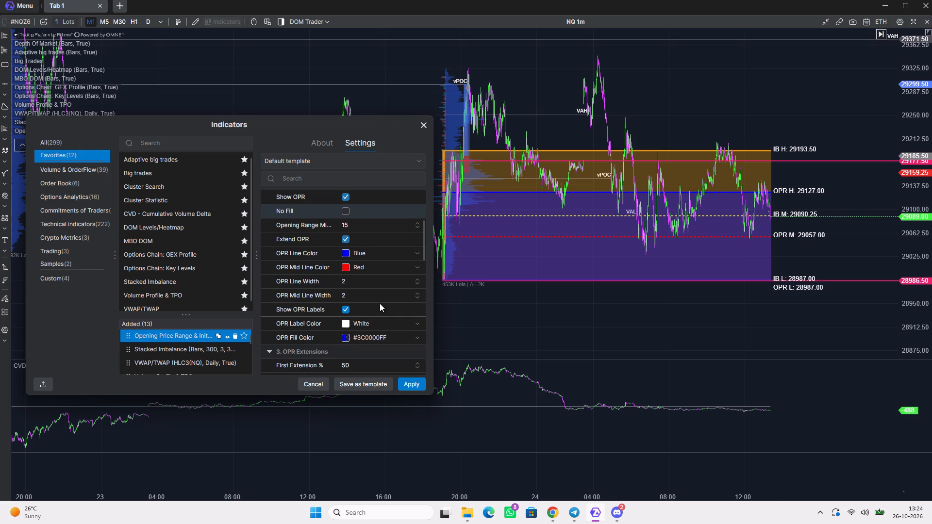
scroll(380, 303, down, 6)
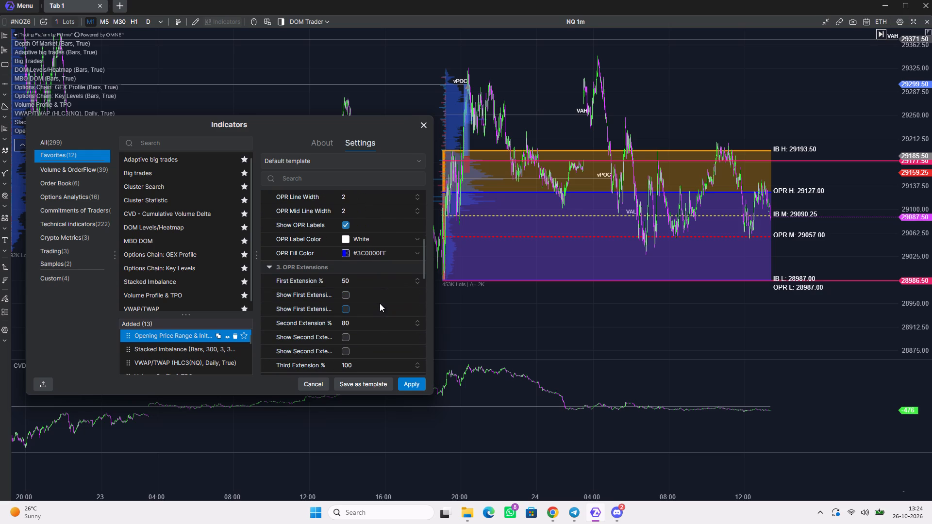
scroll(380, 303, down, 8)
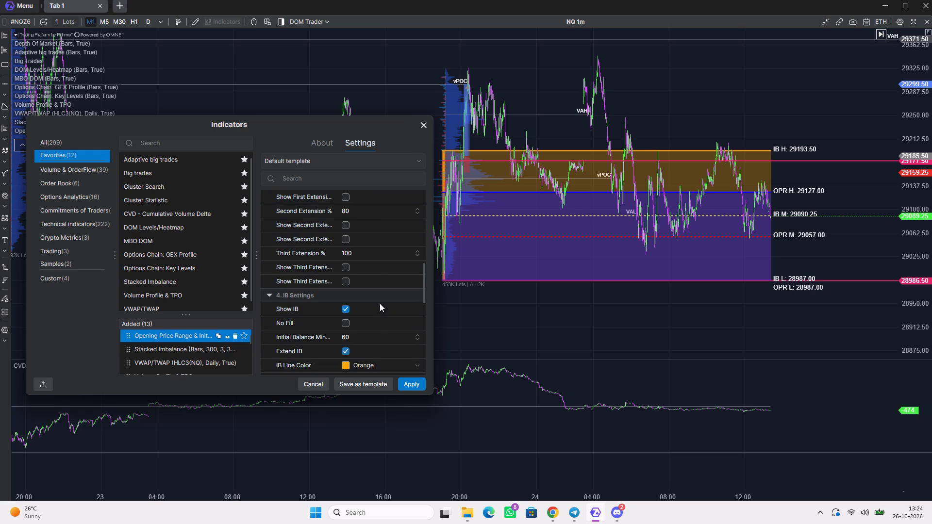
click(346, 309)
click(346, 309)
click(346, 309)
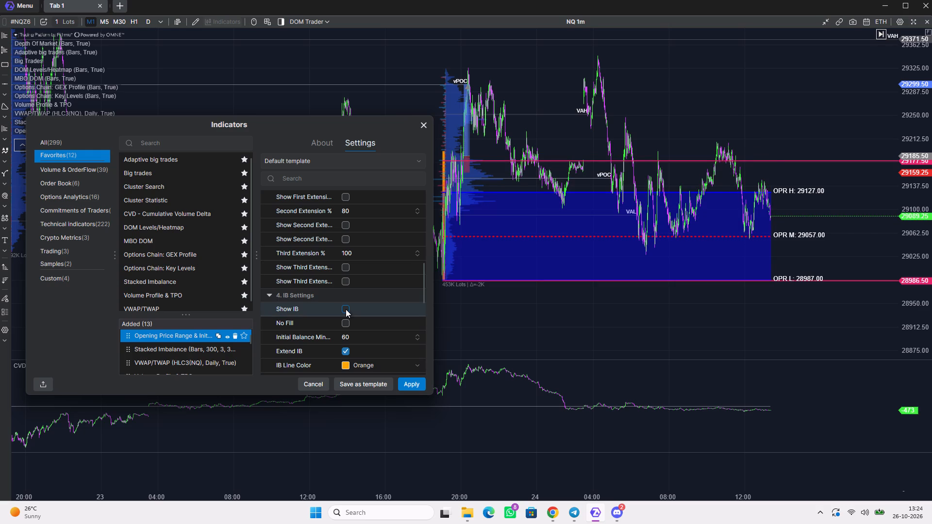
click(346, 309)
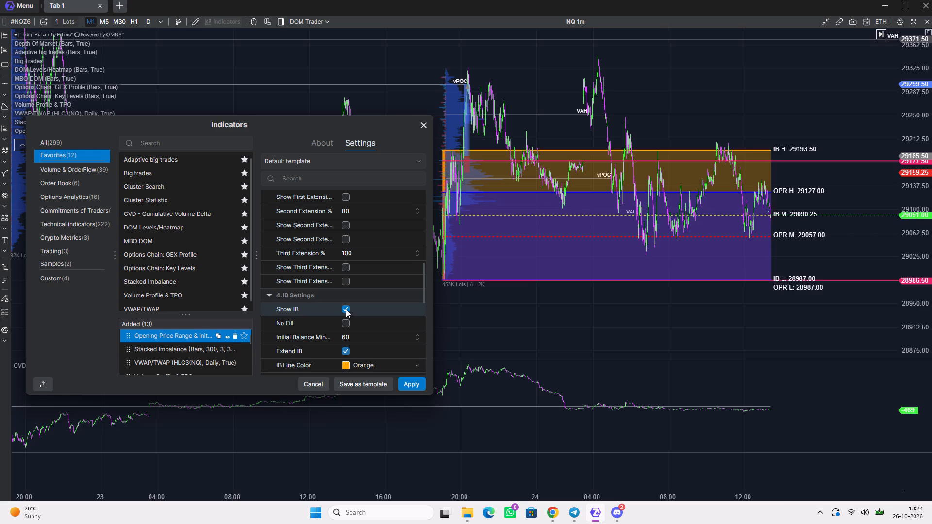
click(346, 309)
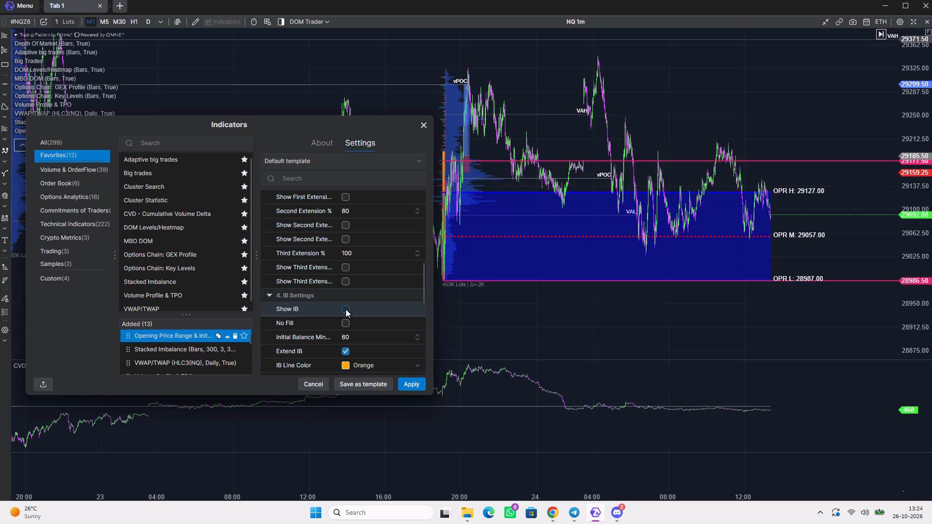
click(346, 309)
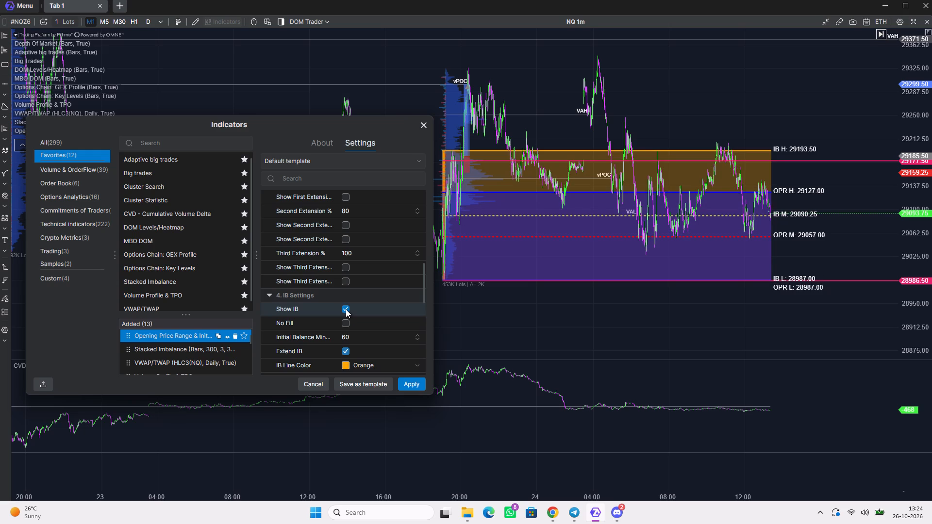
click(346, 309)
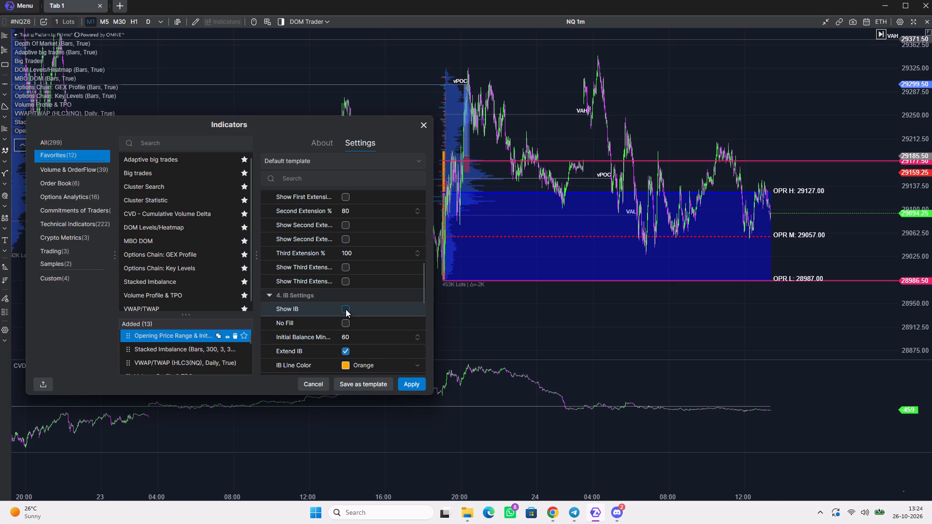
click(346, 309)
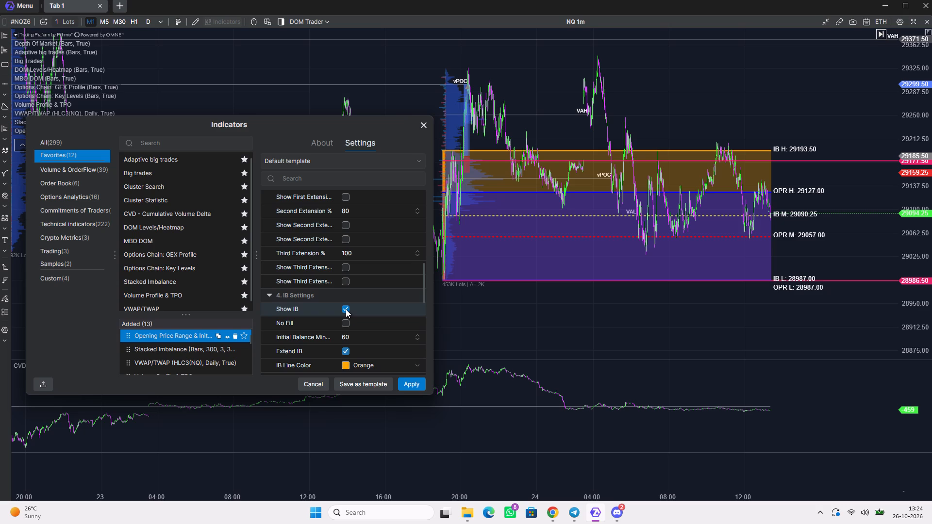
click(346, 309)
click(346, 309)
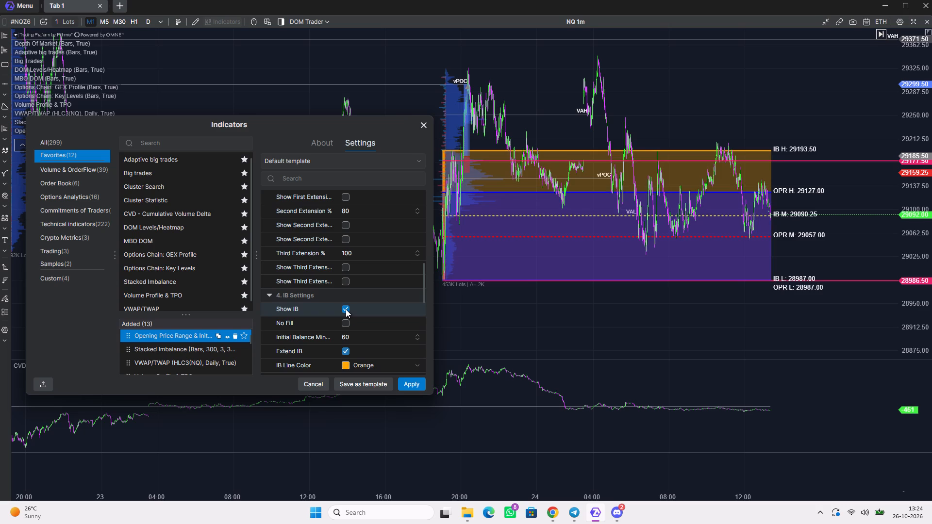
click(346, 309)
click(346, 309)
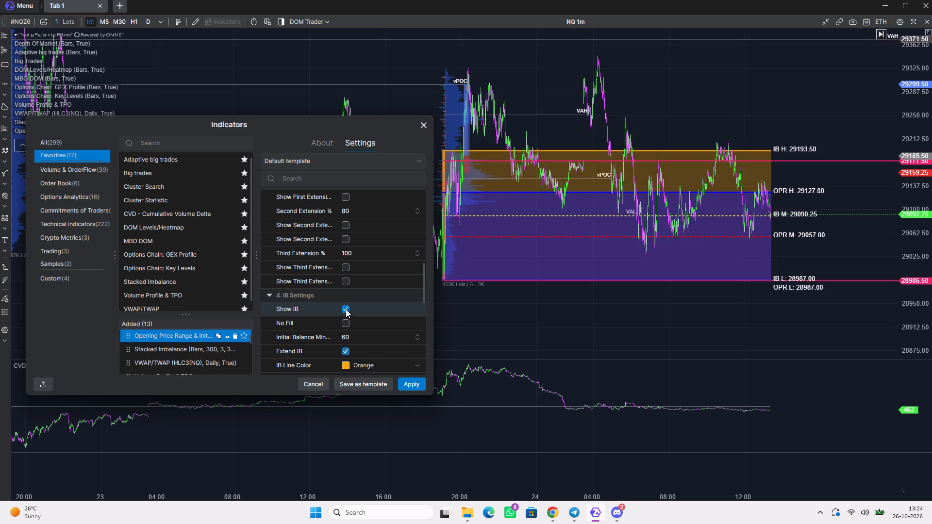
click(346, 309)
click(346, 309)
click(346, 309)
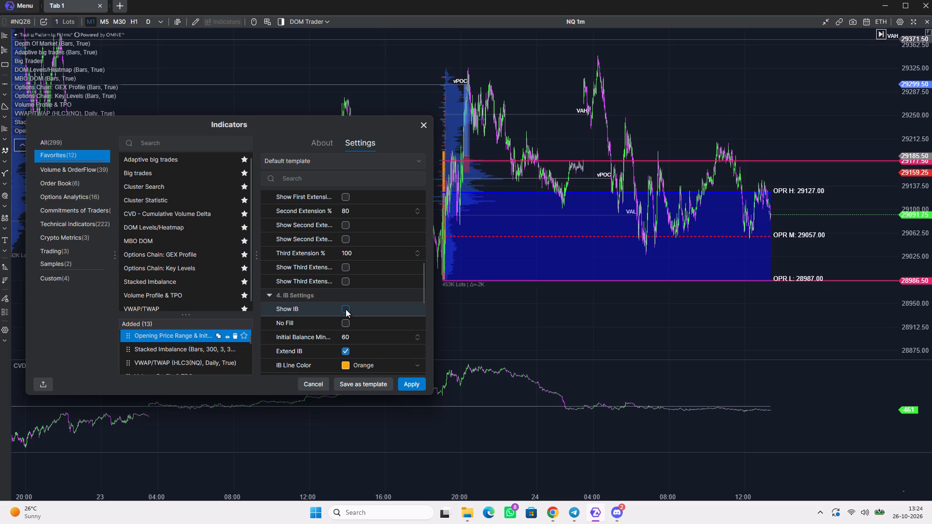
Review the indicator's remaining IB Settings, IB Extensions and Session Settings, including the template choices.
scroll(343, 316, down, 2)
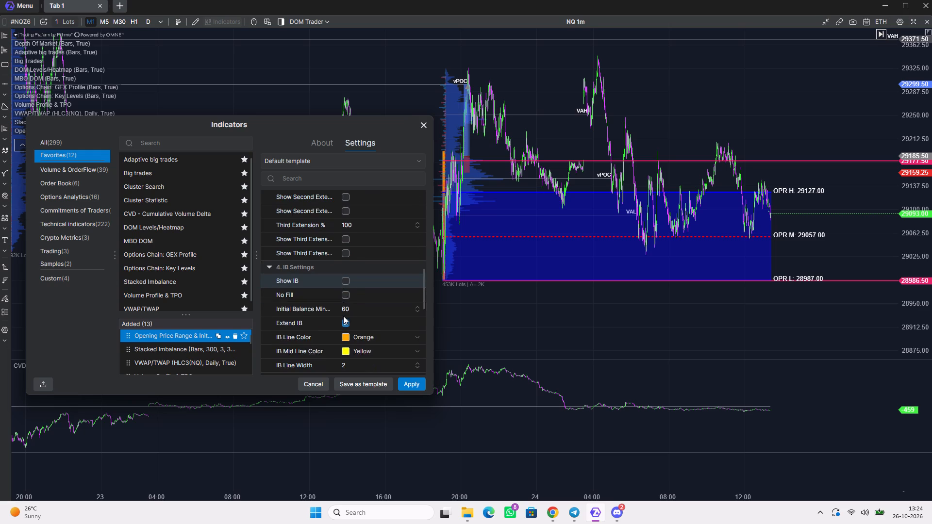
scroll(343, 316, down, 1)
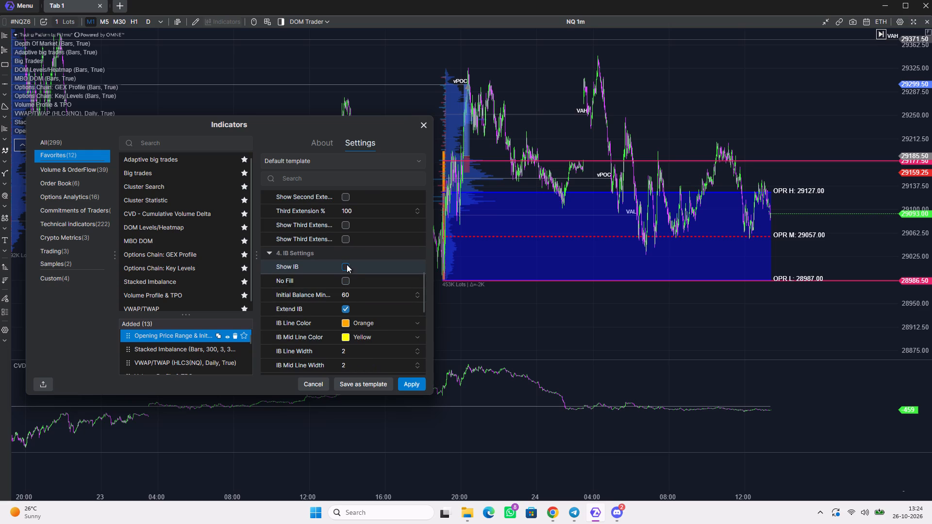
scroll(327, 338, down, 4)
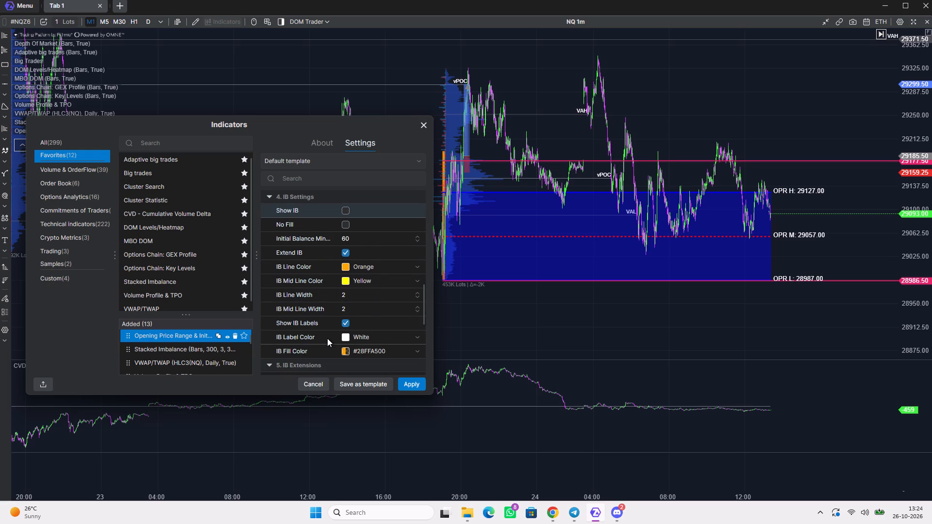
scroll(327, 338, down, 8)
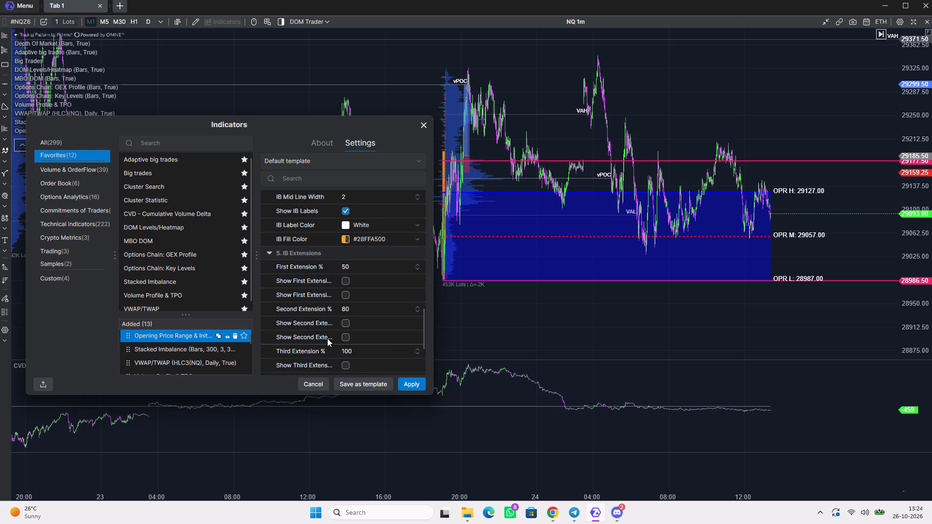
scroll(336, 286, up, 16)
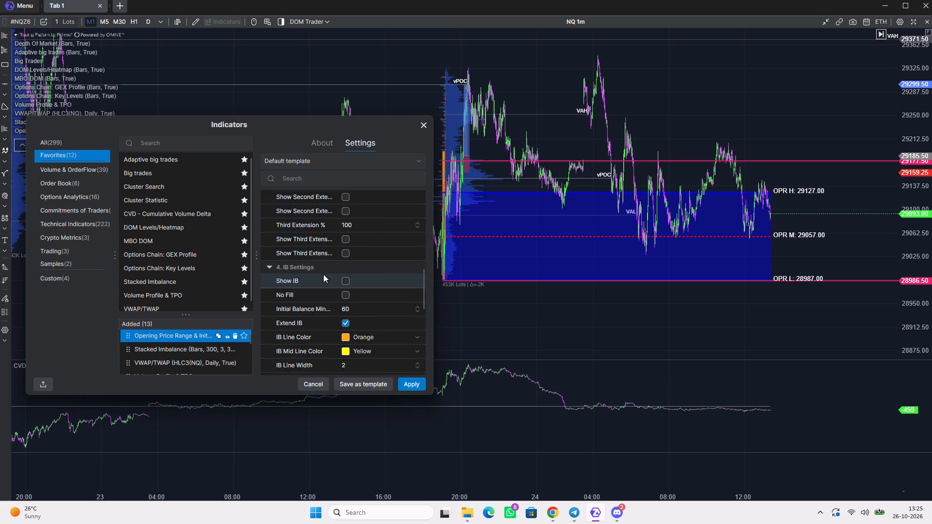
scroll(323, 274, up, 20)
scroll(323, 274, up, 11)
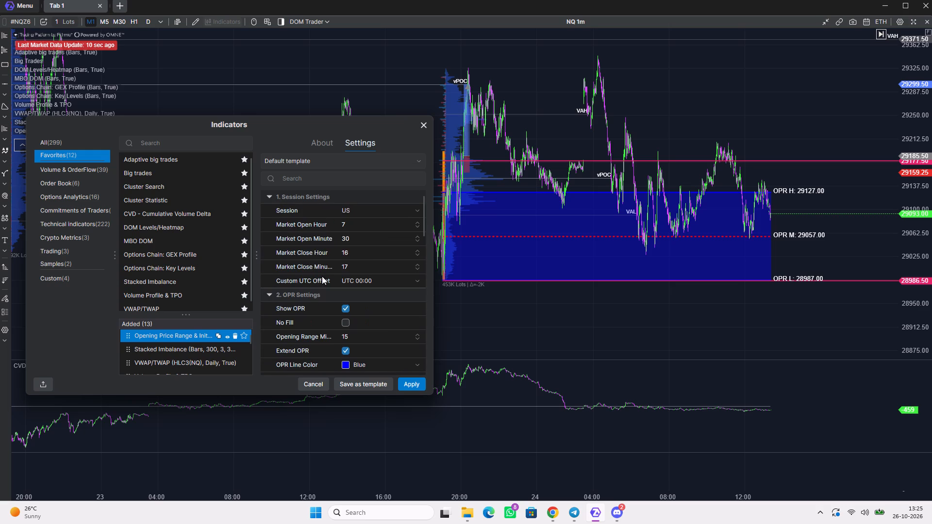
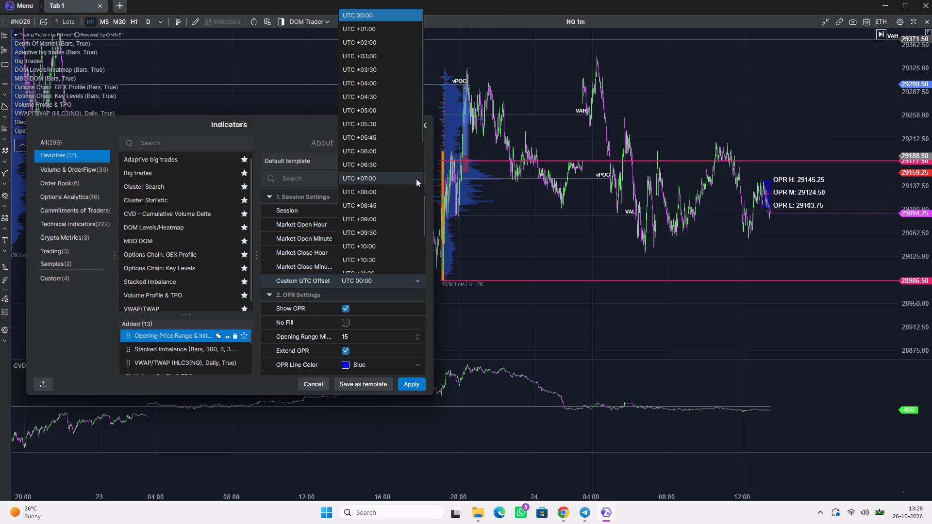
click(383, 151)
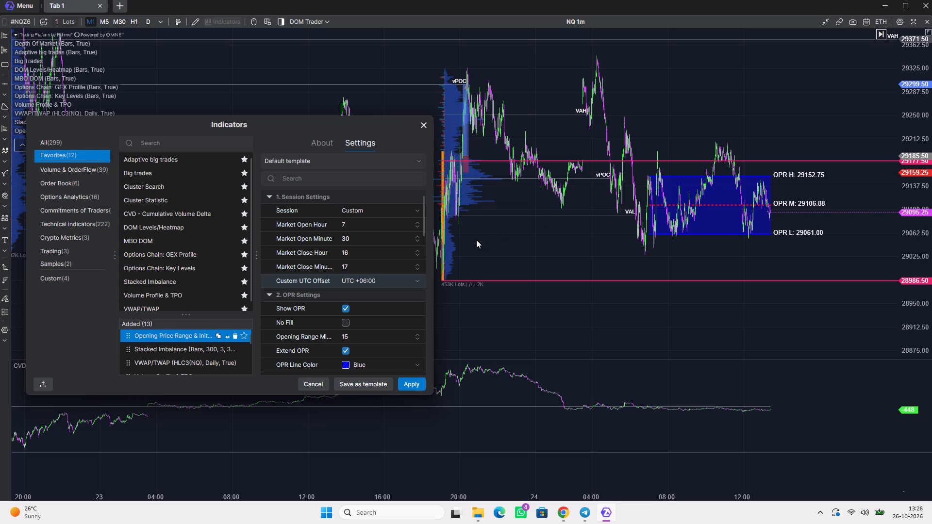
click(416, 382)
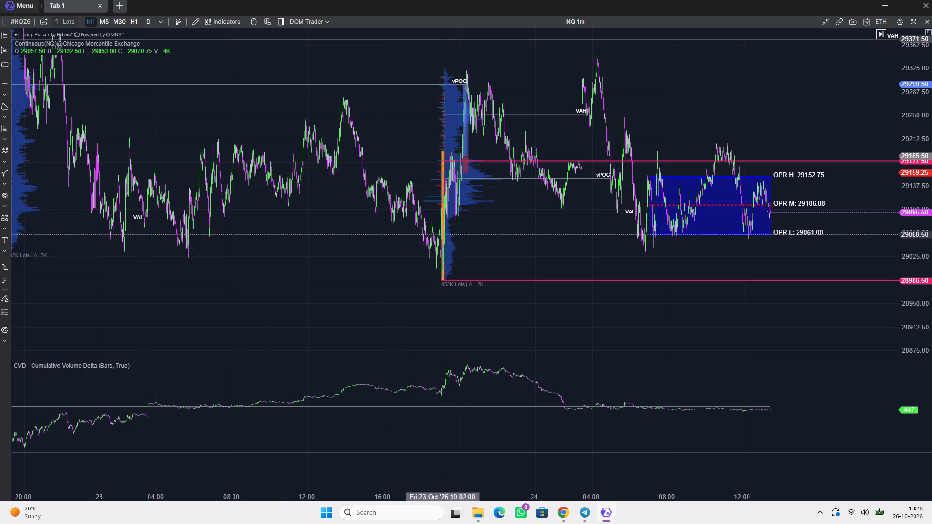
Examine the opening range box and its high, middle and low levels on the 1-minute NQ chart.
scroll(431, 251, up, 8)
scroll(531, 272, down, 6)
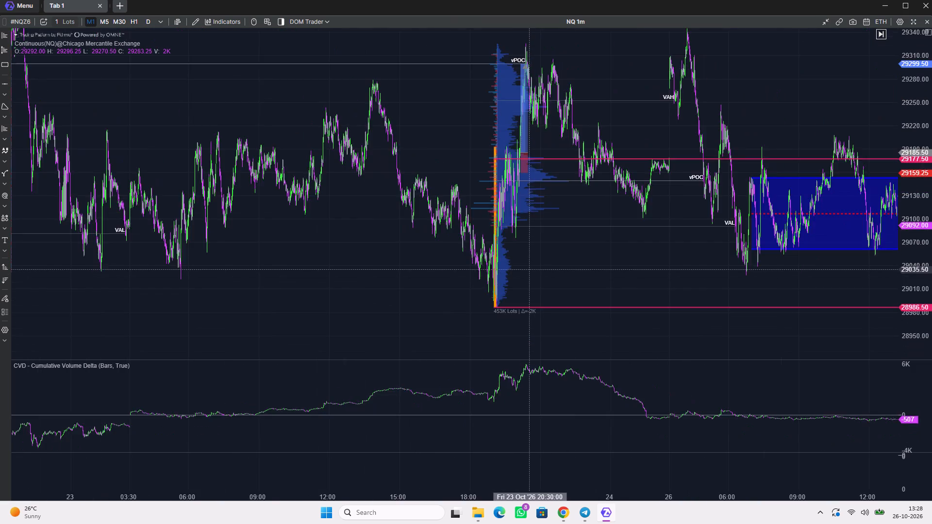
scroll(529, 269, down, 7)
drag(763, 268, 727, 274)
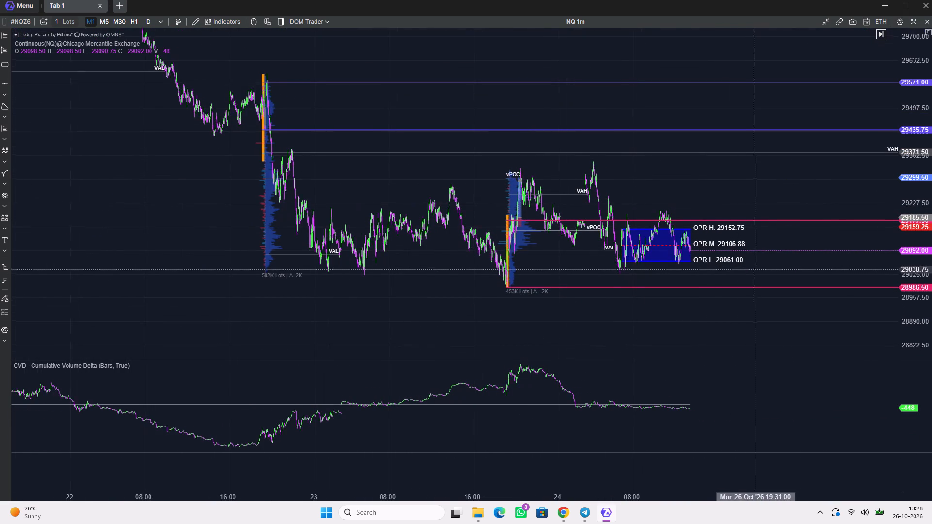
drag(727, 274, 467, 275)
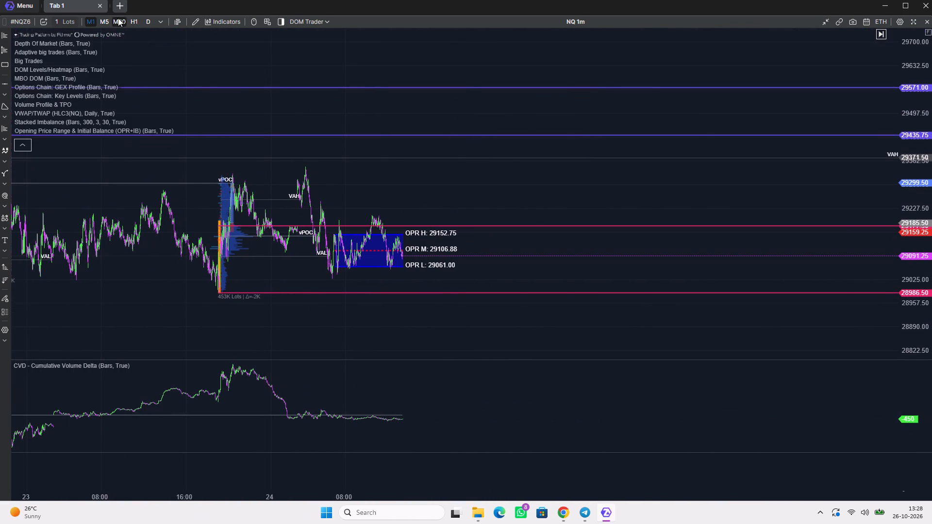
Switch the NQ chart to the 30-minute timeframe and reset its price scale.
click(118, 18)
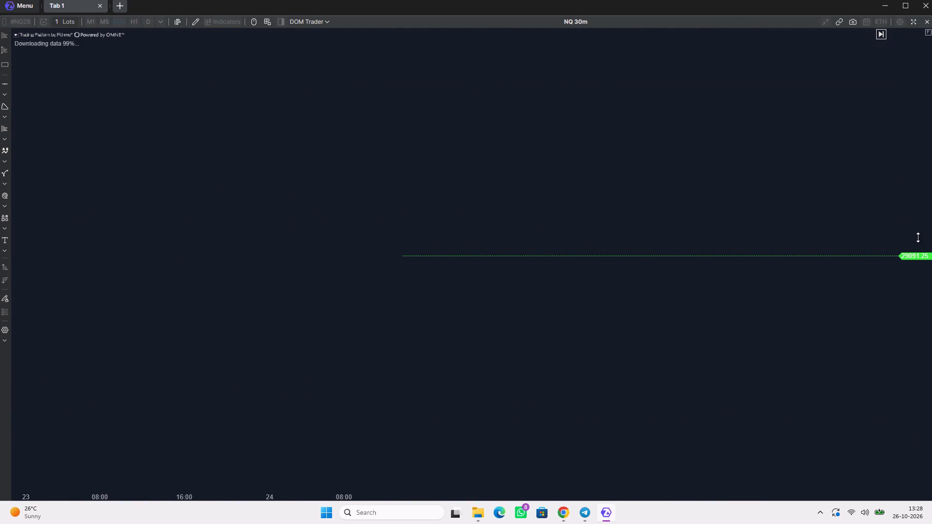
double_click(918, 237)
Examine the opening range box against the recent candles and earlier sessions on the 30-minute NQ chart.
scroll(768, 244, up, 4)
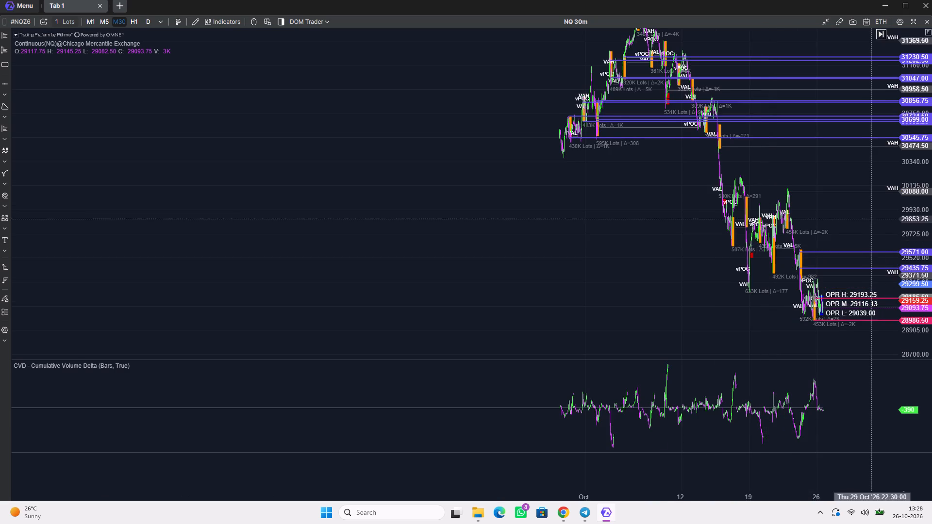
drag(871, 218, 594, 160)
scroll(542, 241, up, 18)
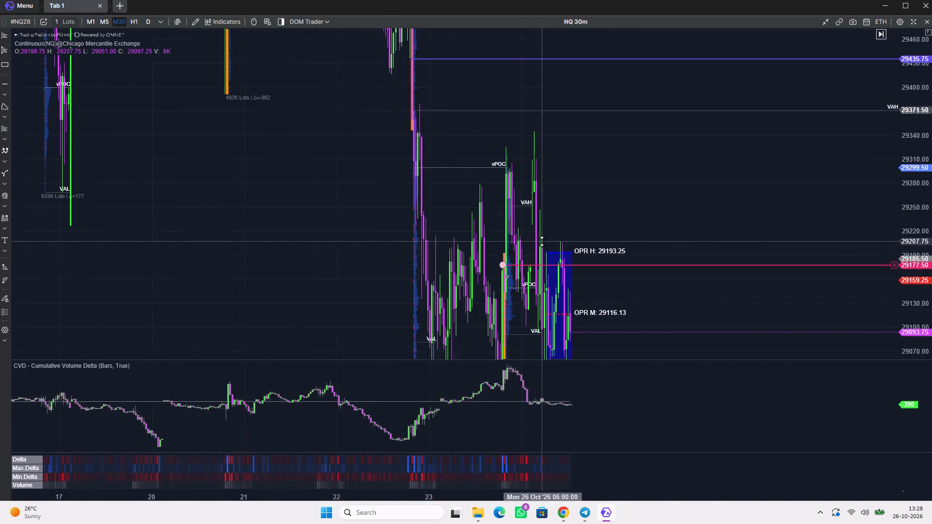
scroll(542, 241, up, 5)
drag(557, 231, 703, 124)
drag(776, 271, 735, 132)
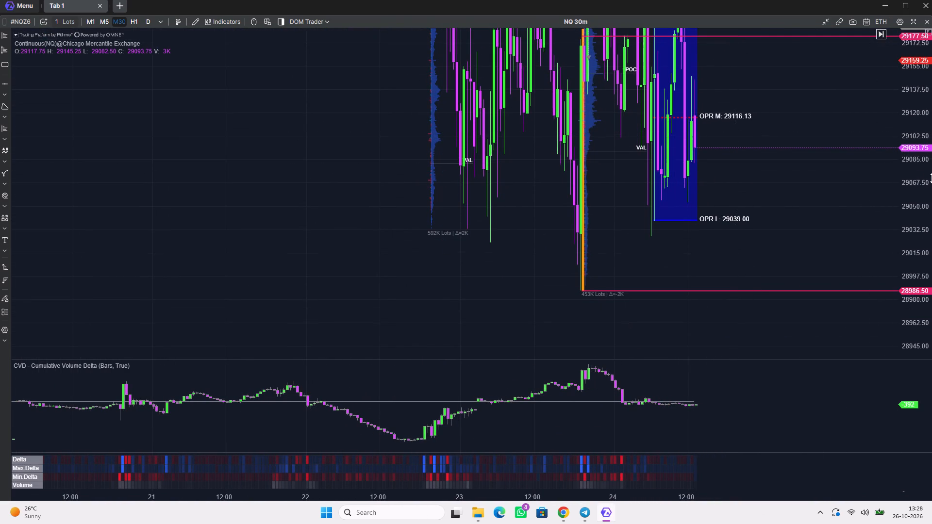
scroll(927, 169, down, 16)
scroll(508, 168, up, 5)
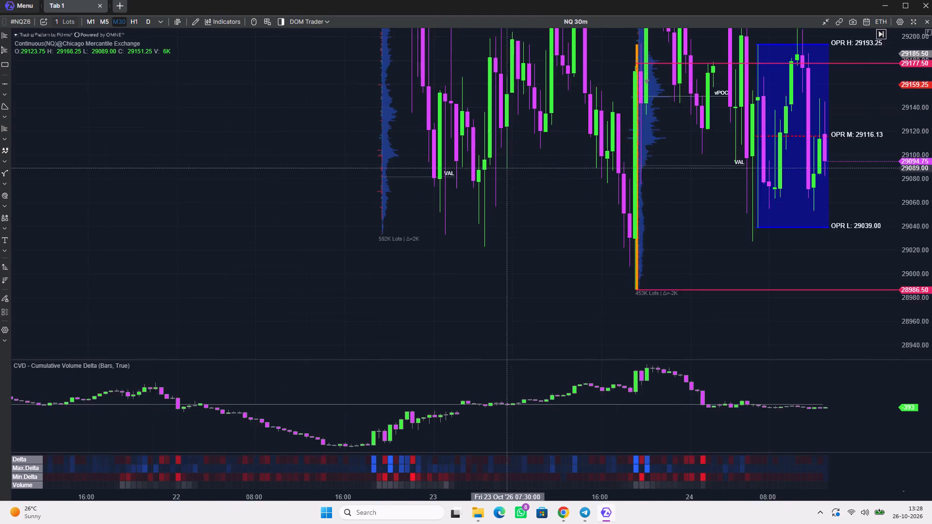
scroll(512, 168, up, 3)
drag(791, 79, 699, 231)
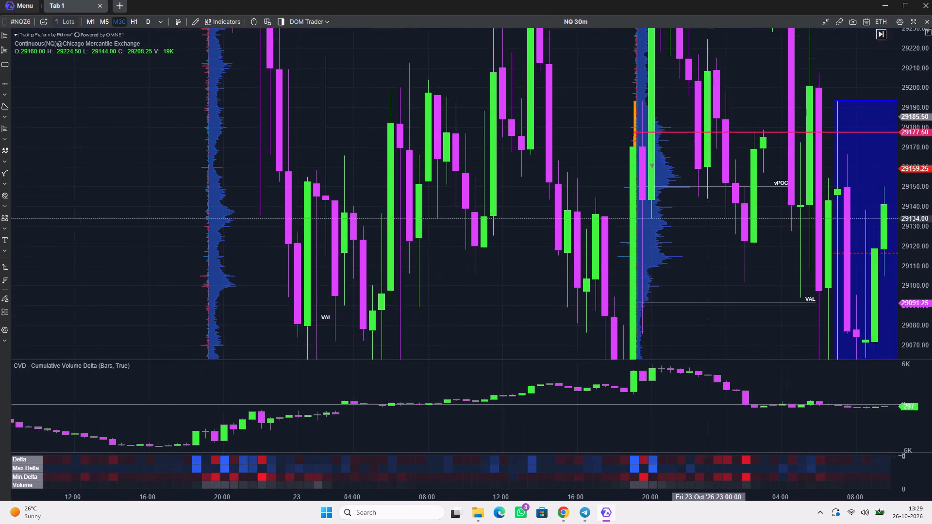
drag(699, 231, 568, 191)
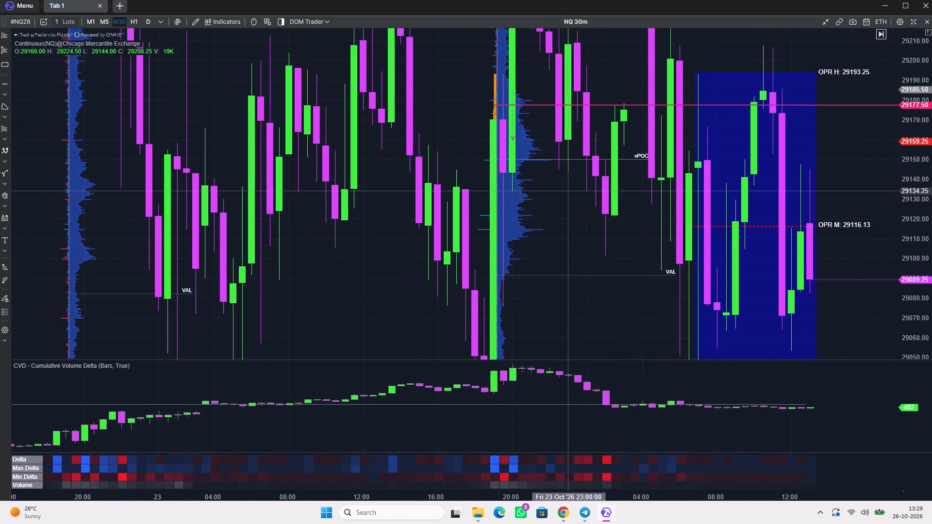
scroll(567, 191, down, 10)
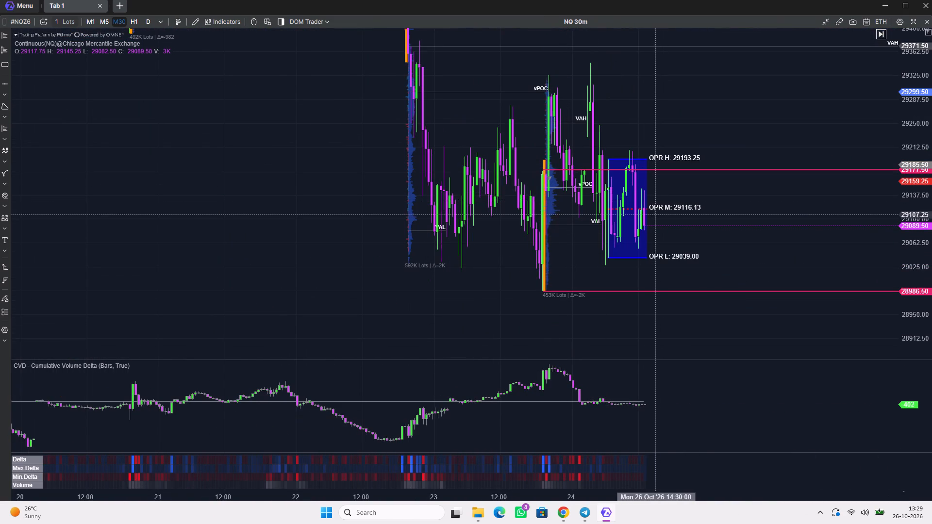
scroll(638, 208, down, 4)
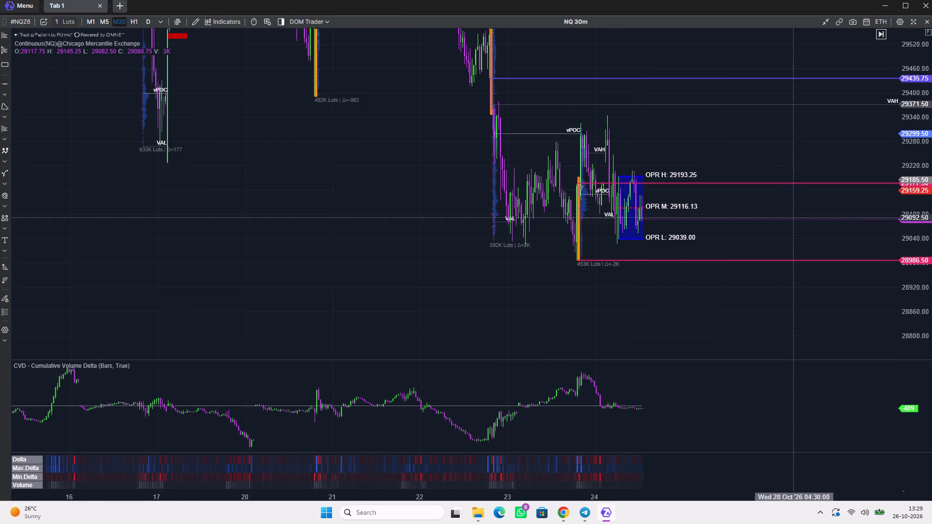
drag(800, 238, 581, 234)
scroll(581, 234, down, 9)
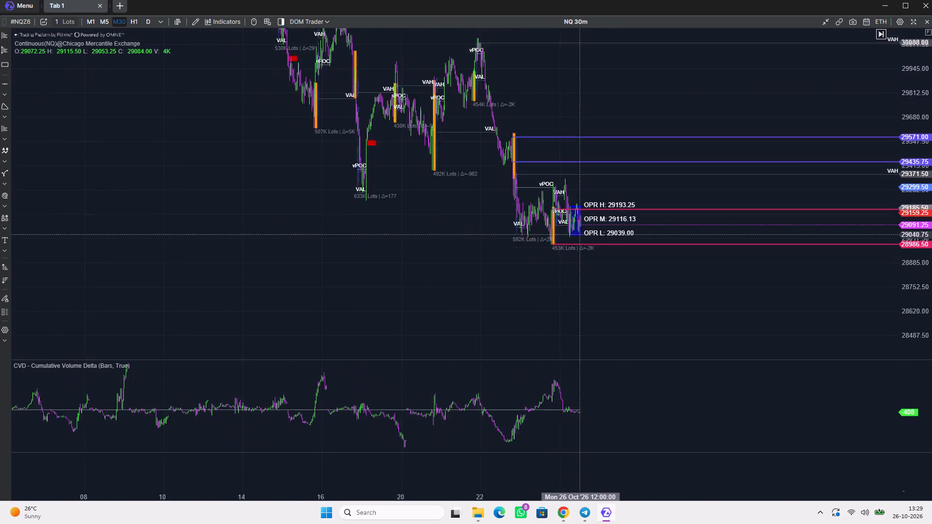
scroll(580, 234, down, 6)
scroll(579, 234, up, 16)
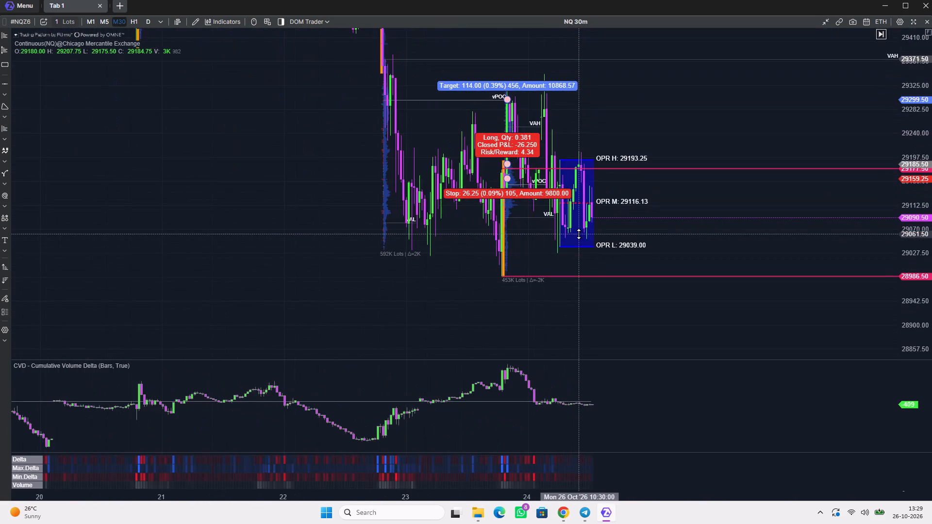
scroll(579, 234, up, 2)
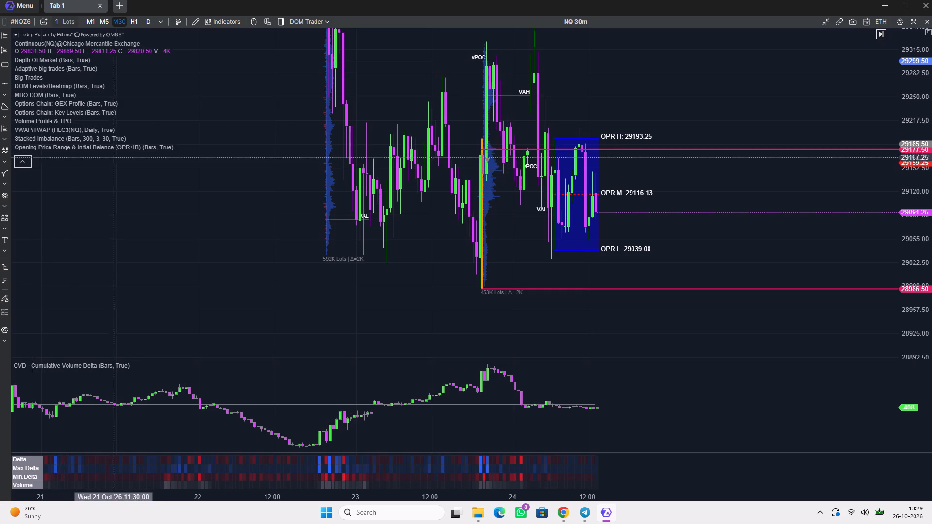
Open the Opening Price Range & Initial Balance indicator settings, move the dialog clear of the range box, and set Session to US.
click(180, 147)
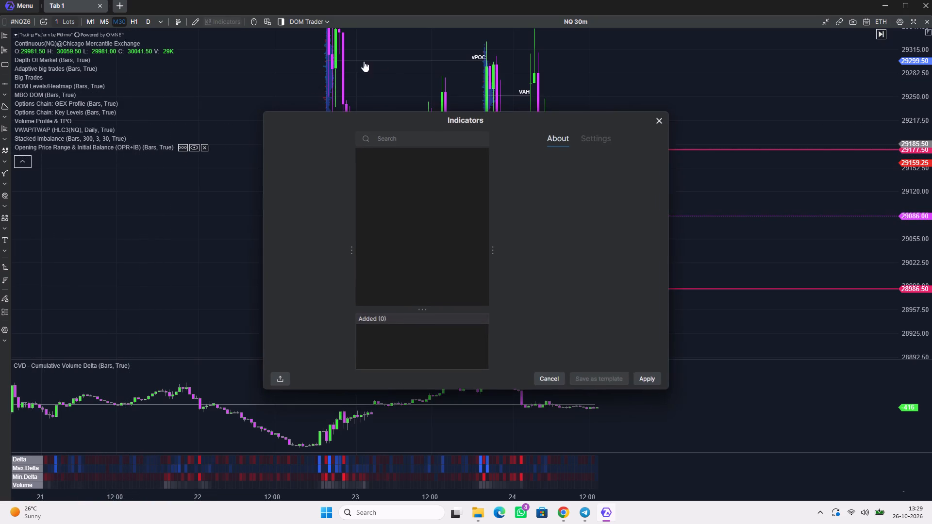
drag(451, 113, 319, 116)
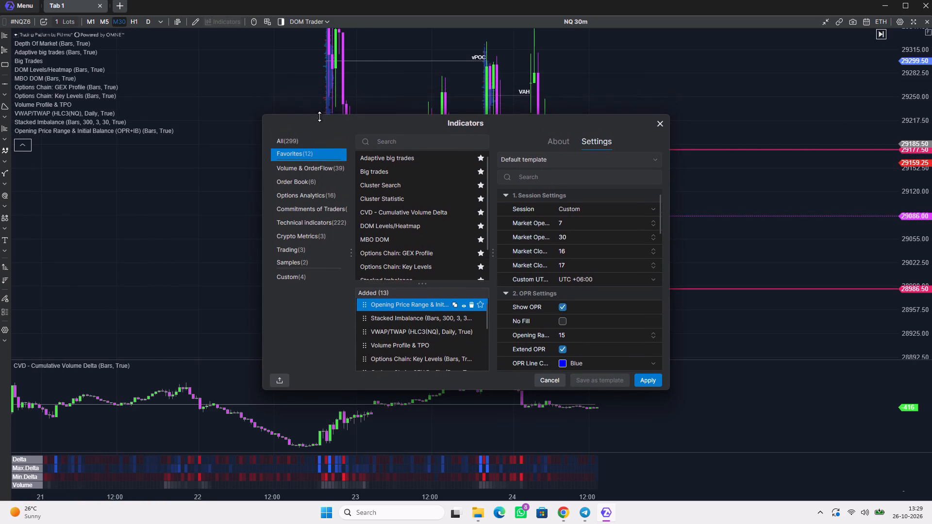
drag(319, 116, 319, 117)
drag(459, 123, 202, 78)
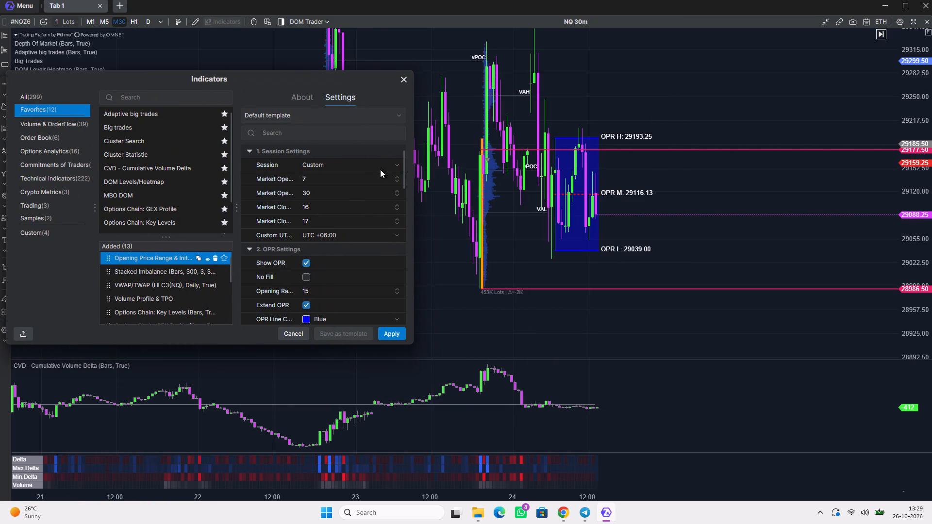
click(397, 165)
click(334, 181)
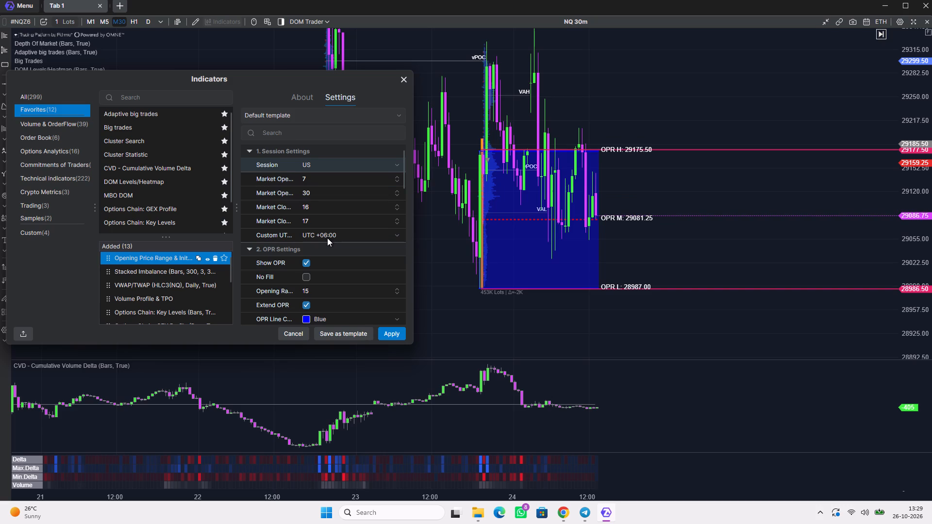
Toggle Show OPR to compare the chart with and without the opening range box, leaving it switched off.
click(305, 262)
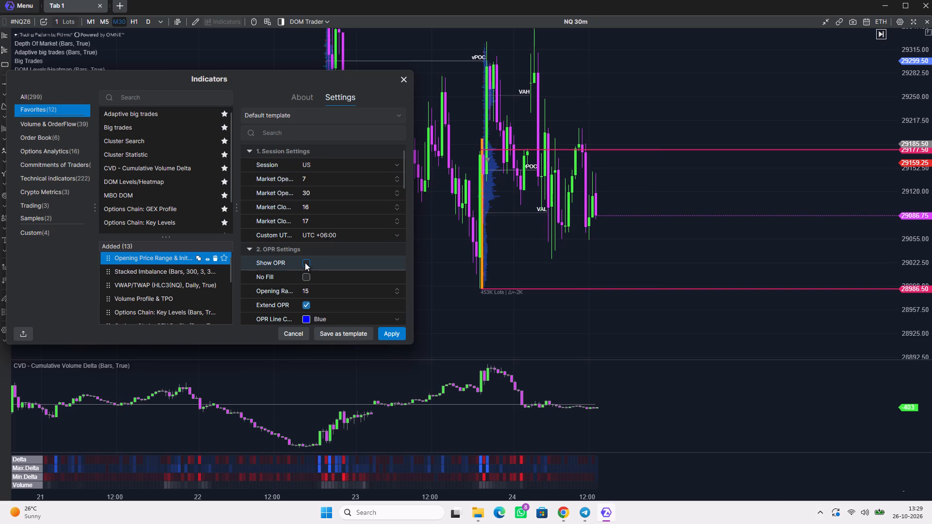
click(305, 262)
click(305, 262)
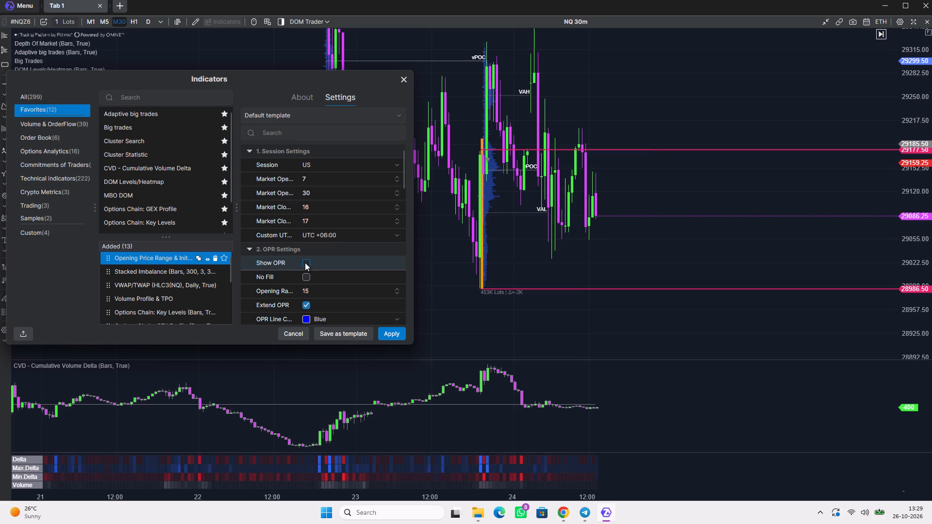
click(305, 262)
click(305, 262)
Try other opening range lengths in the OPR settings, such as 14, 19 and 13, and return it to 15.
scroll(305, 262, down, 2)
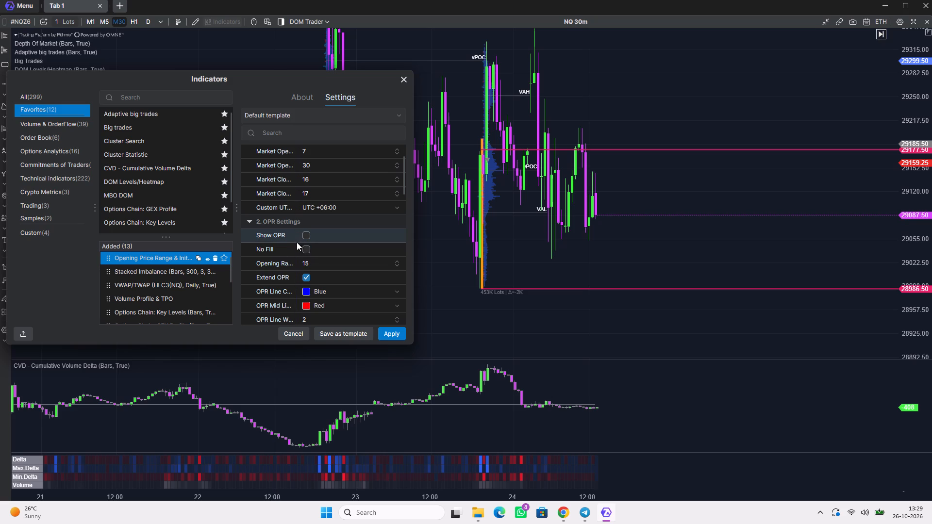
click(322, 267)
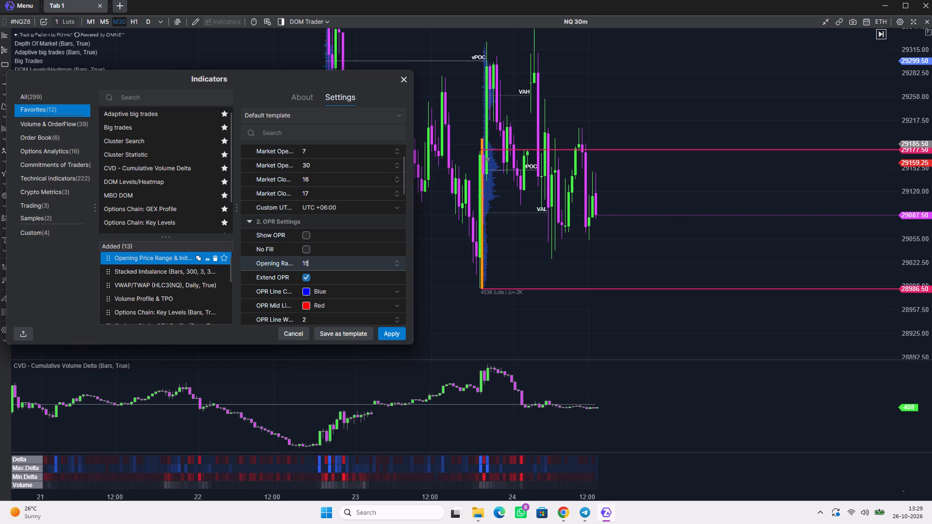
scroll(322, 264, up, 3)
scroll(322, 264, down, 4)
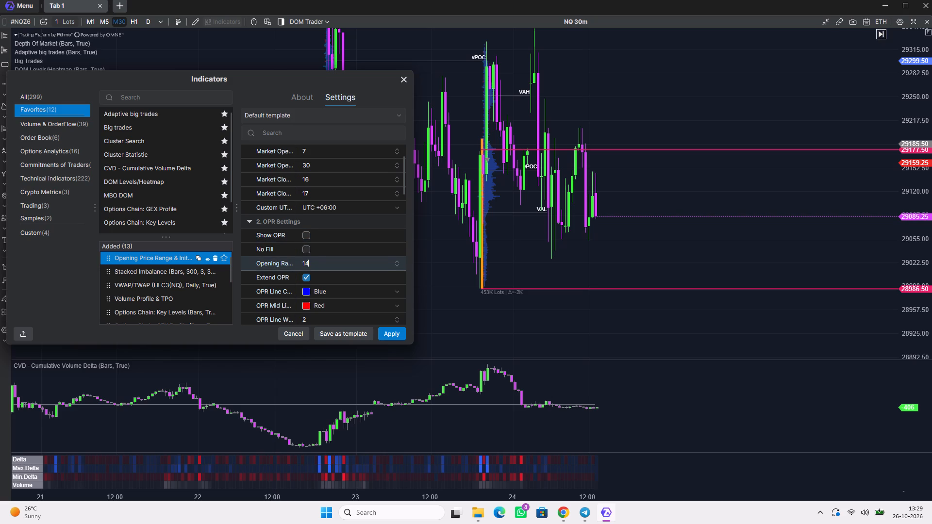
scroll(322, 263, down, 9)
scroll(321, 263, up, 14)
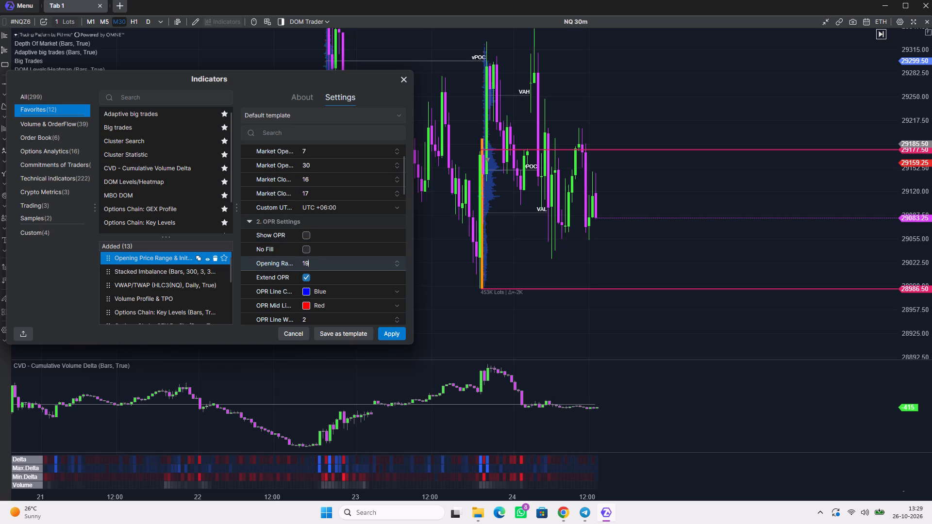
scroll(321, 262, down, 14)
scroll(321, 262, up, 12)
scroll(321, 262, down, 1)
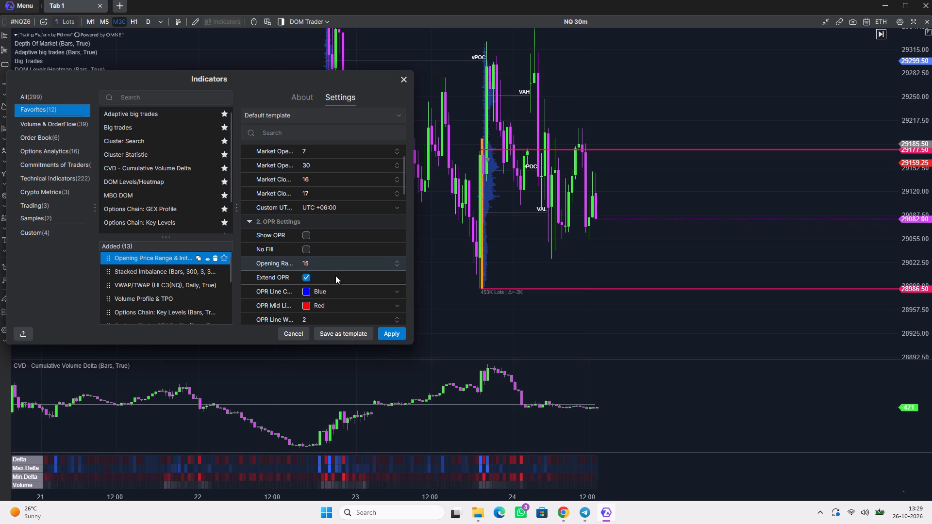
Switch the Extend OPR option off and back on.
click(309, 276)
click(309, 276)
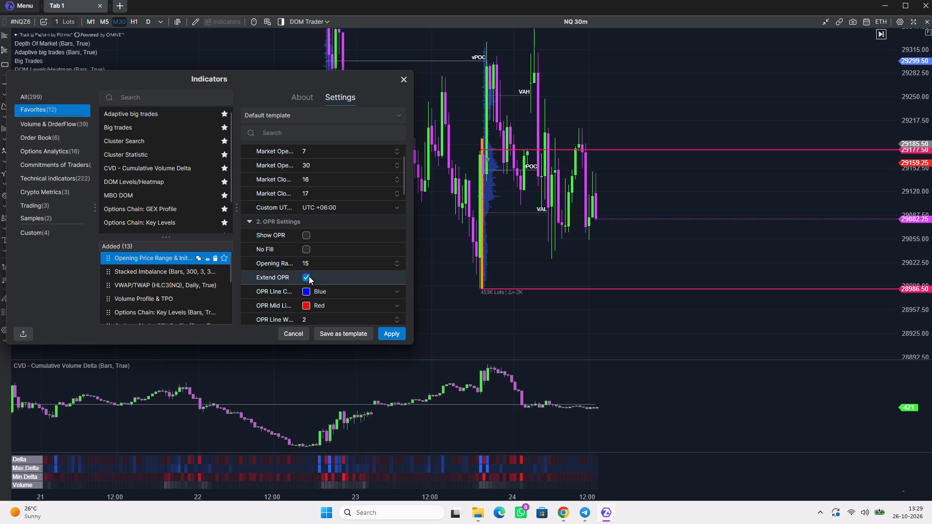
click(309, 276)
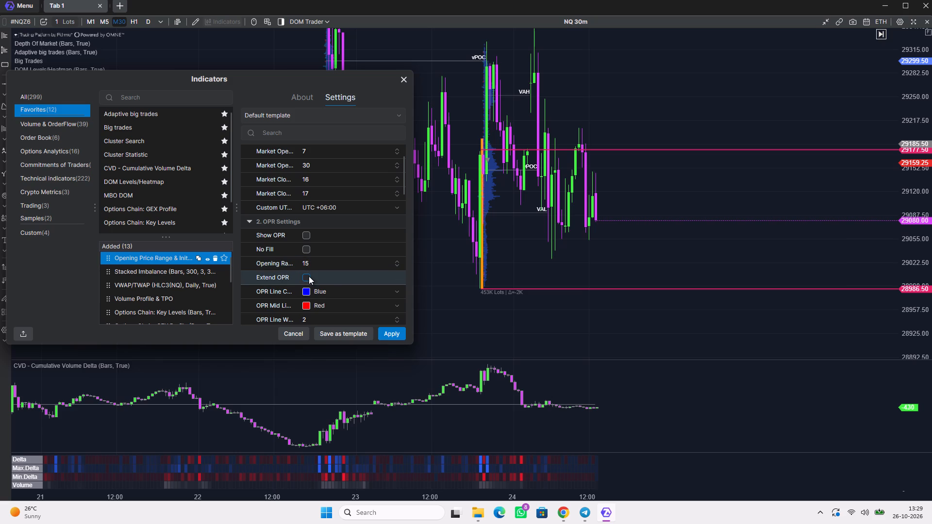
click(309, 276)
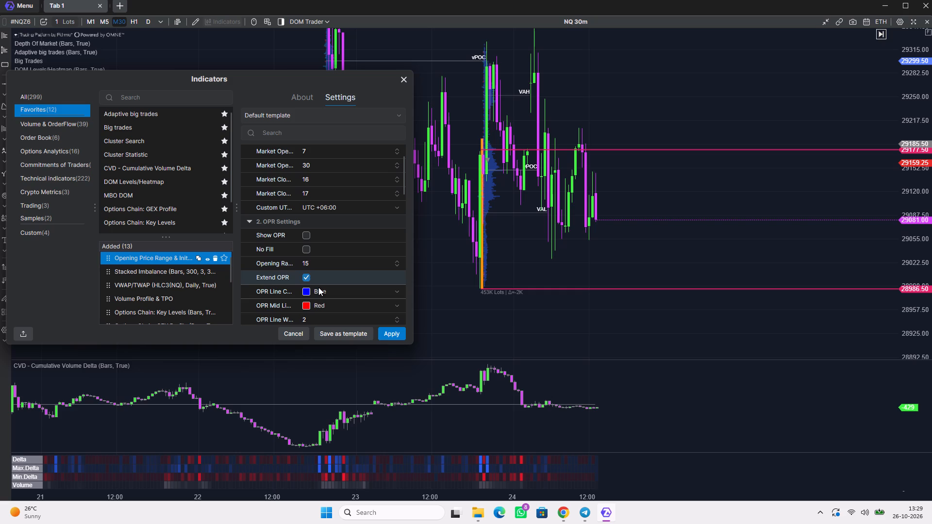
Examine the full OPR setting names and the line, label and fill options, returning to the session settings.
drag(296, 289, 322, 282)
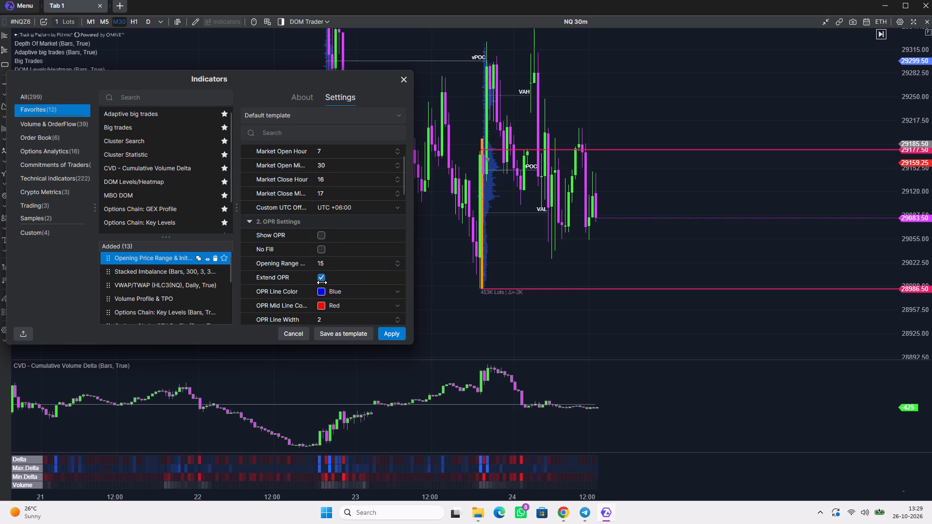
drag(322, 282, 297, 283)
scroll(365, 267, down, 7)
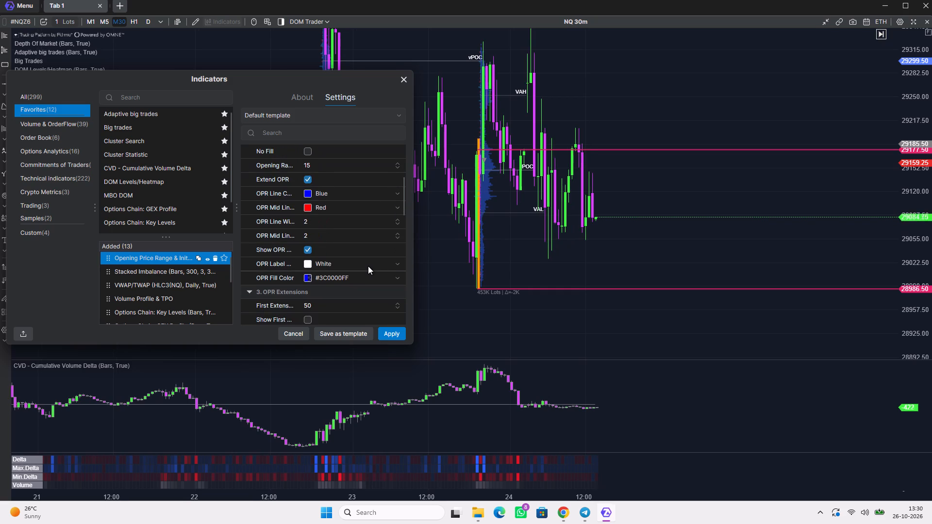
scroll(343, 280, up, 4)
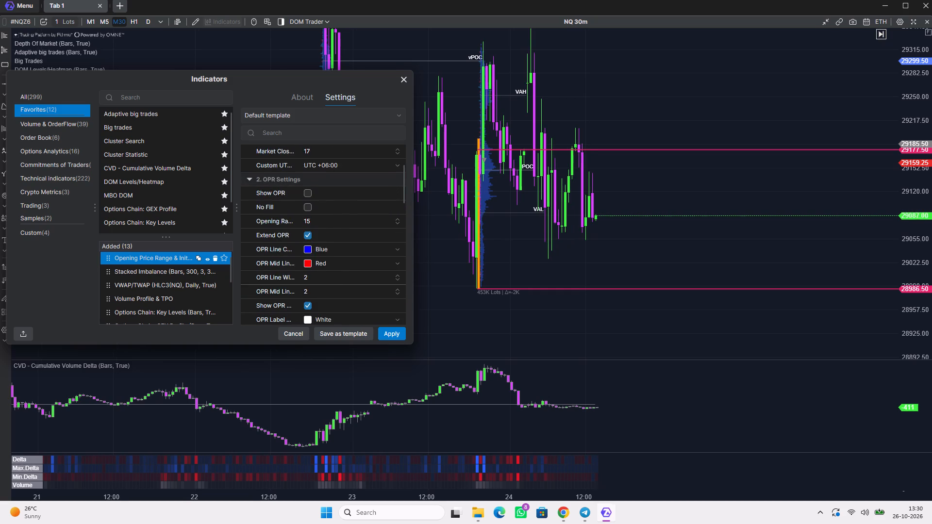
scroll(343, 280, up, 7)
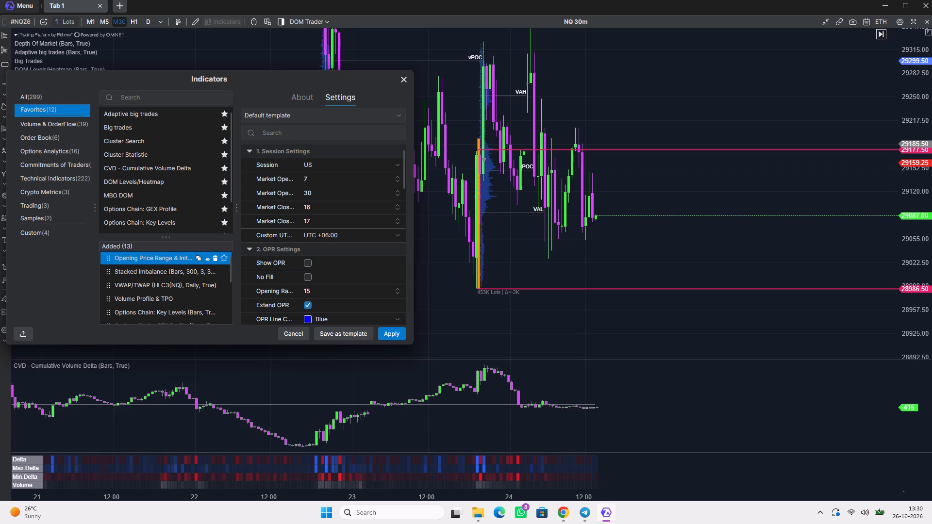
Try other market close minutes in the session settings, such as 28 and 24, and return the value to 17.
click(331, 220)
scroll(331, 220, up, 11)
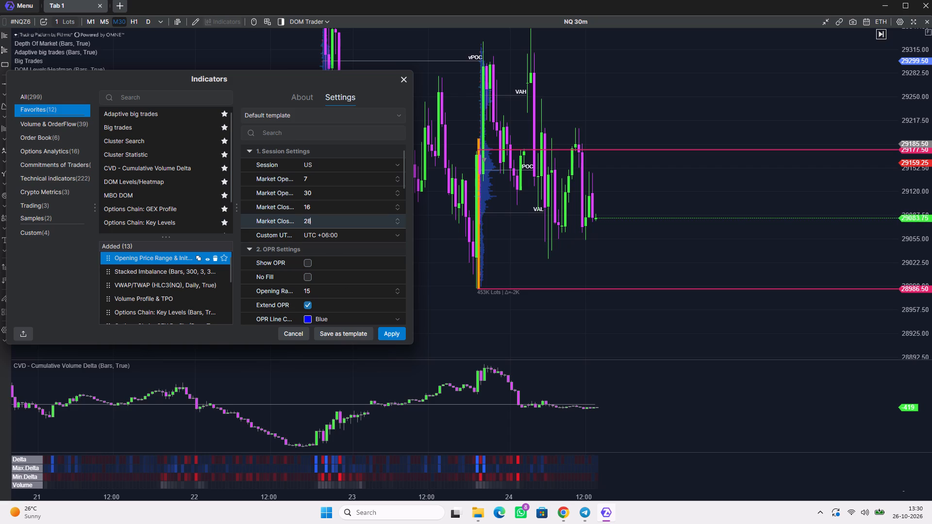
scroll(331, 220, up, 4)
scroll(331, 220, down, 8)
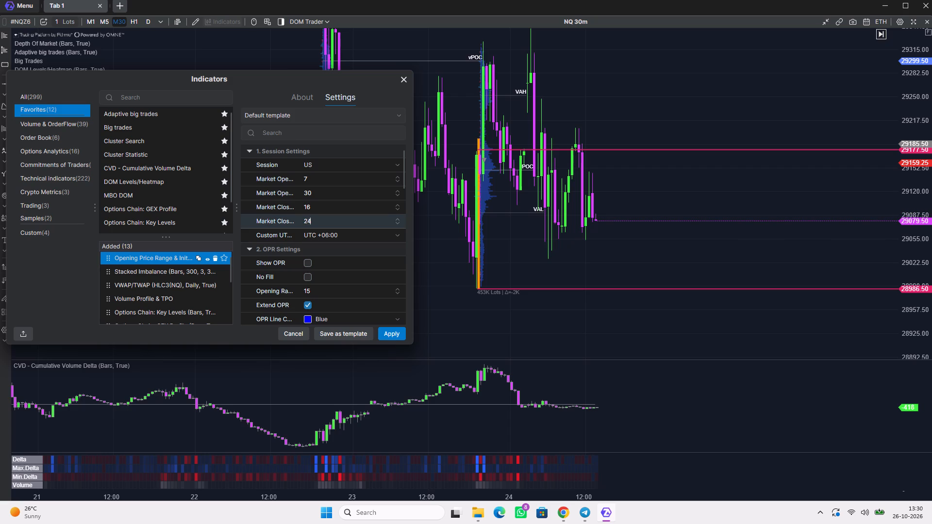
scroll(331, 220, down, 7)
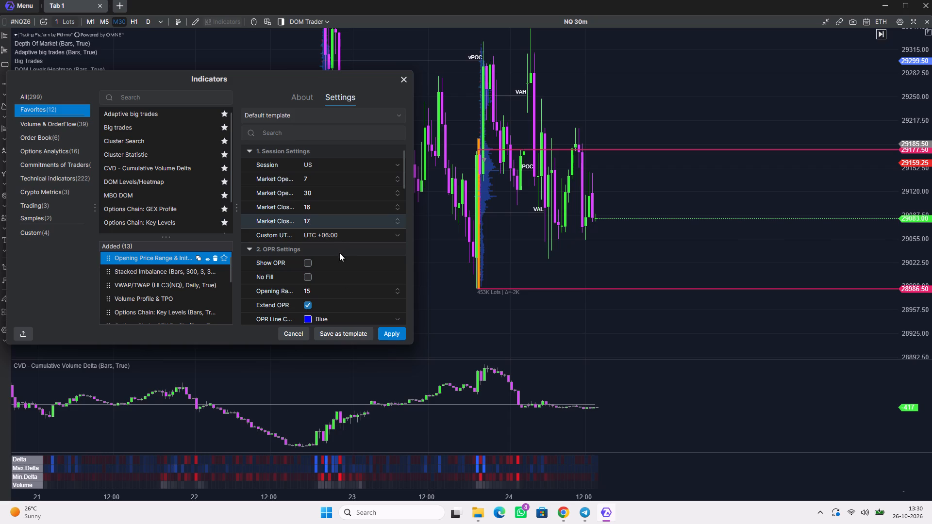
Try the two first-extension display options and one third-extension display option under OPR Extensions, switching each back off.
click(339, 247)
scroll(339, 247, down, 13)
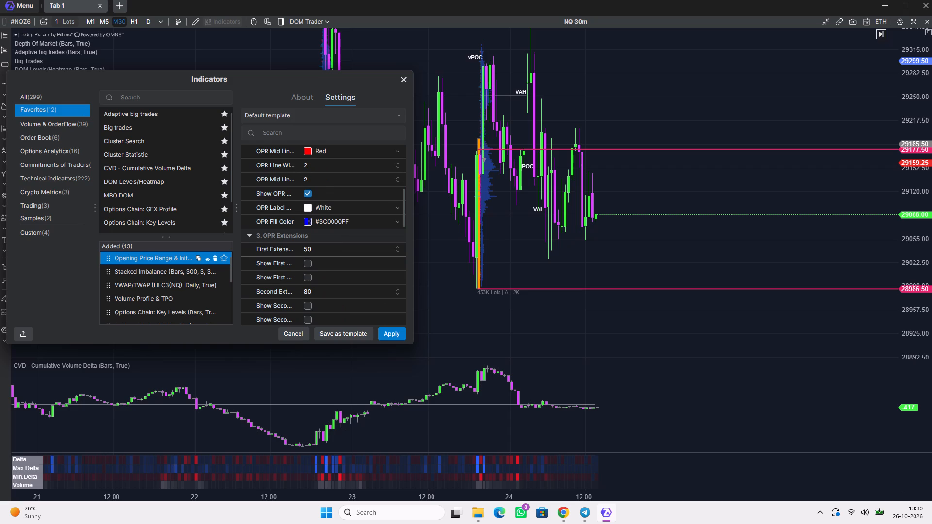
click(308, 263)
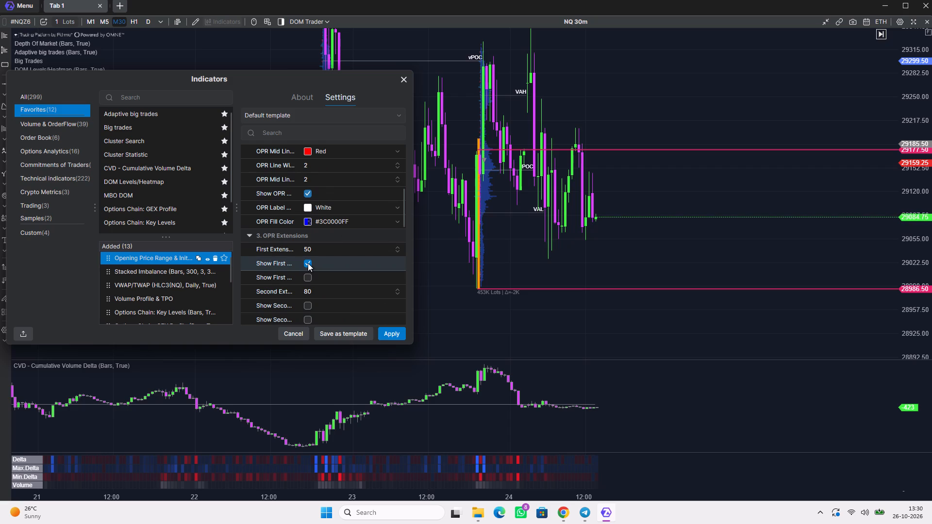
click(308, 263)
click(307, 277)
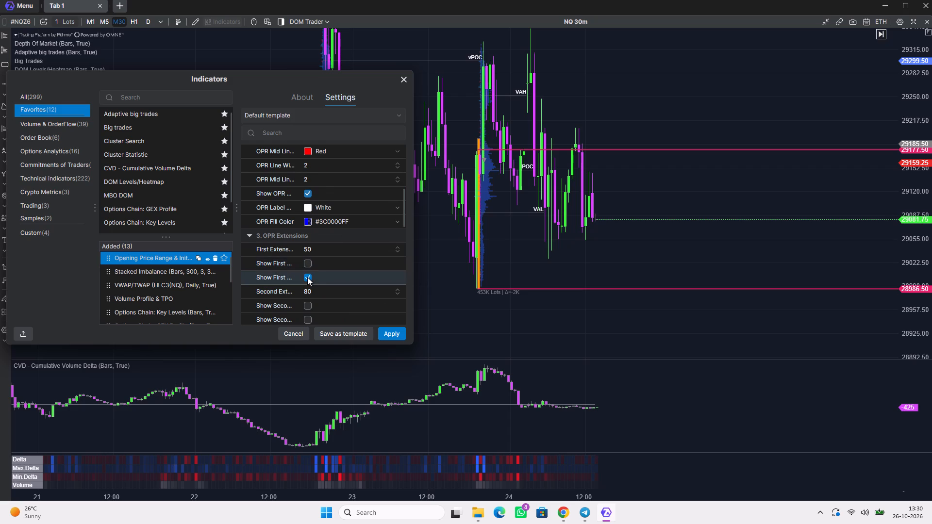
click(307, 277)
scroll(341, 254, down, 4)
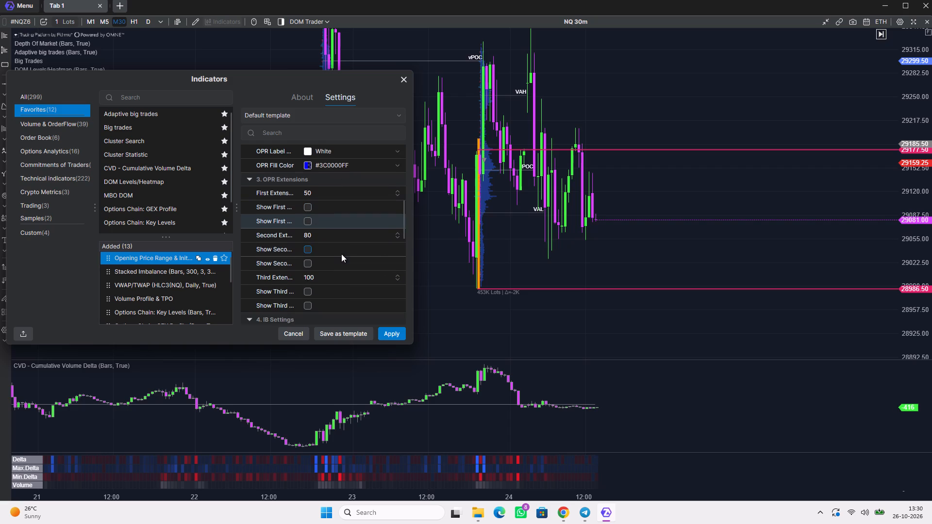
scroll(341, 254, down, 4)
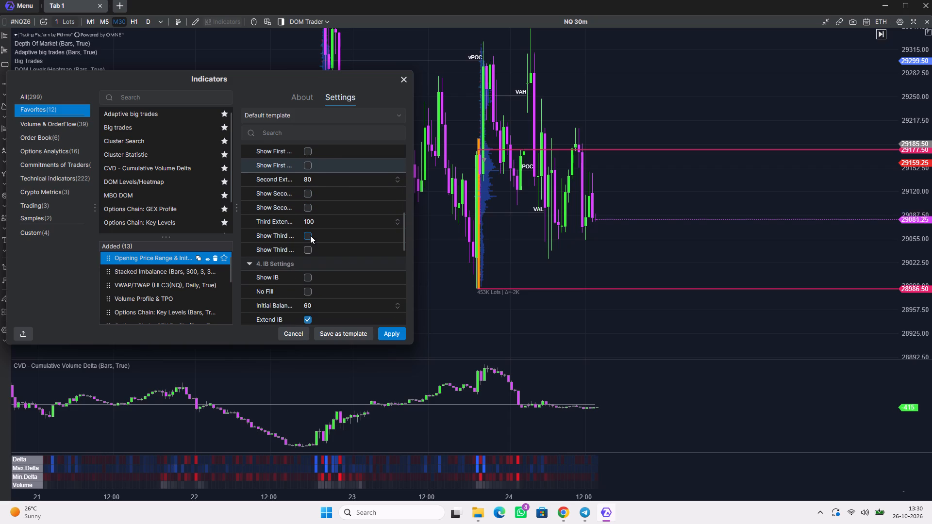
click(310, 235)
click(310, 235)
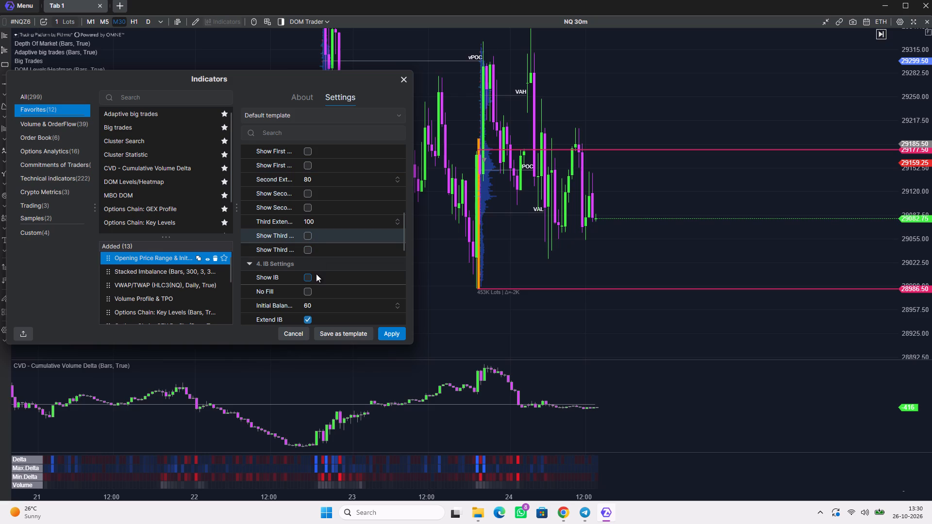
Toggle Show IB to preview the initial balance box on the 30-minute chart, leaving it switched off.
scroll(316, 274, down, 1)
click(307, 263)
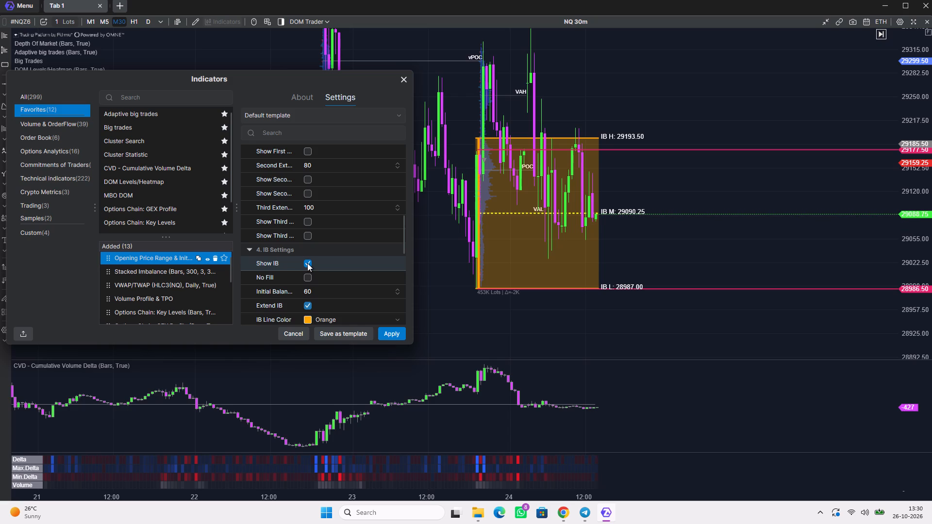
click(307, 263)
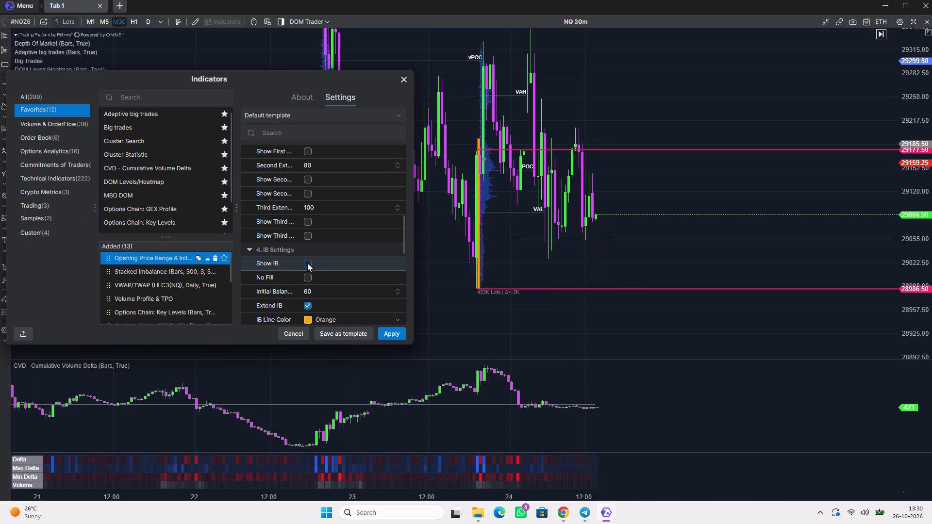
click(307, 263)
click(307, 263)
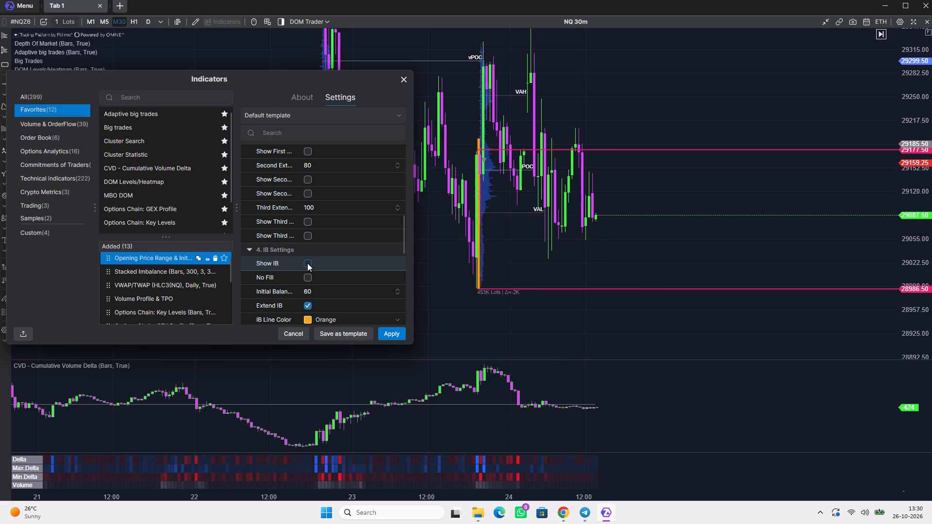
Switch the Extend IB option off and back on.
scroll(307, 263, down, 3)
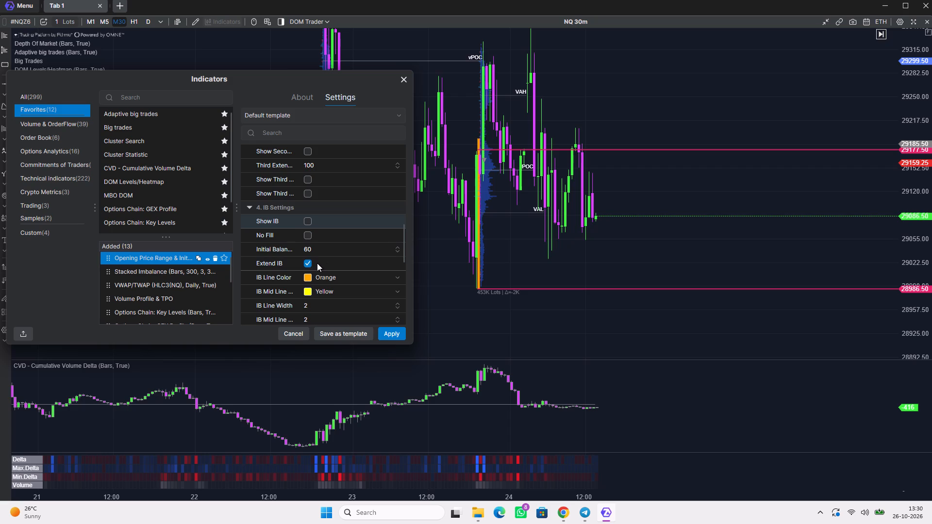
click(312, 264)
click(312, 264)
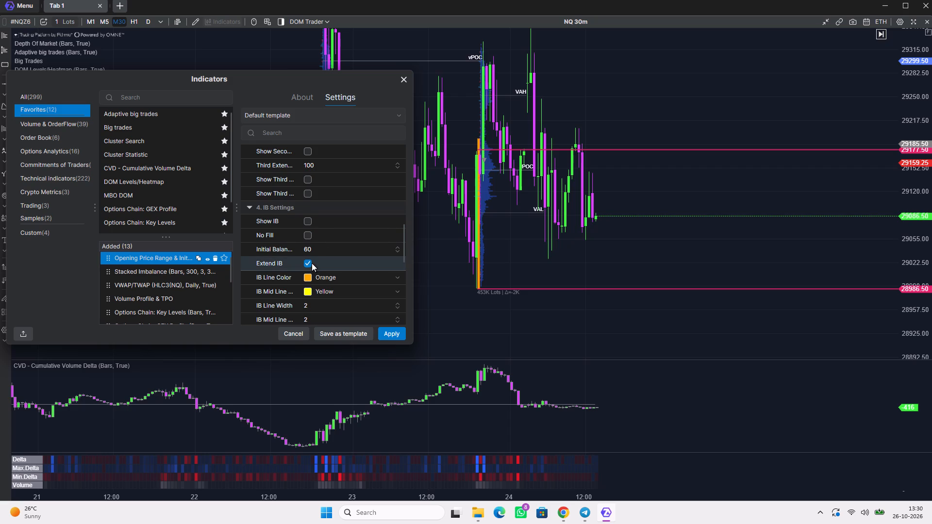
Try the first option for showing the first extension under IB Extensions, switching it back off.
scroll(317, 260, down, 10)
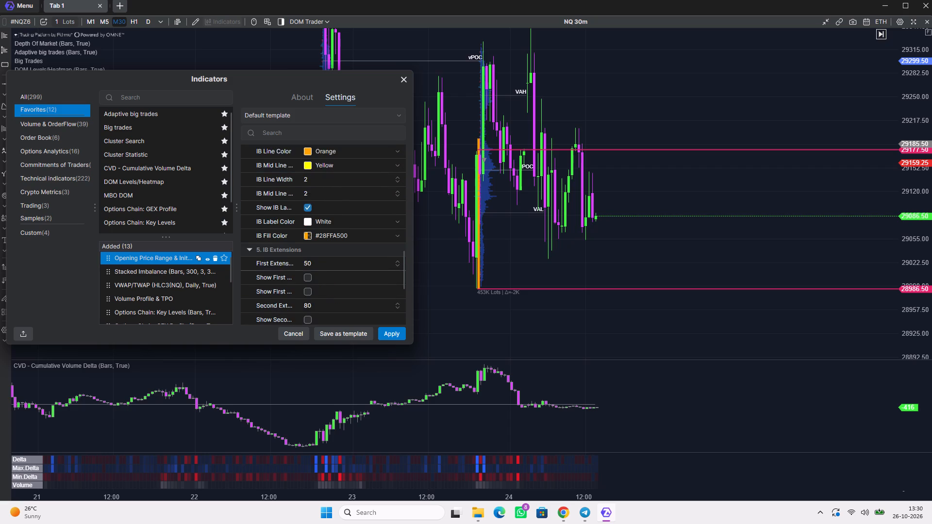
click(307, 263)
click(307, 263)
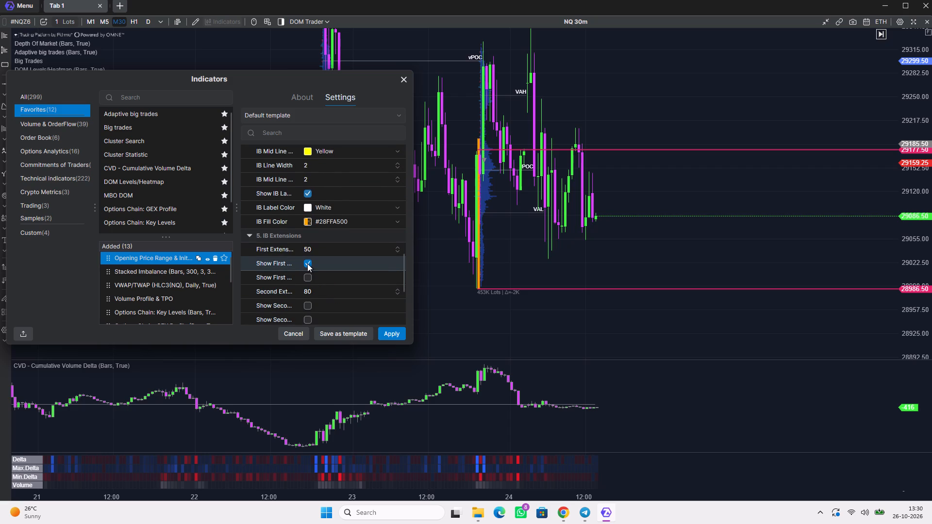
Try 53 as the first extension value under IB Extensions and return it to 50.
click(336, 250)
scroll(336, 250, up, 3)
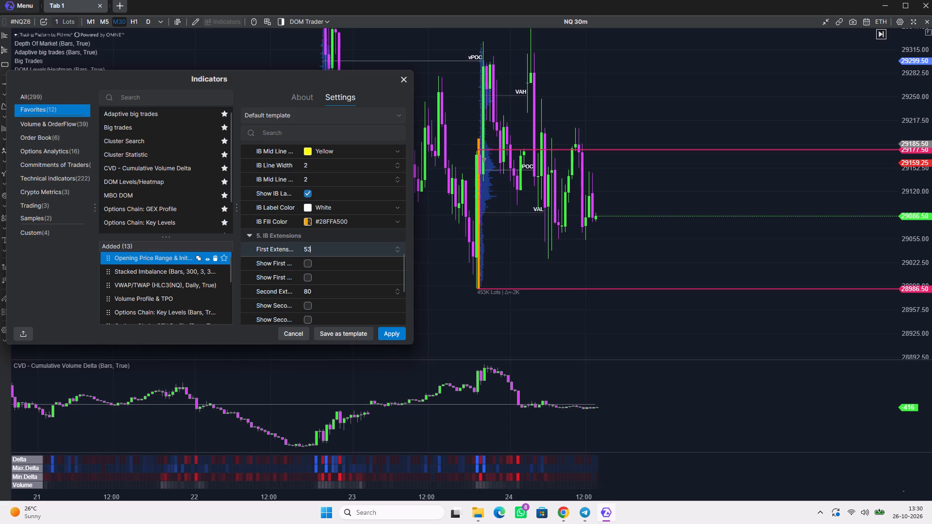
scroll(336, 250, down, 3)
Review the indicator's remaining IB extension, info and drawing settings, and look back through all sections to Session Settings.
scroll(329, 274, down, 7)
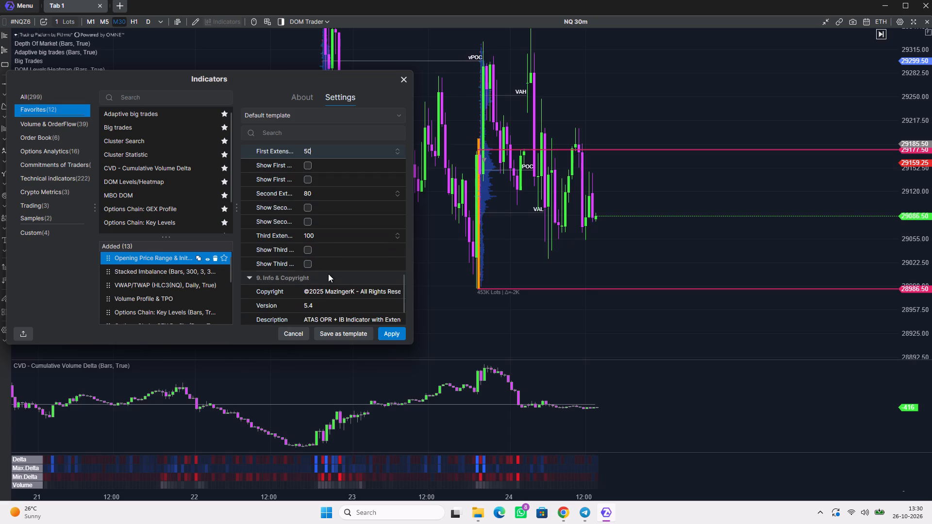
scroll(320, 284, down, 3)
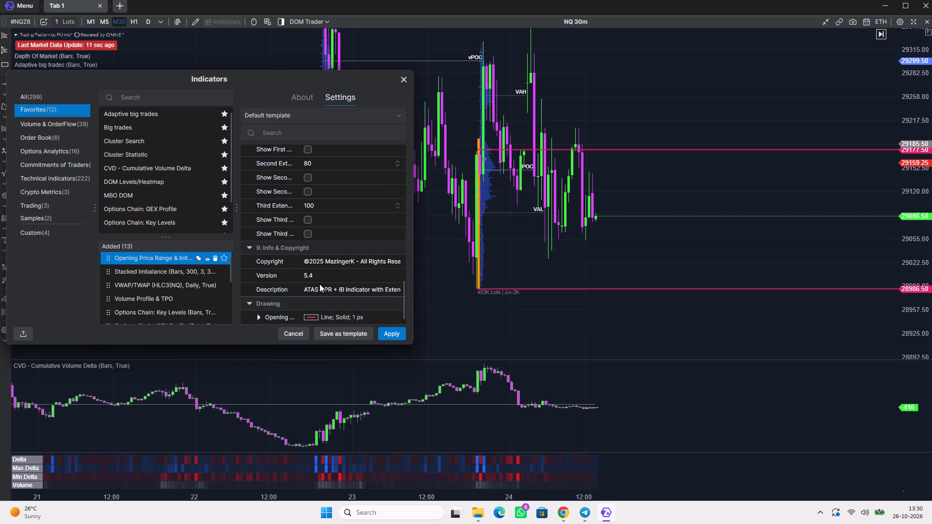
scroll(319, 284, down, 3)
scroll(319, 284, up, 20)
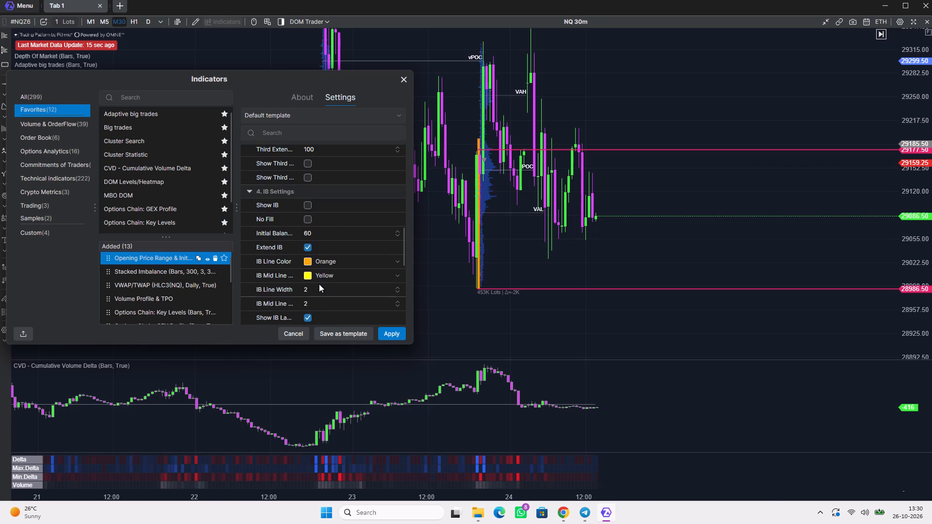
scroll(319, 284, up, 15)
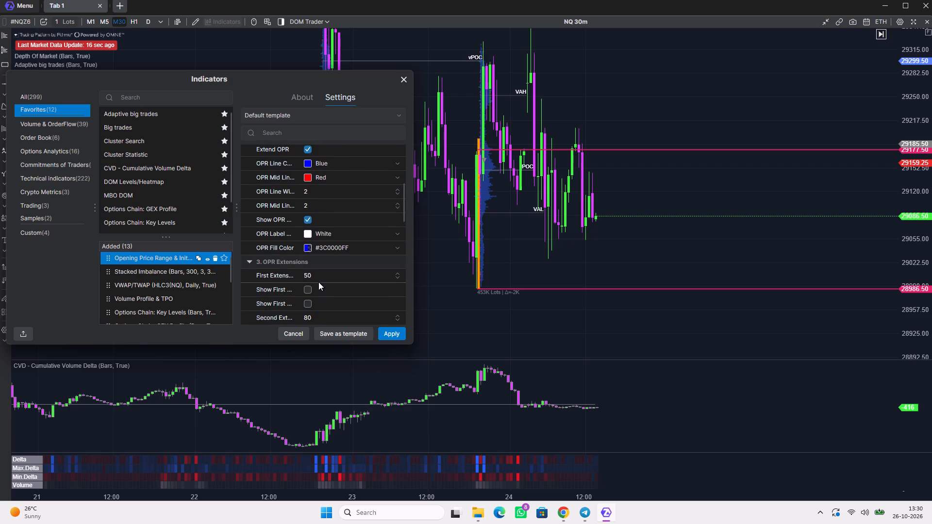
scroll(318, 282, up, 9)
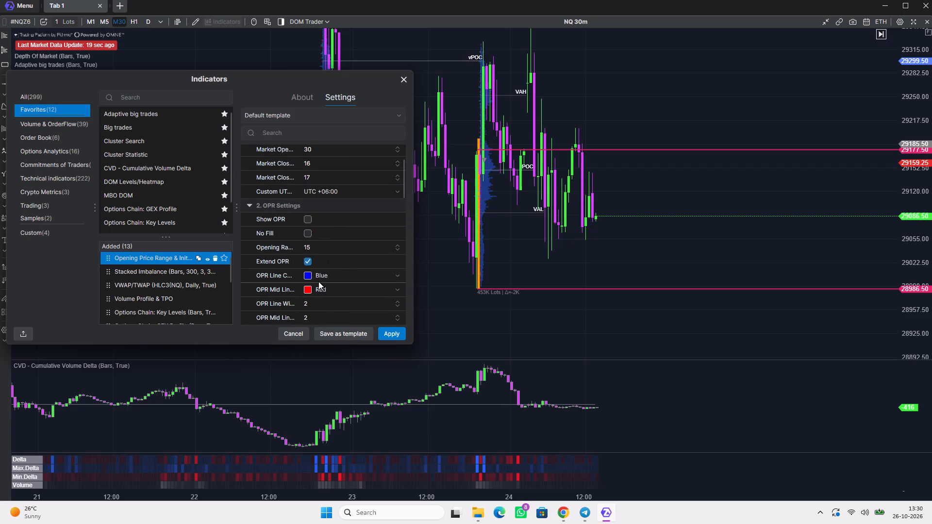
scroll(318, 281, up, 3)
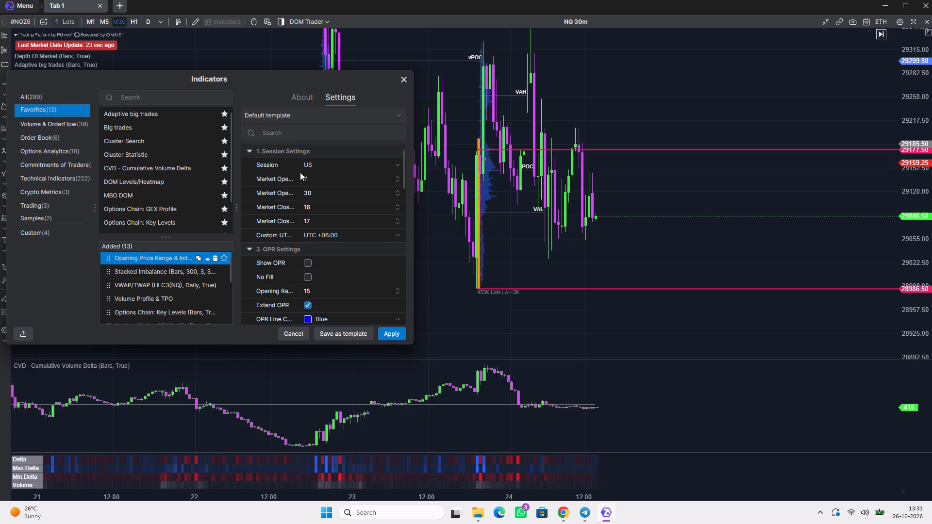
Widen the parameter name column so the session setting names are readable, and apply the indicator settings.
drag(299, 174, 342, 174)
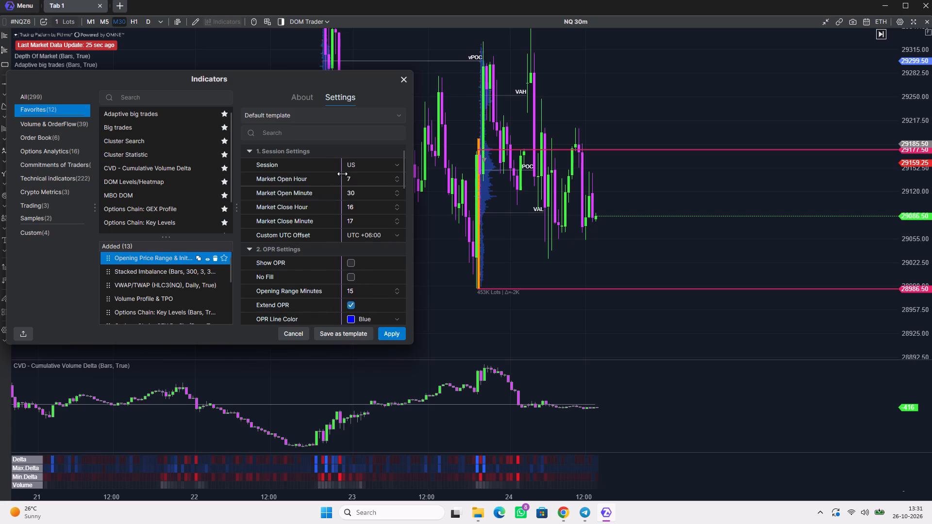
drag(342, 174, 316, 181)
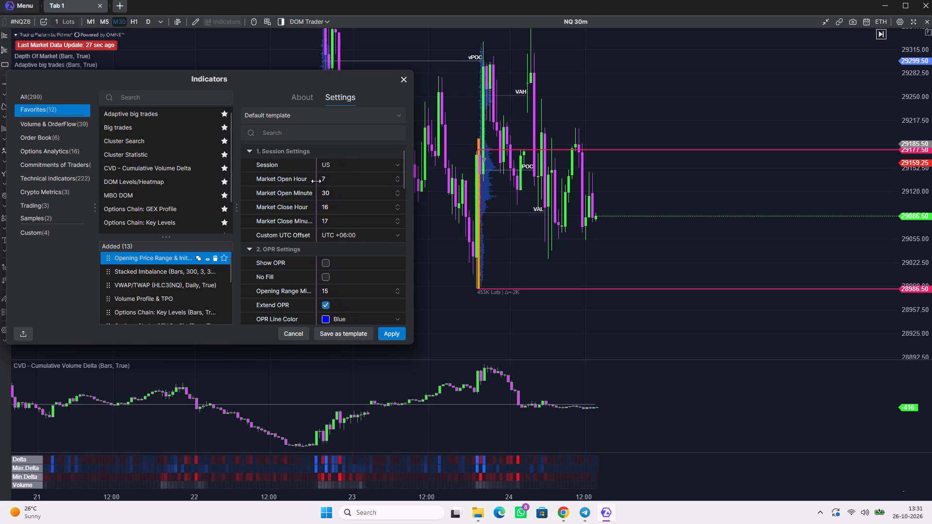
drag(316, 181, 315, 181)
click(387, 335)
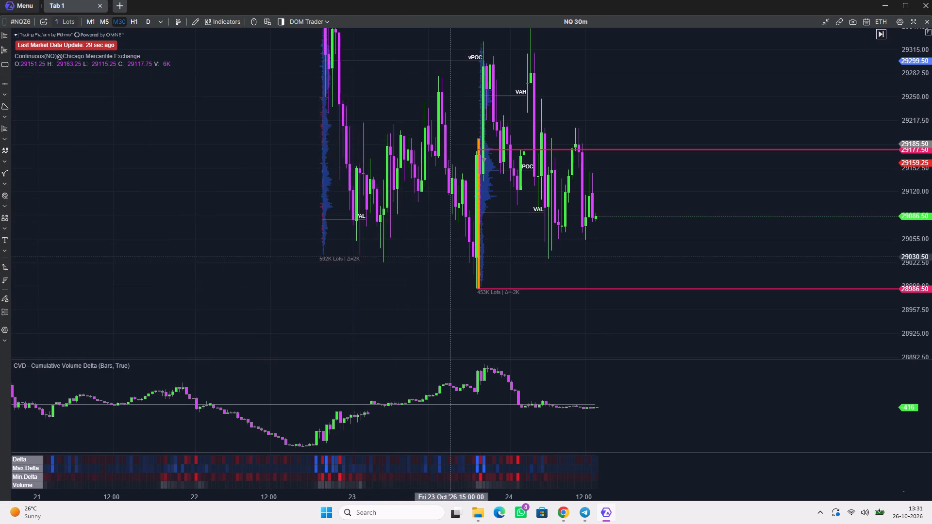
Examine the 30-minute NQ chart around the orange opening range bars and the two pink horizontal rays.
scroll(450, 257, down, 15)
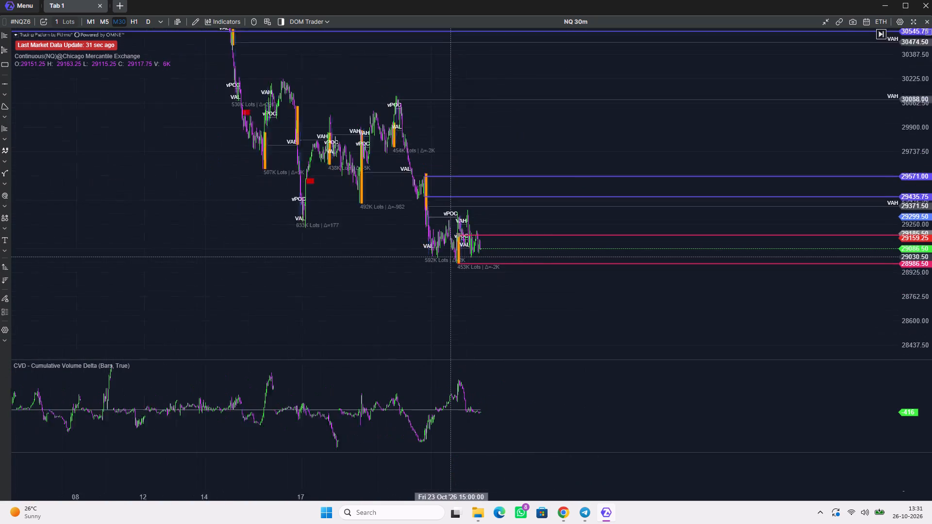
scroll(451, 256, up, 15)
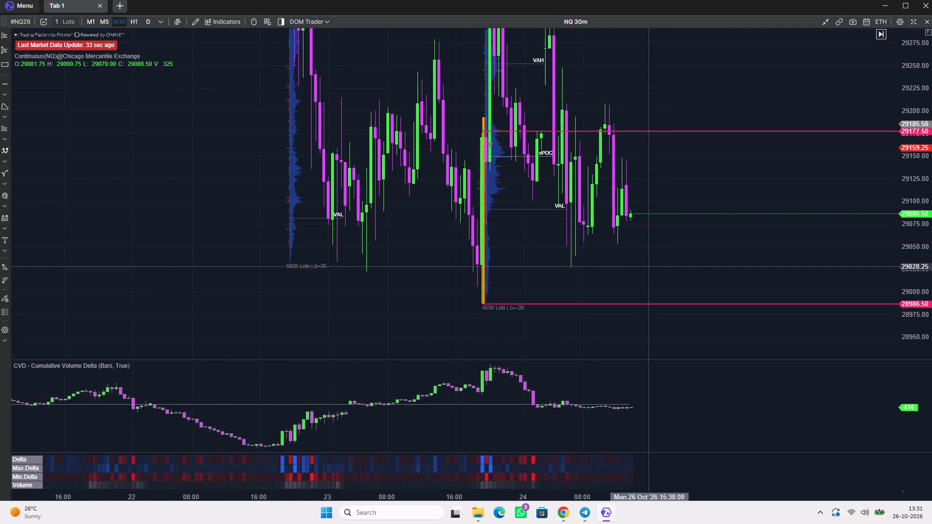
drag(665, 268, 555, 244)
scroll(912, 183, down, 4)
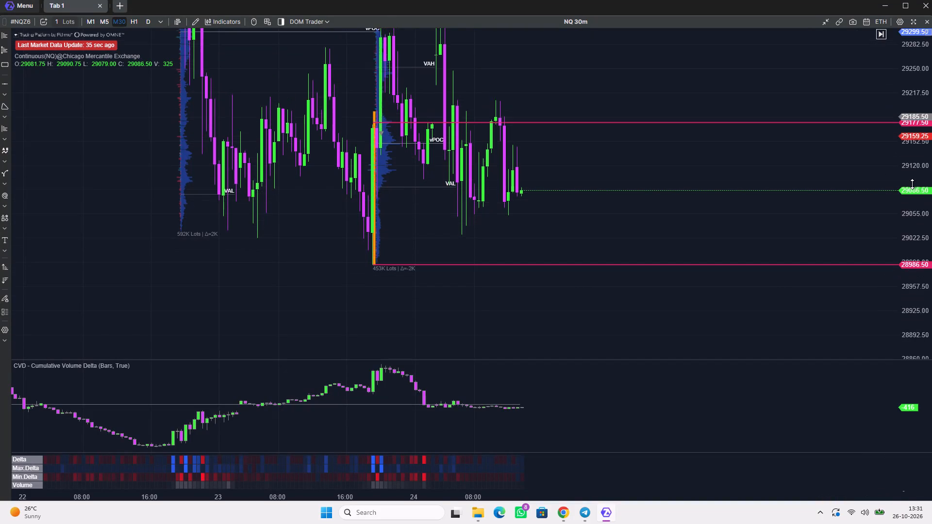
scroll(912, 184, down, 10)
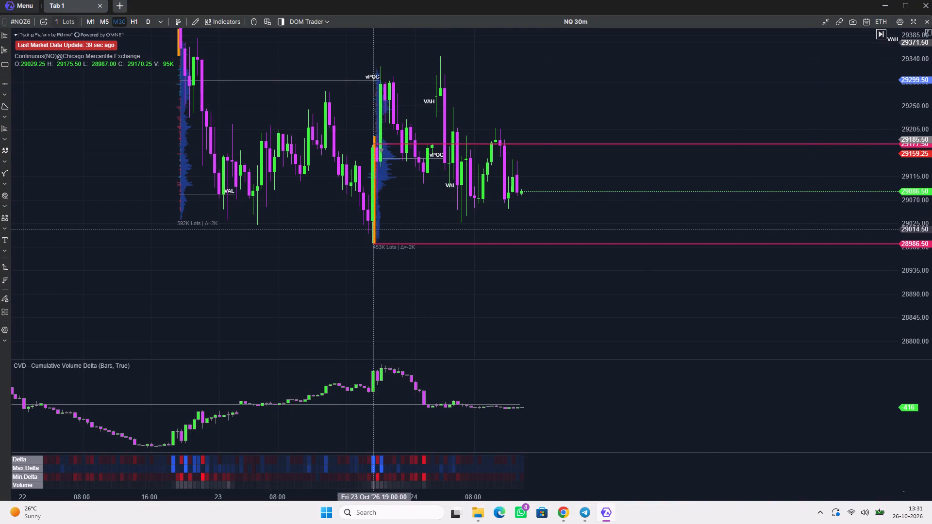
drag(441, 208, 436, 247)
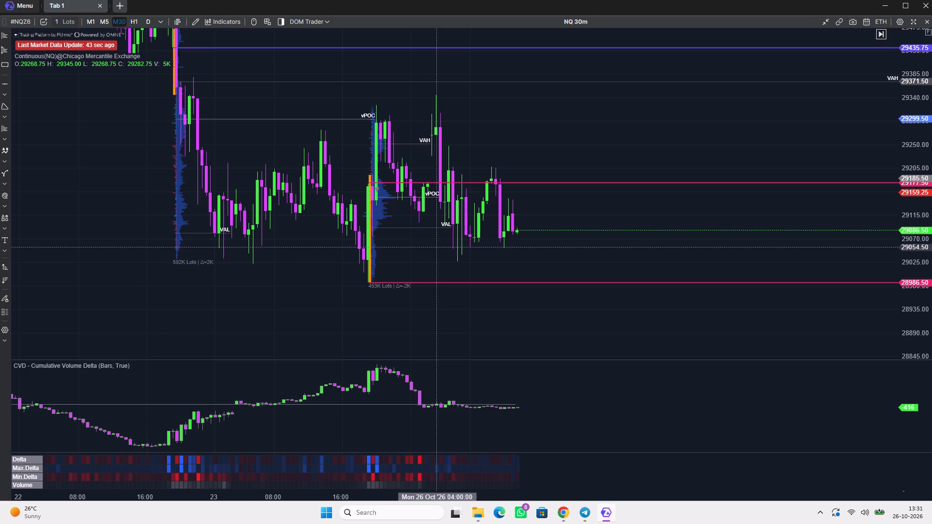
scroll(436, 247, up, 2)
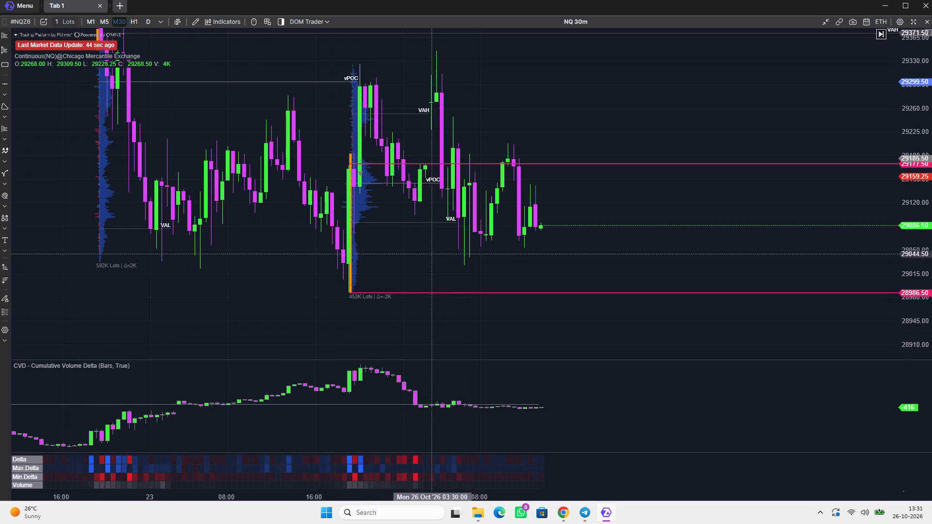
drag(406, 254, 465, 239)
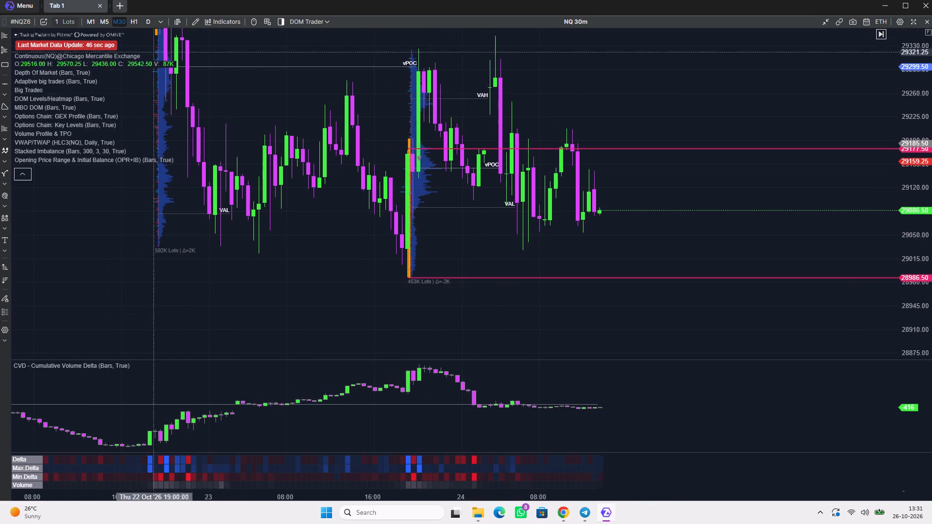
Switch the NQ chart to the 1-minute timeframe and auto-scale its price axis.
click(90, 24)
double_click(920, 236)
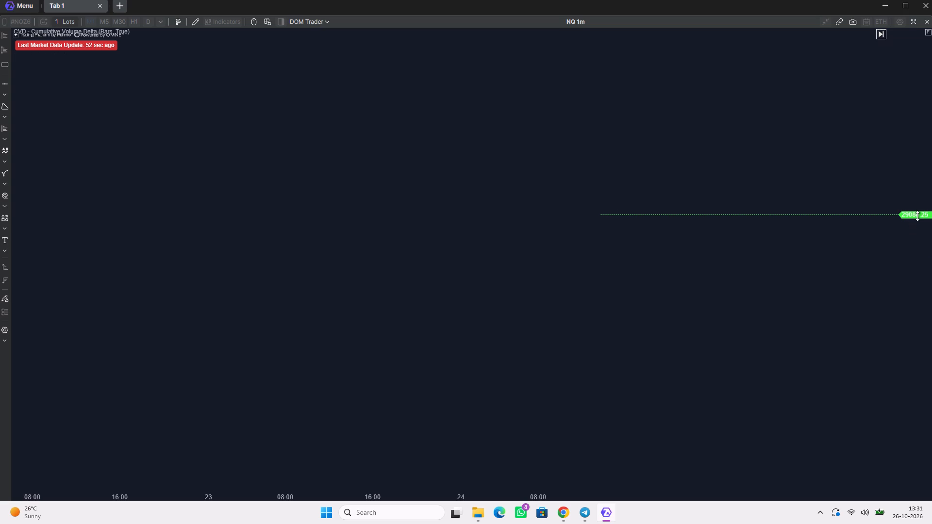
double_click(917, 216)
Examine the 1-minute chart back to the 23 October session open with its opening range bar and volume profile.
scroll(672, 277, down, 7)
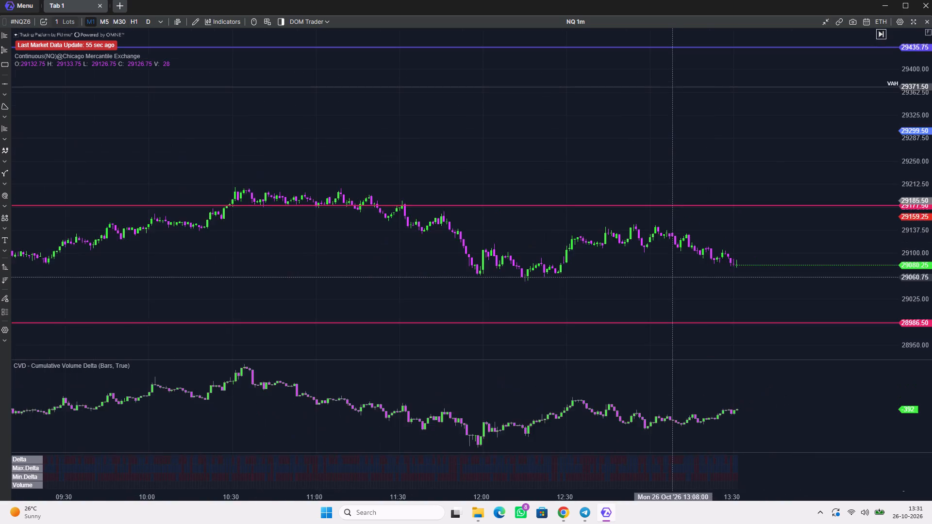
scroll(672, 277, down, 3)
scroll(609, 298, down, 5)
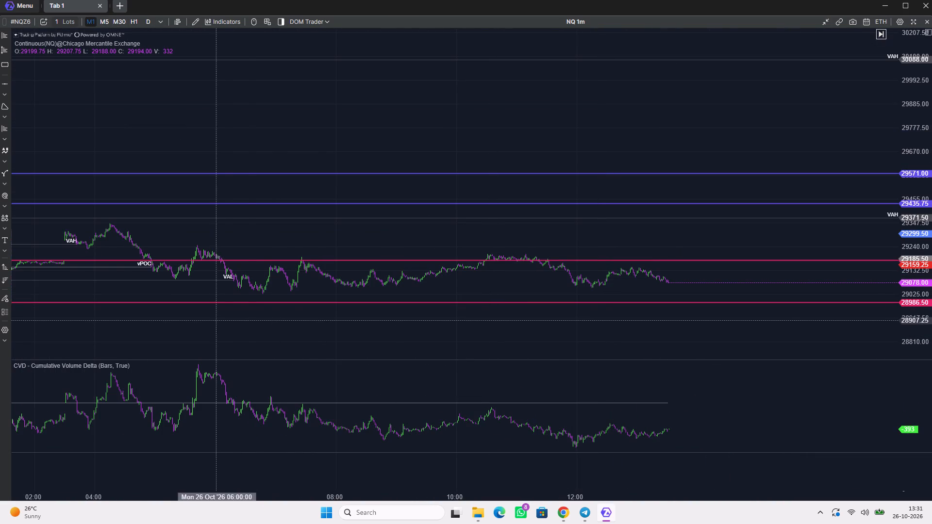
drag(211, 320, 647, 315)
scroll(324, 319, down, 5)
drag(241, 329, 438, 327)
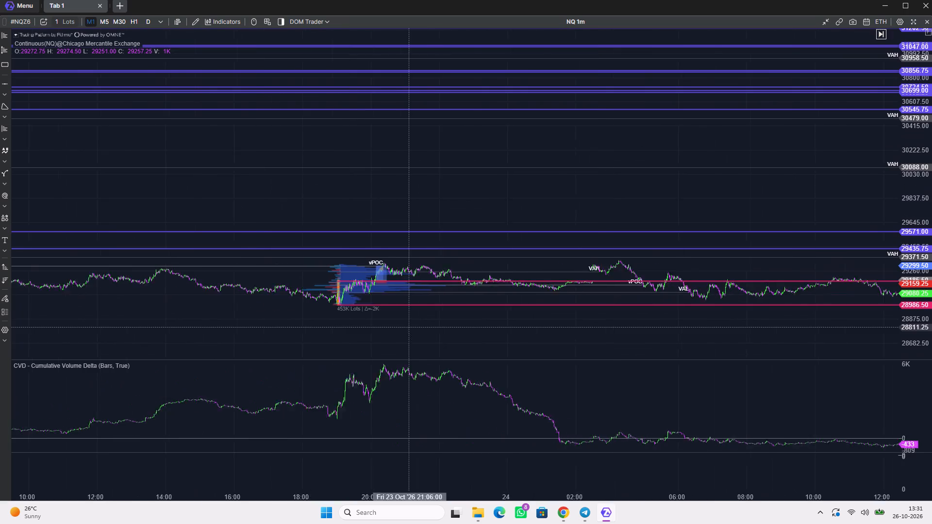
drag(438, 327, 462, 327)
scroll(909, 318, up, 20)
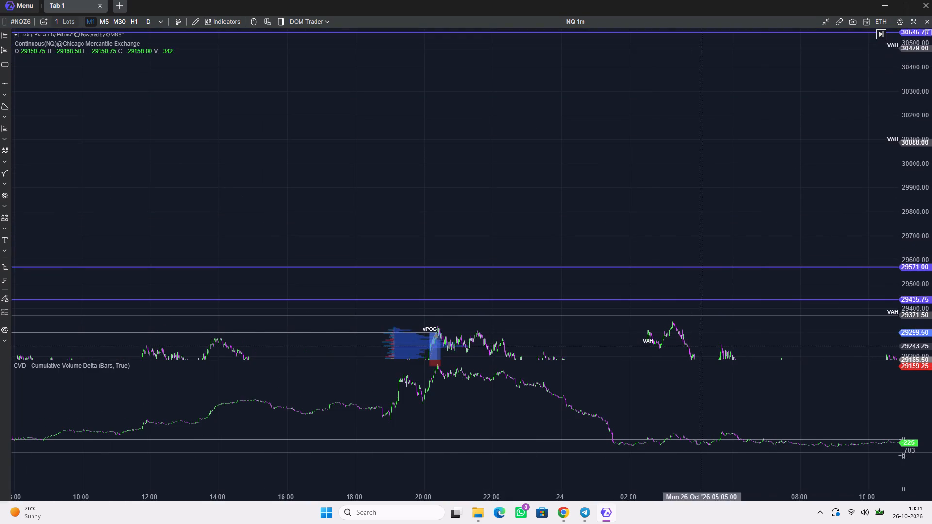
drag(651, 332, 705, 213)
double_click(912, 244)
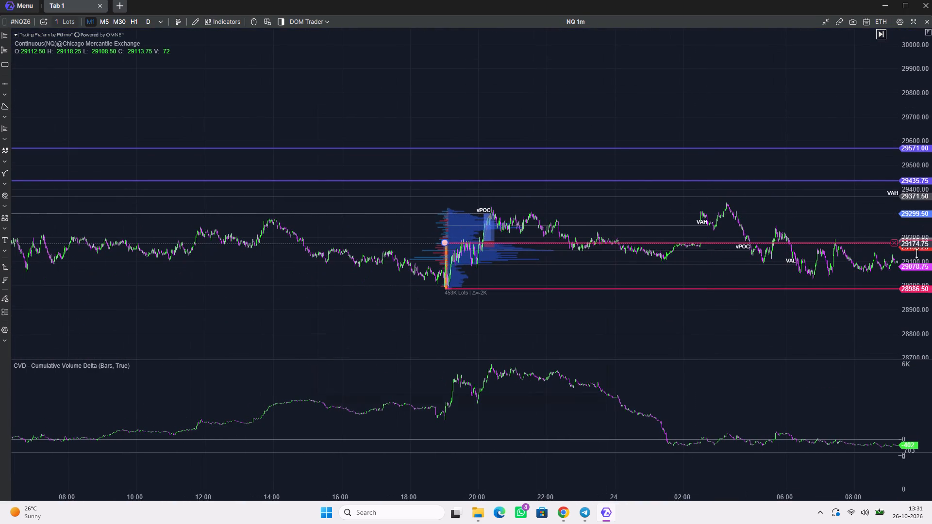
click(621, 91)
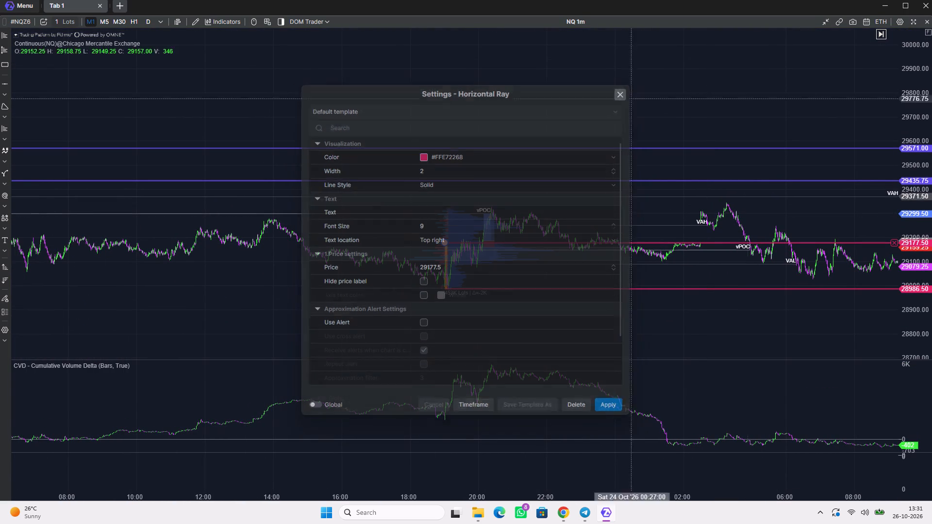
double_click(920, 266)
Examine 1-minute price action after the 23 October open against the 29177.50 and 28986.50 rays and the long position drawing.
scroll(538, 255, up, 4)
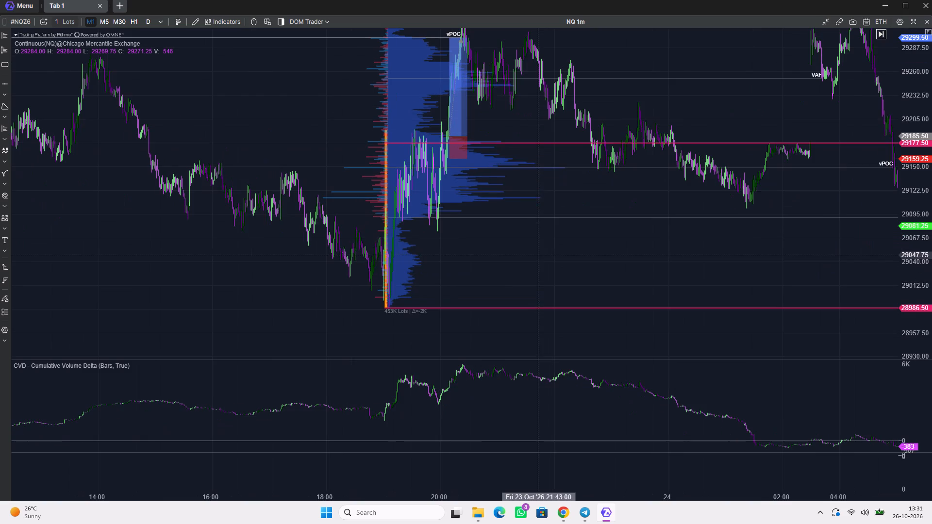
drag(503, 219, 478, 250)
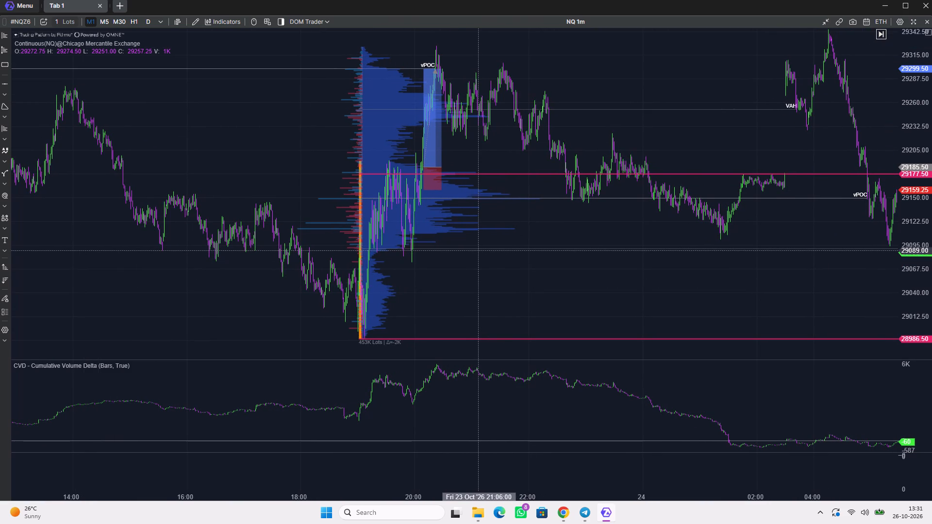
scroll(478, 250, down, 5)
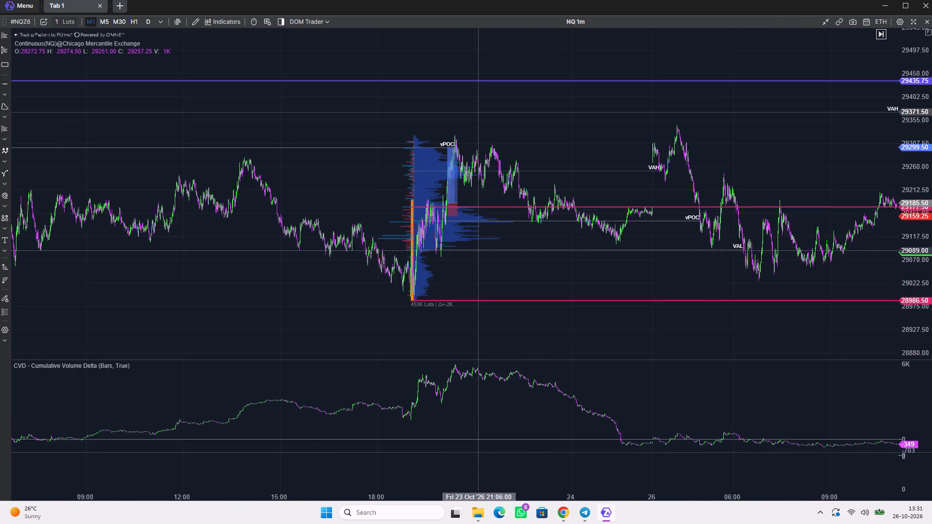
scroll(478, 250, down, 7)
scroll(480, 253, up, 5)
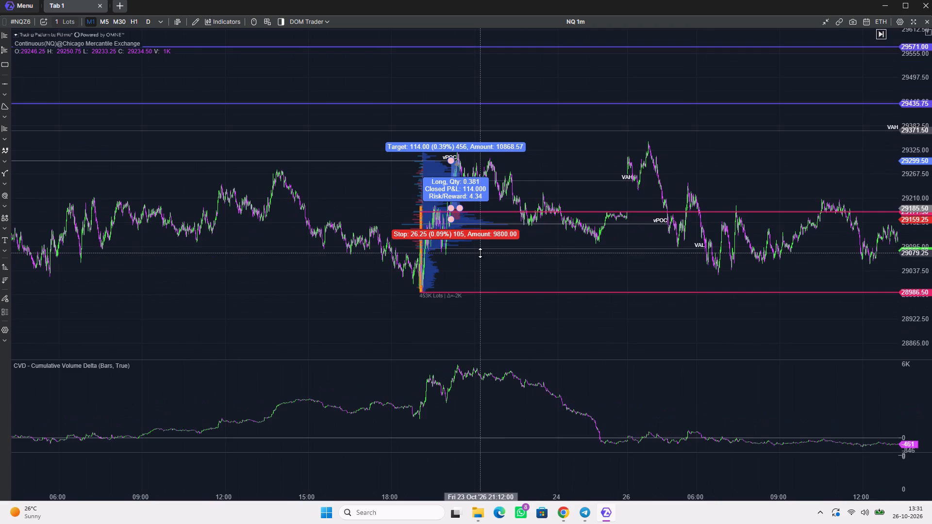
scroll(480, 253, up, 4)
scroll(480, 253, down, 10)
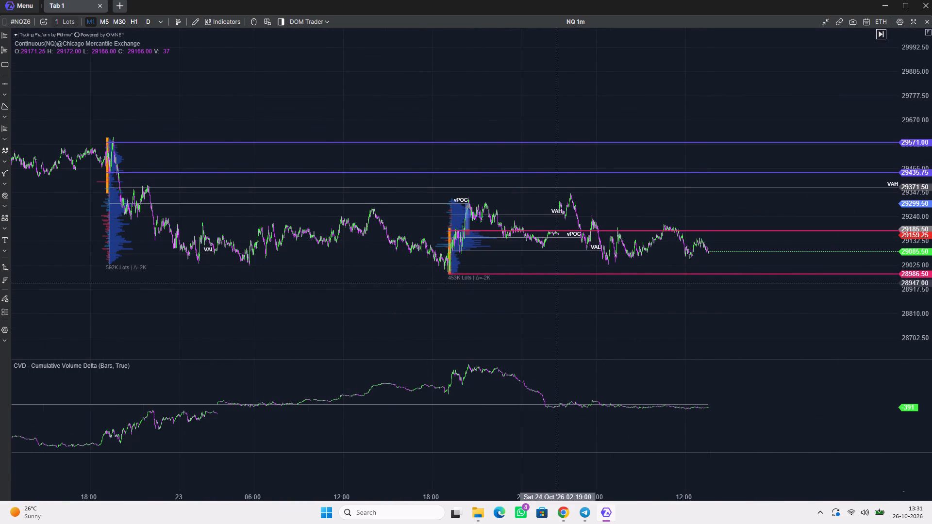
scroll(586, 255, up, 7)
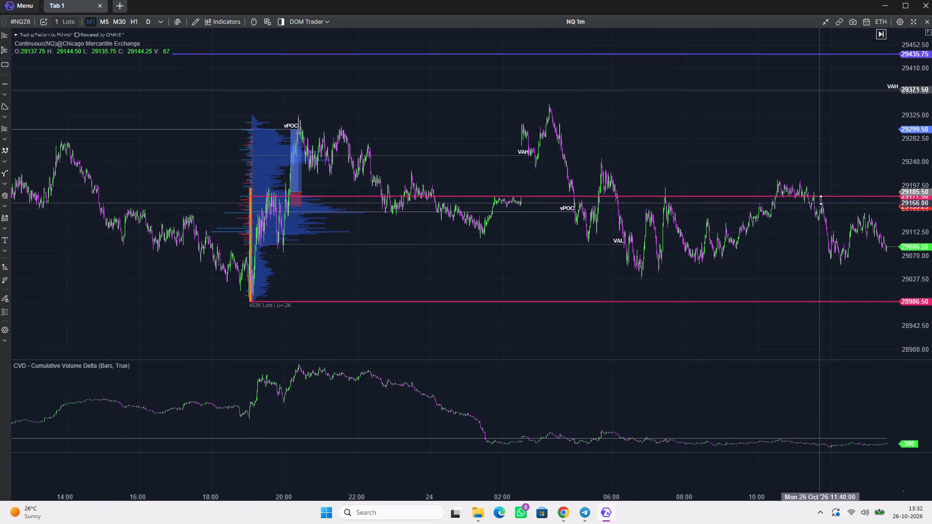
scroll(911, 228, up, 8)
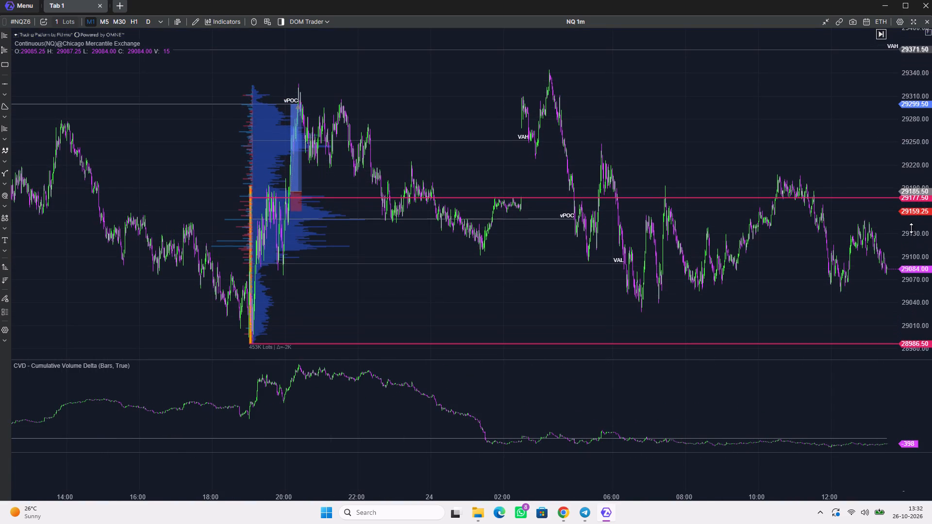
scroll(912, 228, up, 2)
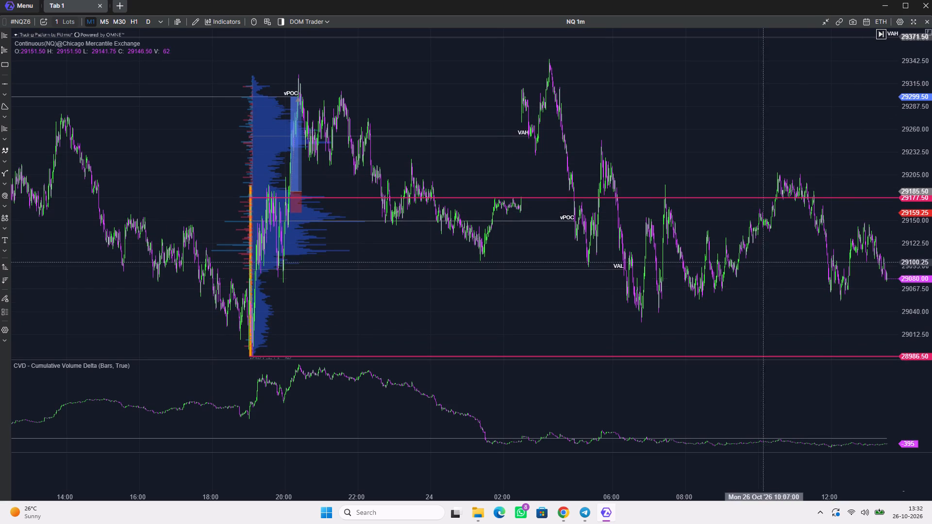
Examine the 1-minute NQ chart before and after the 23 October open around the orange opening range bar and pink rays.
drag(793, 229, 689, 238)
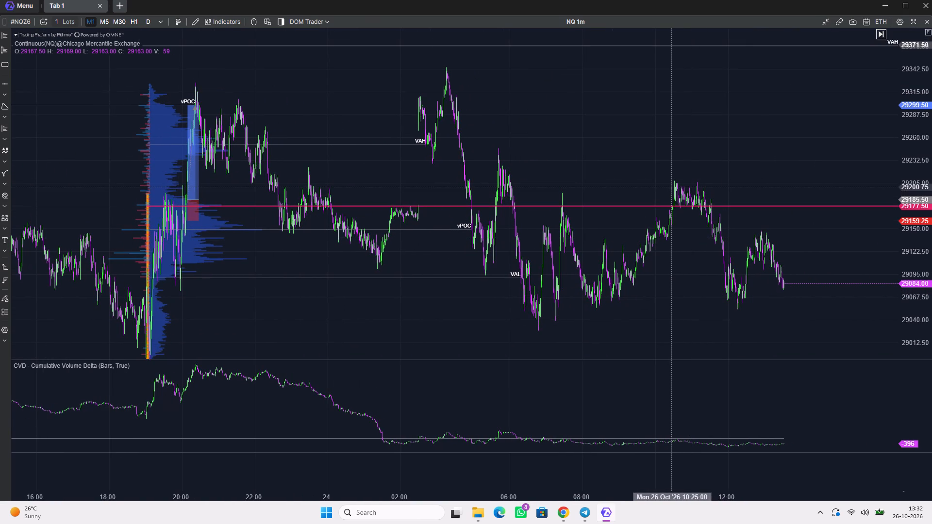
drag(284, 306, 576, 301)
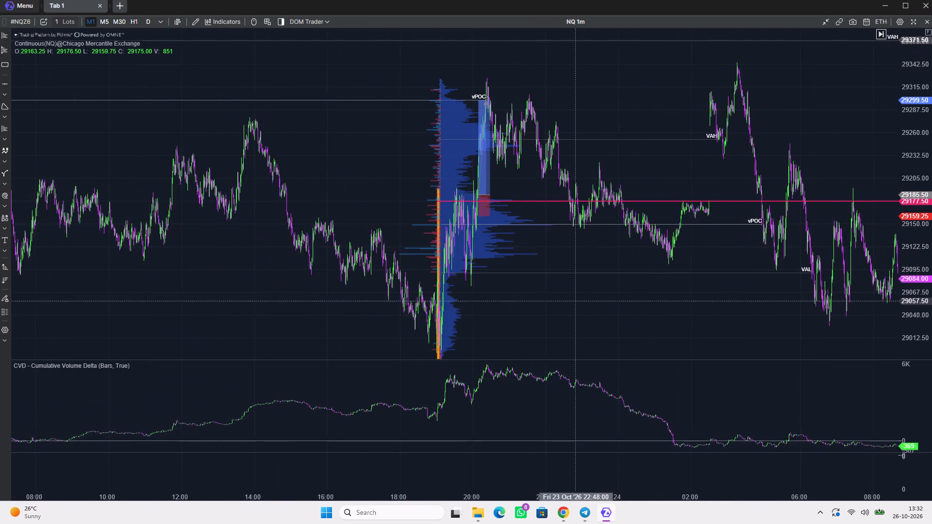
drag(576, 301, 577, 301)
scroll(502, 180, up, 4)
scroll(508, 176, down, 5)
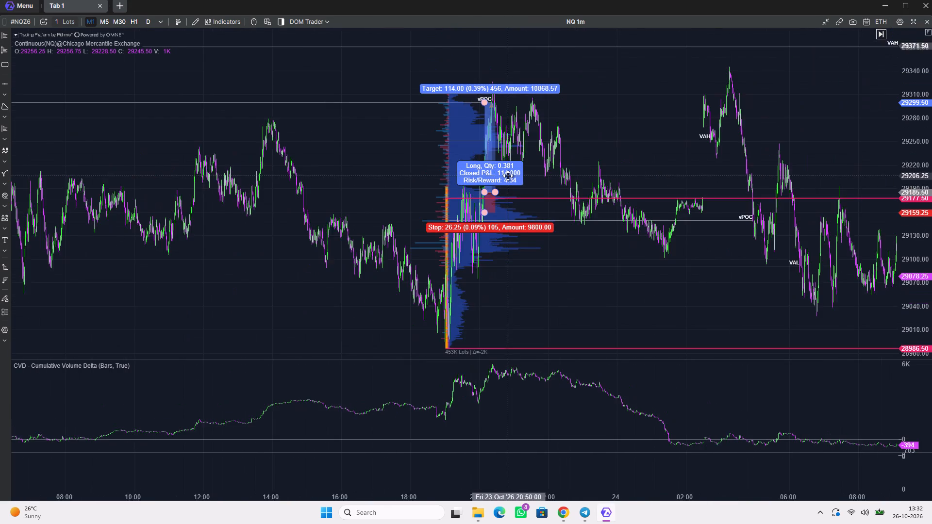
scroll(508, 176, down, 2)
drag(675, 166, 660, 180)
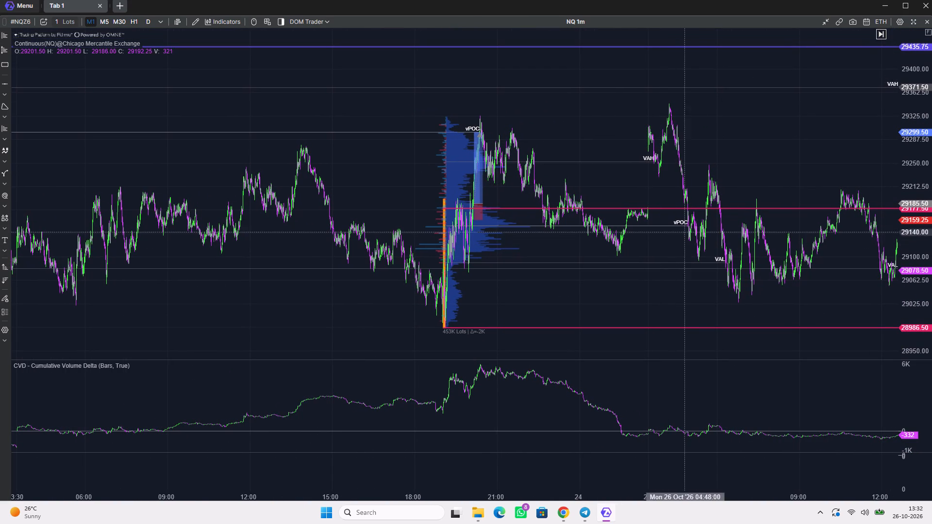
drag(669, 249, 623, 250)
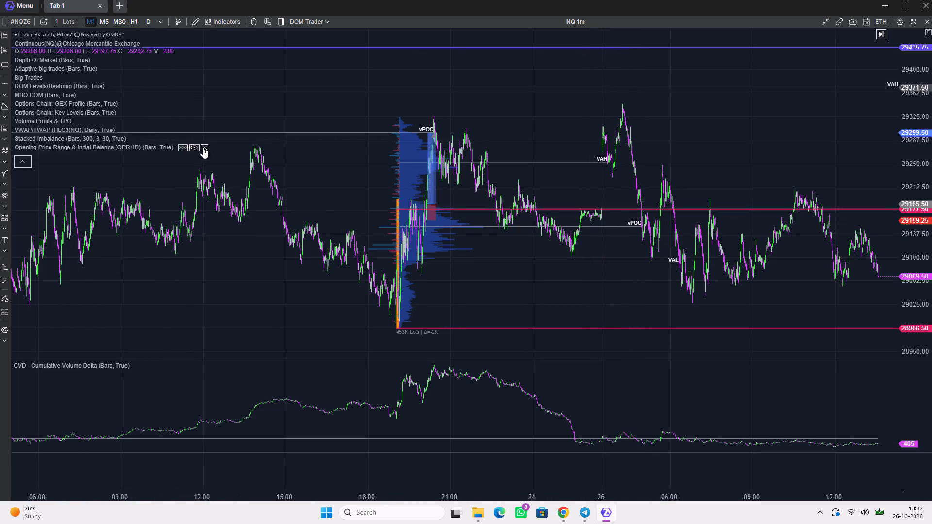
Remove the Opening Price Range & Initial Balance (OPR+IB) indicator from the 1-minute NQ chart.
click(203, 147)
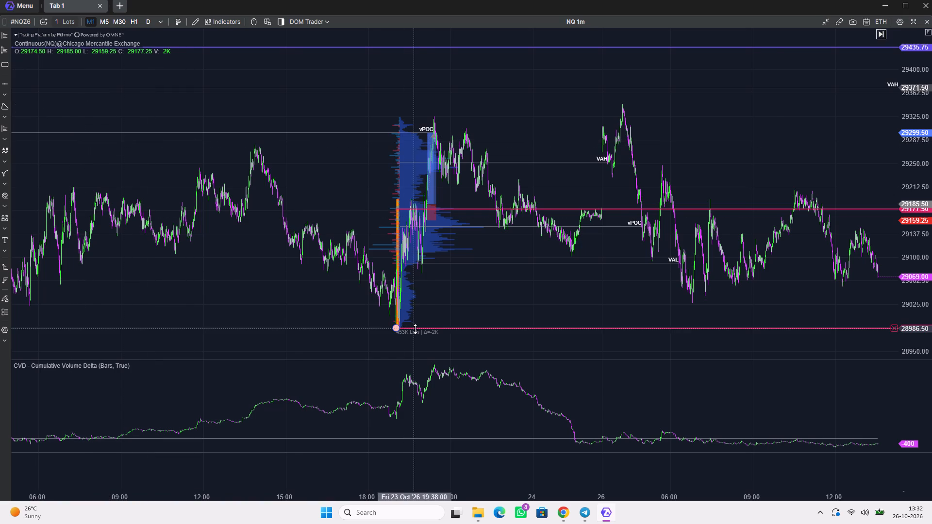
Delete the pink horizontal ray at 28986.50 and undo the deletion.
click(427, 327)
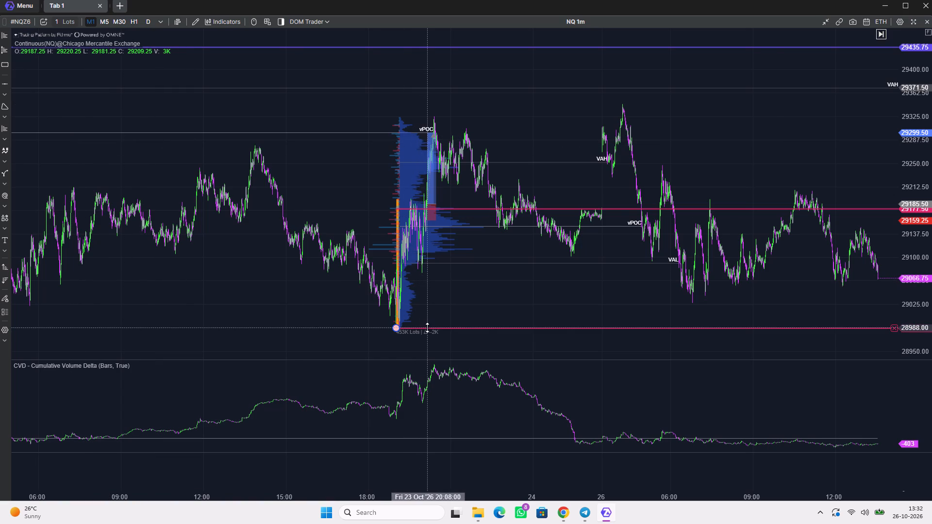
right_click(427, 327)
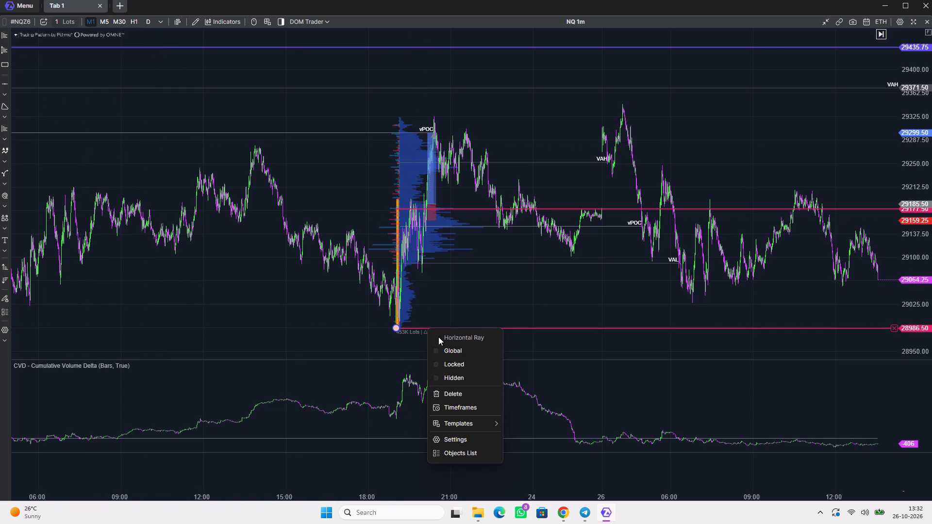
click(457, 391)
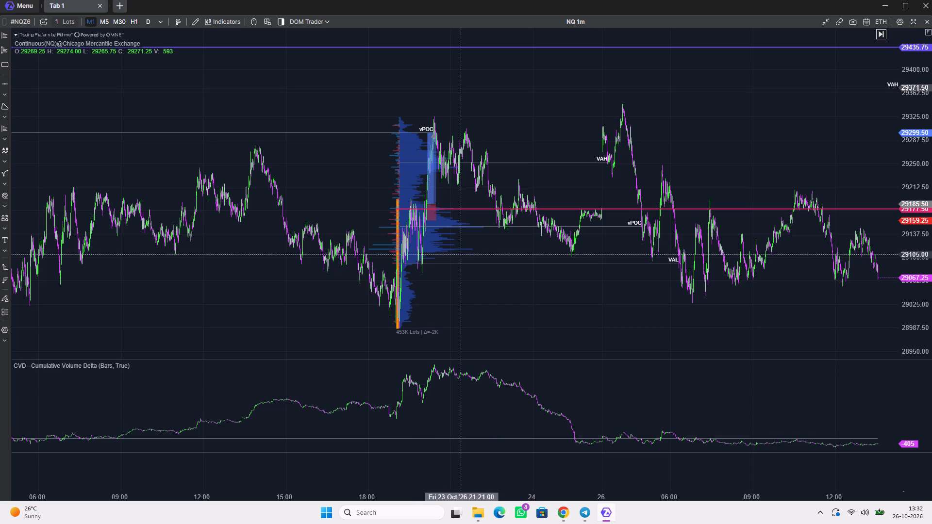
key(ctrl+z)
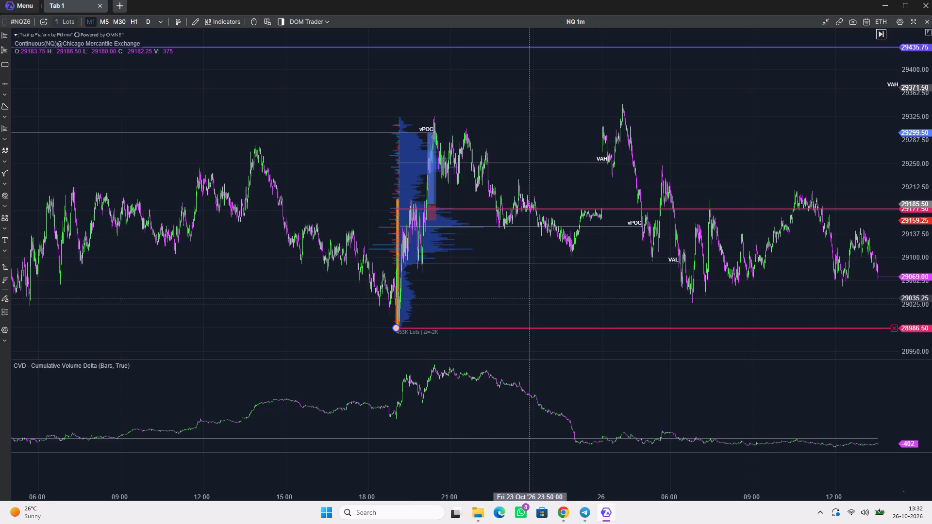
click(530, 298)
Examine the earlier NQ sessions back to 16 October with their orange opening range bars and volume profiles.
scroll(524, 299, down, 8)
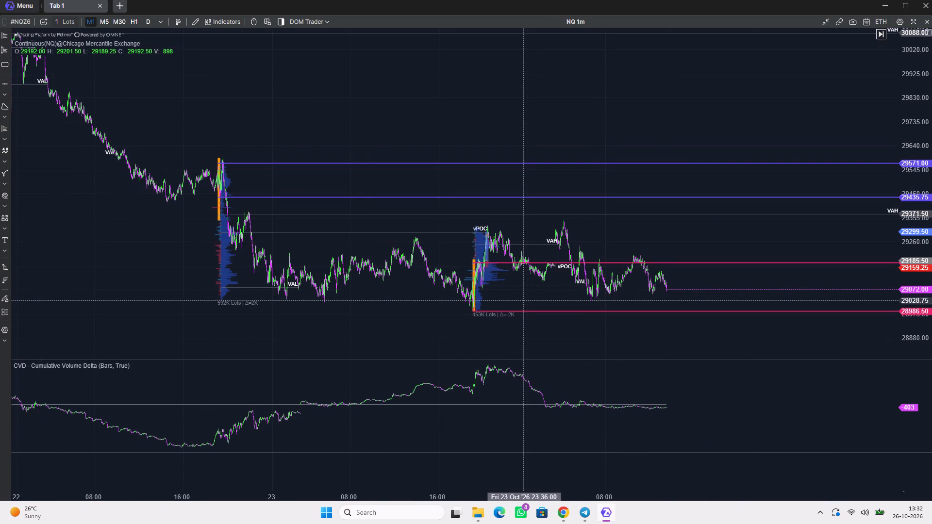
drag(357, 309, 450, 311)
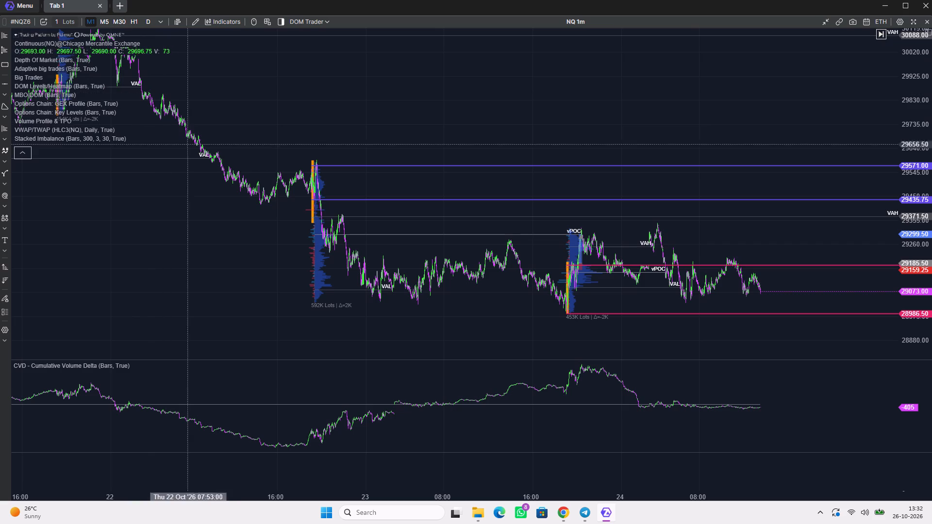
drag(121, 235, 454, 263)
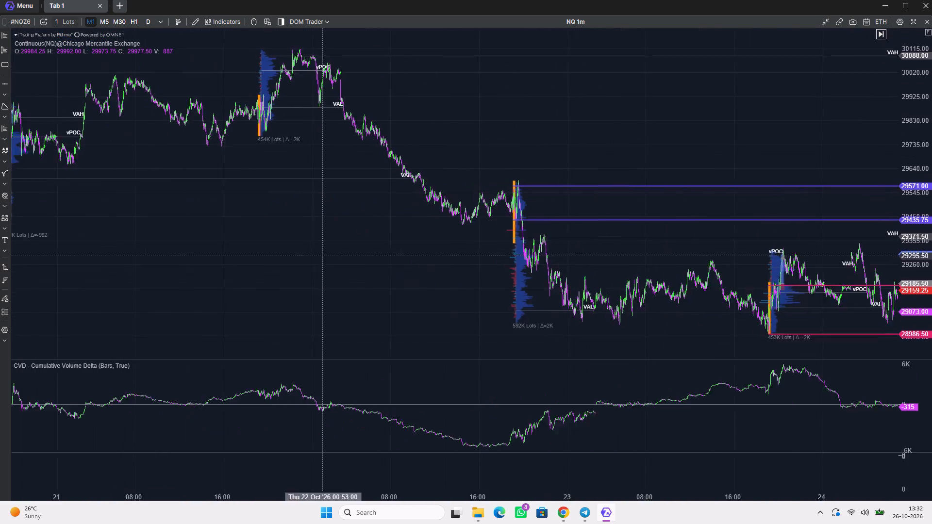
drag(454, 263, 468, 267)
scroll(393, 264, down, 10)
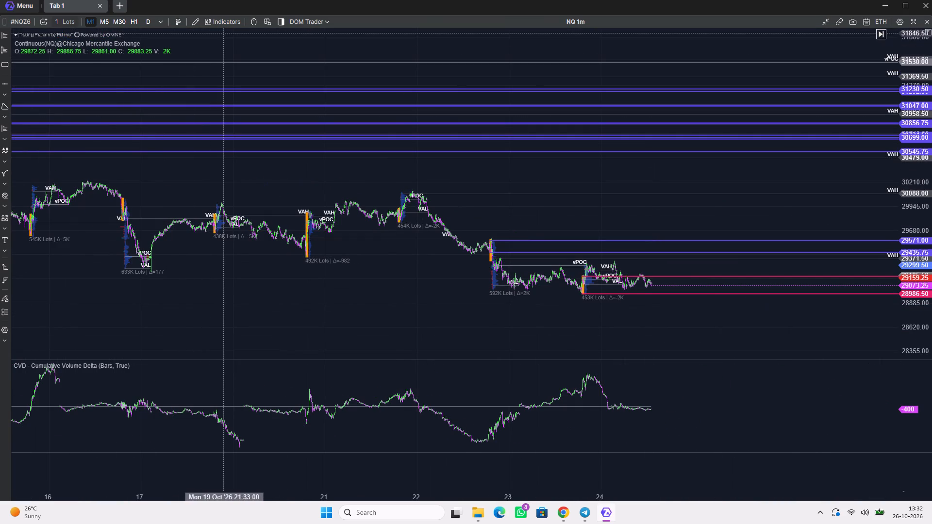
click(224, 24)
click(305, 278)
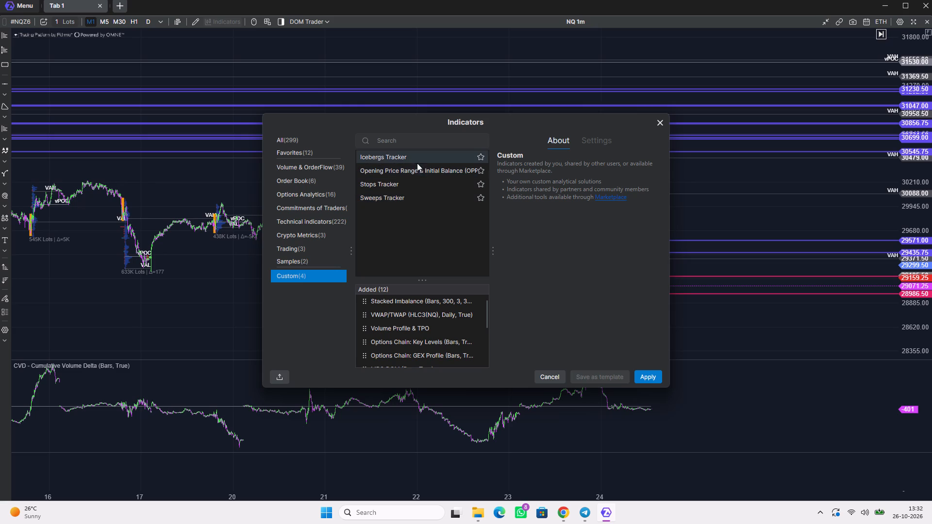
right_click(417, 171)
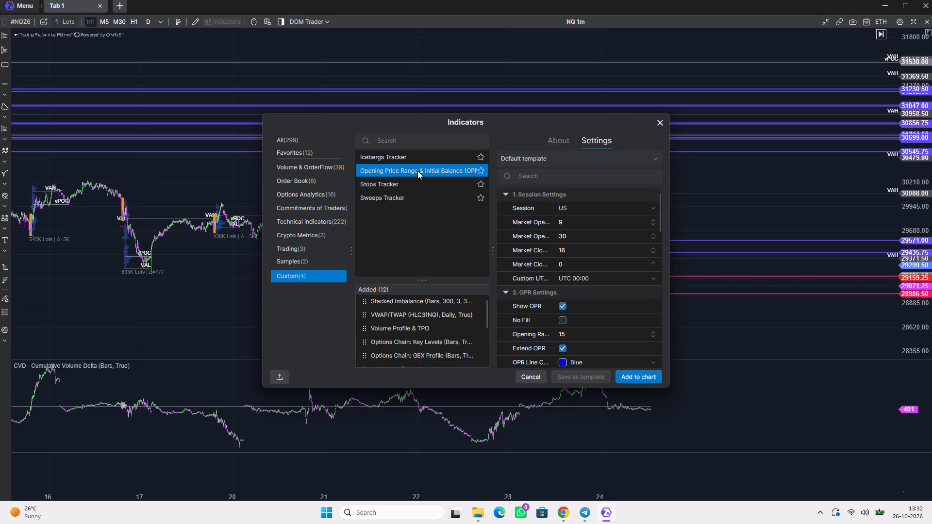
click(653, 156)
click(653, 156)
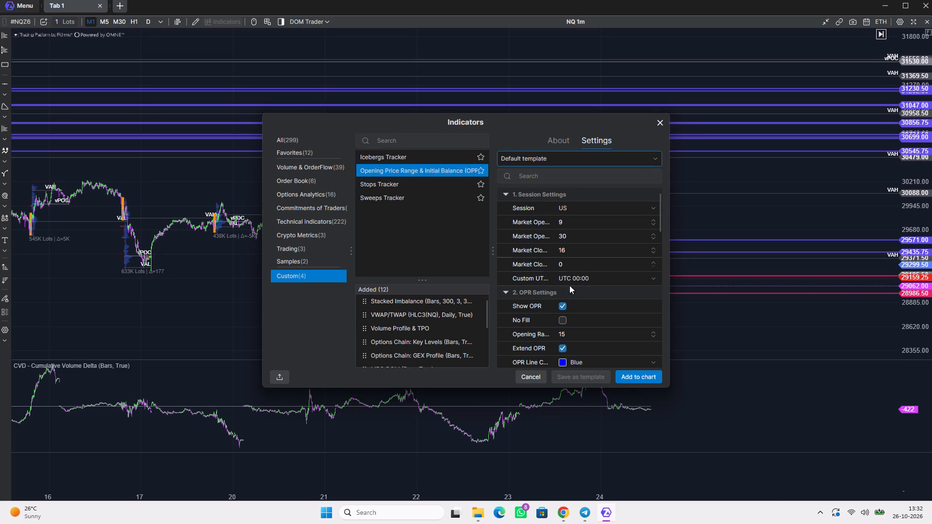
scroll(562, 312, down, 8)
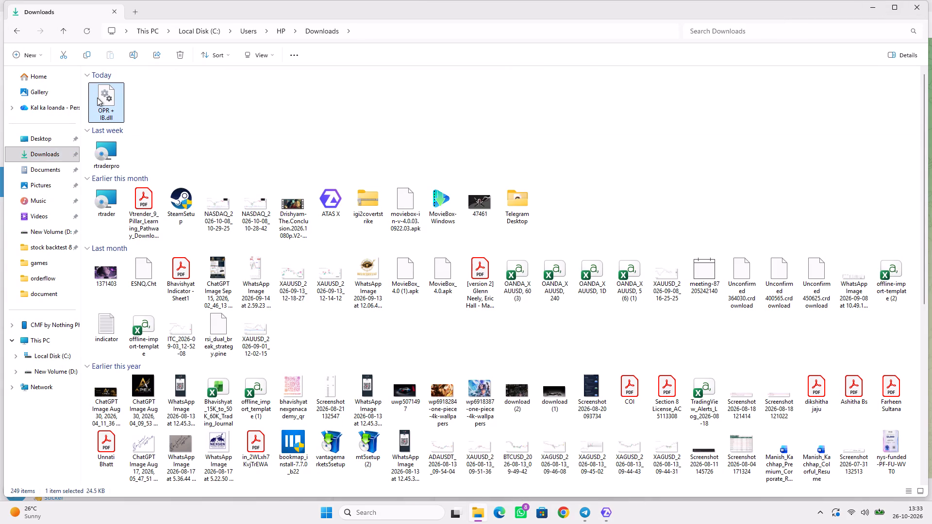
right_click(108, 105)
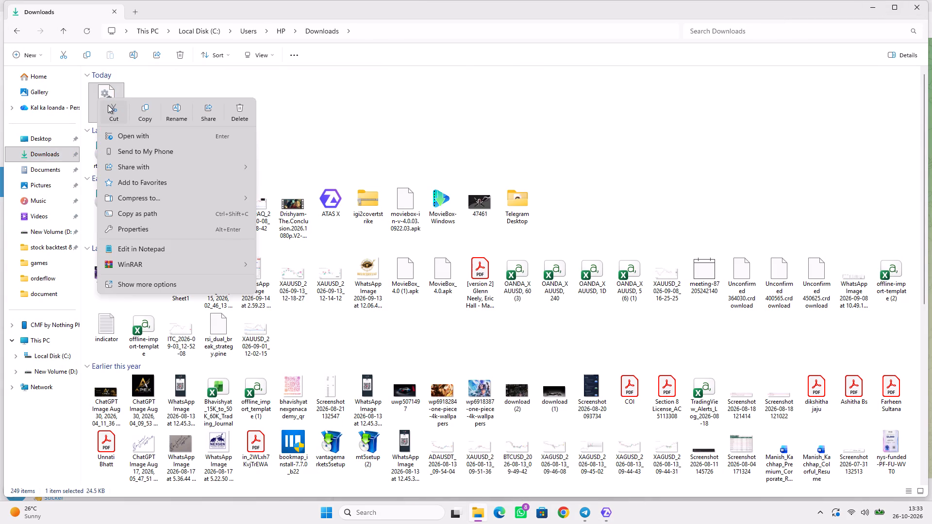
Delete the OPR + IB.dll file from the Downloads folder.
click(243, 110)
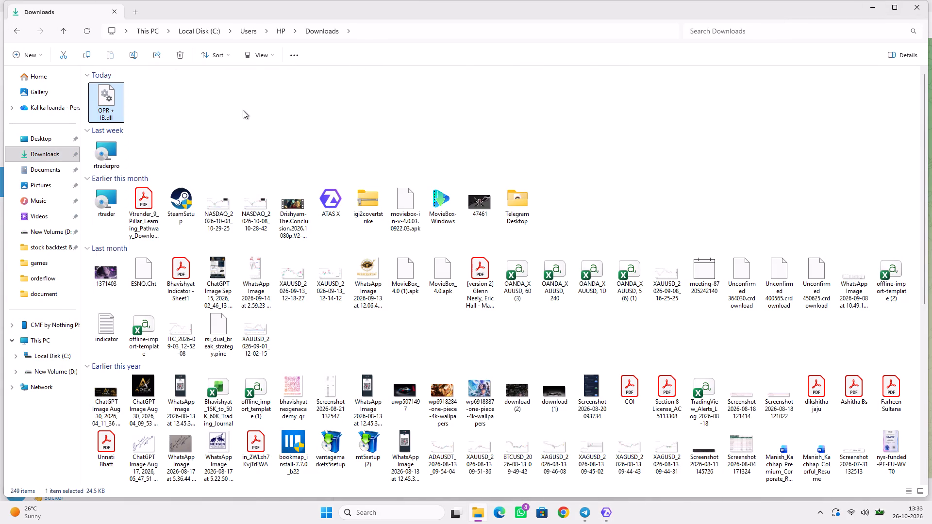
click(599, 510)
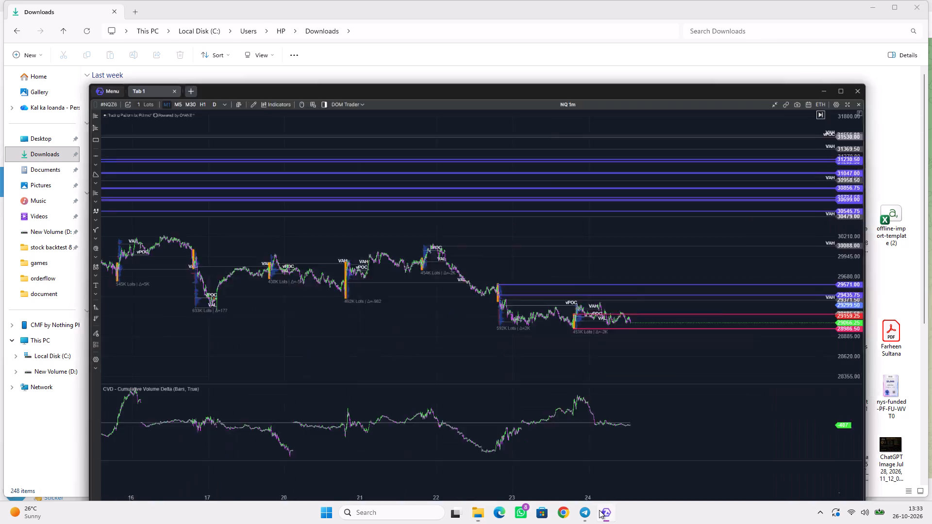
click(924, 3)
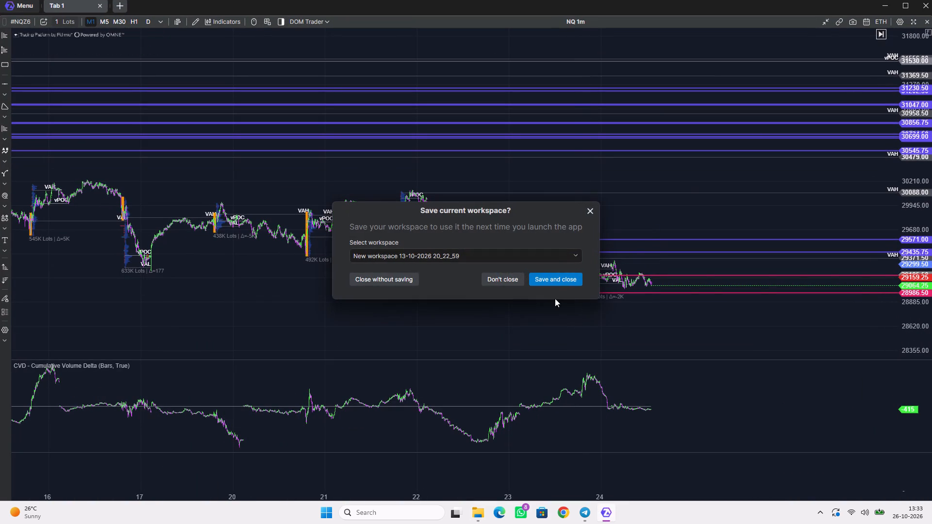
click(548, 280)
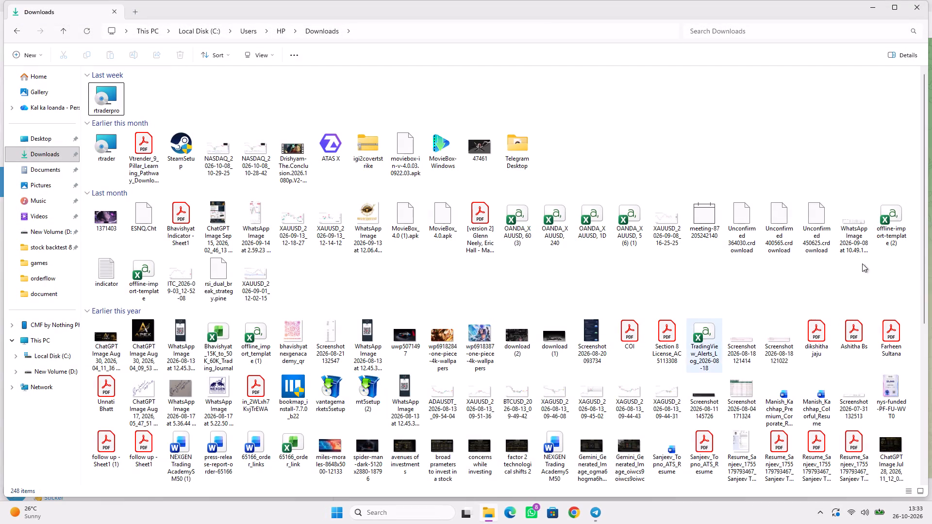
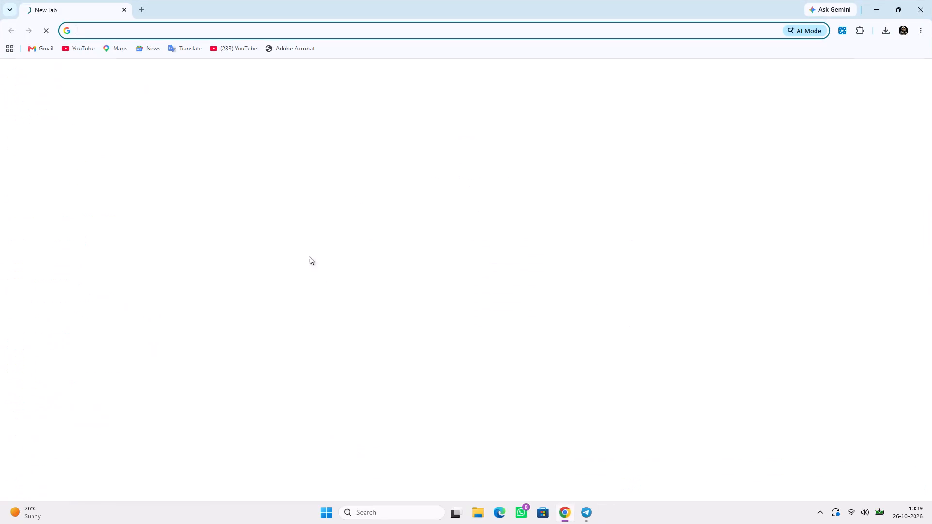
Open the ATAS website, atas.net, in the new Chrome tab.
click(306, 32)
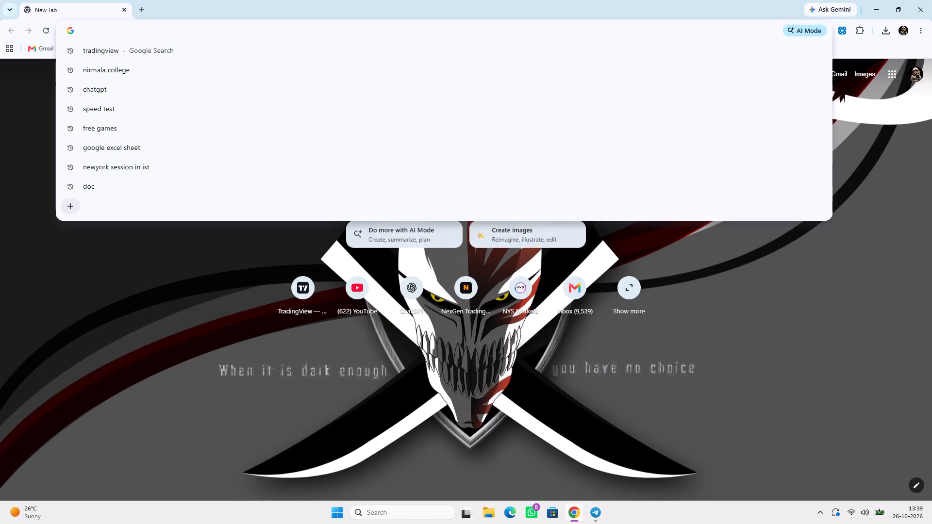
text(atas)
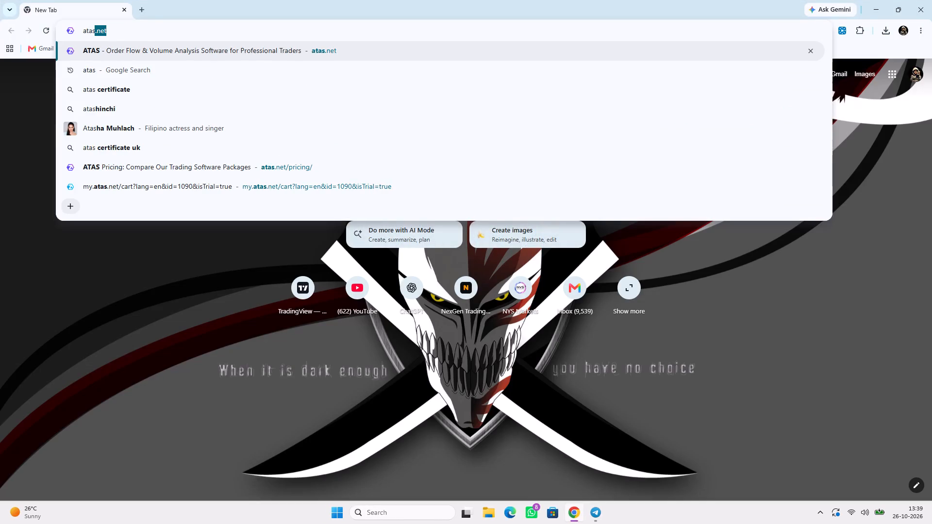